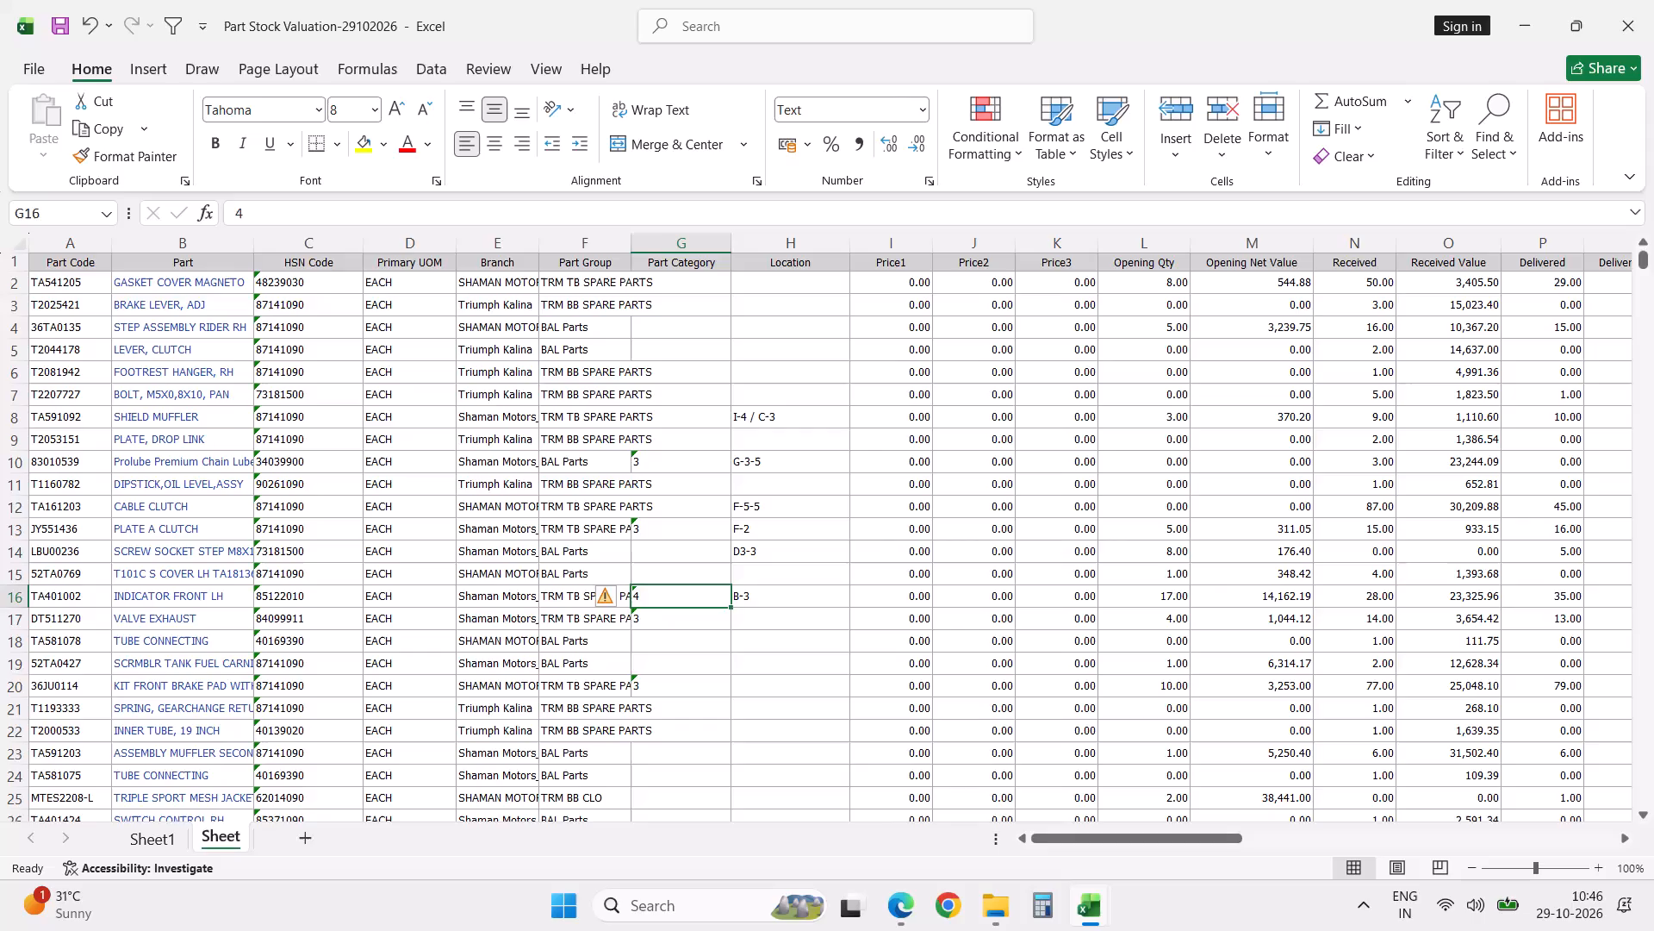
Examine the Parts amounts for Big Bike Parts and Small Bike Parts in the inventory report on Sheet1.
click(164, 844)
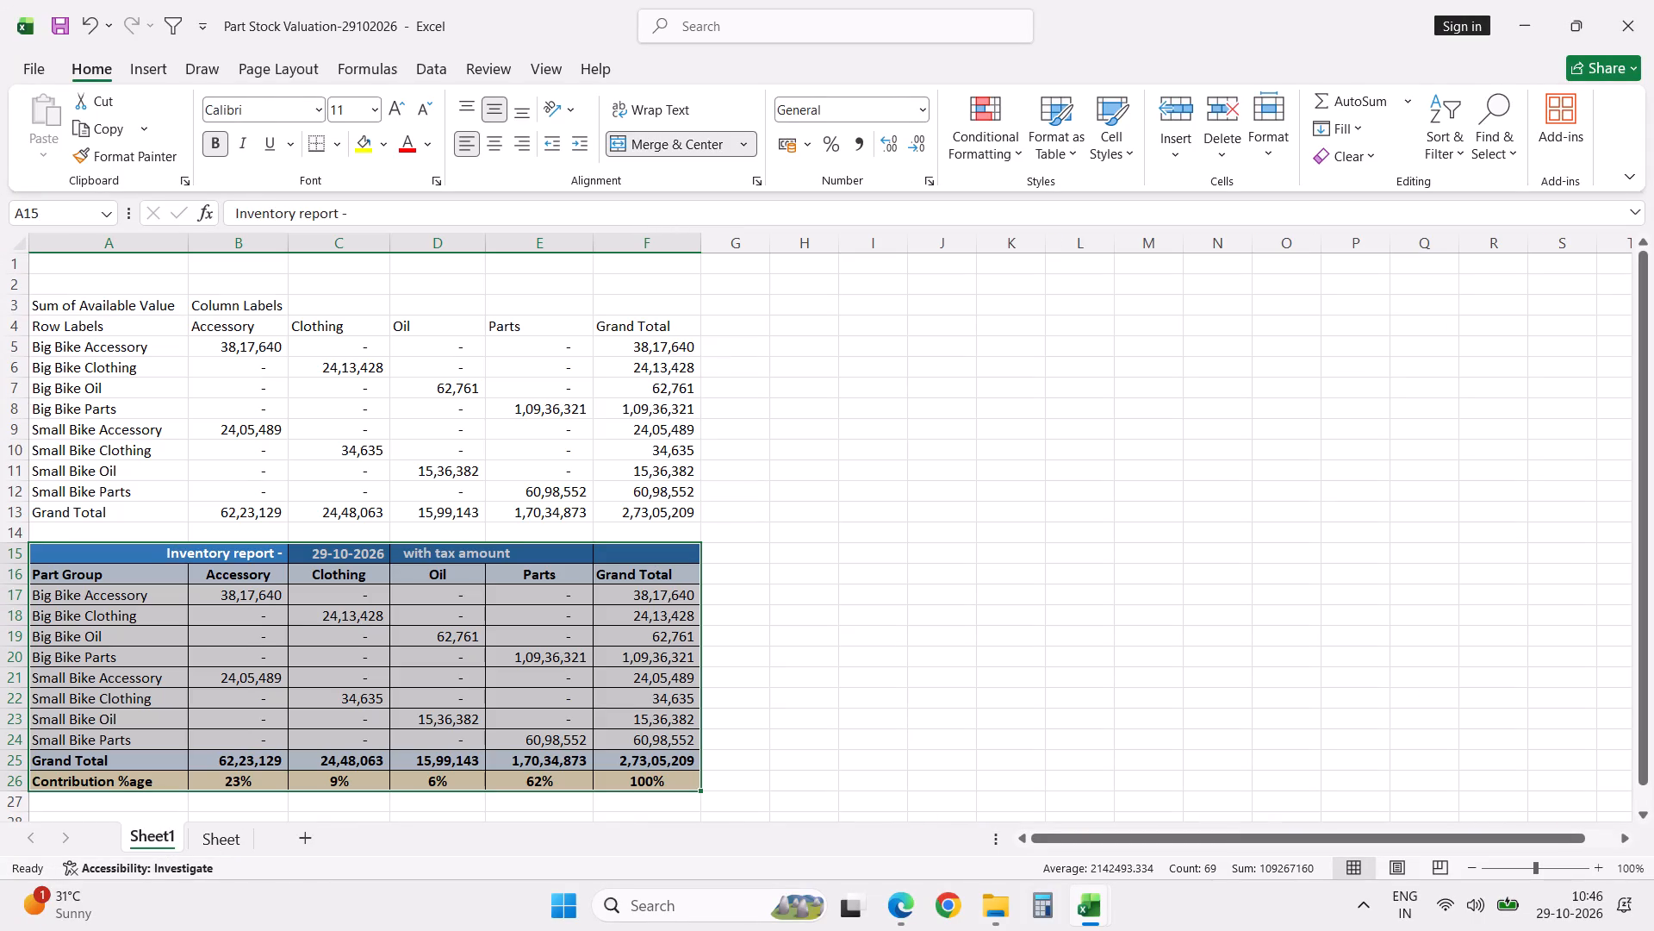
click(574, 740)
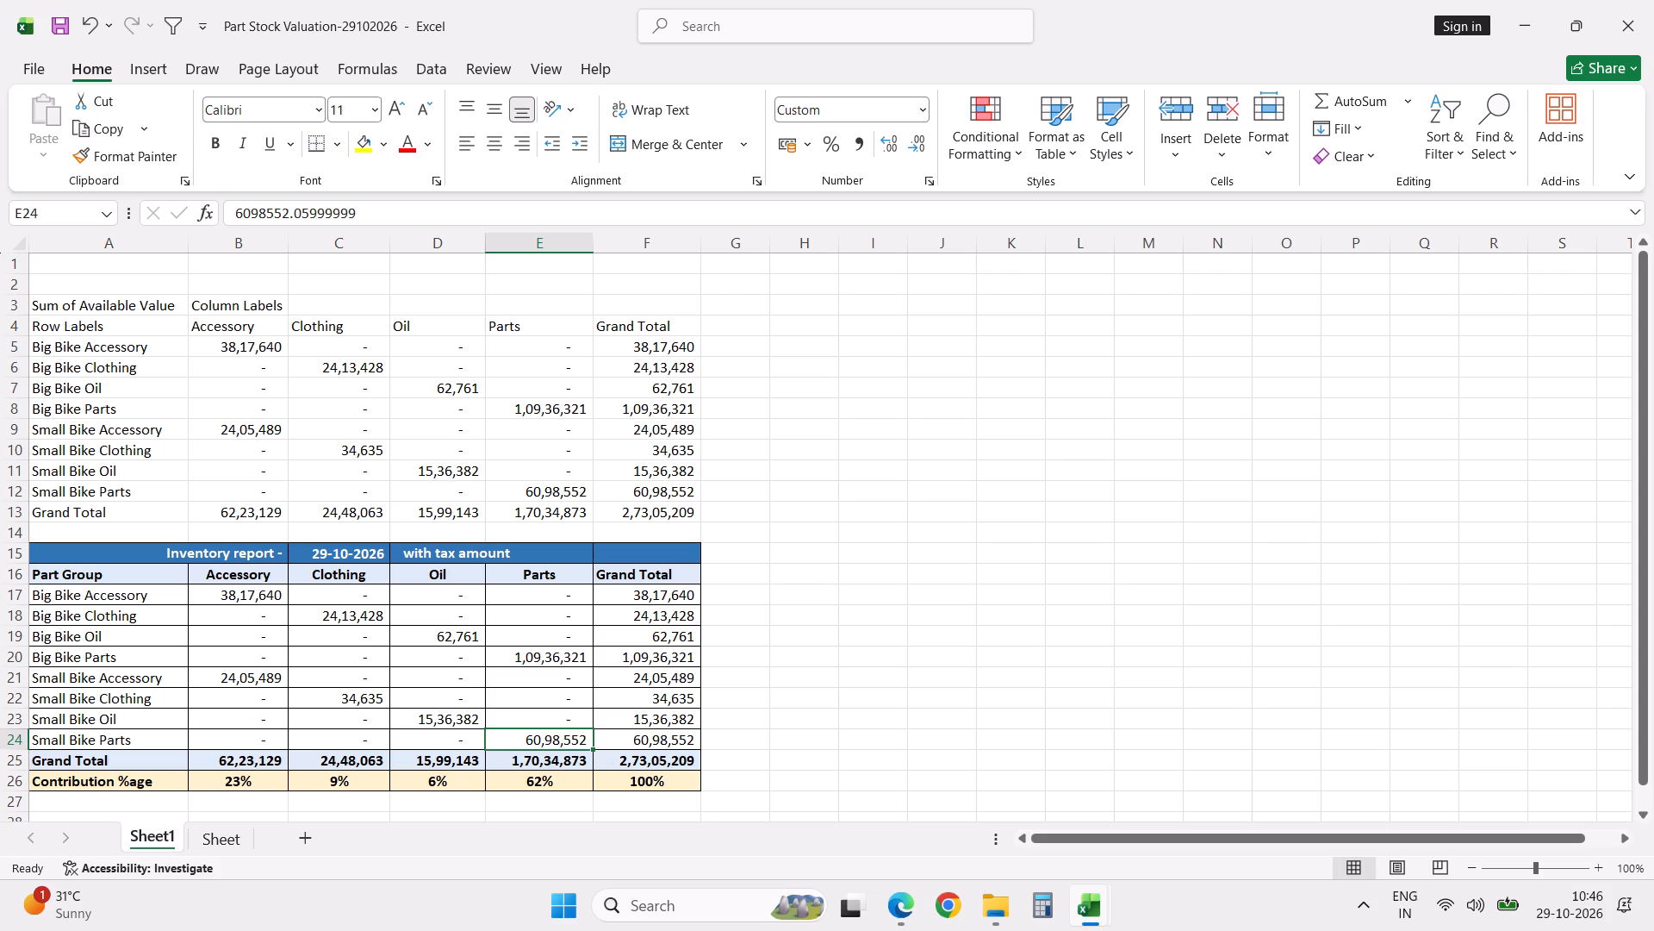
click(561, 657)
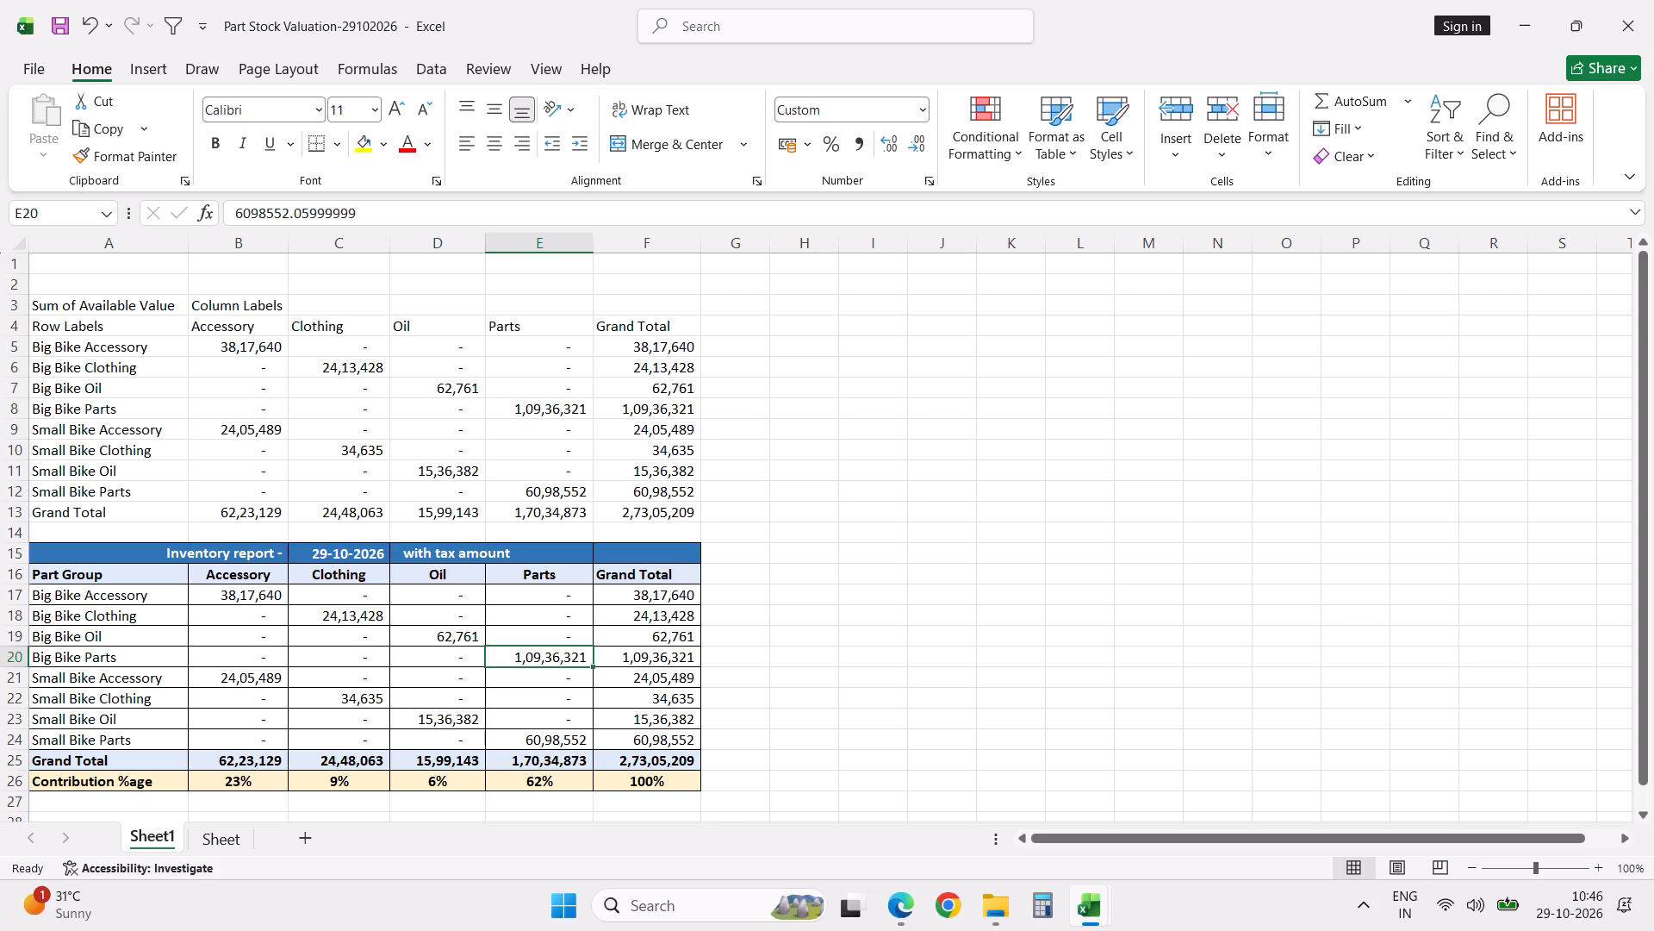
ctrl+click(557, 743)
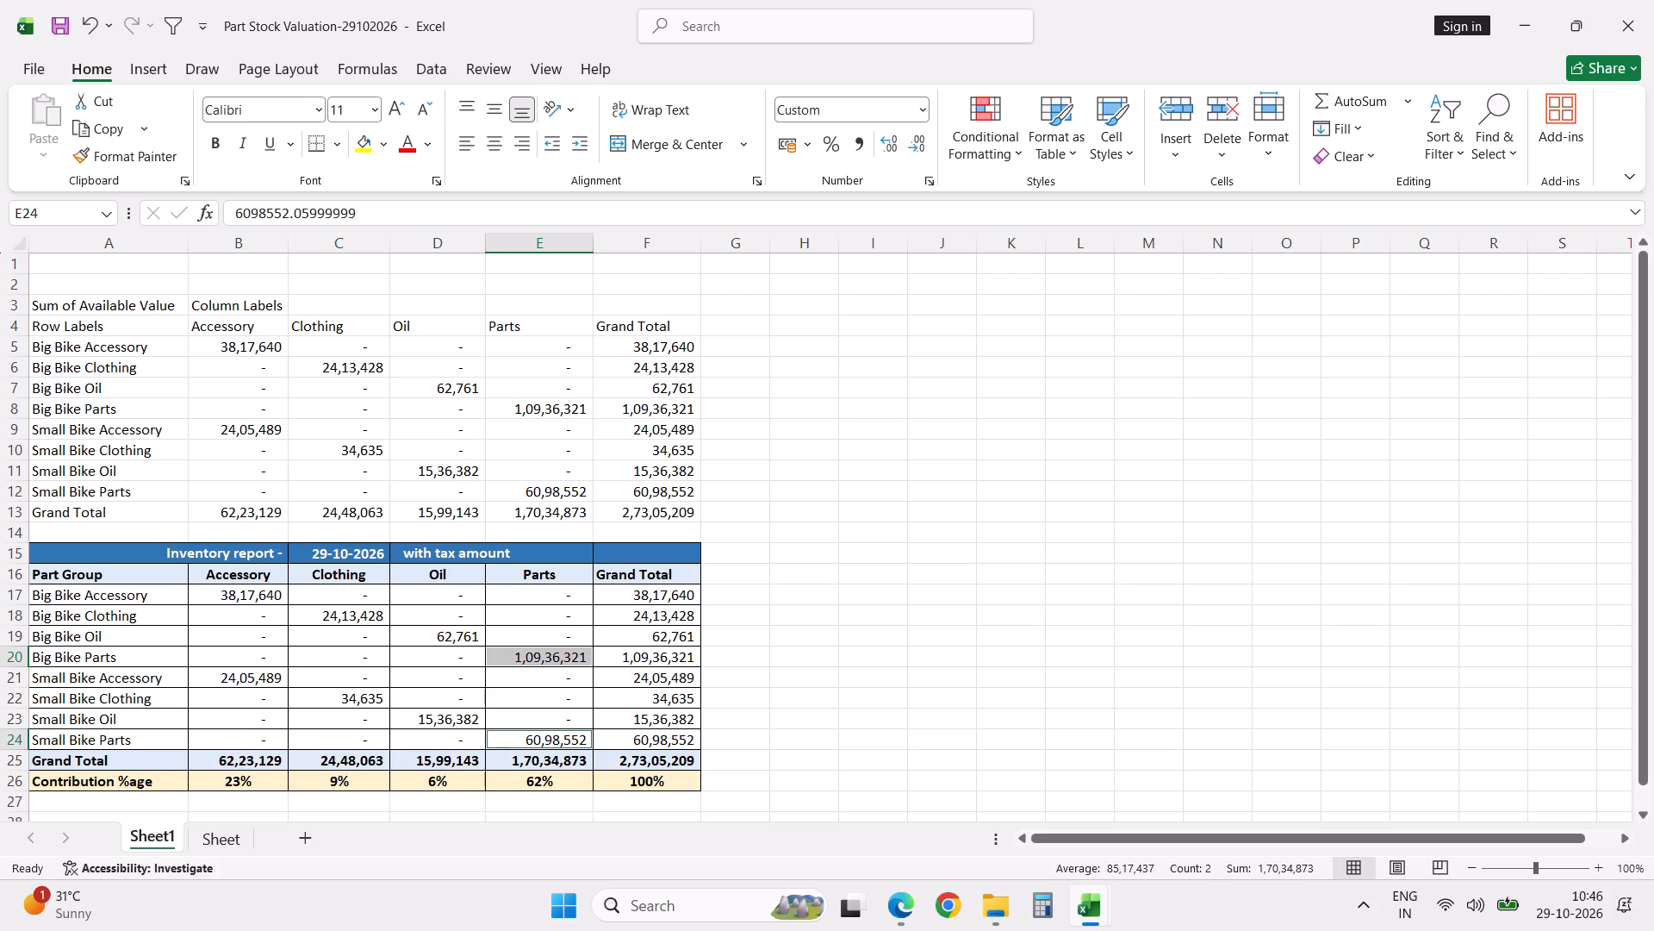
Add filters to the header row of the Sheet worksheet and go to the first empty header cell, AV1.
click(226, 840)
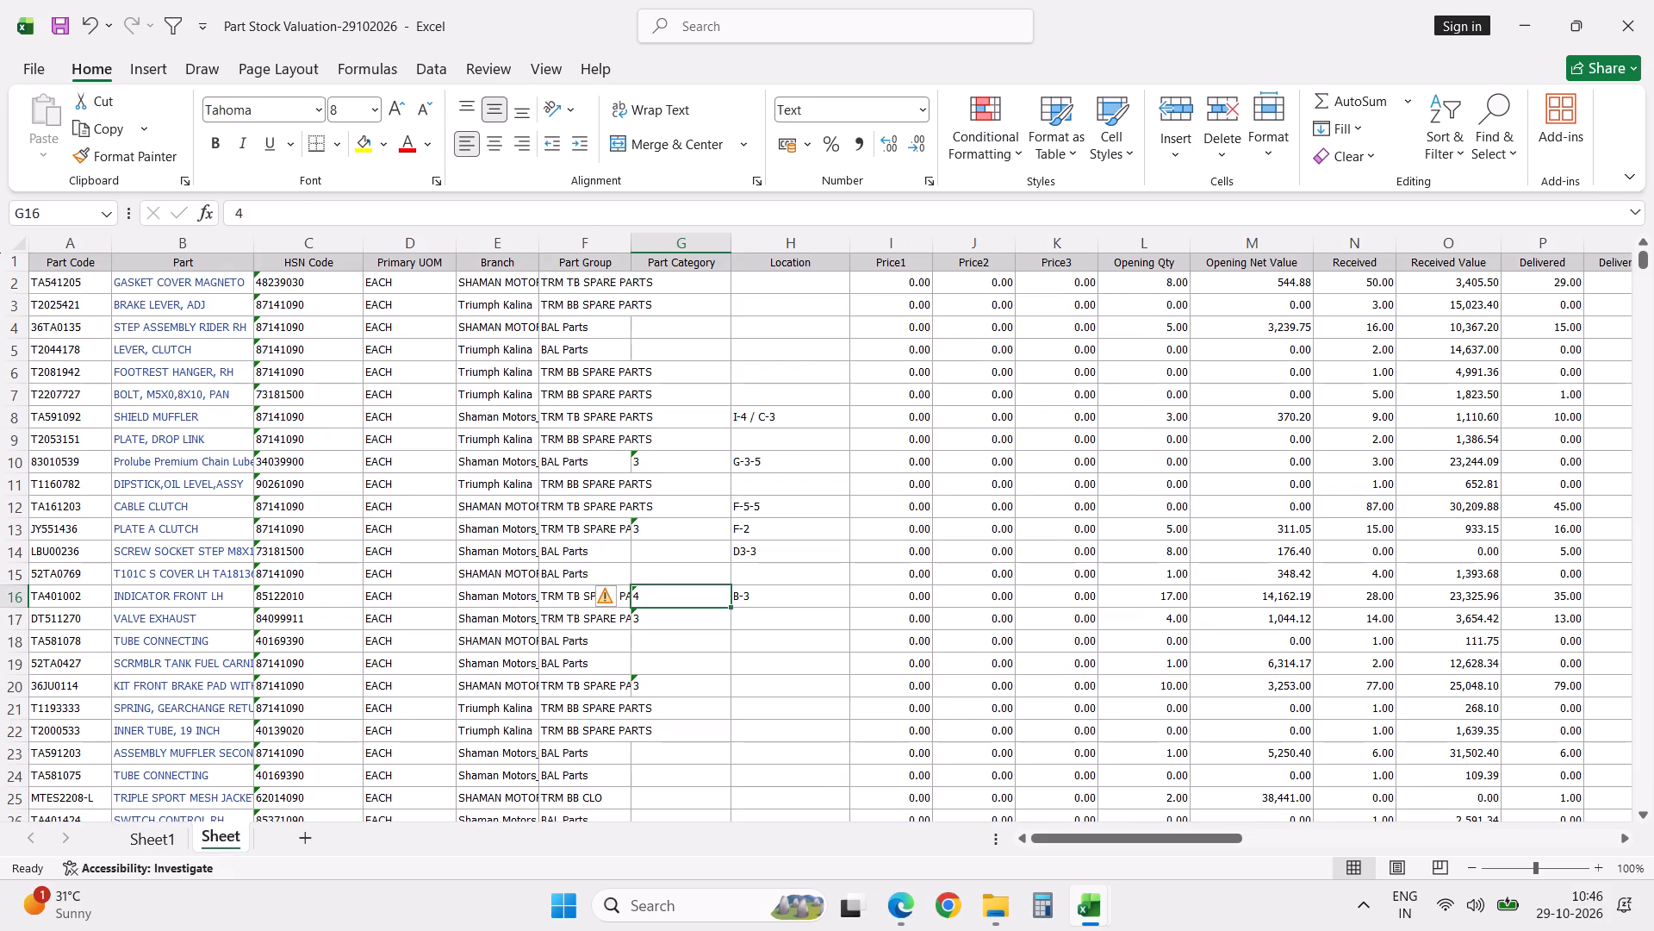
click(96, 269)
key(alt+d)
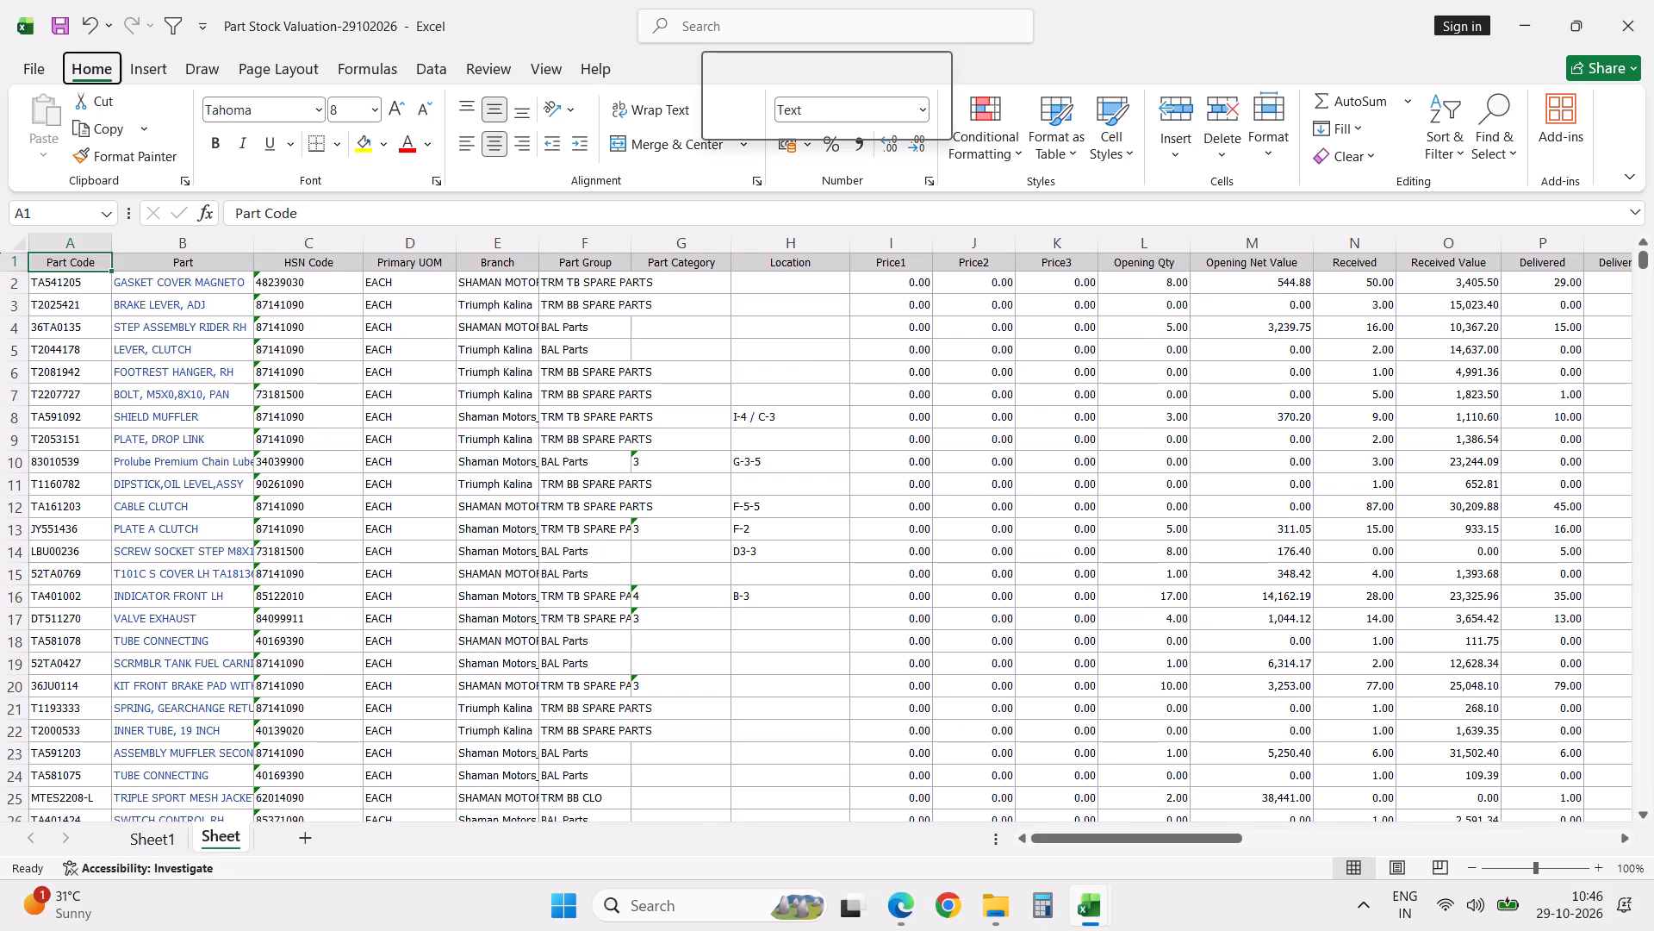
text(ff)
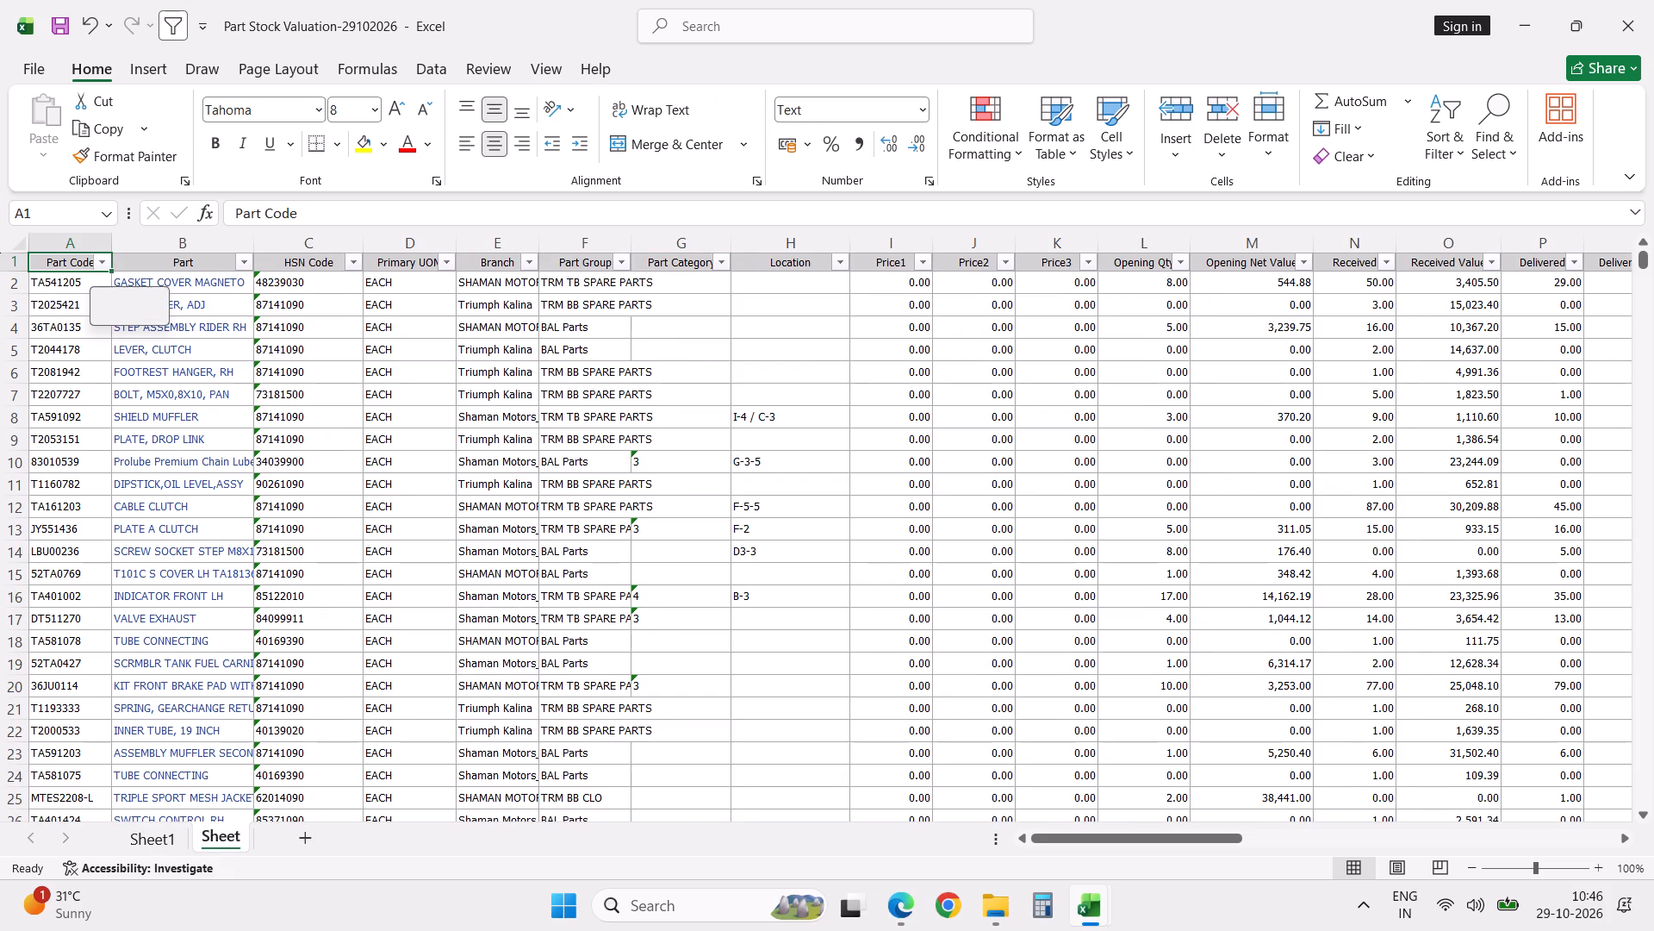
key(ctrl+Right)
key(Right)
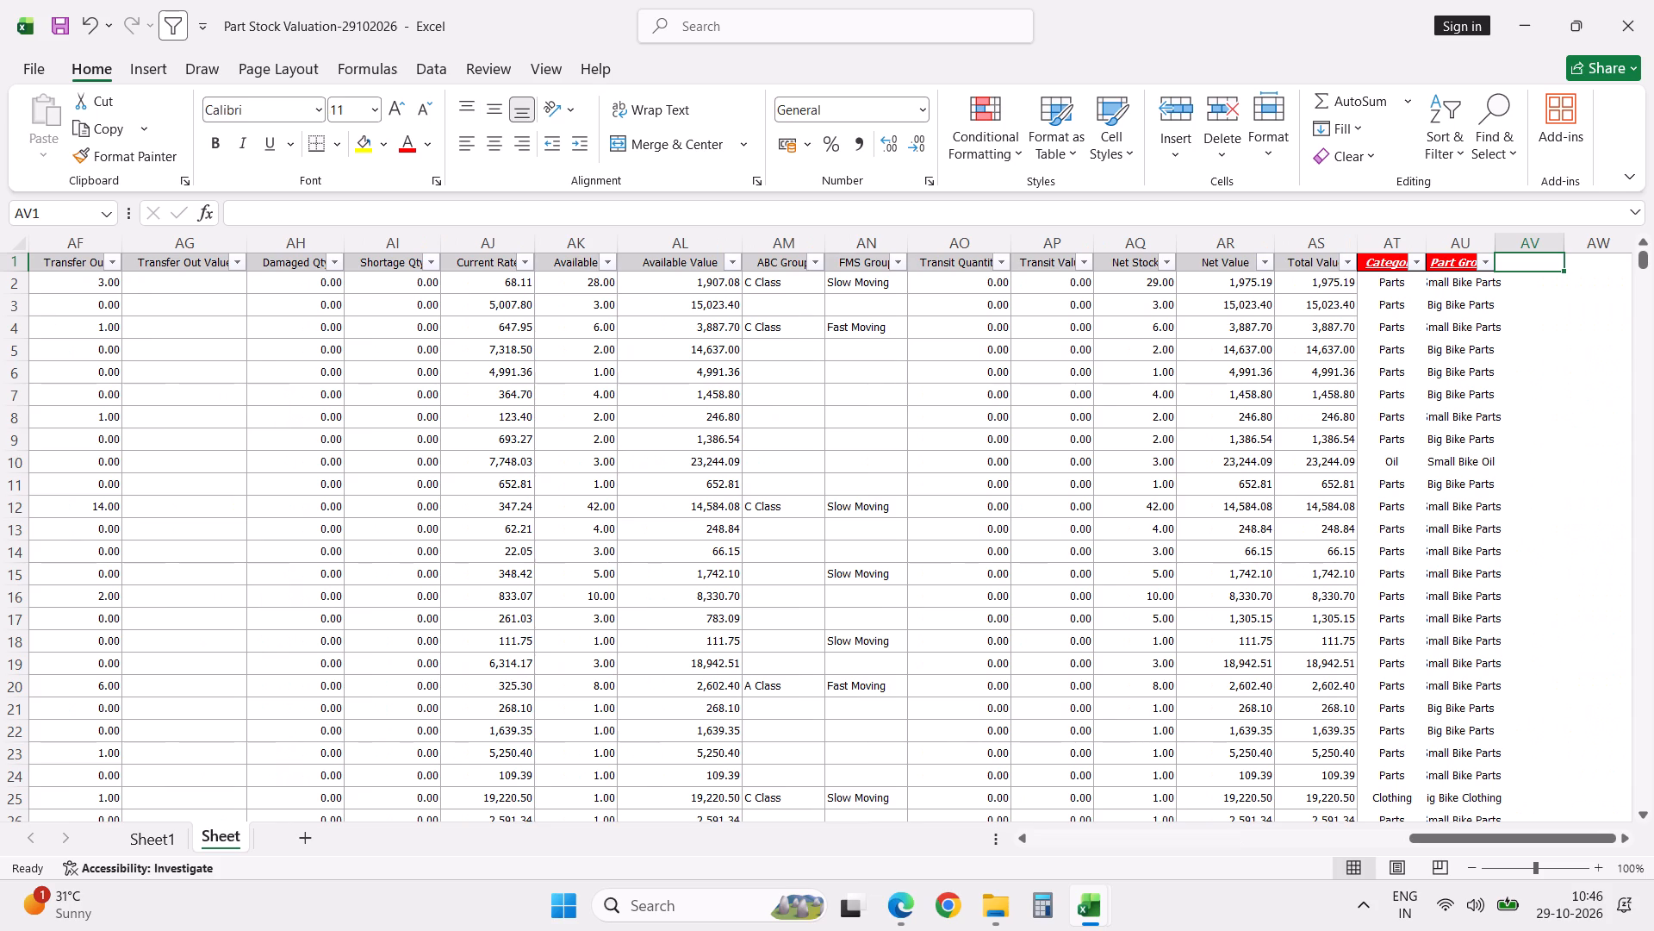
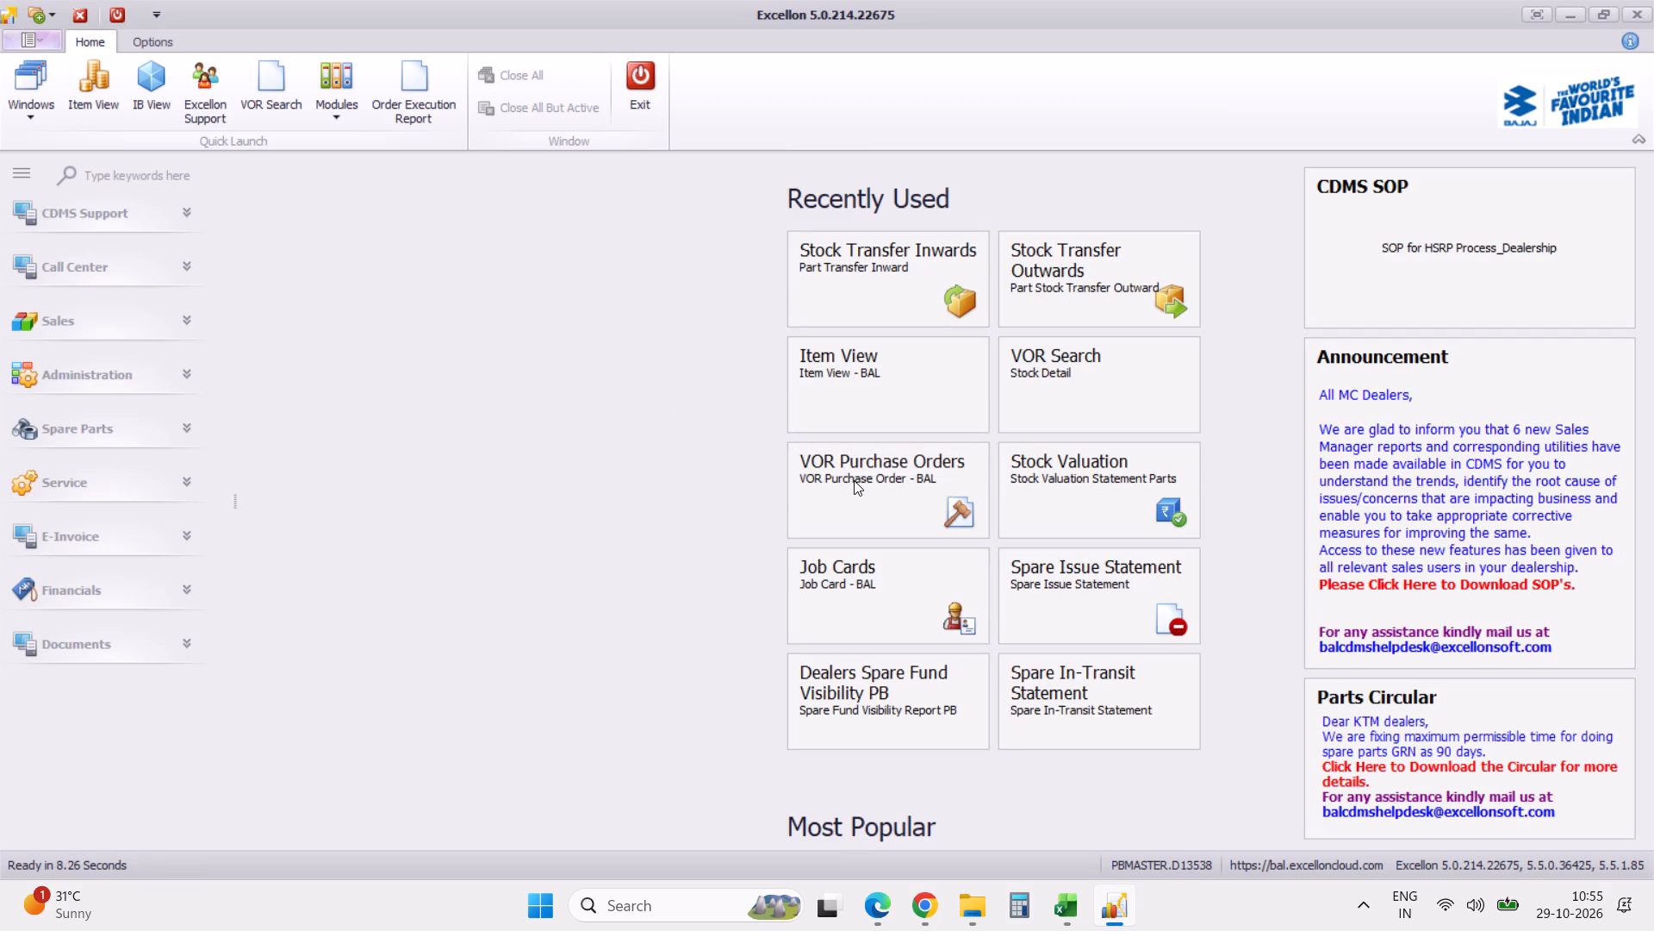
Generate the Spare Issue Statement report with the date range set to Year To Date.
click(1048, 600)
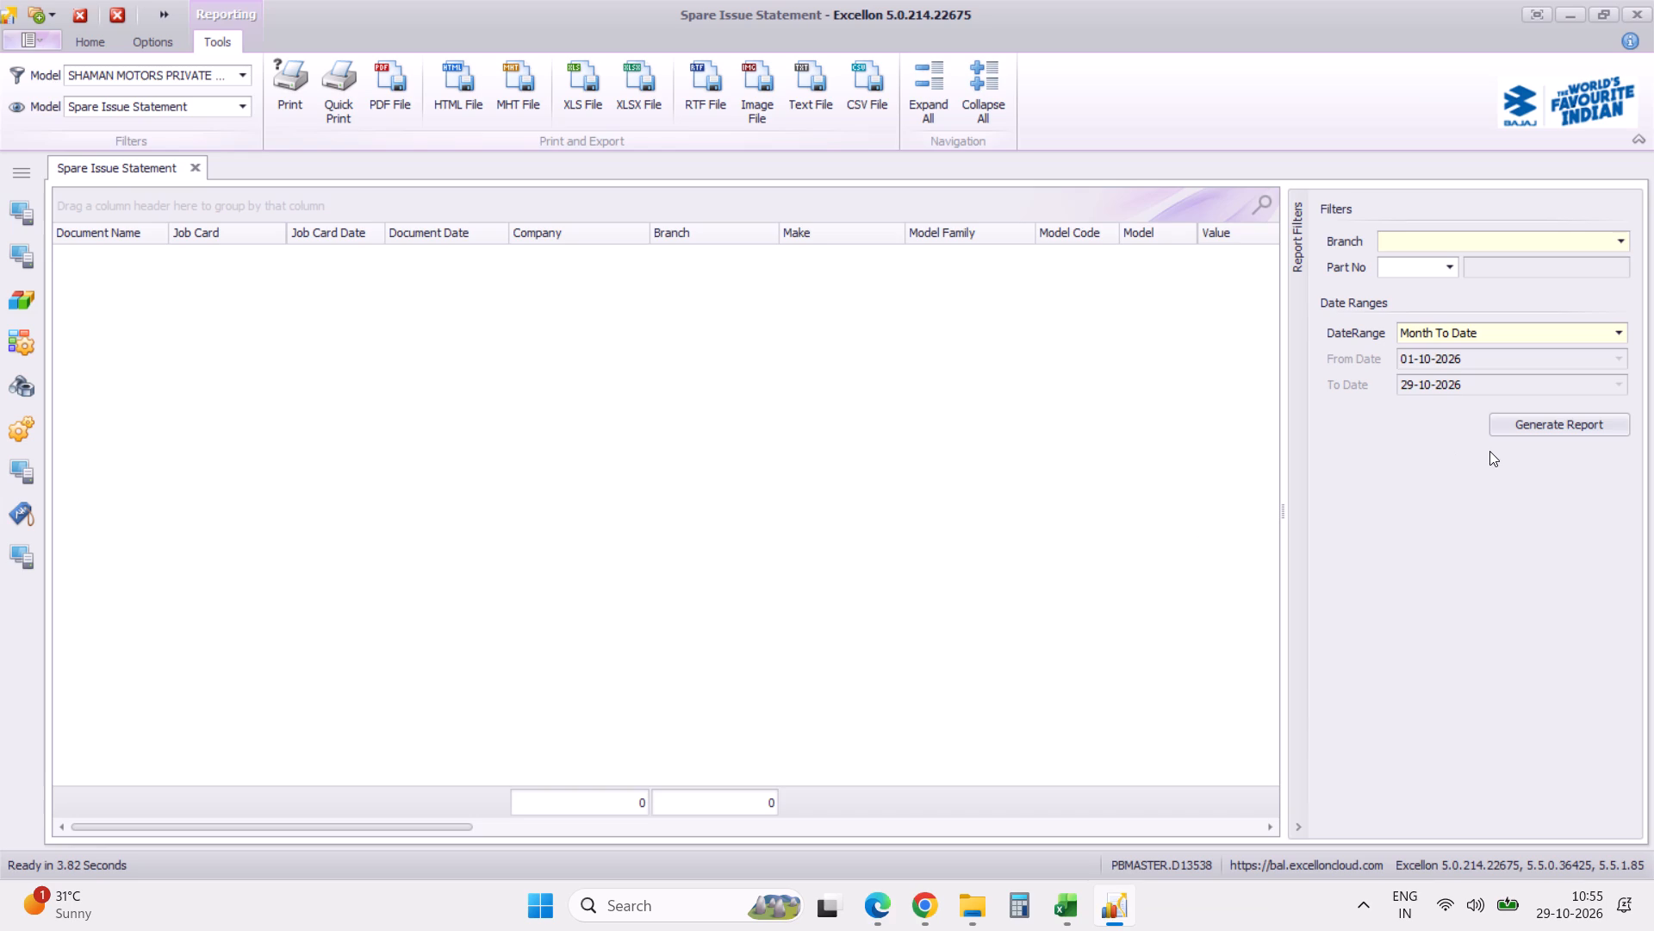
click(1617, 334)
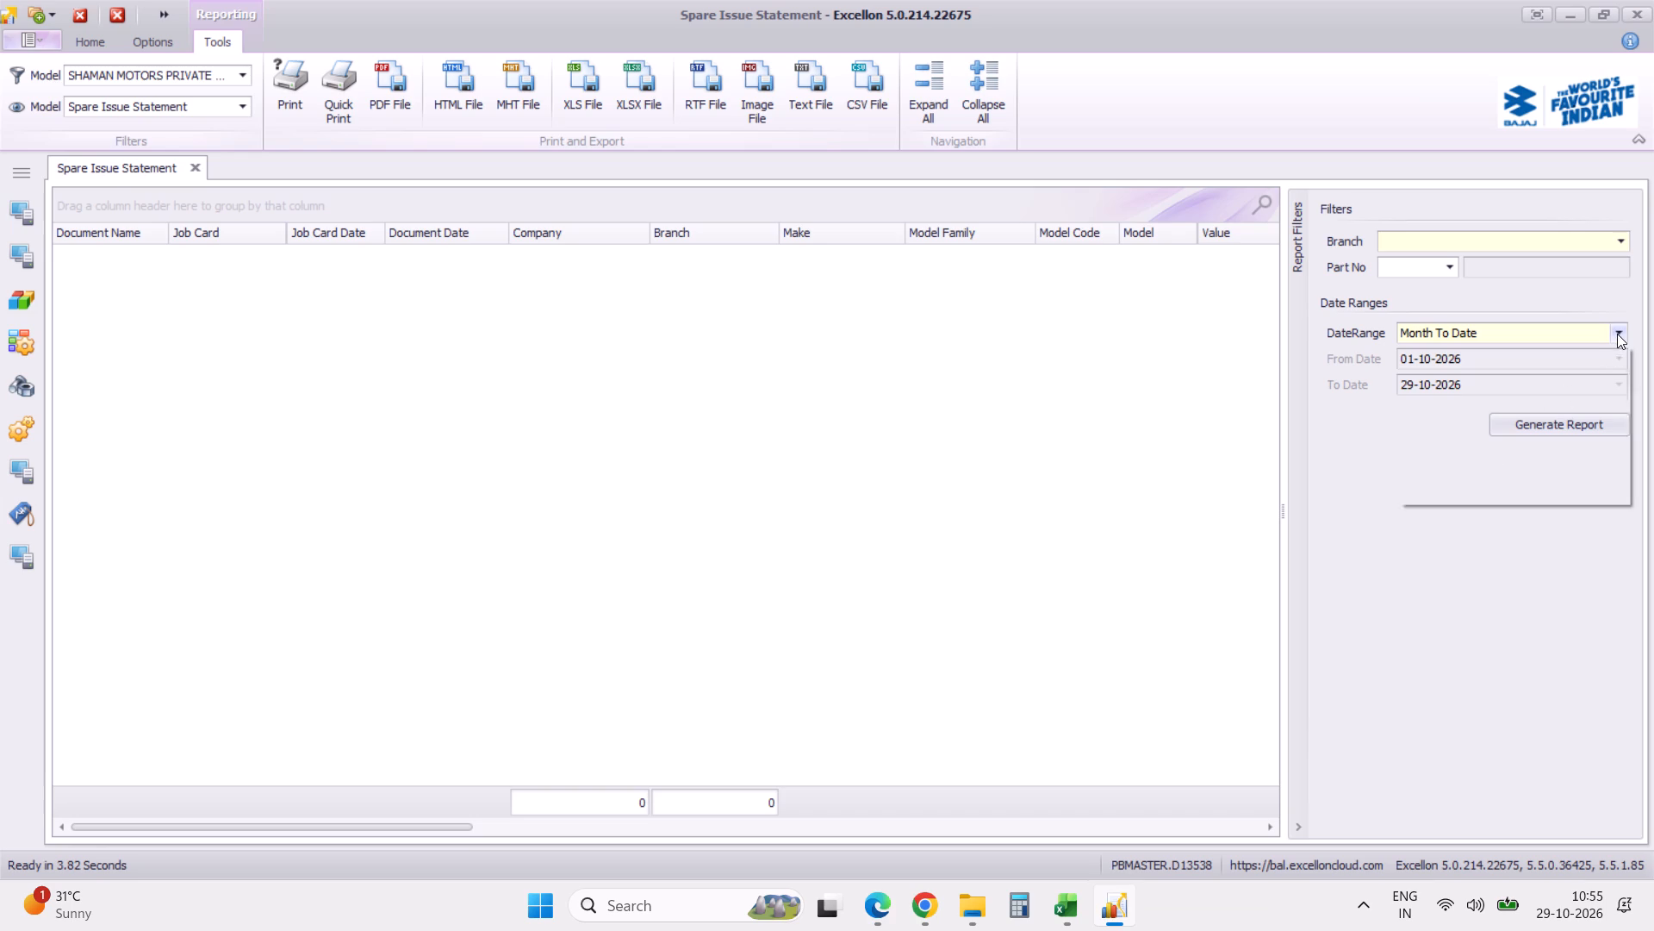
click(1488, 428)
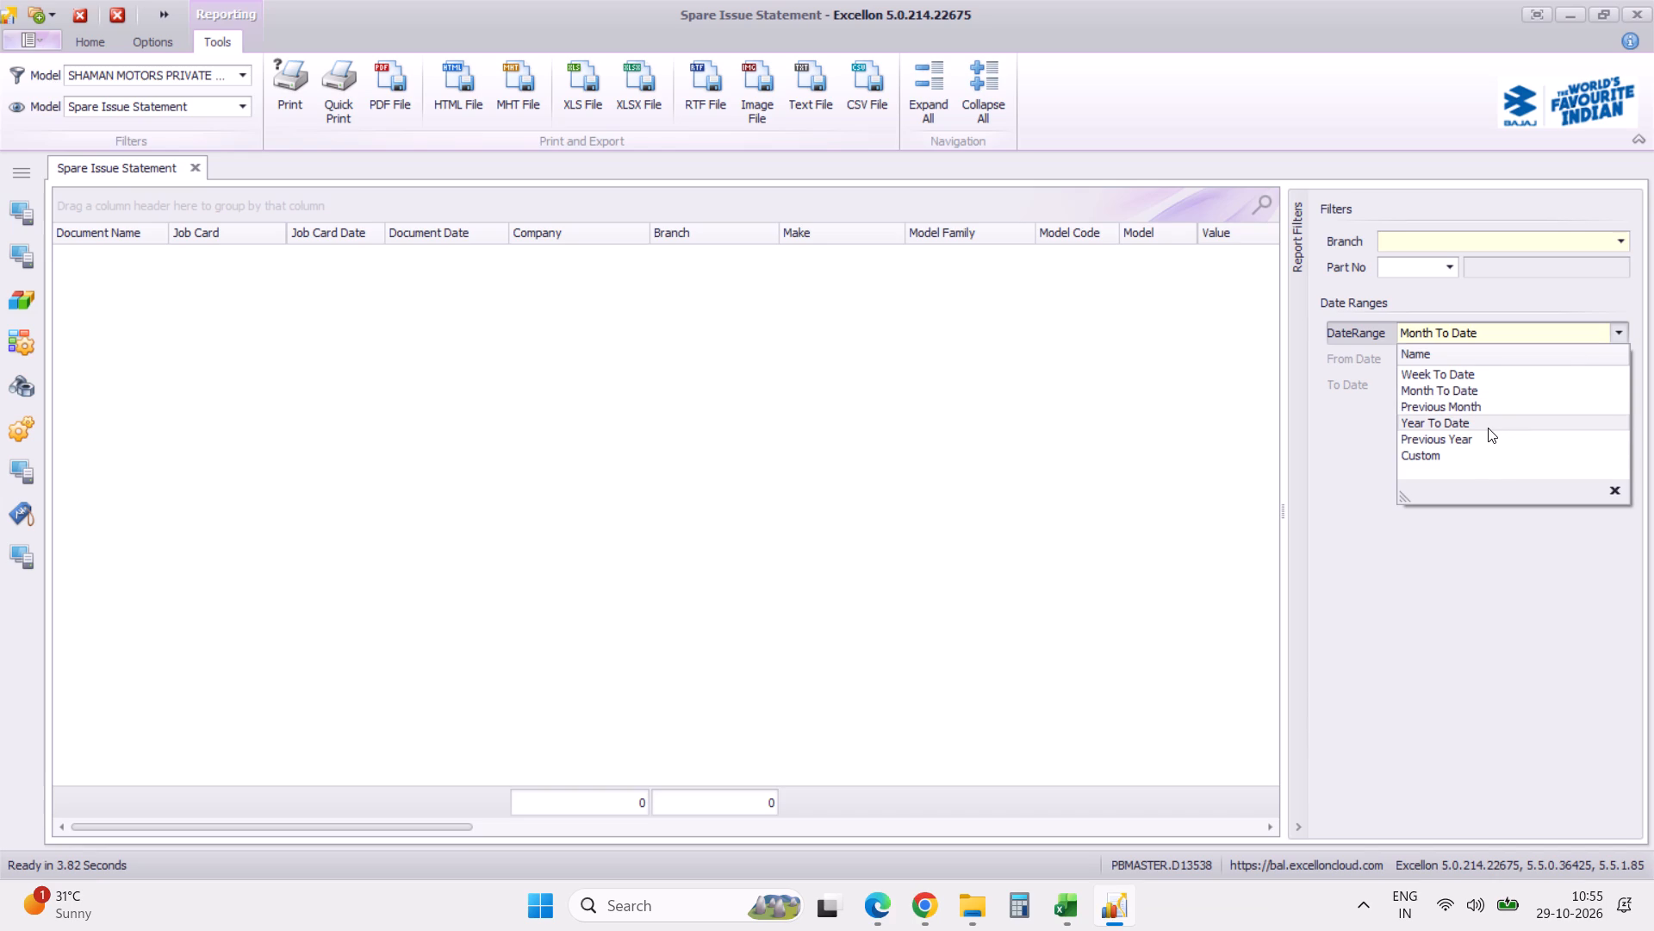
click(1527, 424)
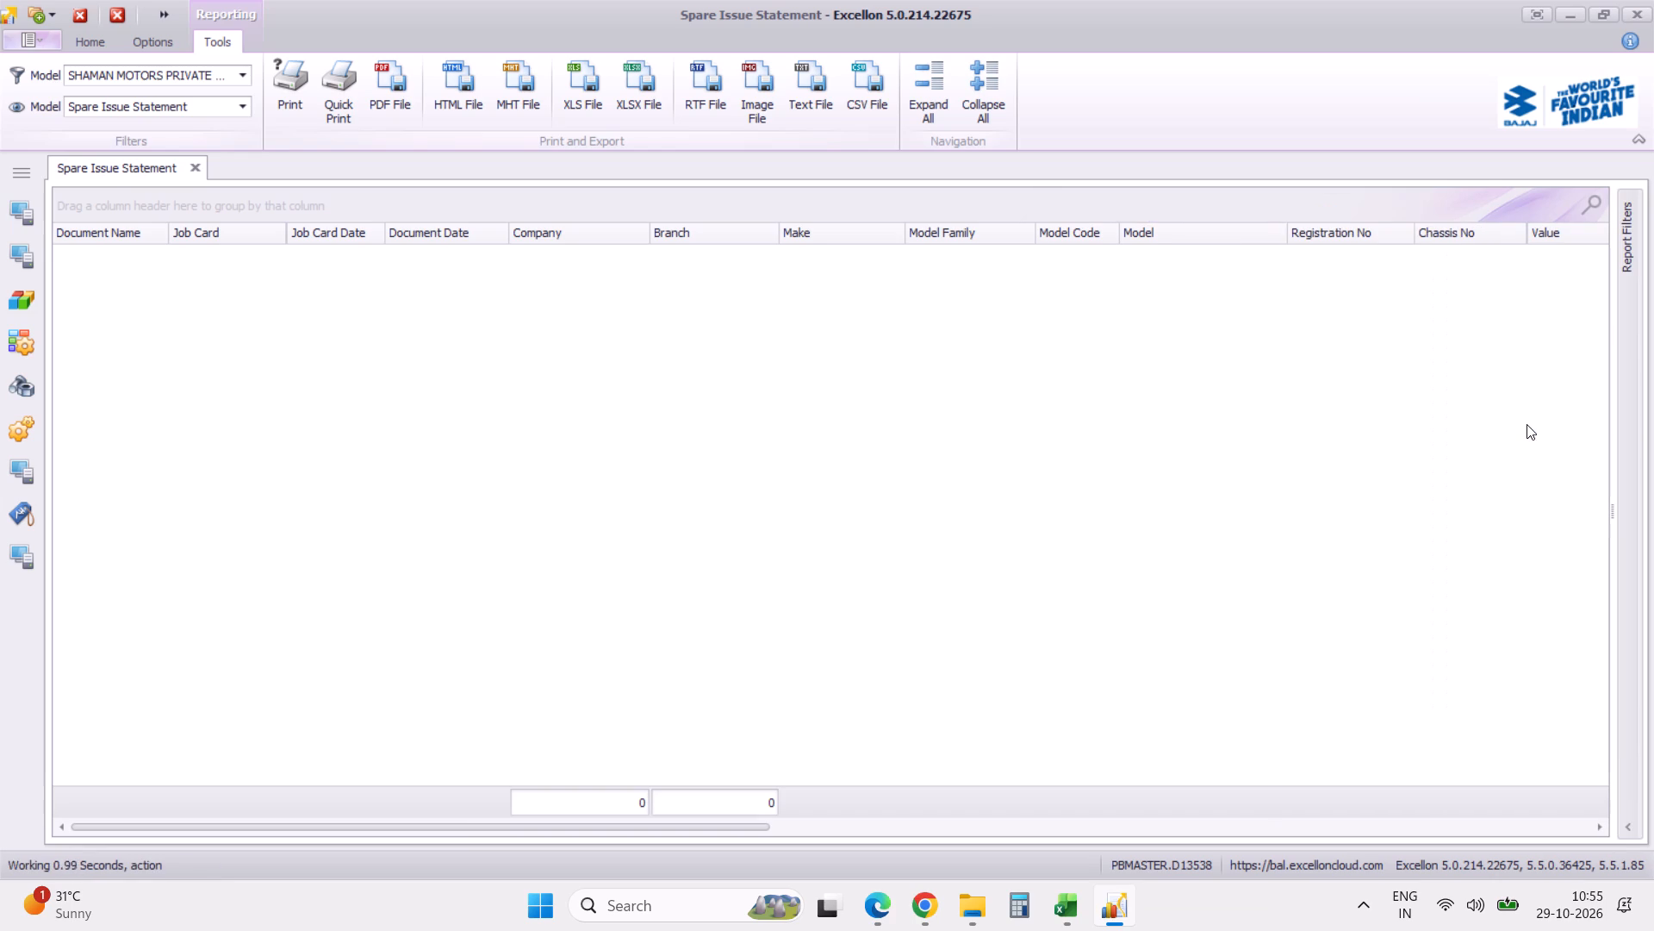
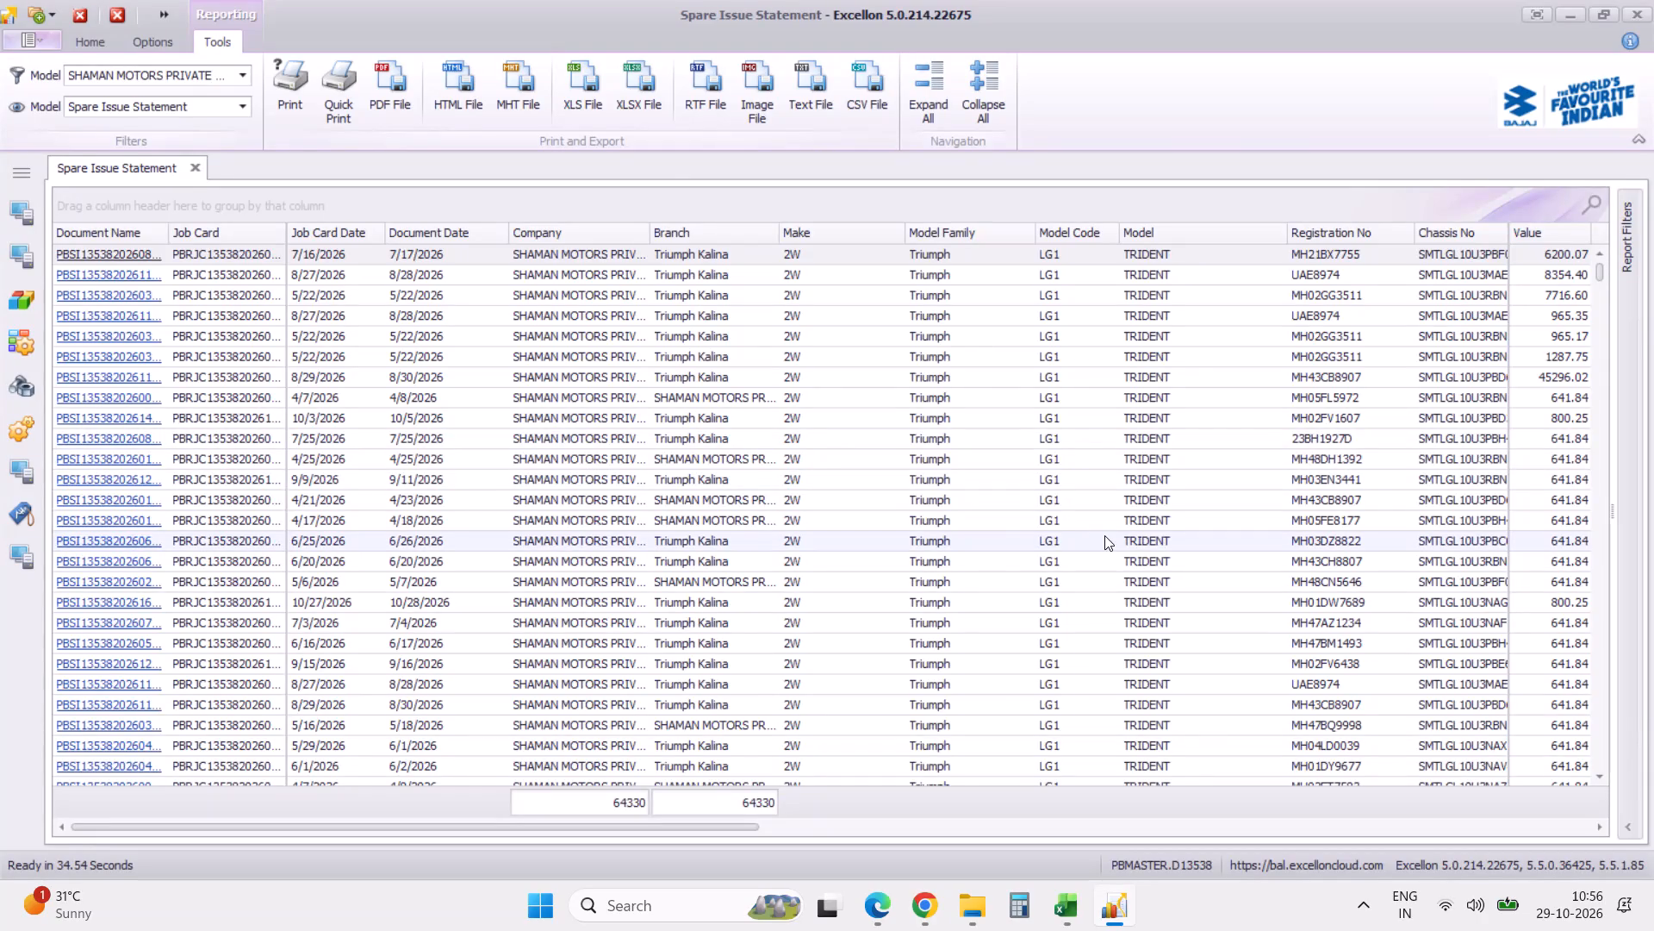
Examine the Spare Issue Statement's vehicle model, part, quantity, job type and part group columns for the data needed for part applicability.
scroll(1104, 535, right, 20)
scroll(1104, 535, right, 2)
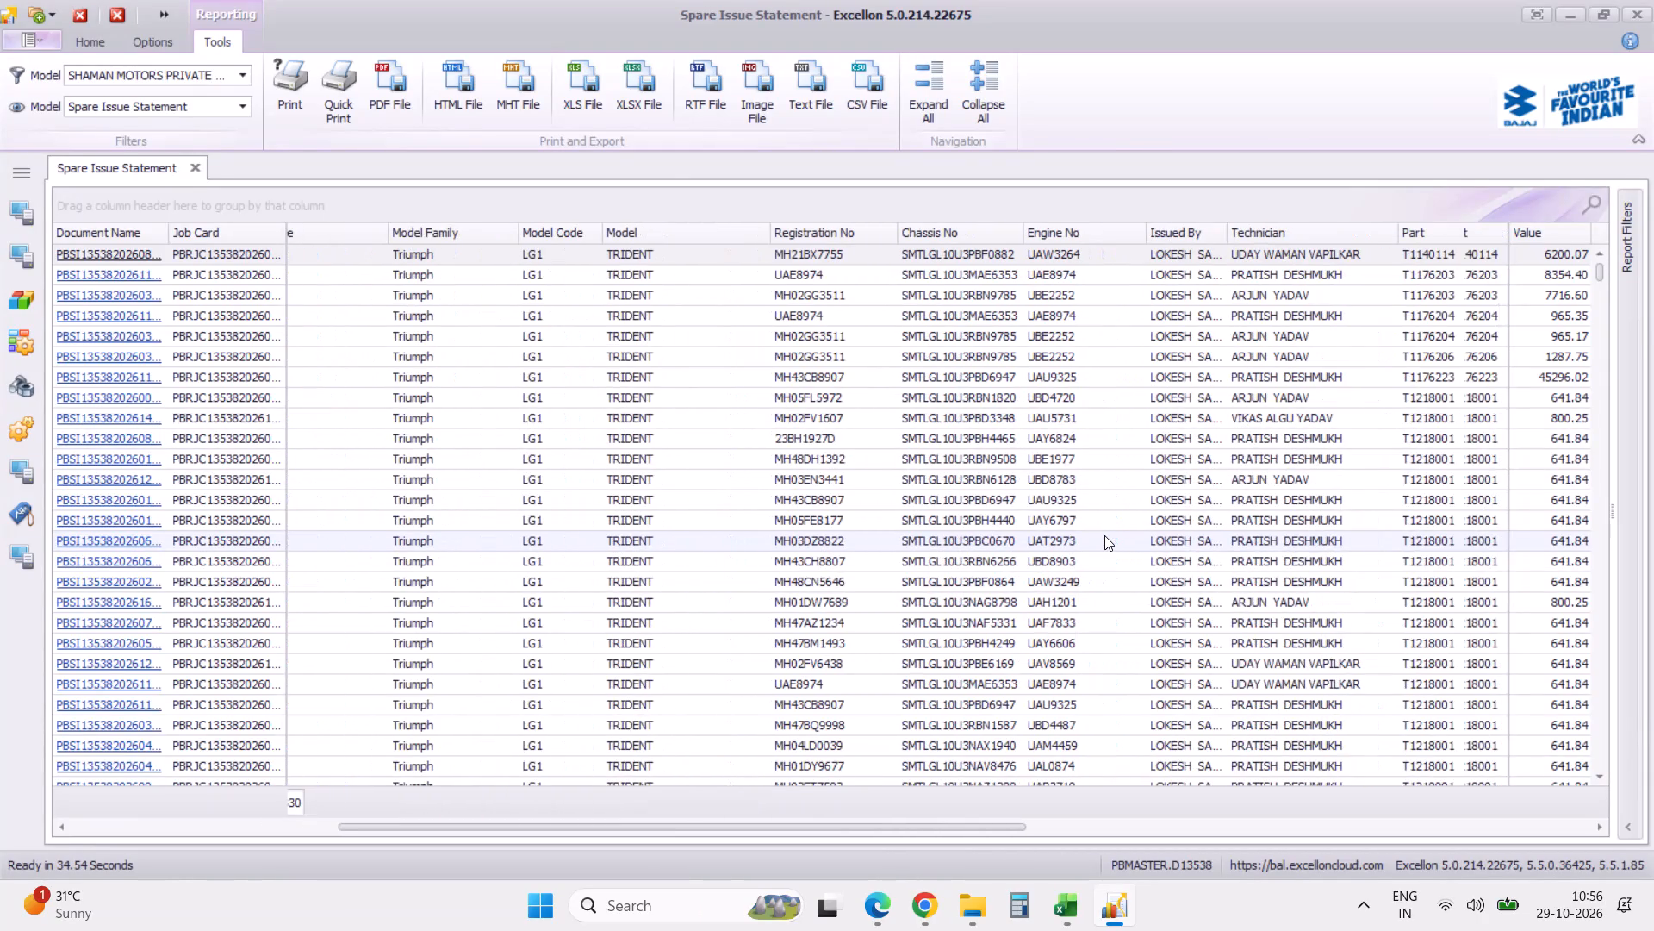
scroll(1104, 535, right, 15)
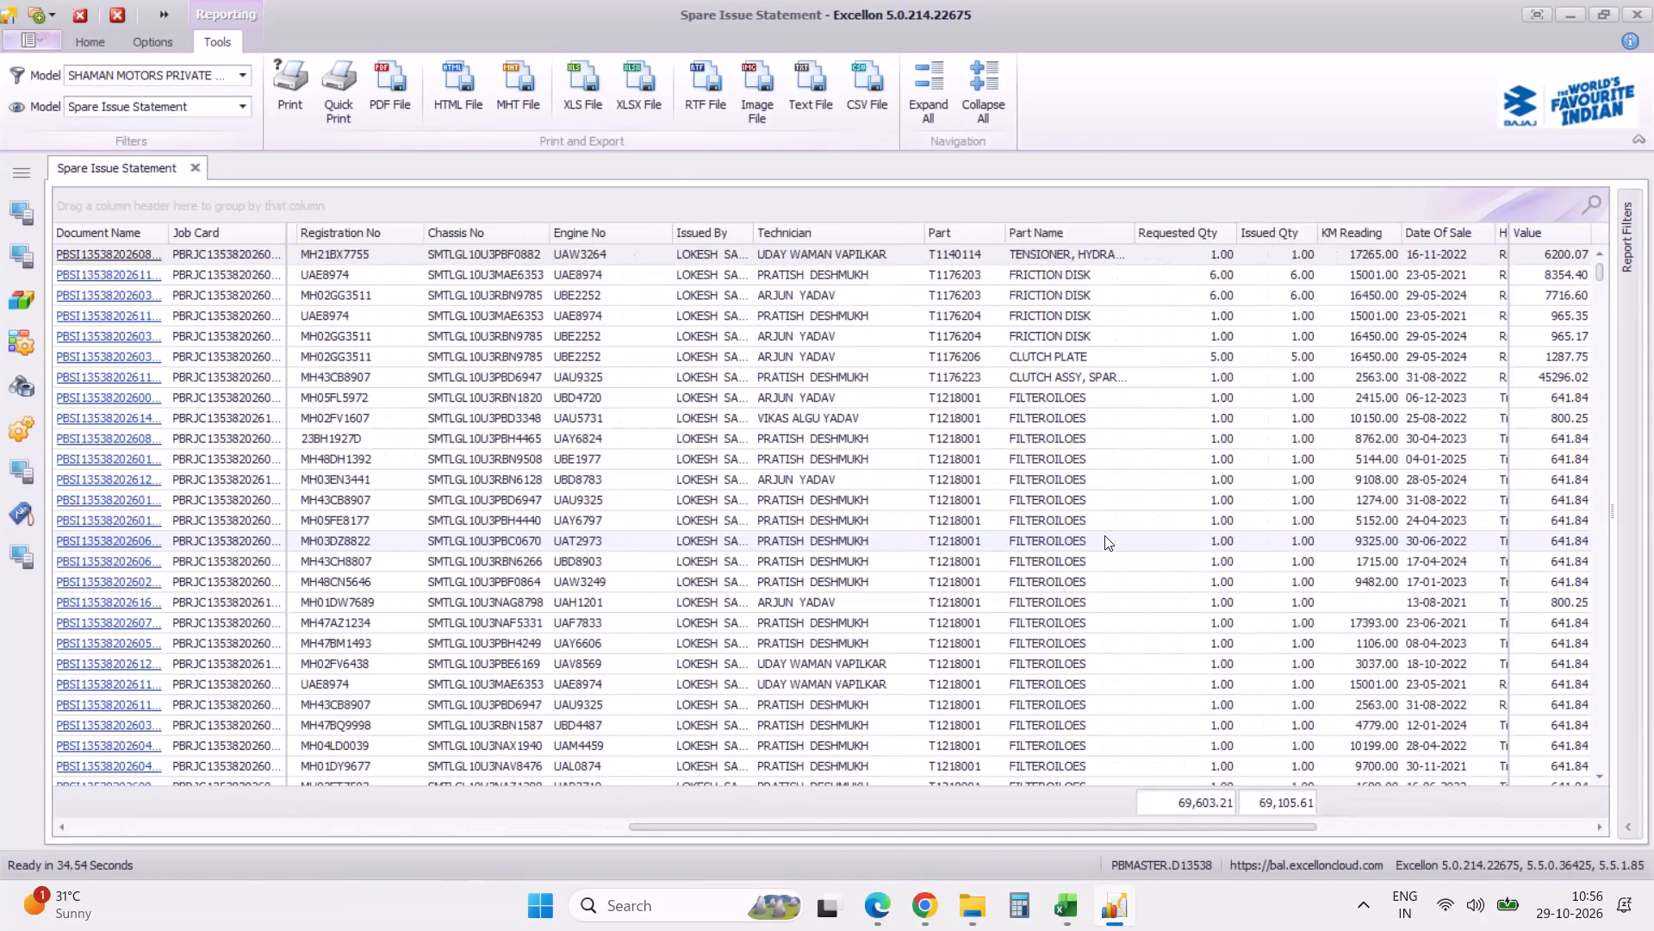
scroll(1104, 535, right, 3)
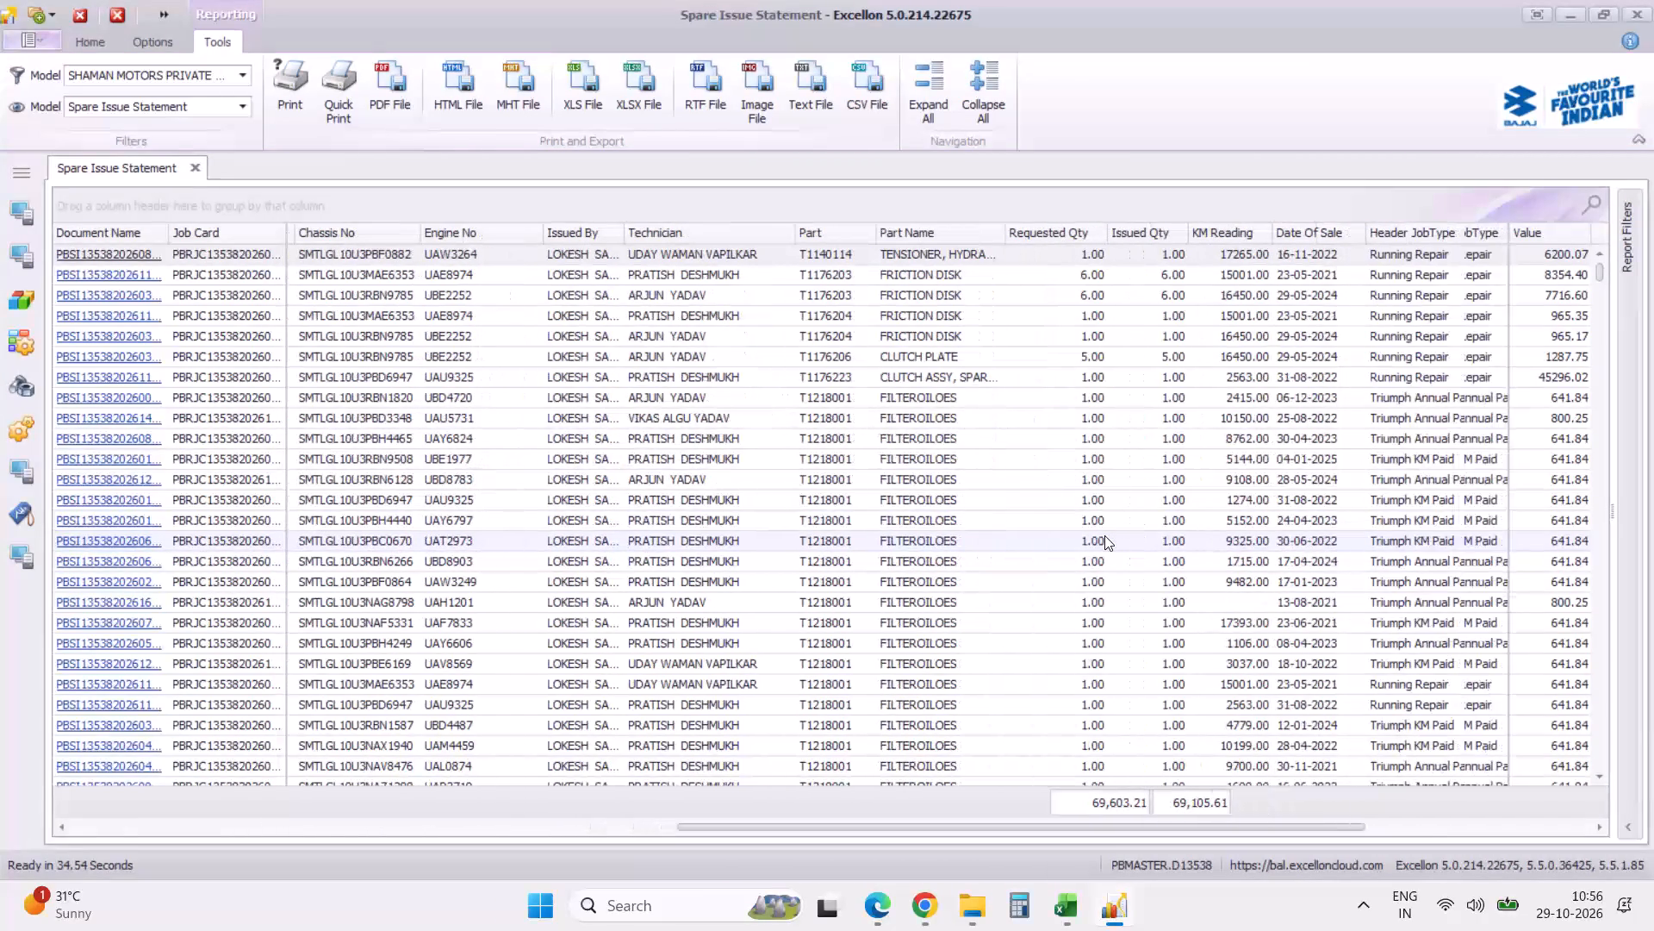
scroll(1104, 535, right, 11)
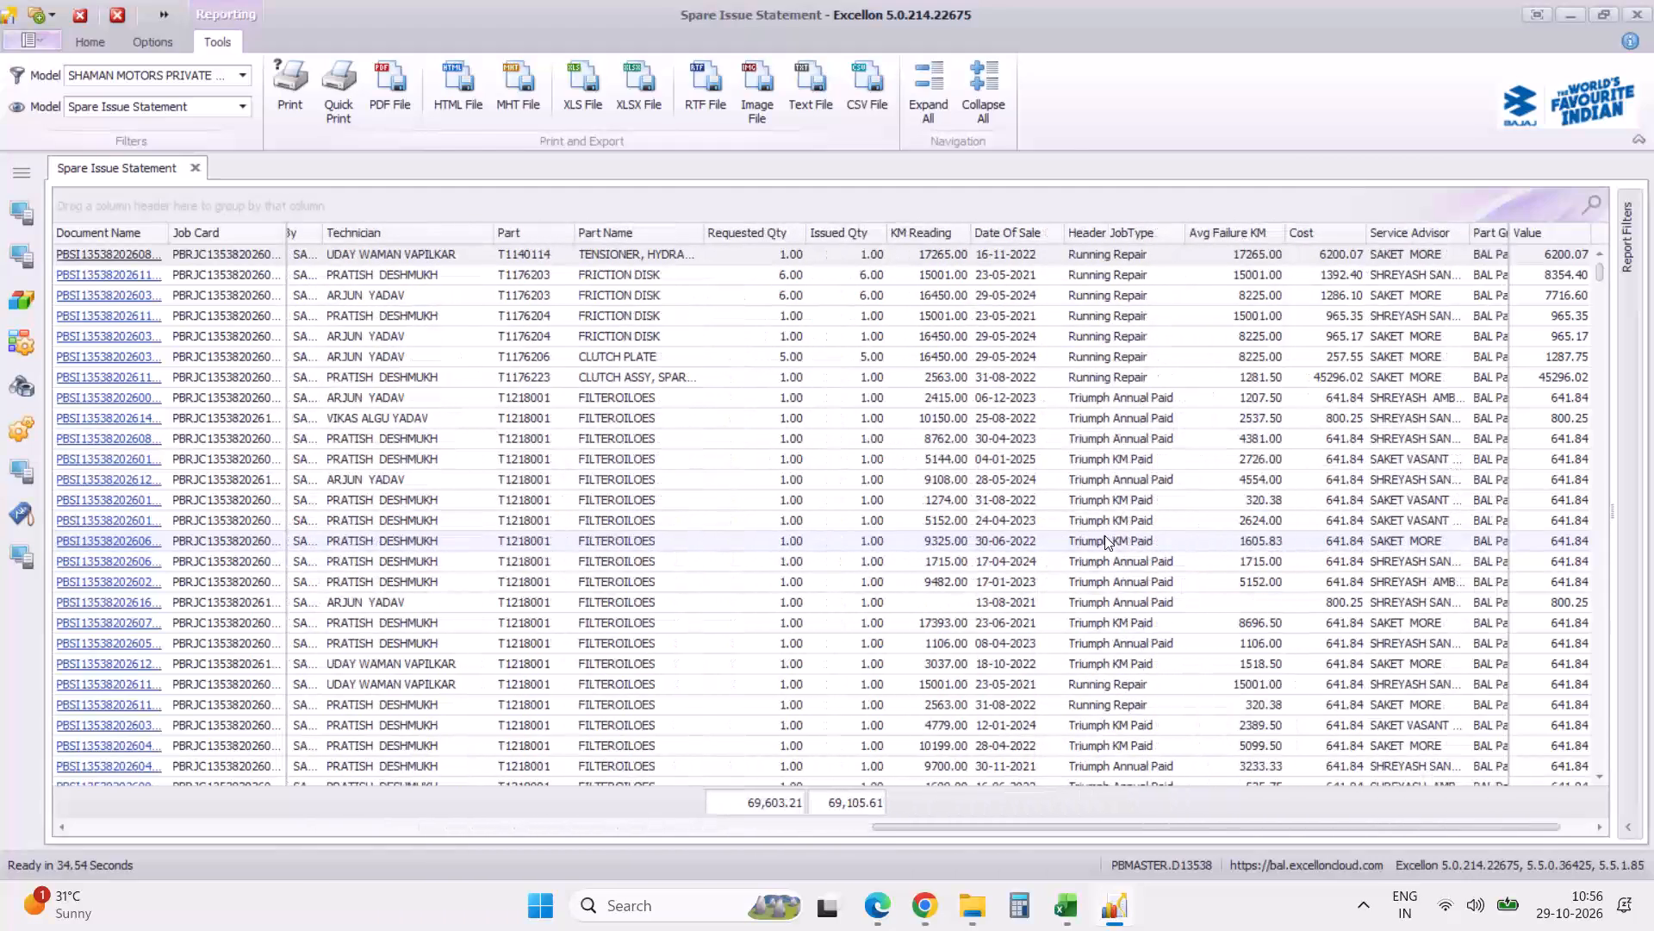
scroll(1104, 535, right, 19)
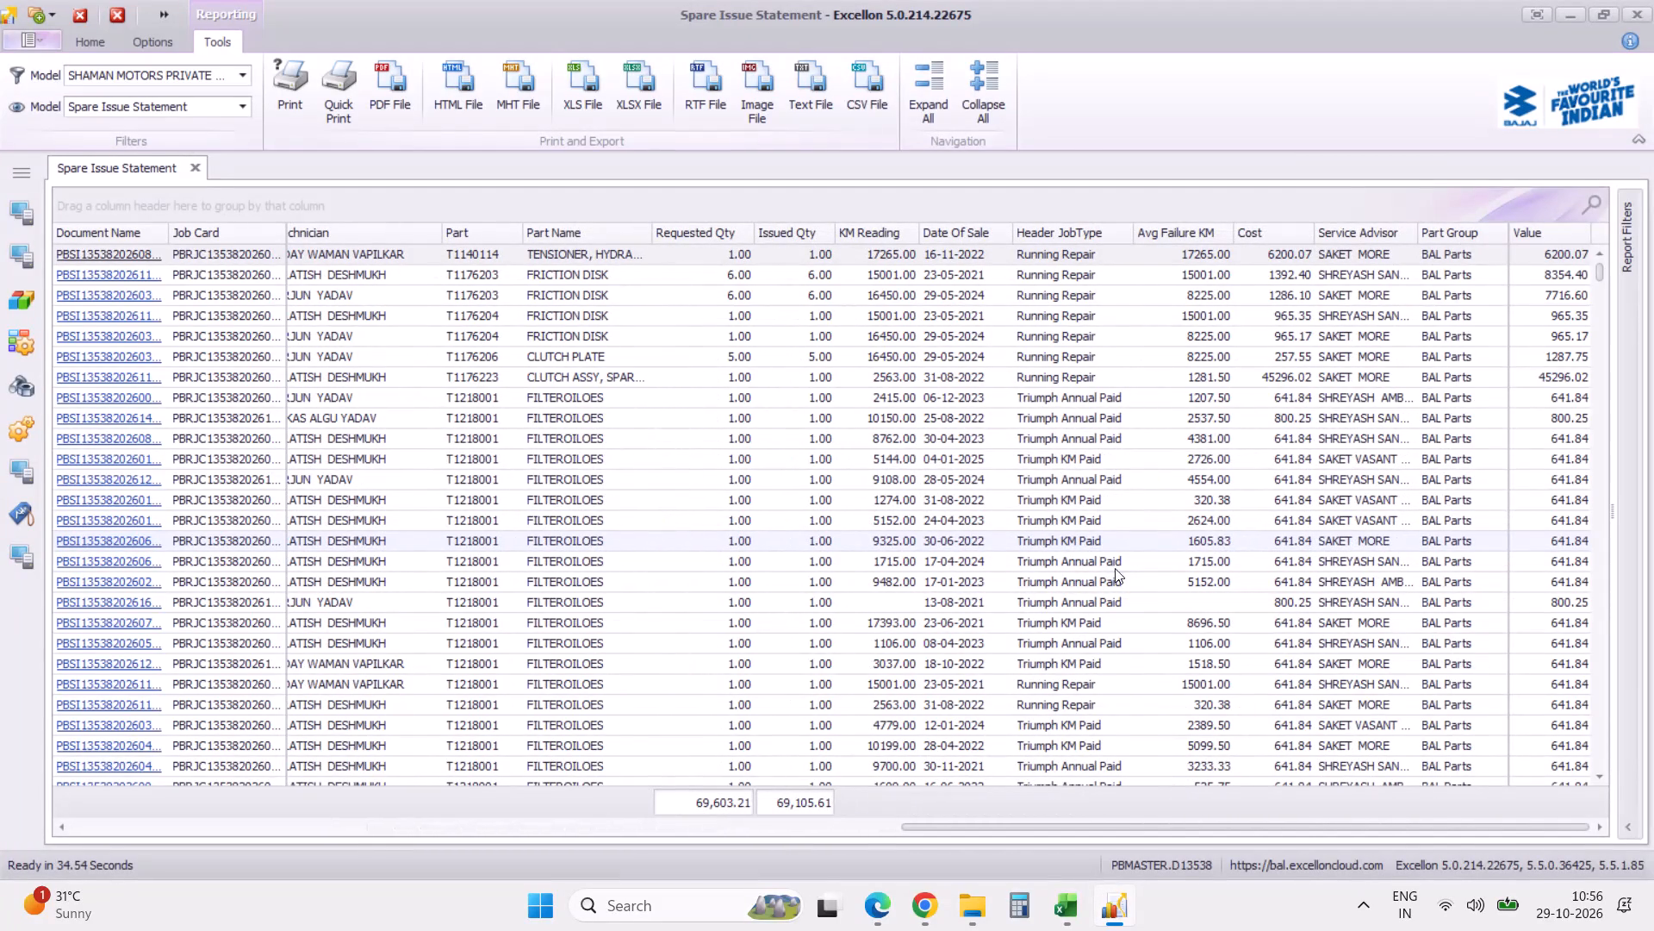
scroll(1106, 567, right, 16)
scroll(1106, 567, left, 17)
scroll(1106, 567, right, 20)
scroll(1106, 567, right, 20)
scroll(1106, 567, right, 4)
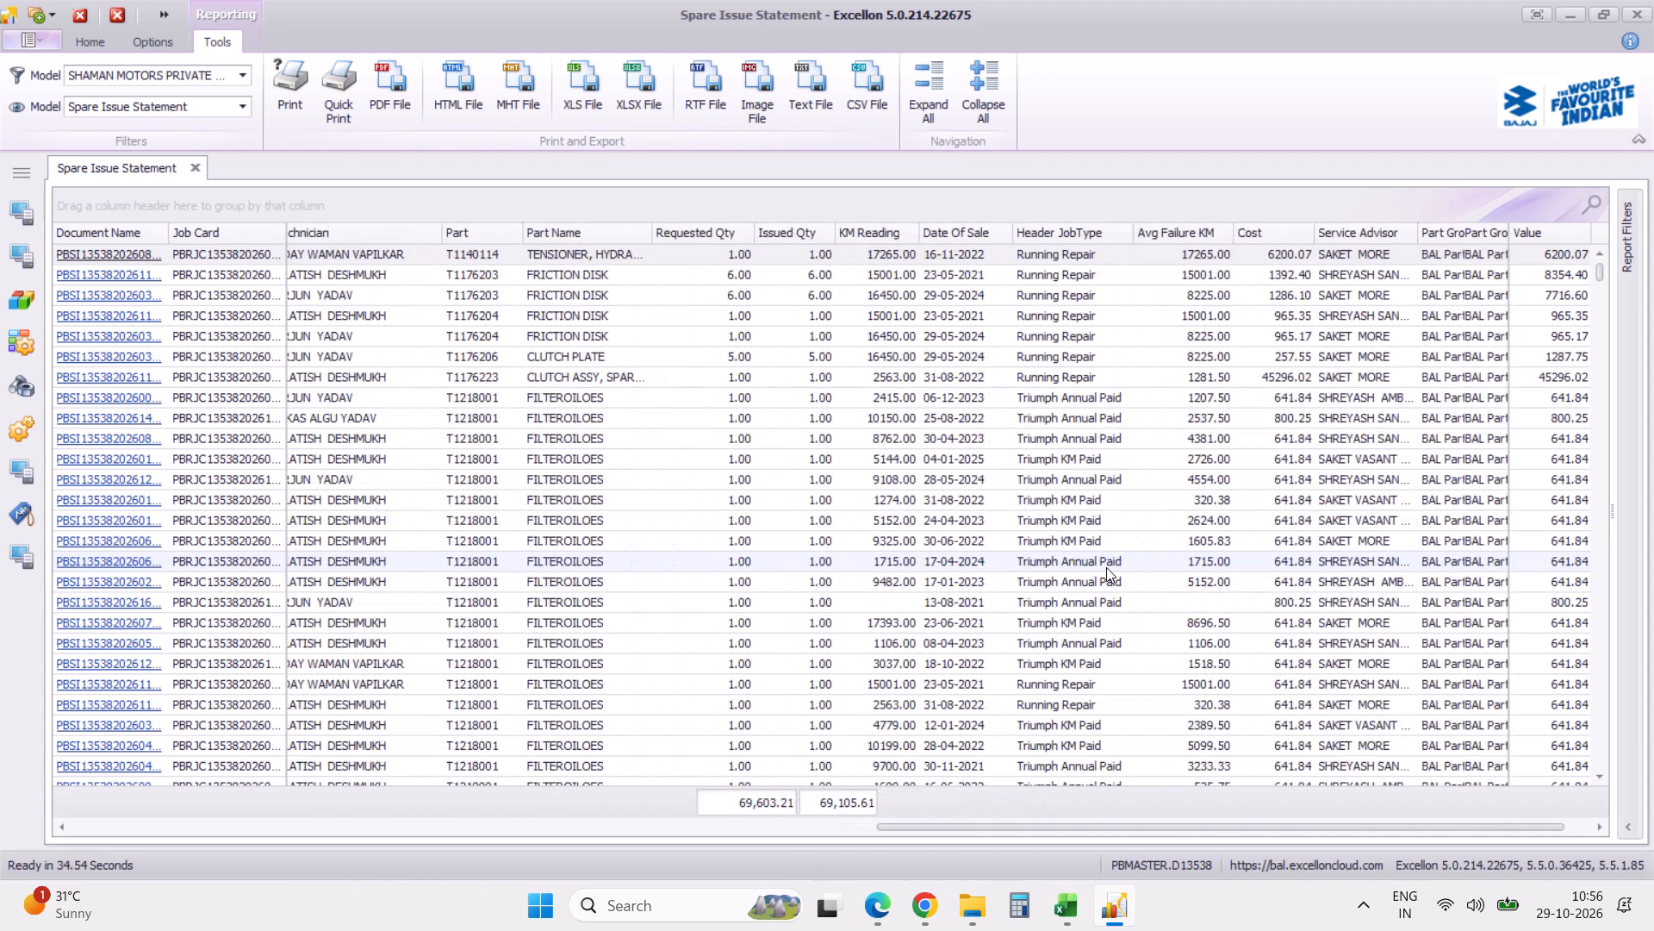
scroll(1106, 567, right, 20)
scroll(1106, 567, right, 8)
scroll(1106, 567, left, 17)
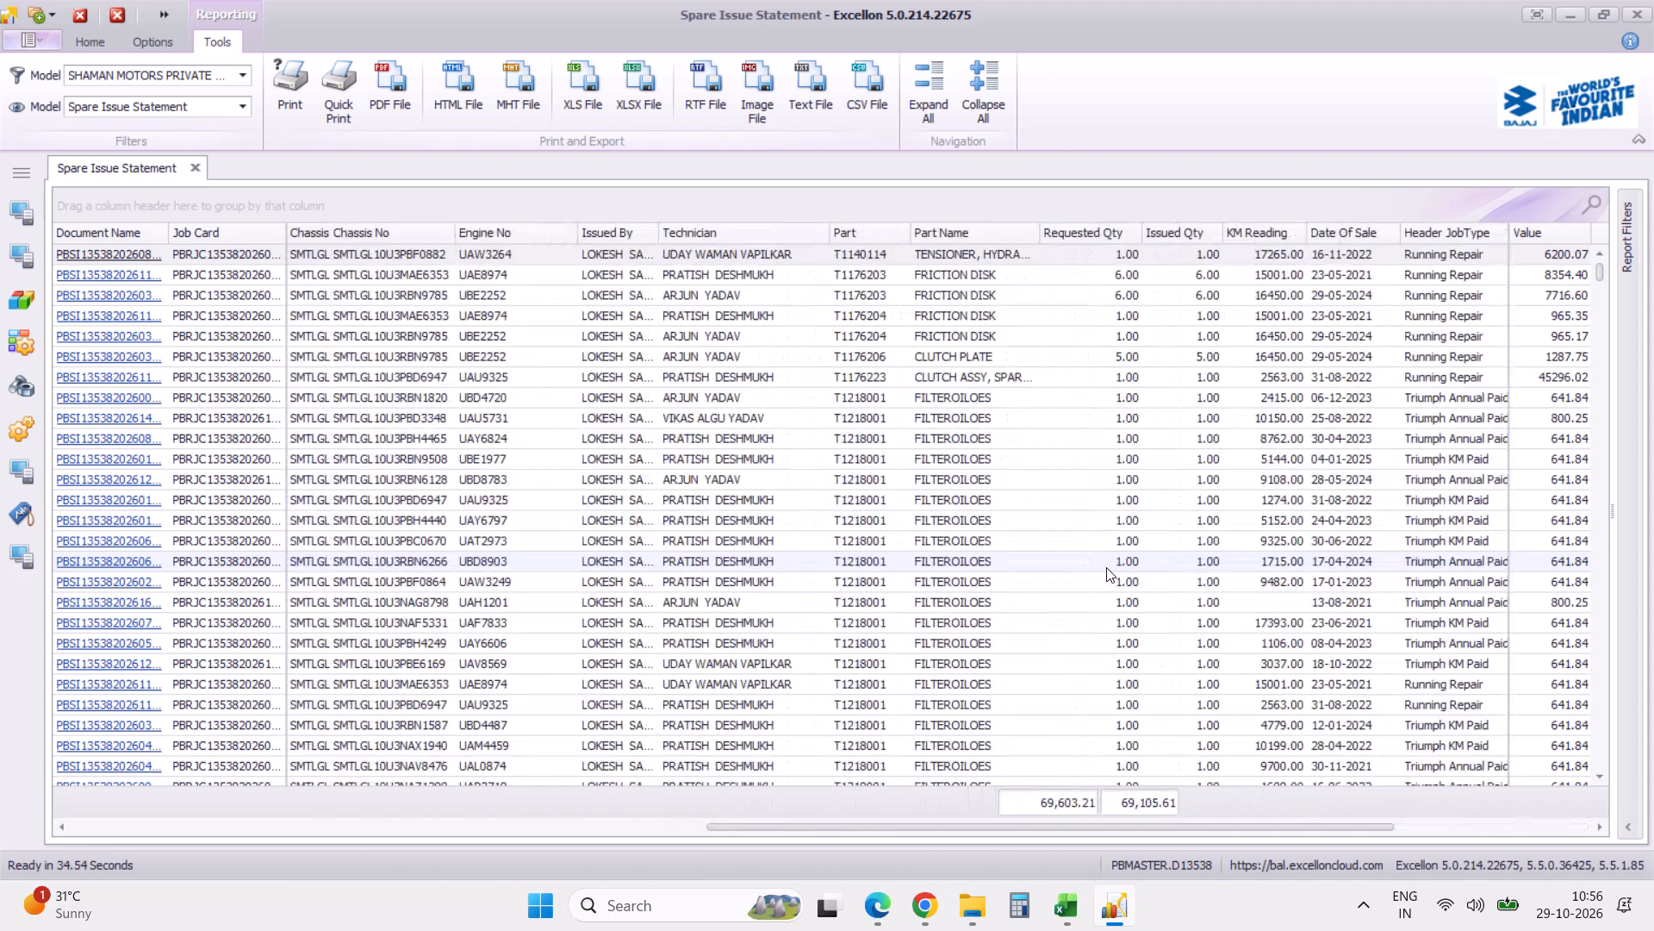
scroll(1106, 567, left, 16)
scroll(1106, 567, left, 16)
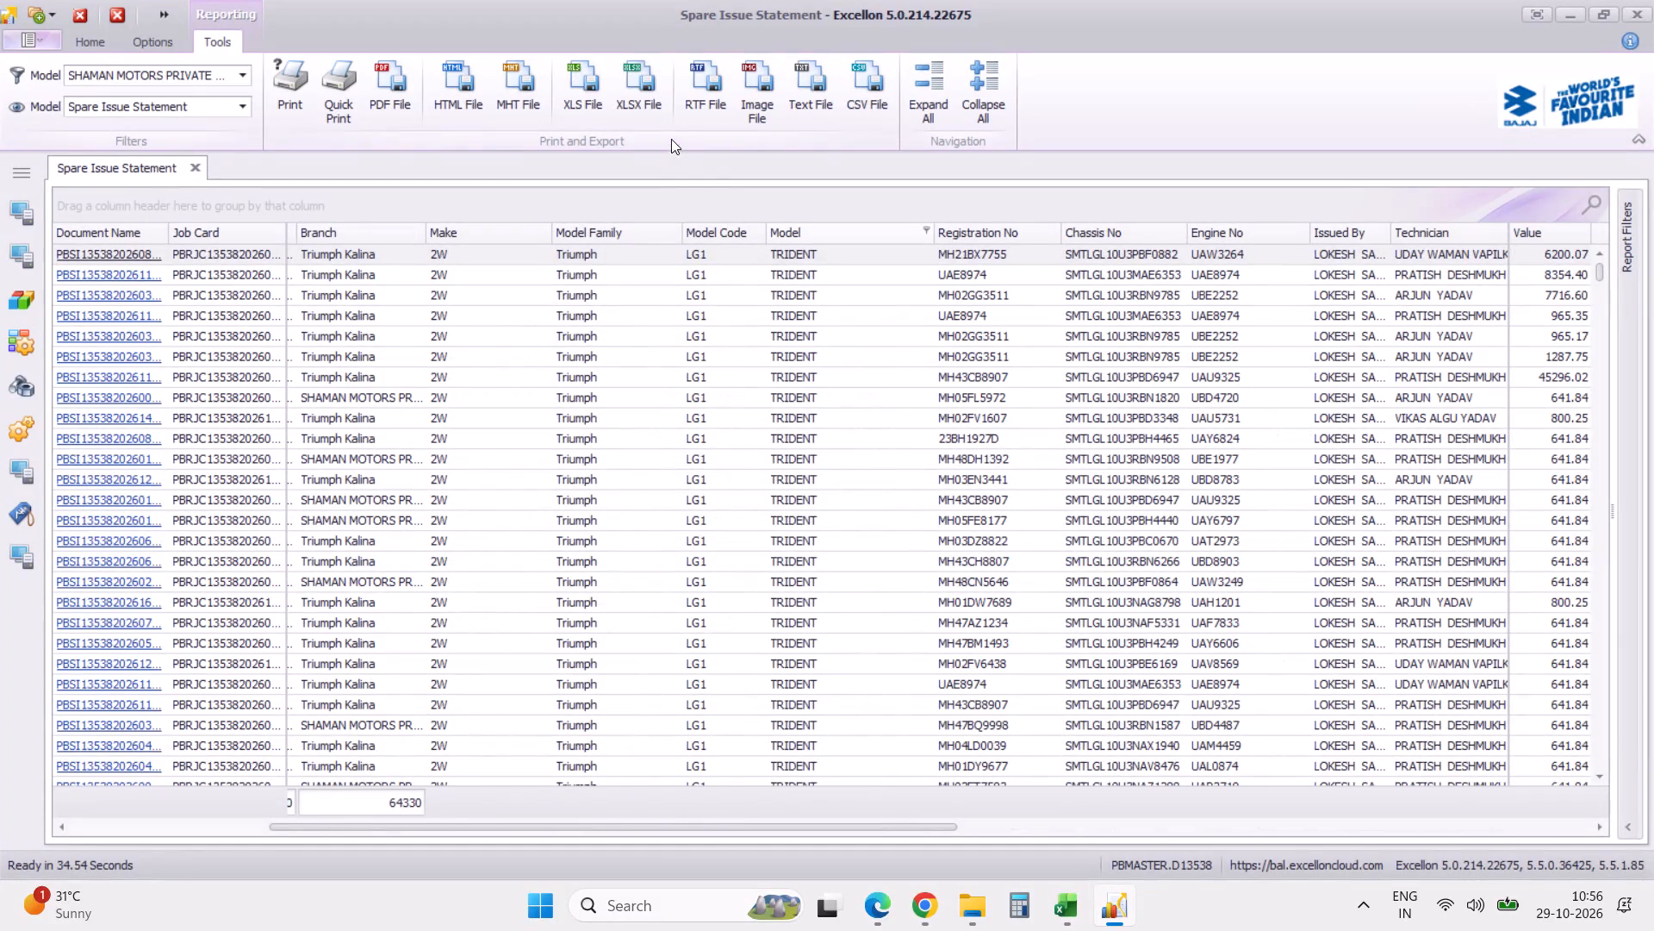
Export the Spare Issue Statement report as an XLSX file.
click(642, 97)
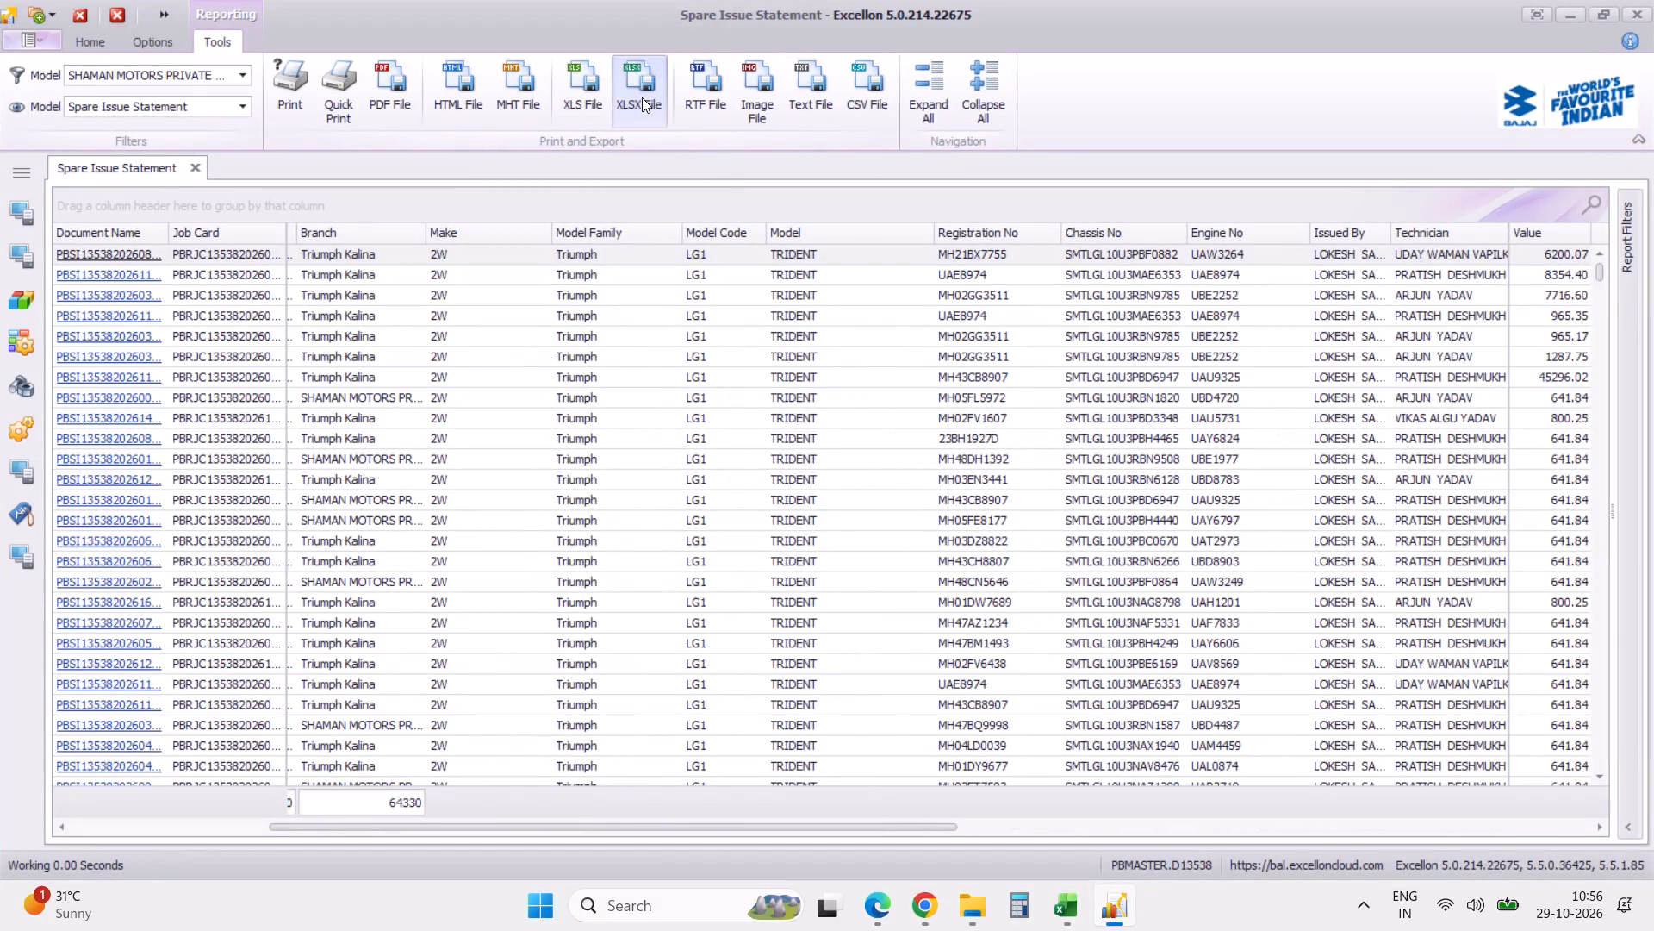
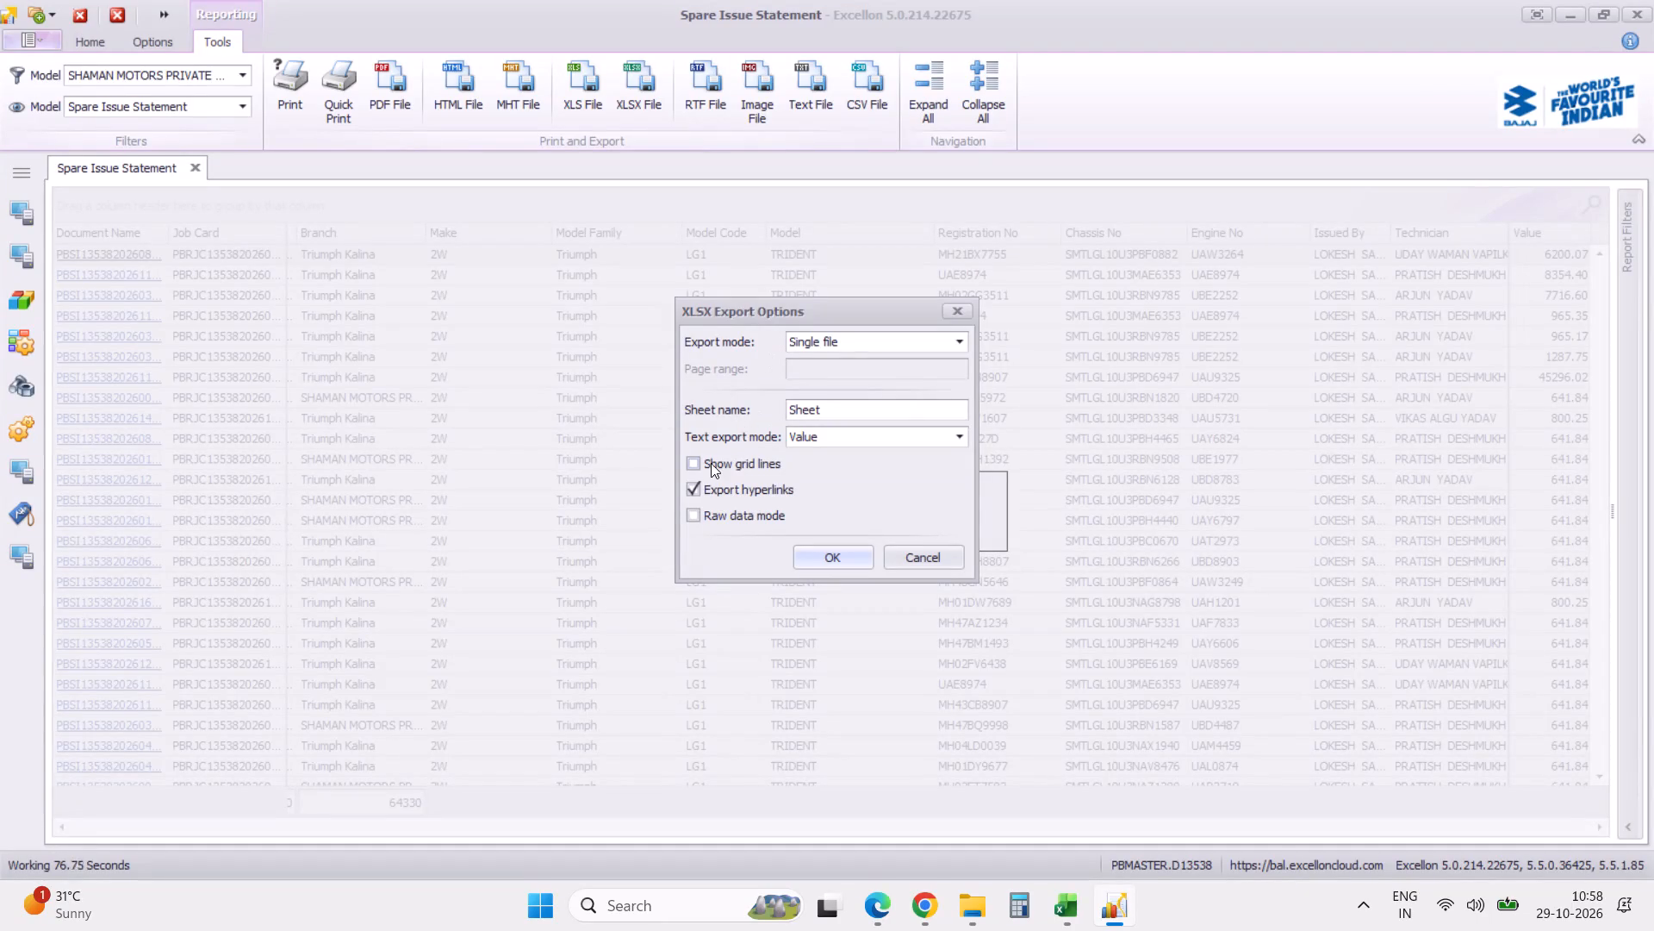
Turn off hyperlink export and accept the XLSX export options for a single file.
click(693, 488)
click(813, 557)
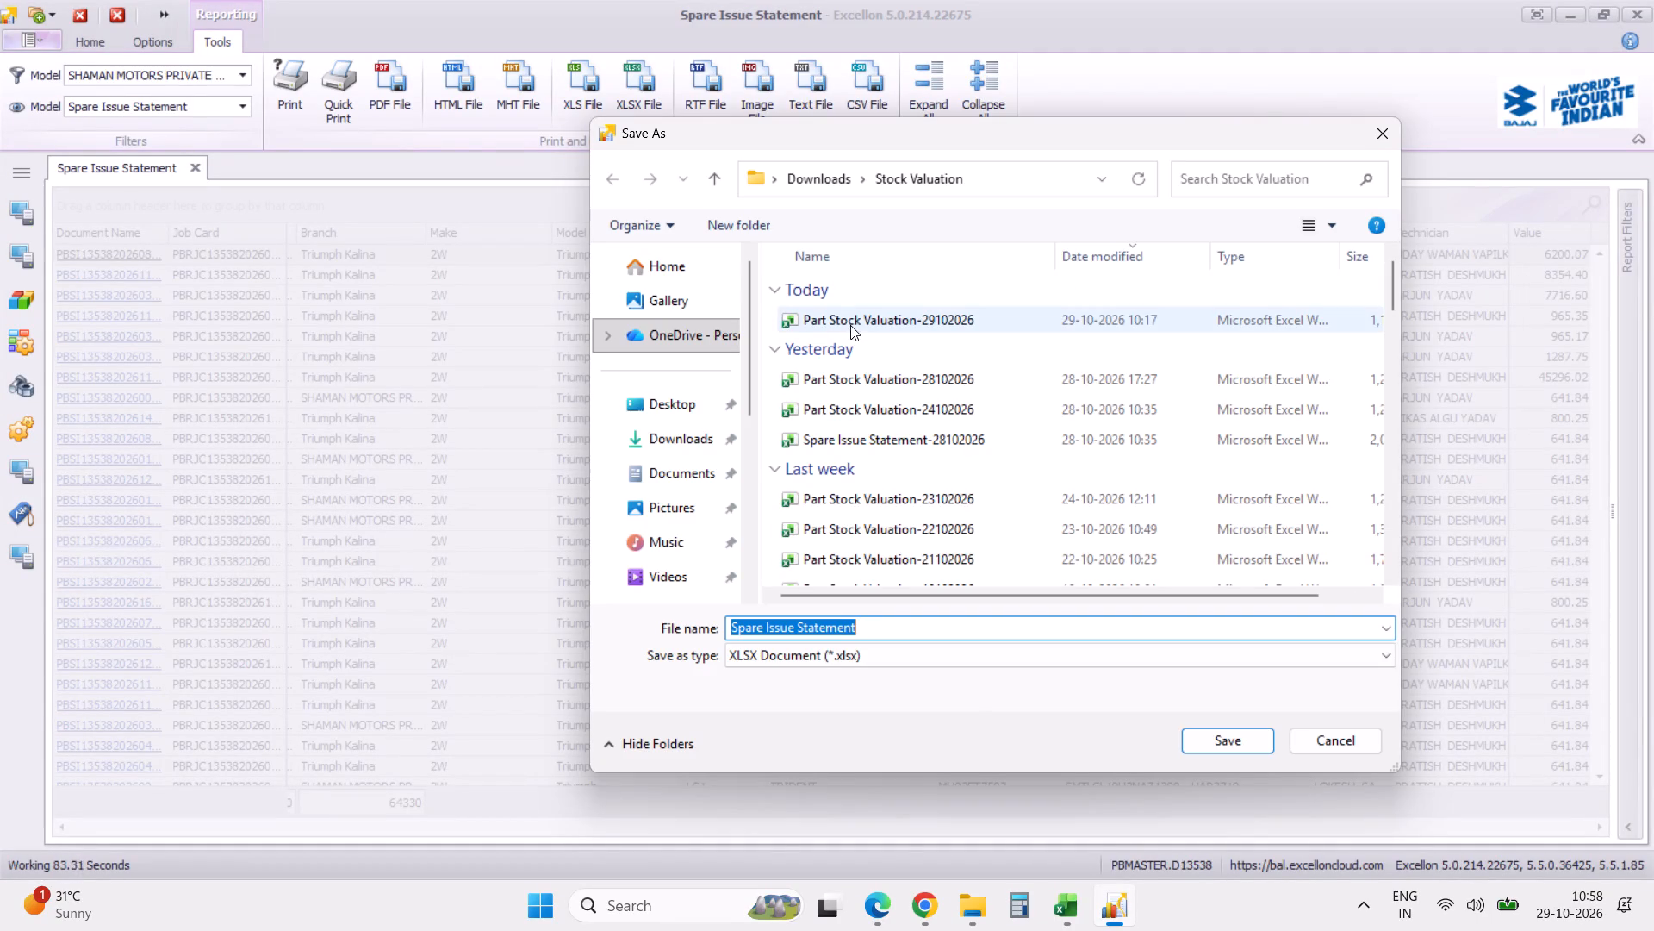
Create a folder named Applicability inside Downloads > Masters and open it as the save location.
click(811, 182)
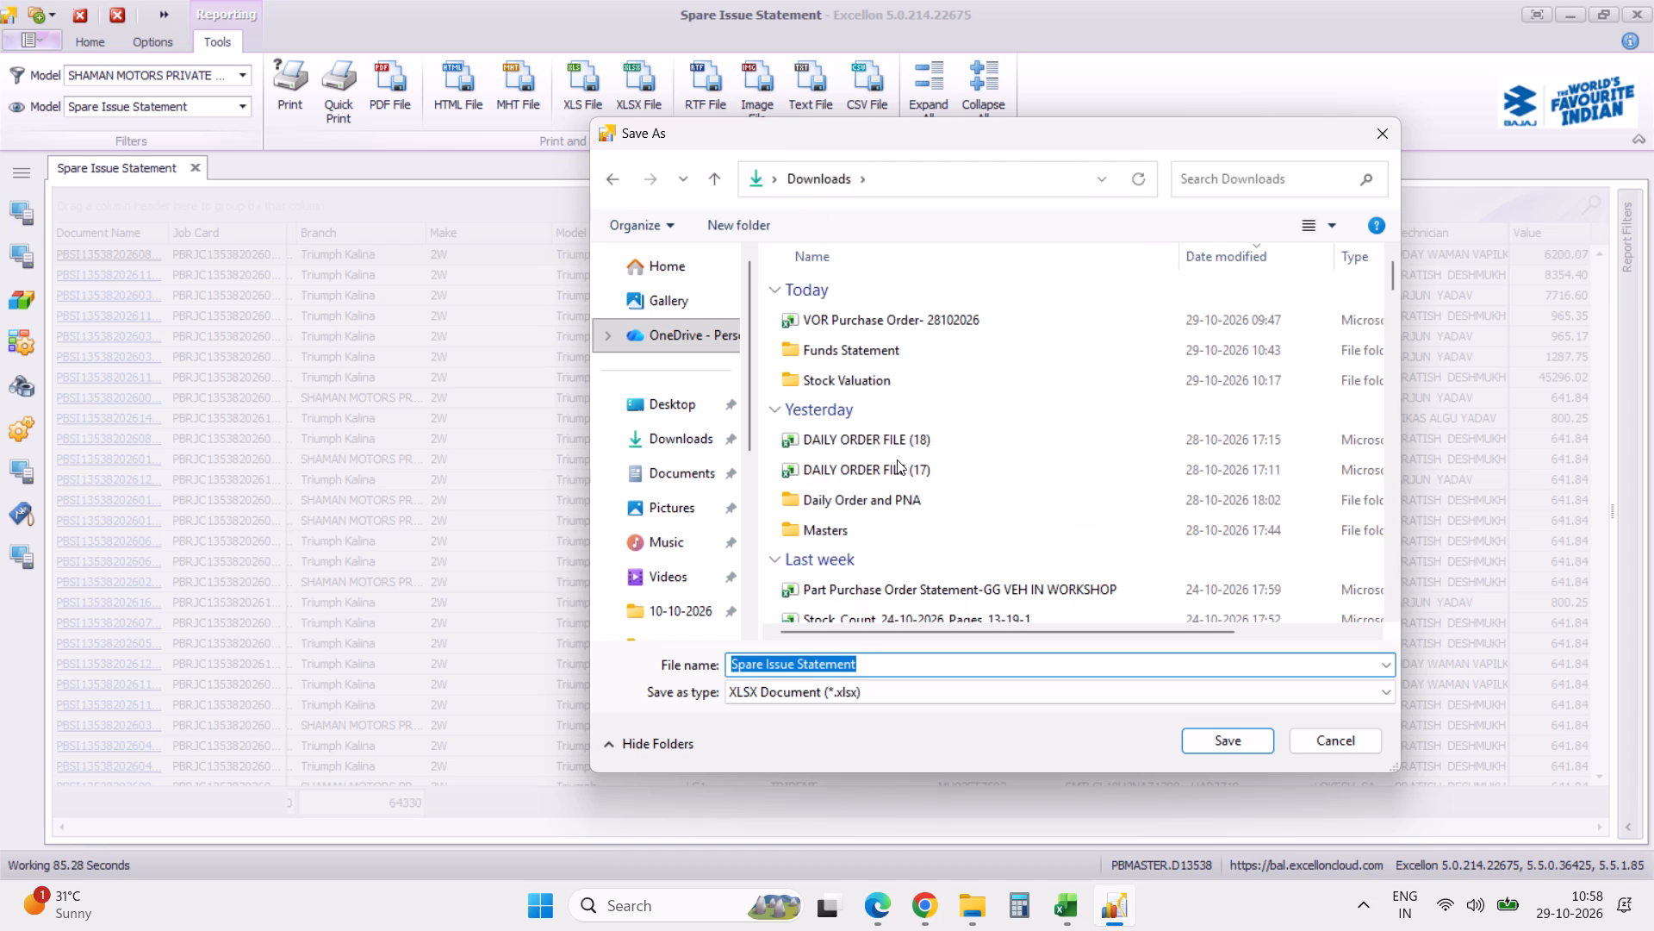
double_click(889, 531)
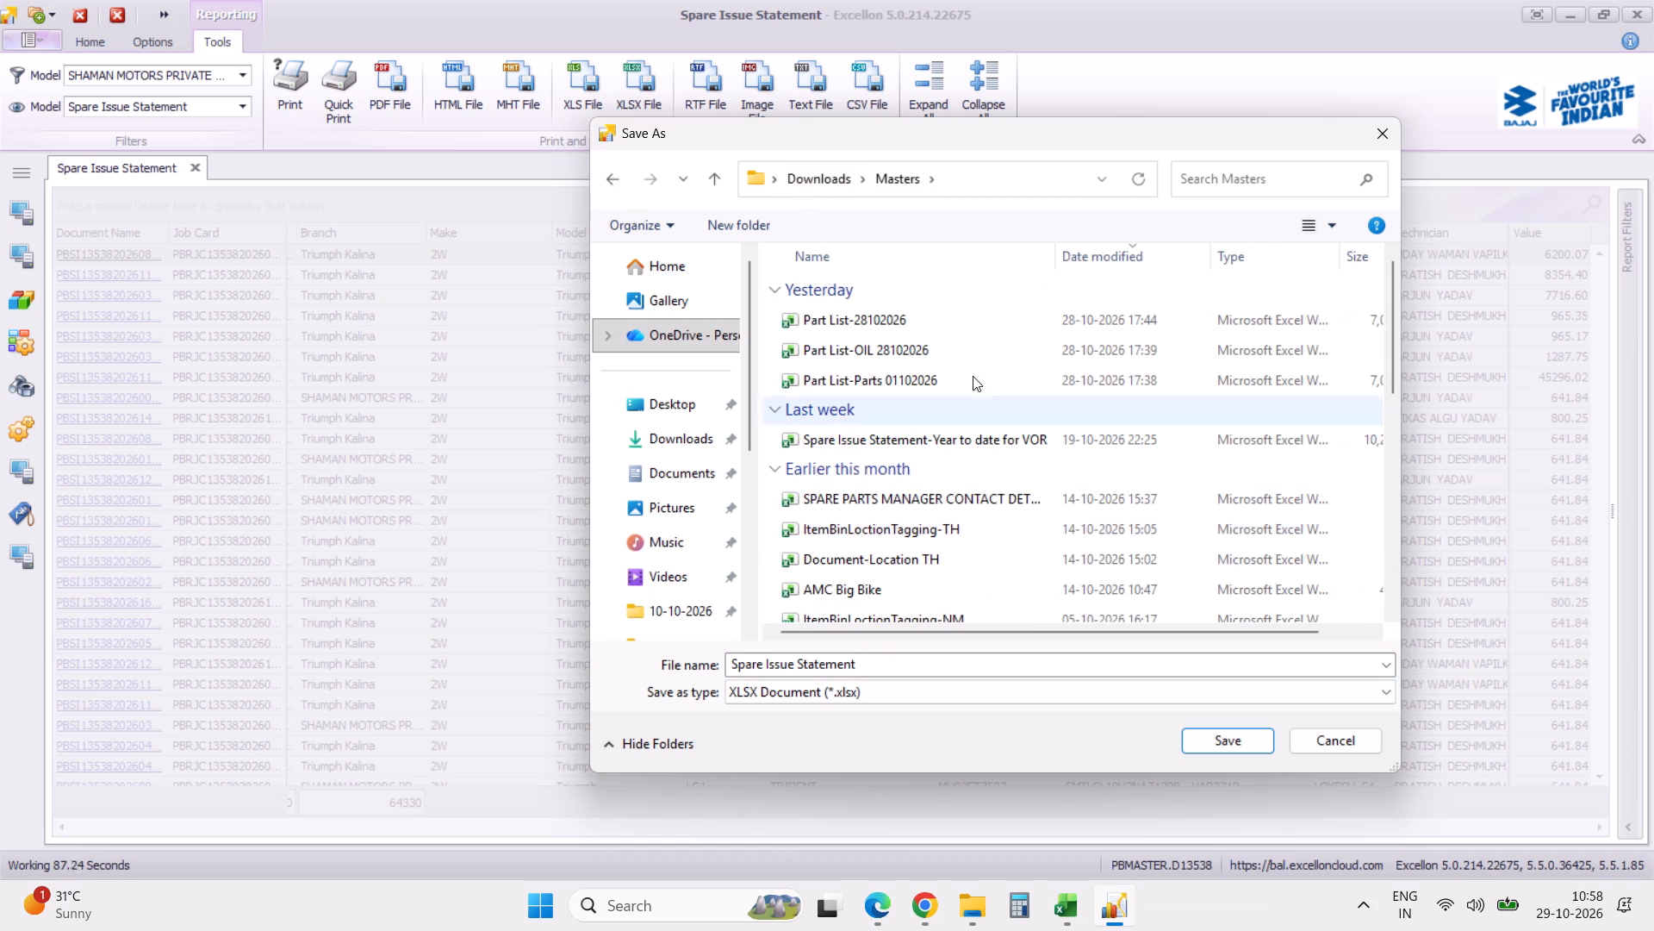
right_click(995, 334)
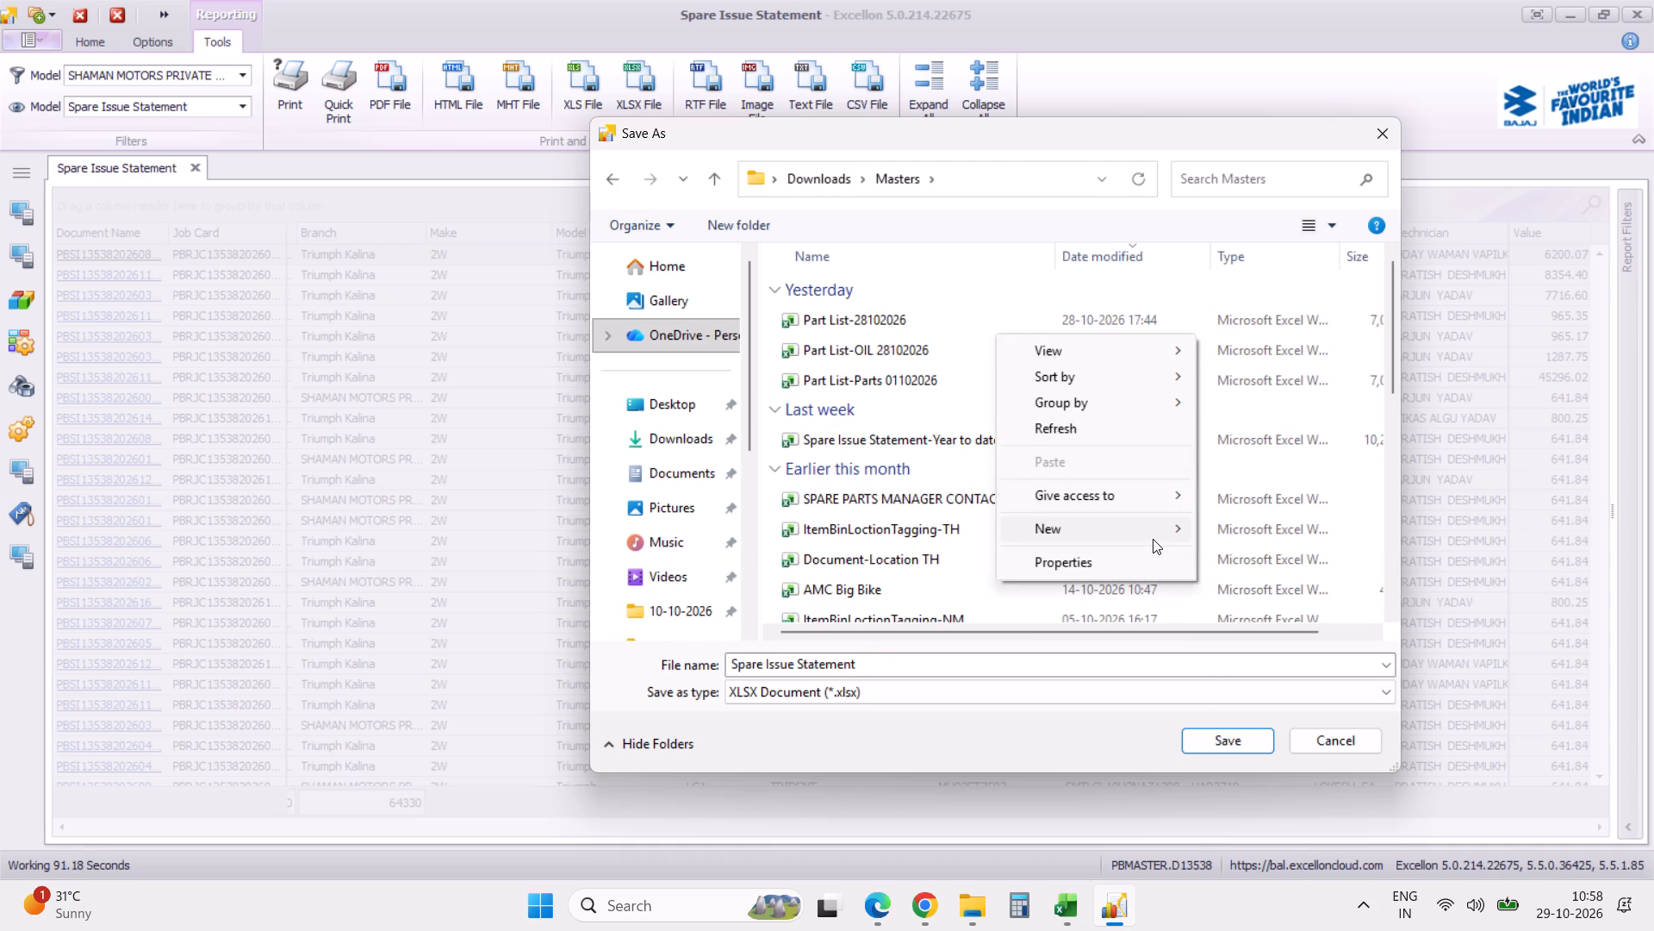
click(1237, 528)
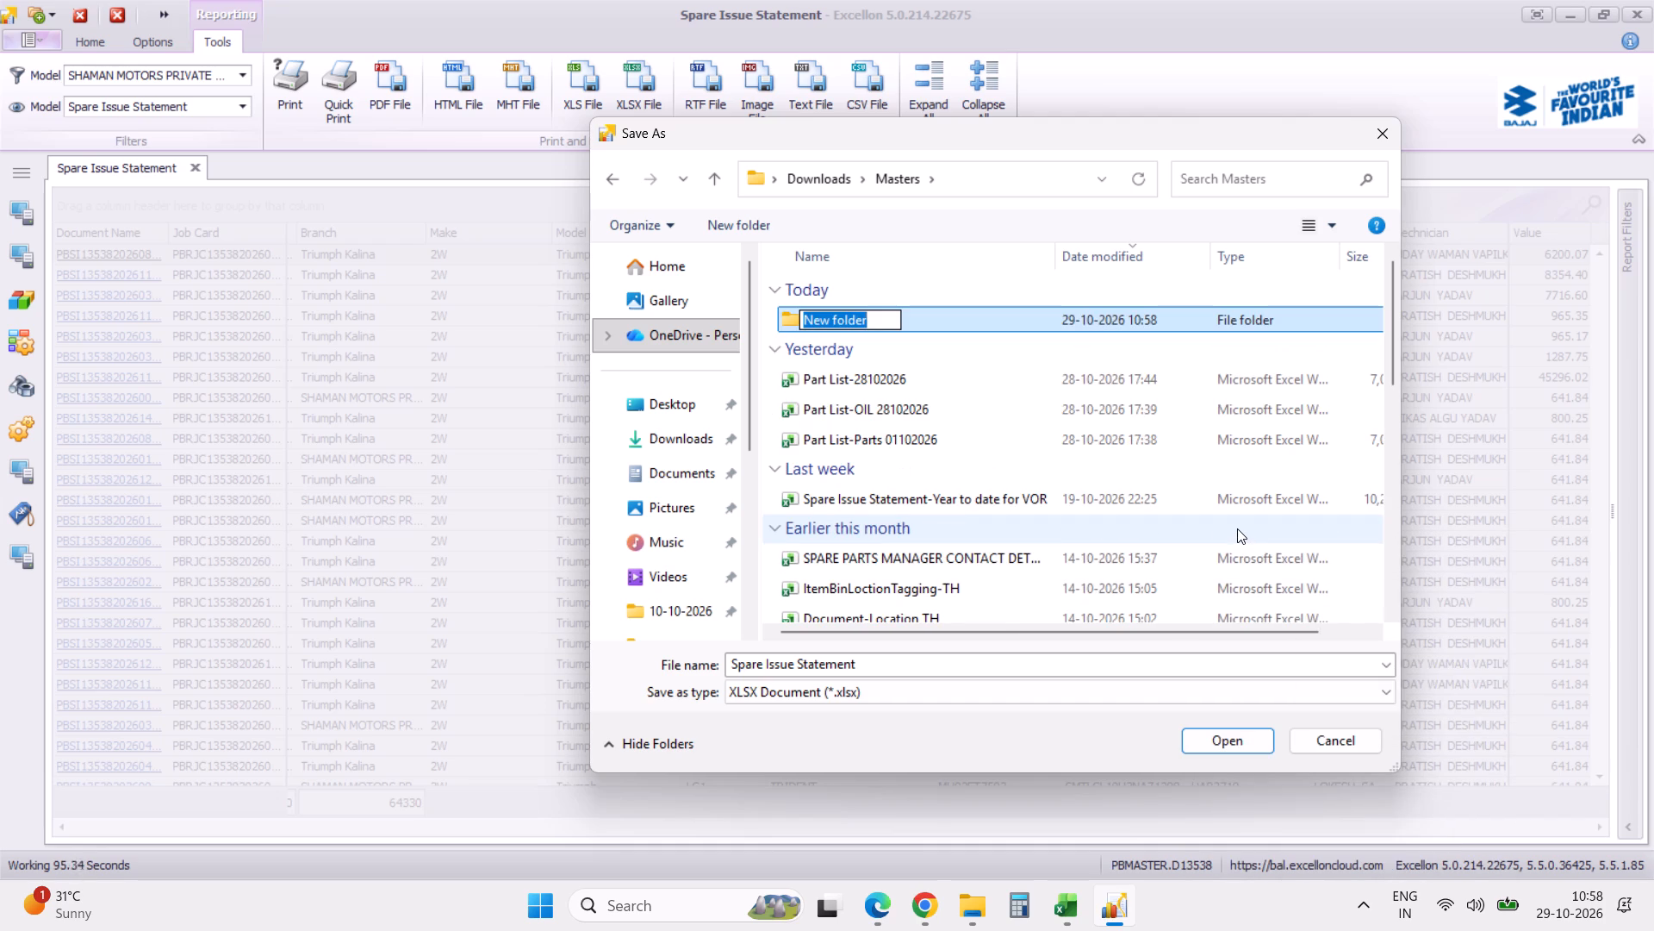
text(Applicability)
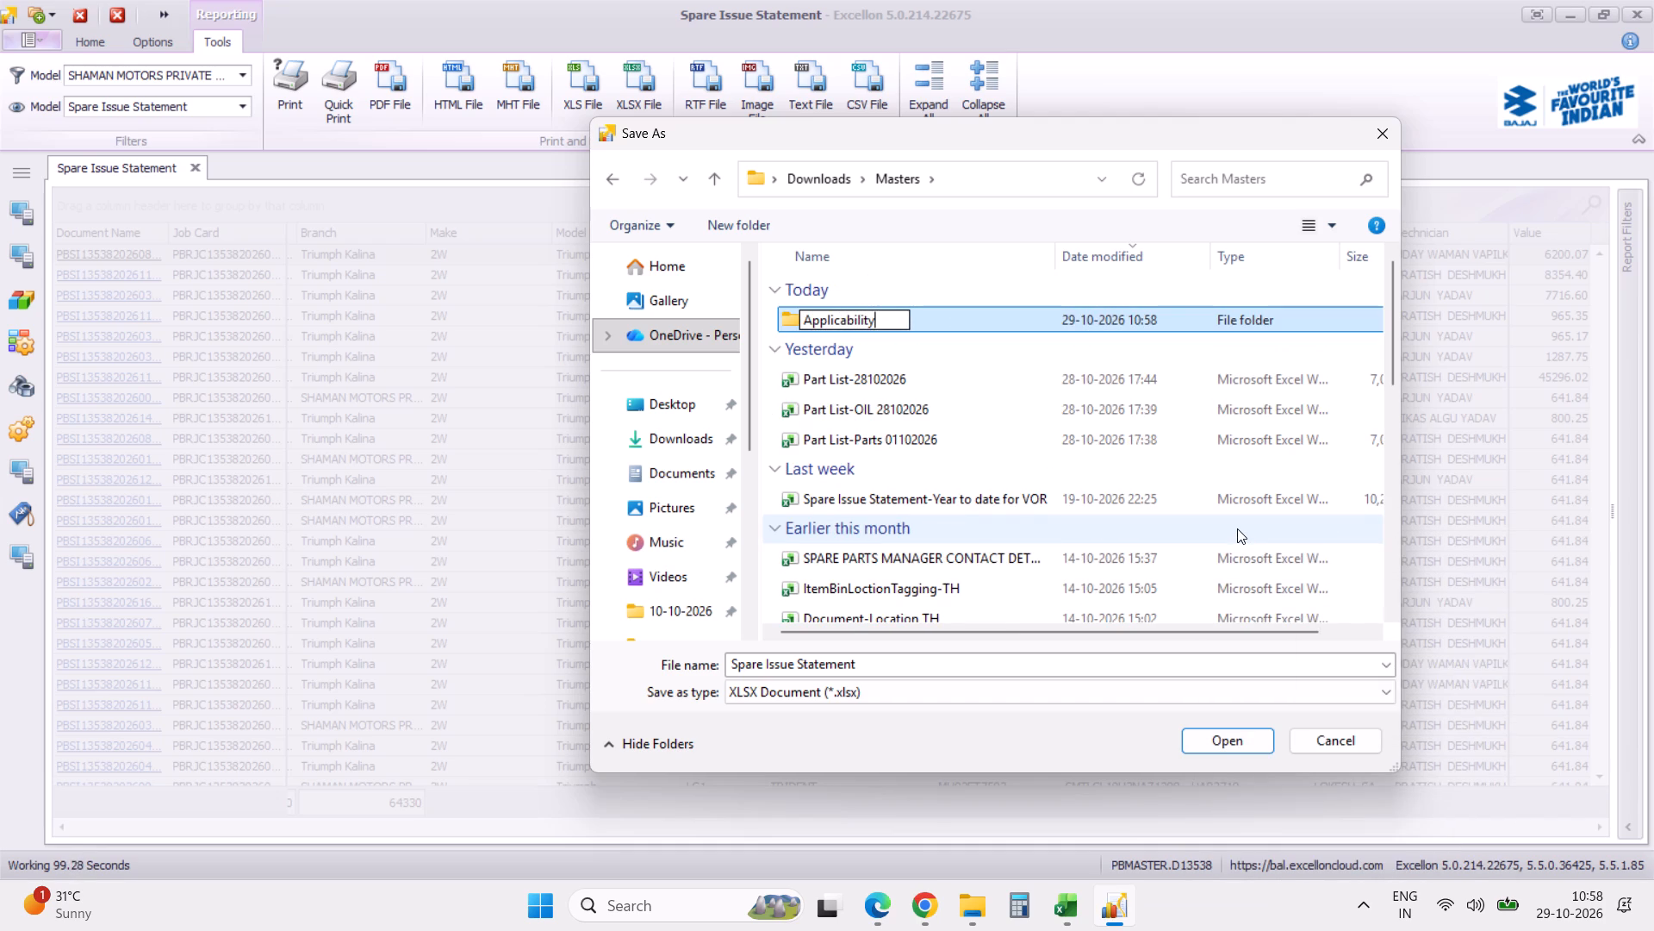
key(Tab)
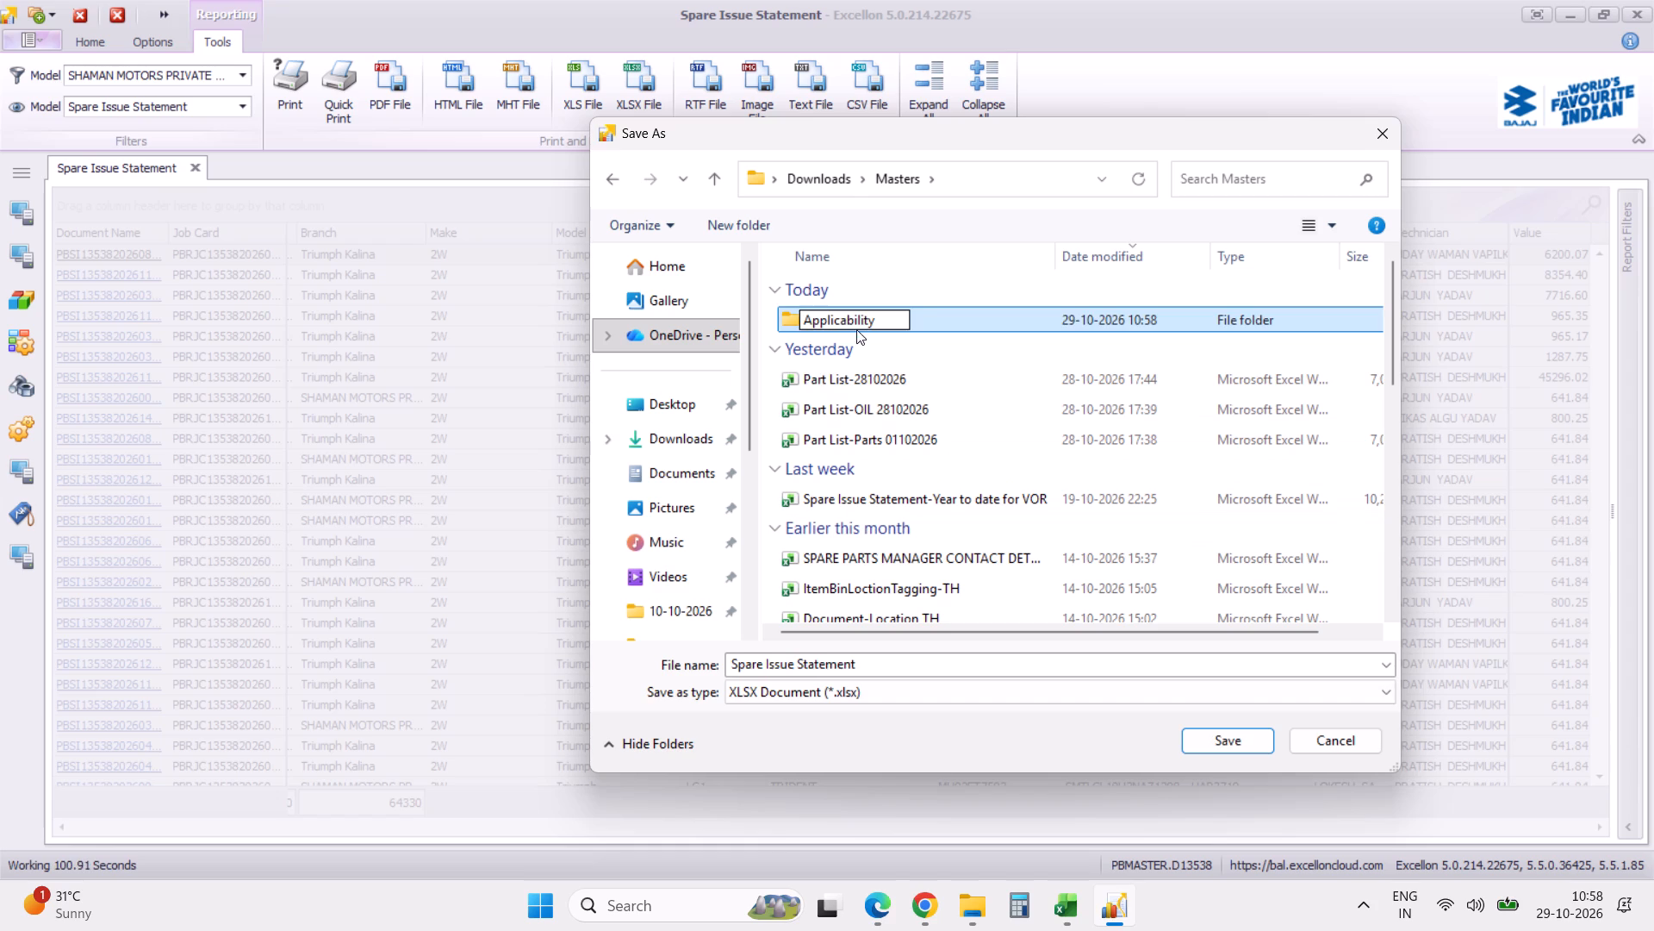
double_click(849, 320)
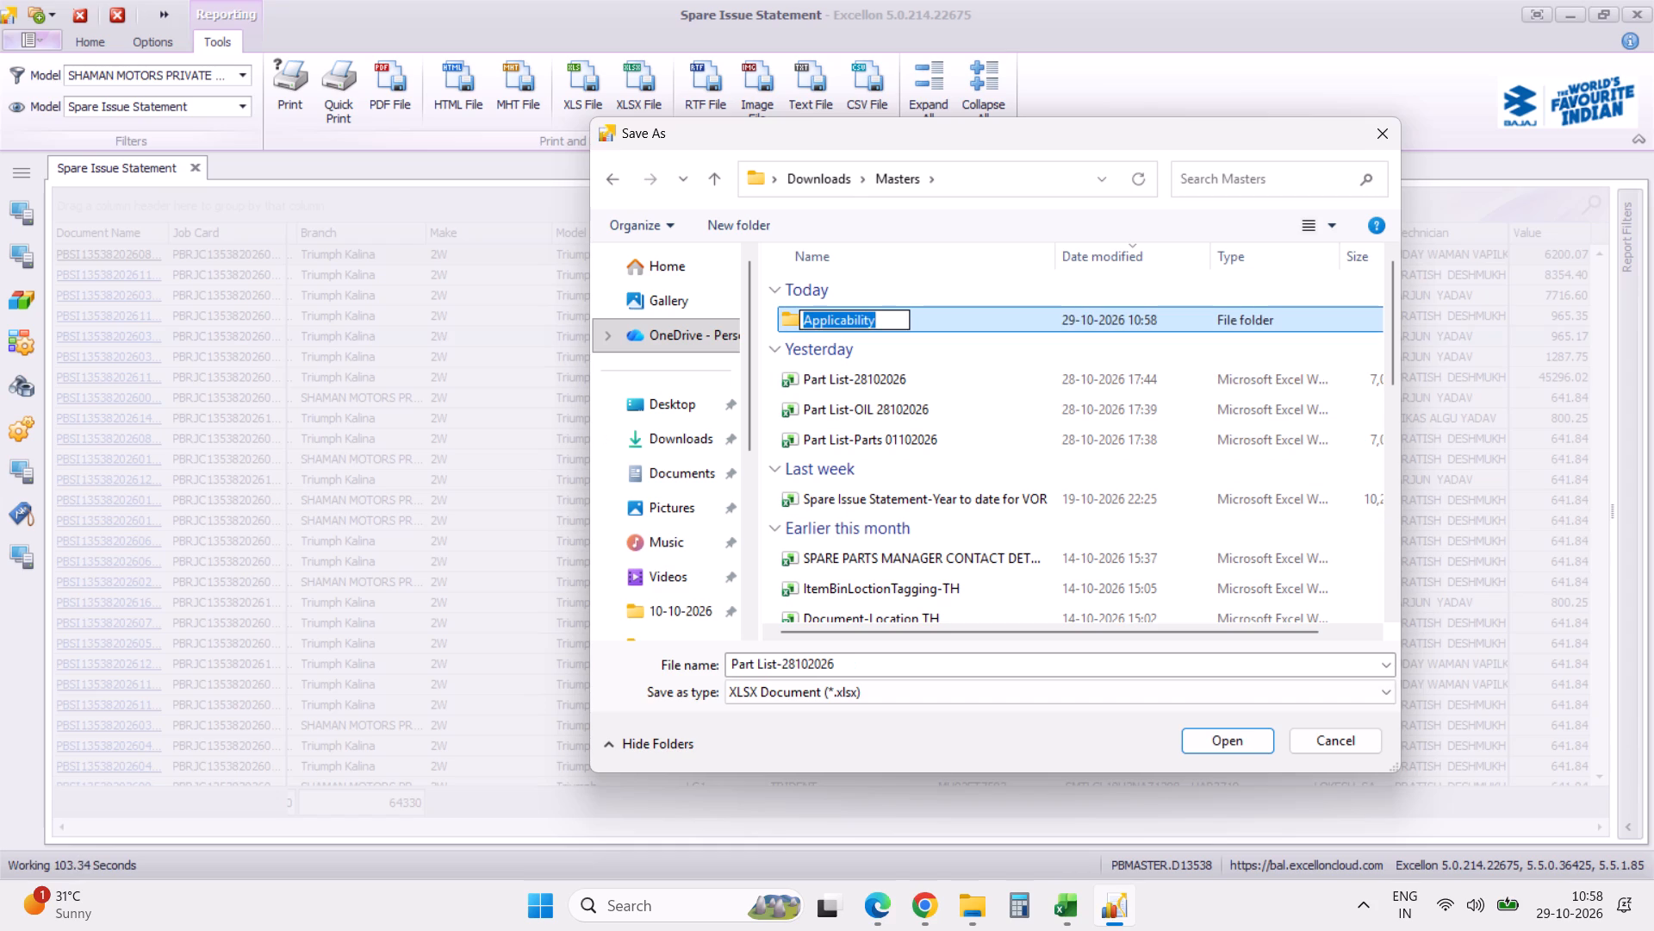
click(919, 355)
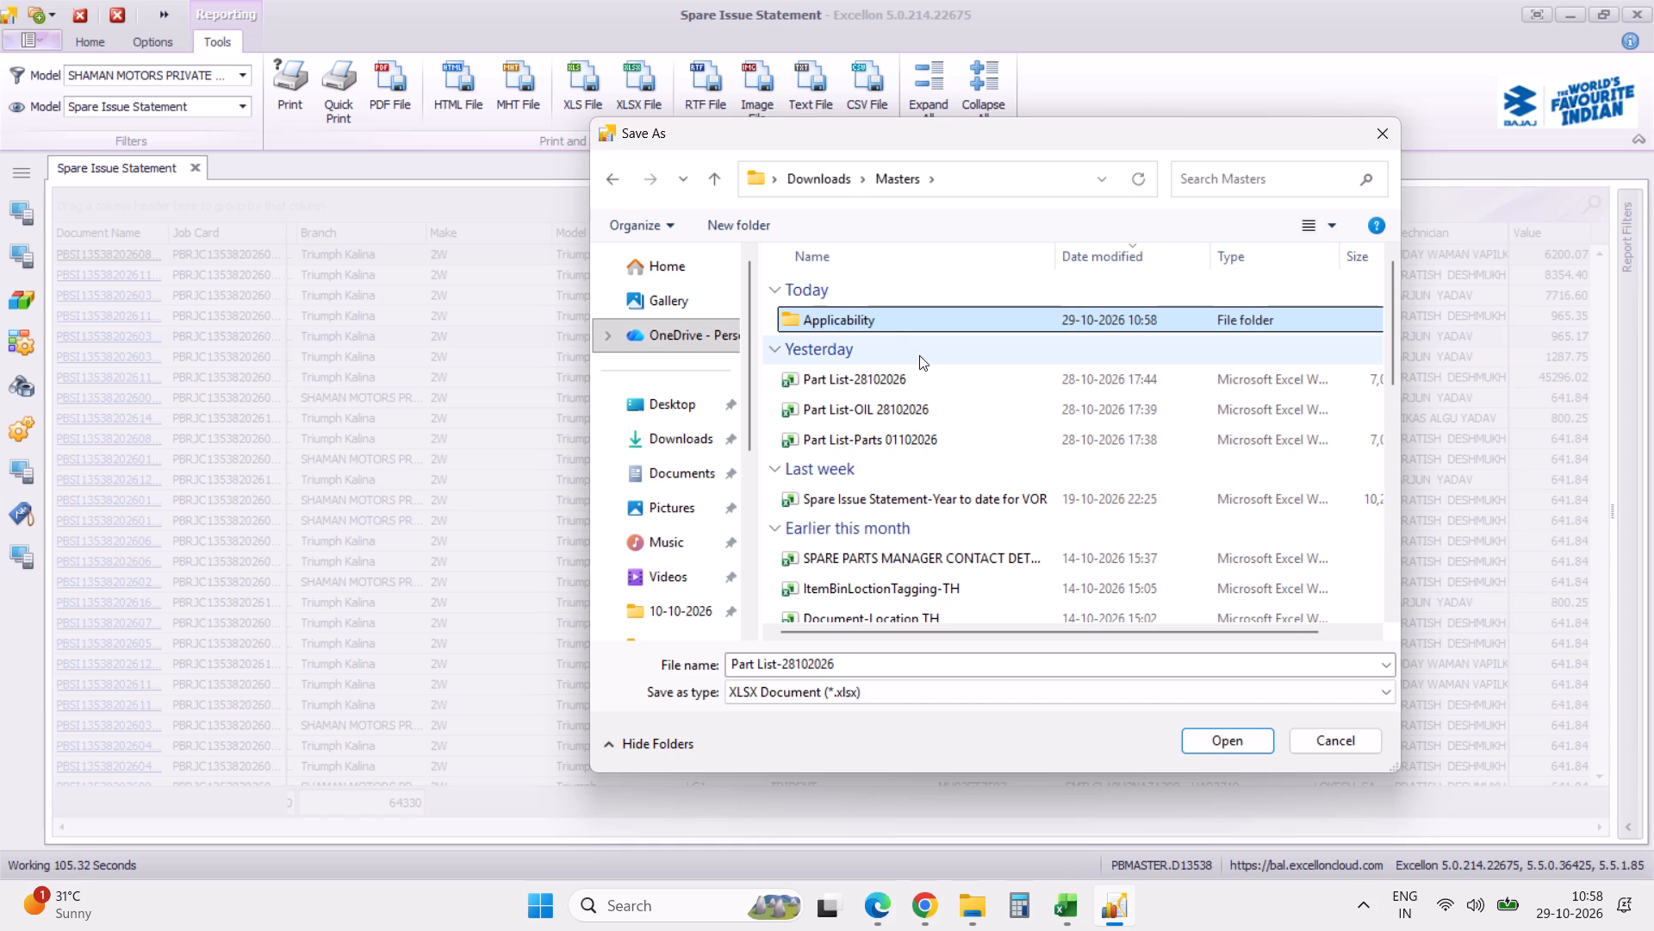
double_click(874, 325)
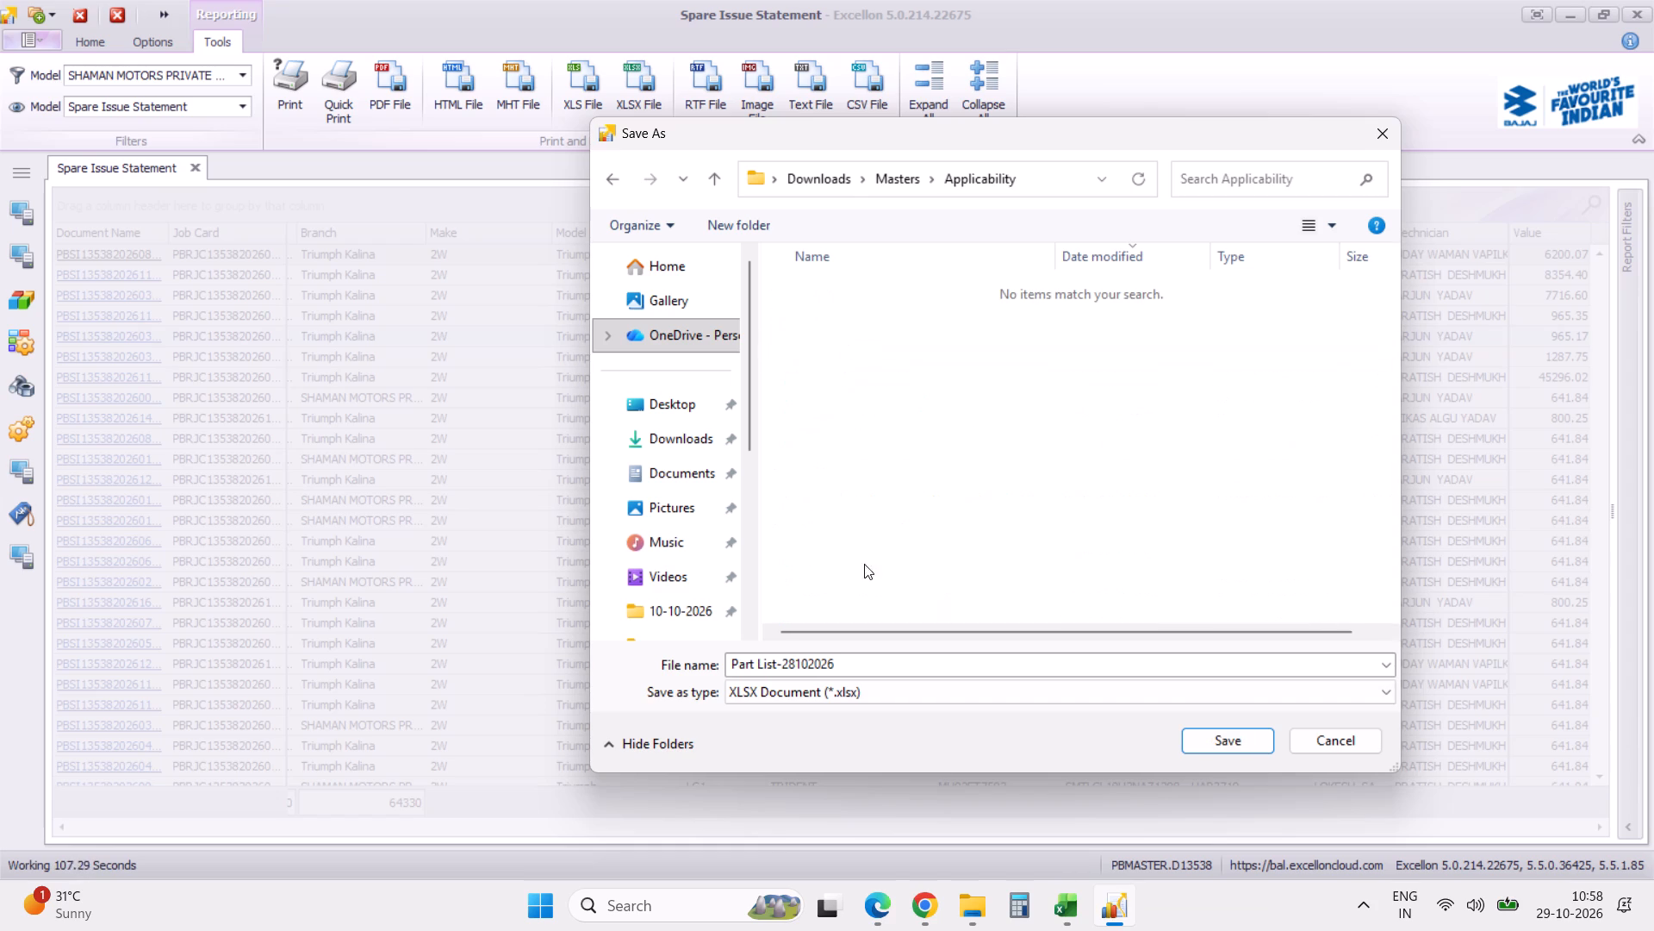
Save the export in the Applicability folder under a name starting with "Spare Issue Statement-YTD" plus the date, and open the exported file.
click(883, 655)
text(Spare)
key(space)
text(Issue Statement-)
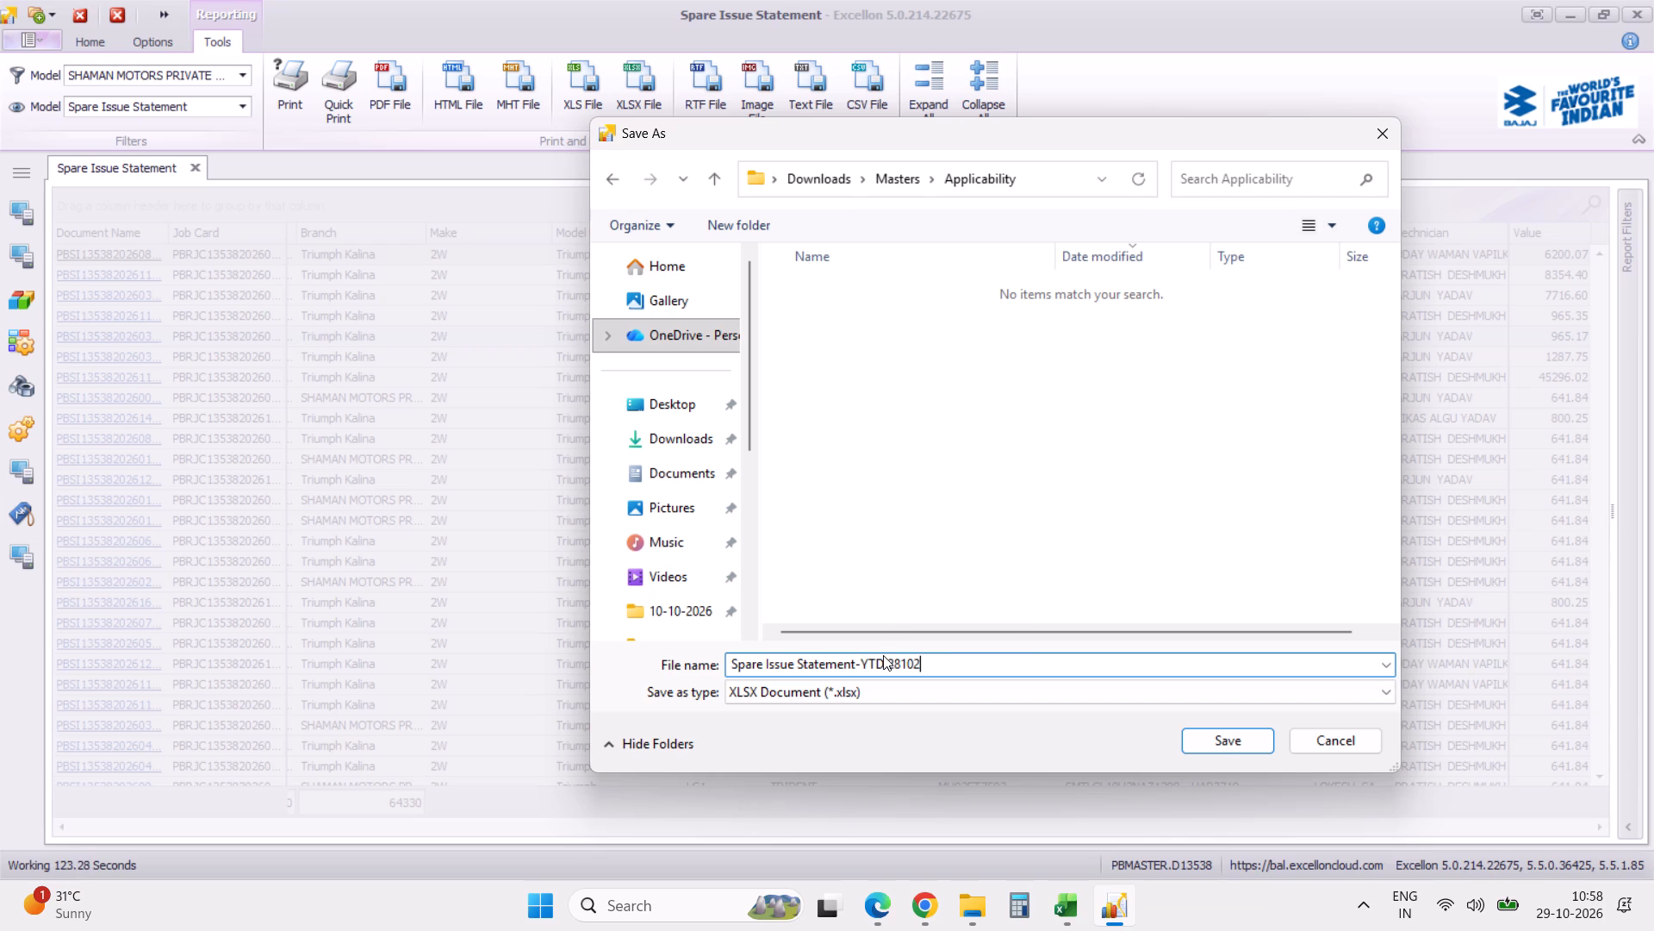
key(Return)
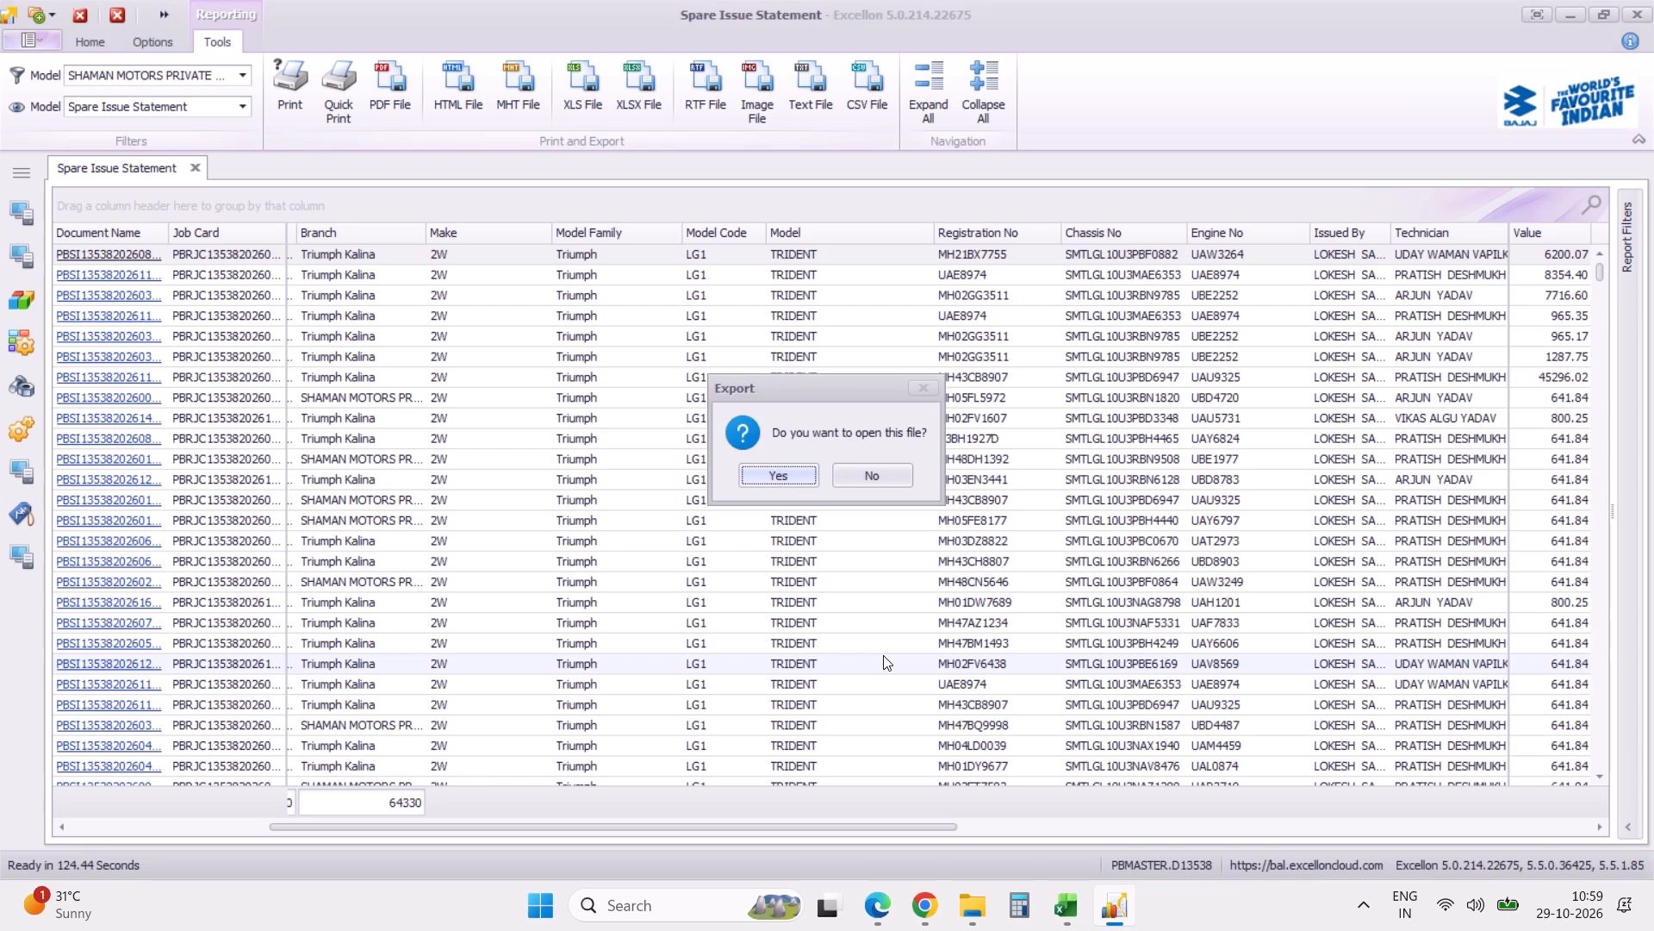
click(772, 471)
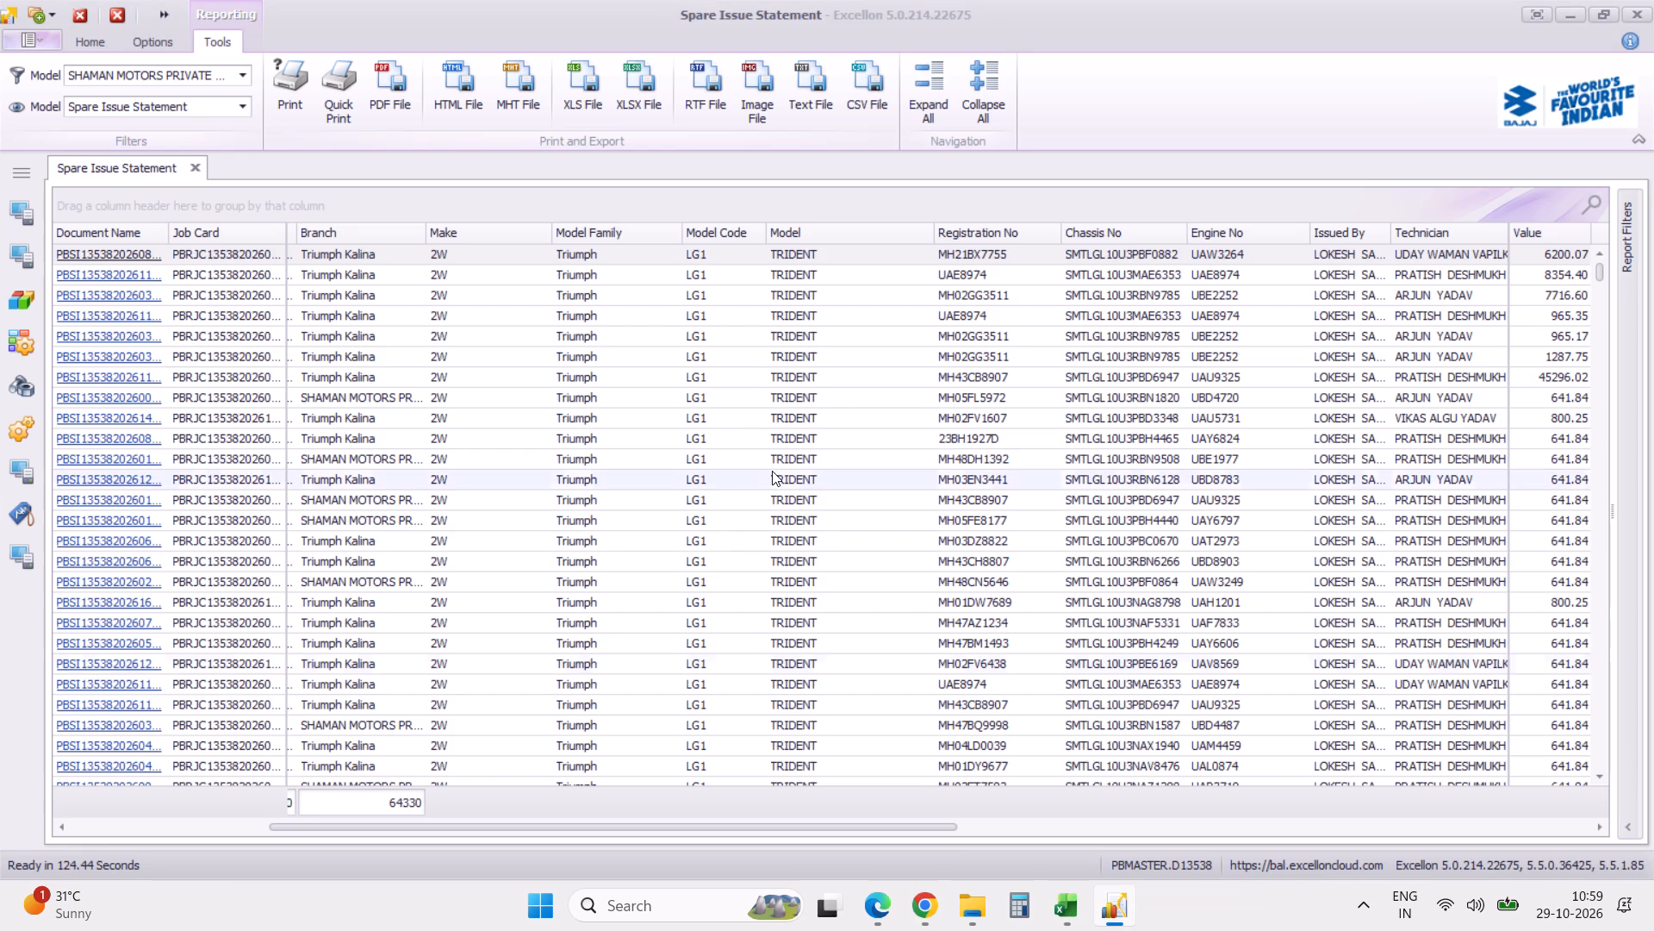
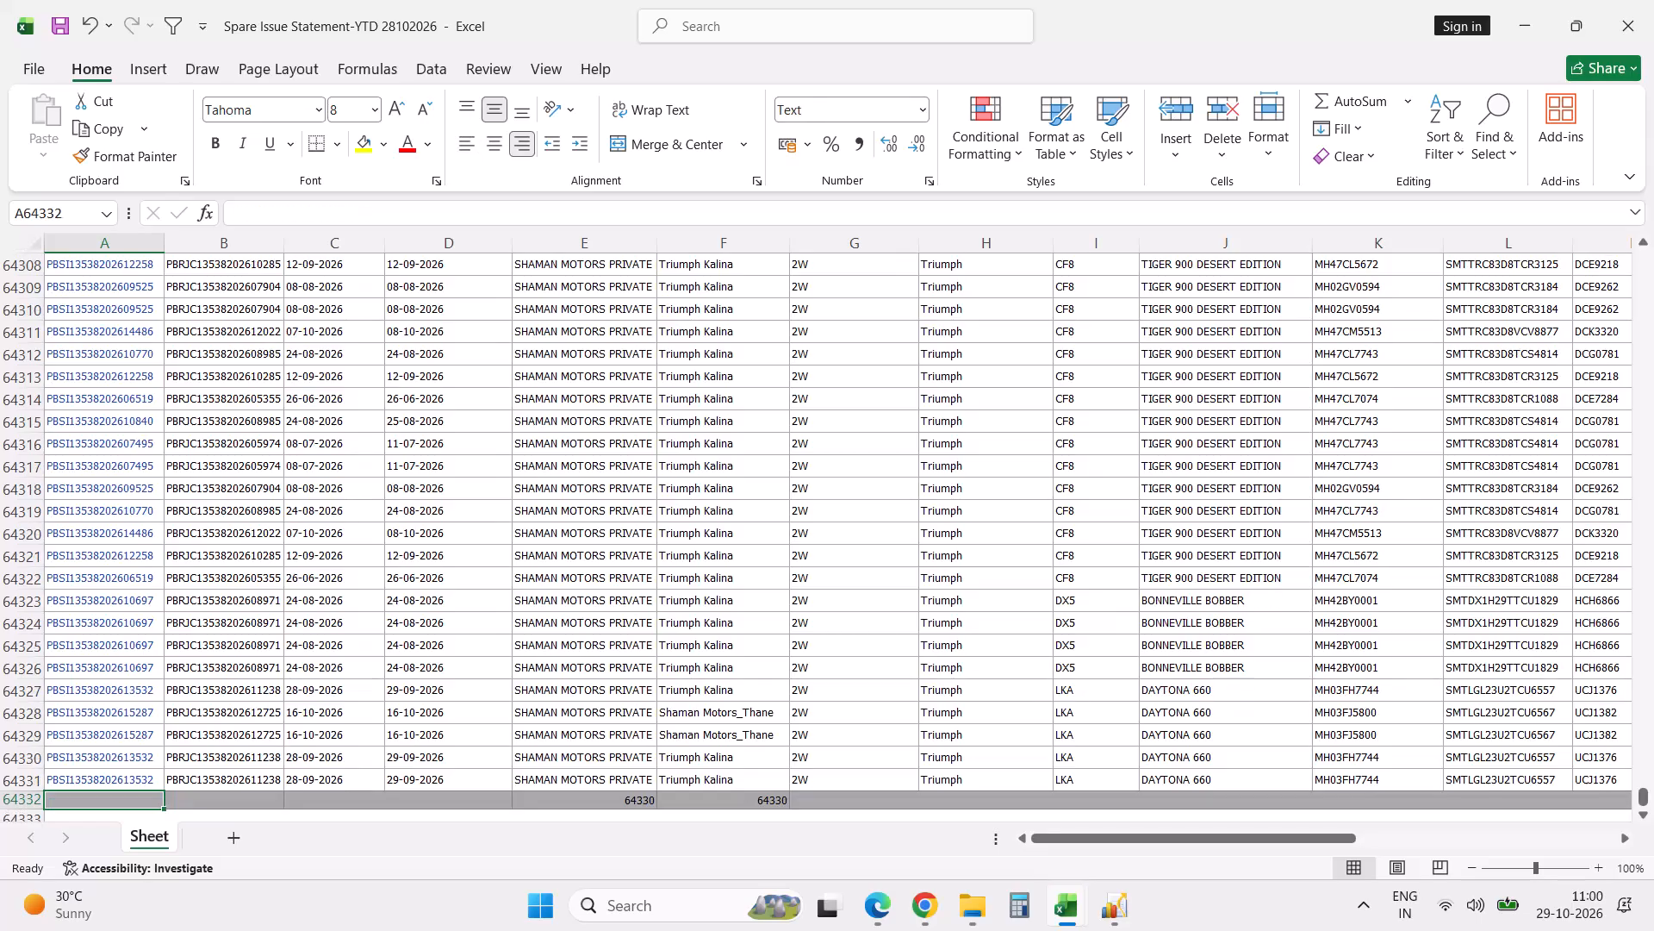
Delete the totals row below the last data record of the exported sheet, go back to the header row and save the workbook.
key(shift+space)
key(ctrl+minus)
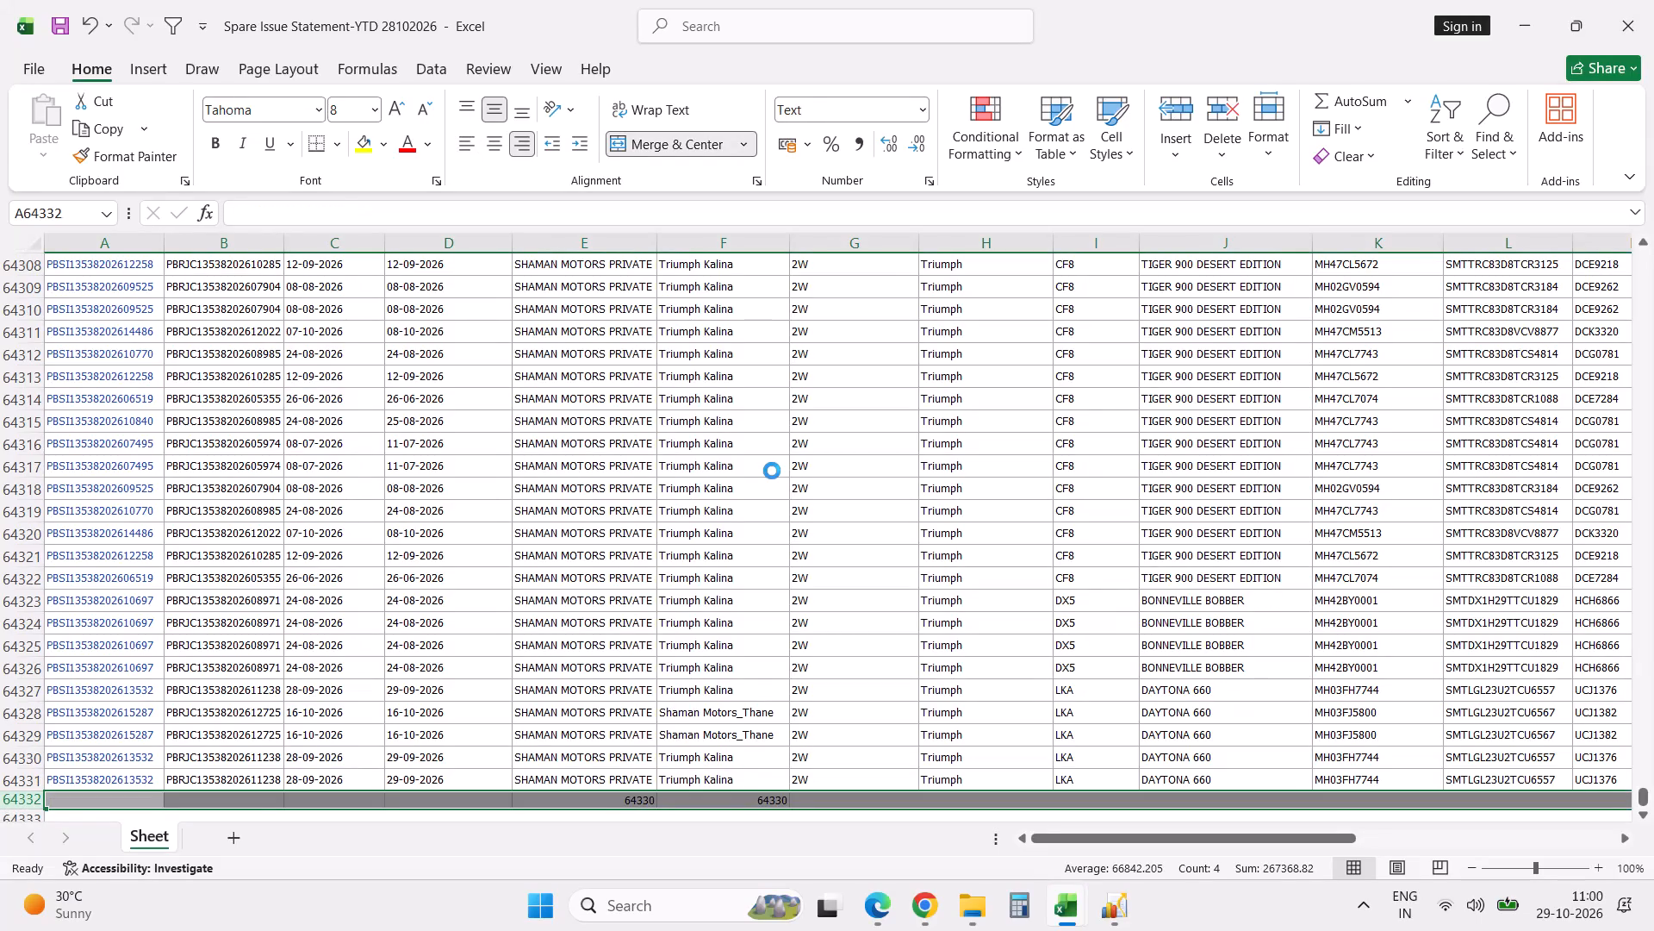
key(Up)
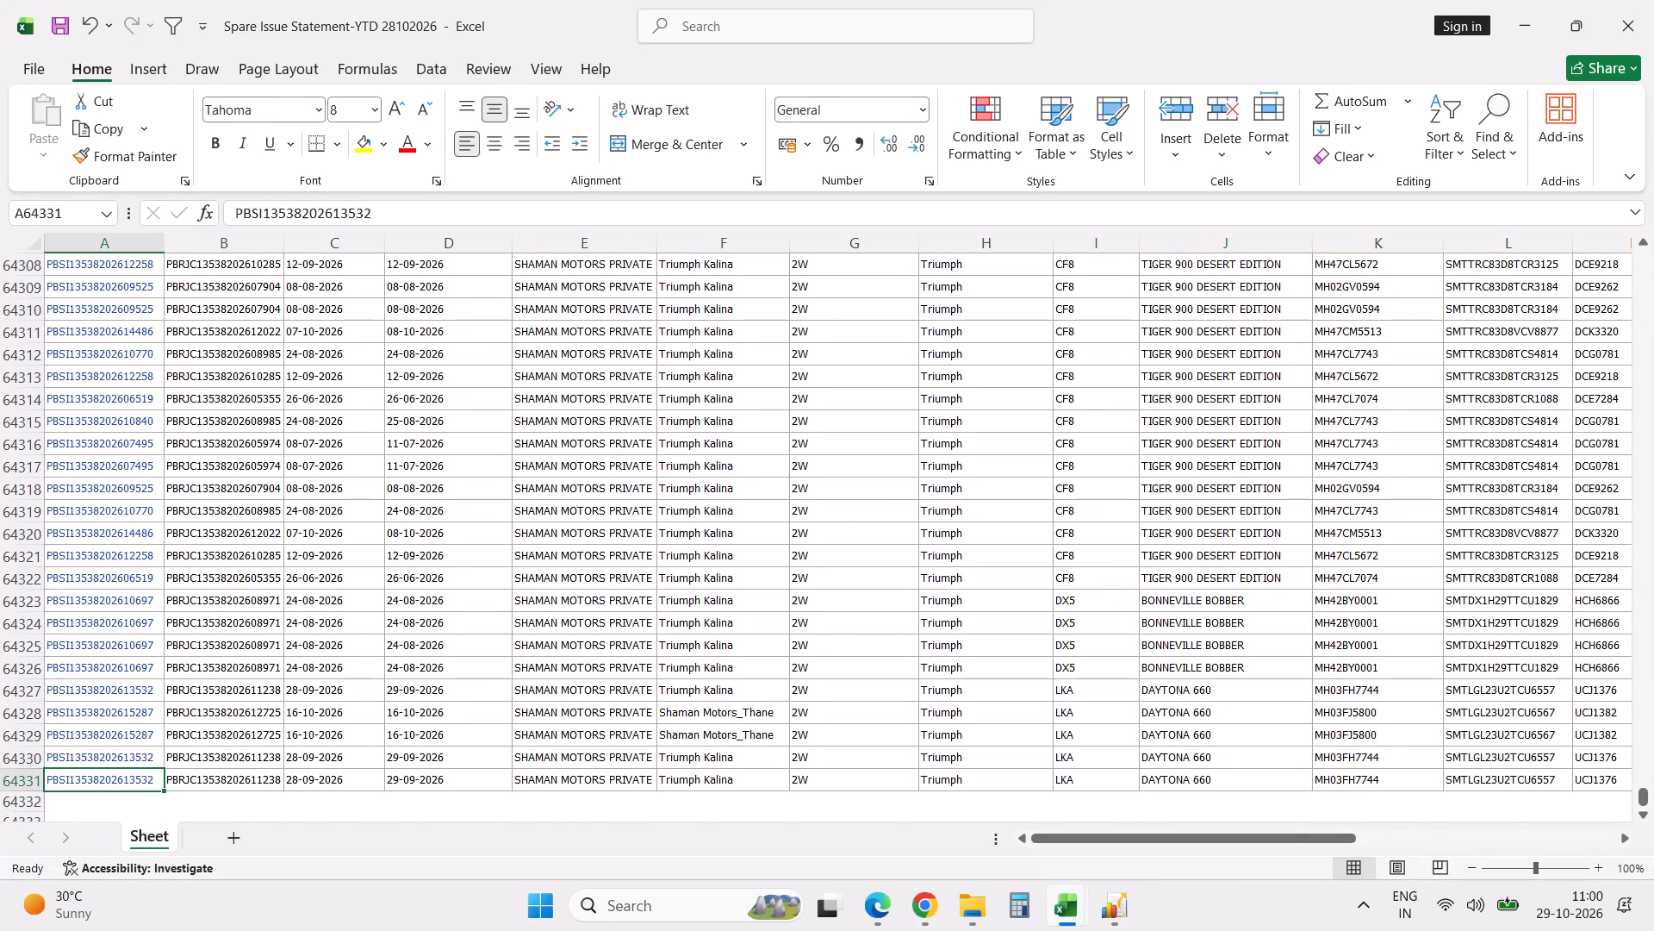
key(ctrl+Up)
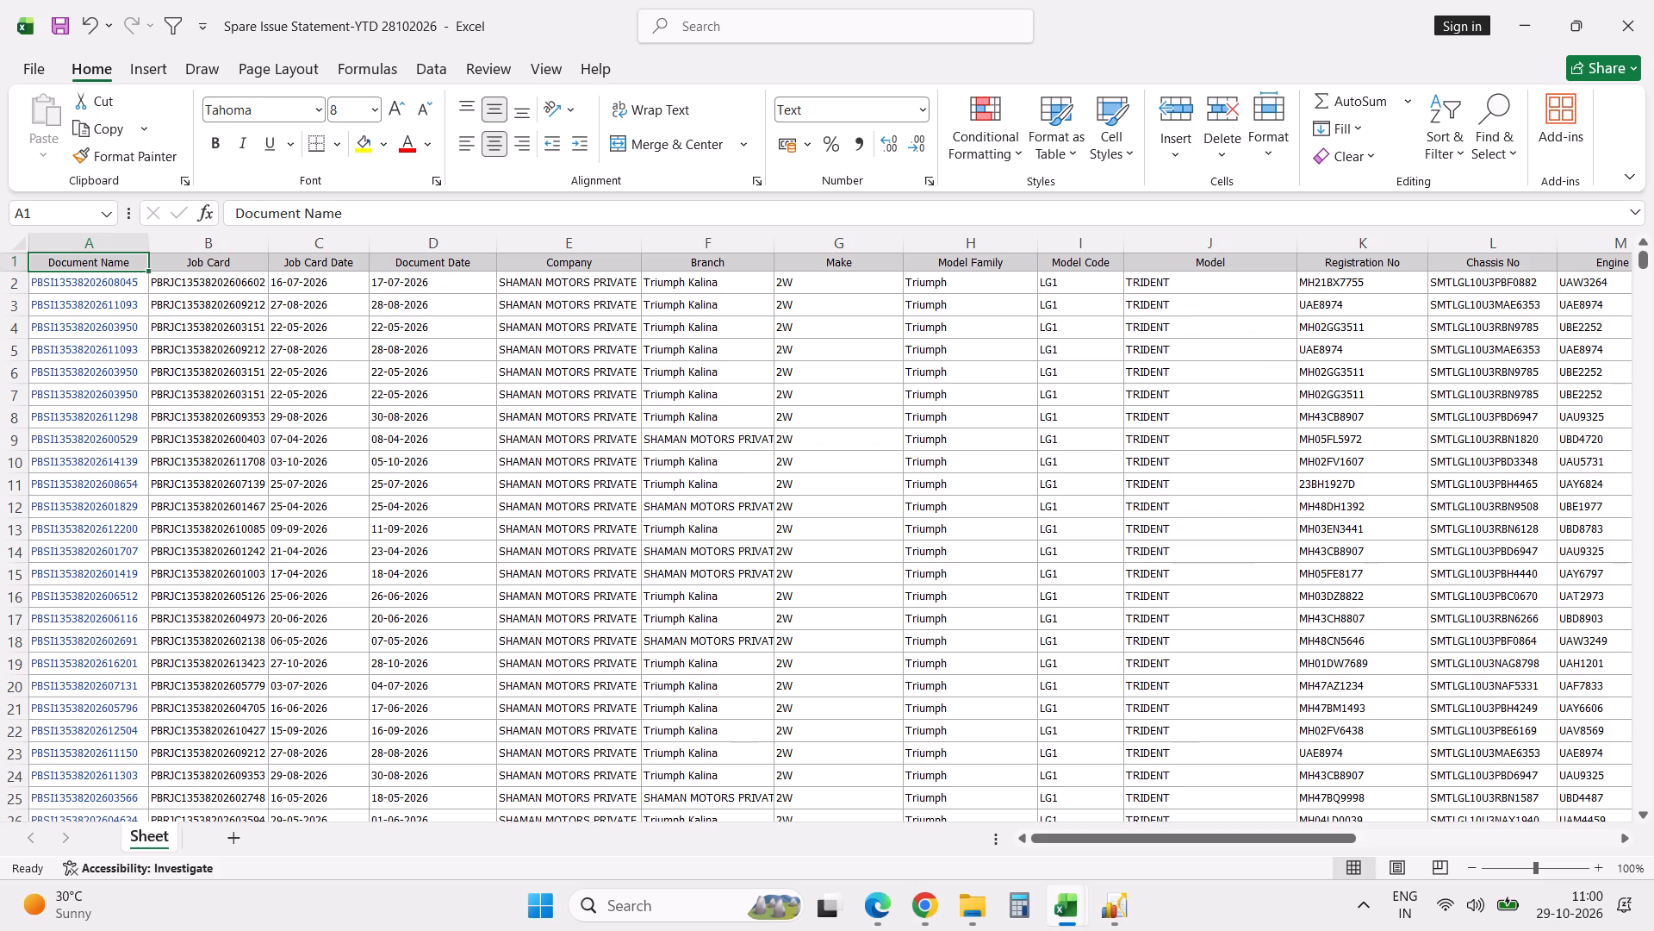
key(ctrl+s)
Switch to Excellon and generate the Spare Issue Statement with the date range set to Previous Year.
click(1116, 903)
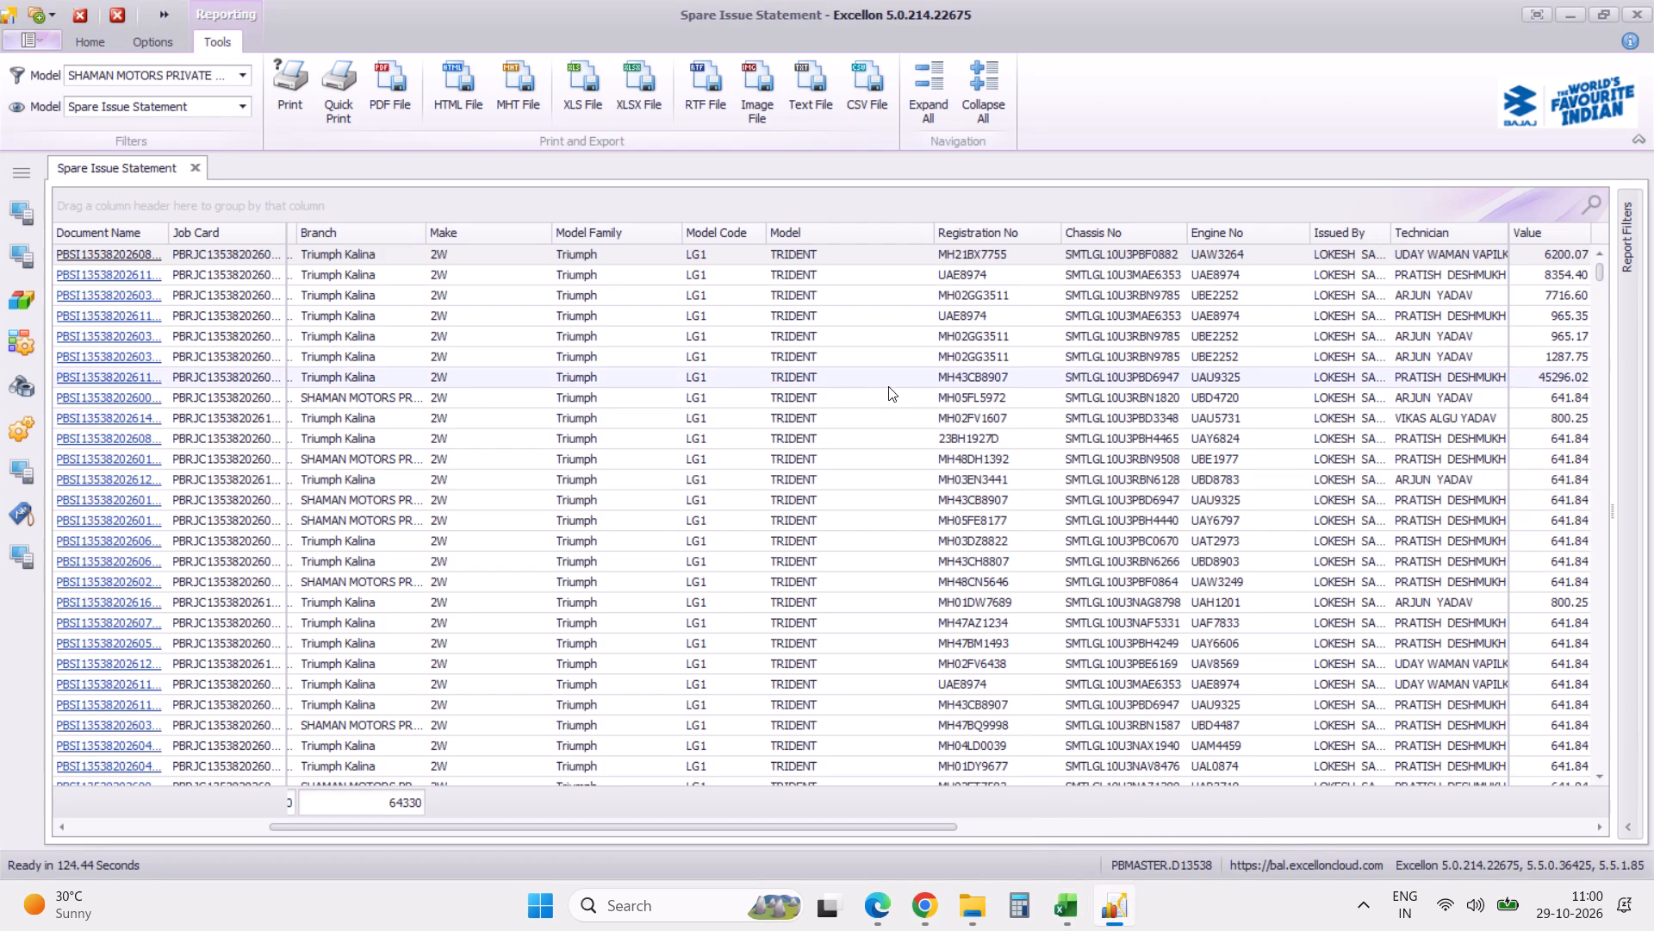
click(1630, 829)
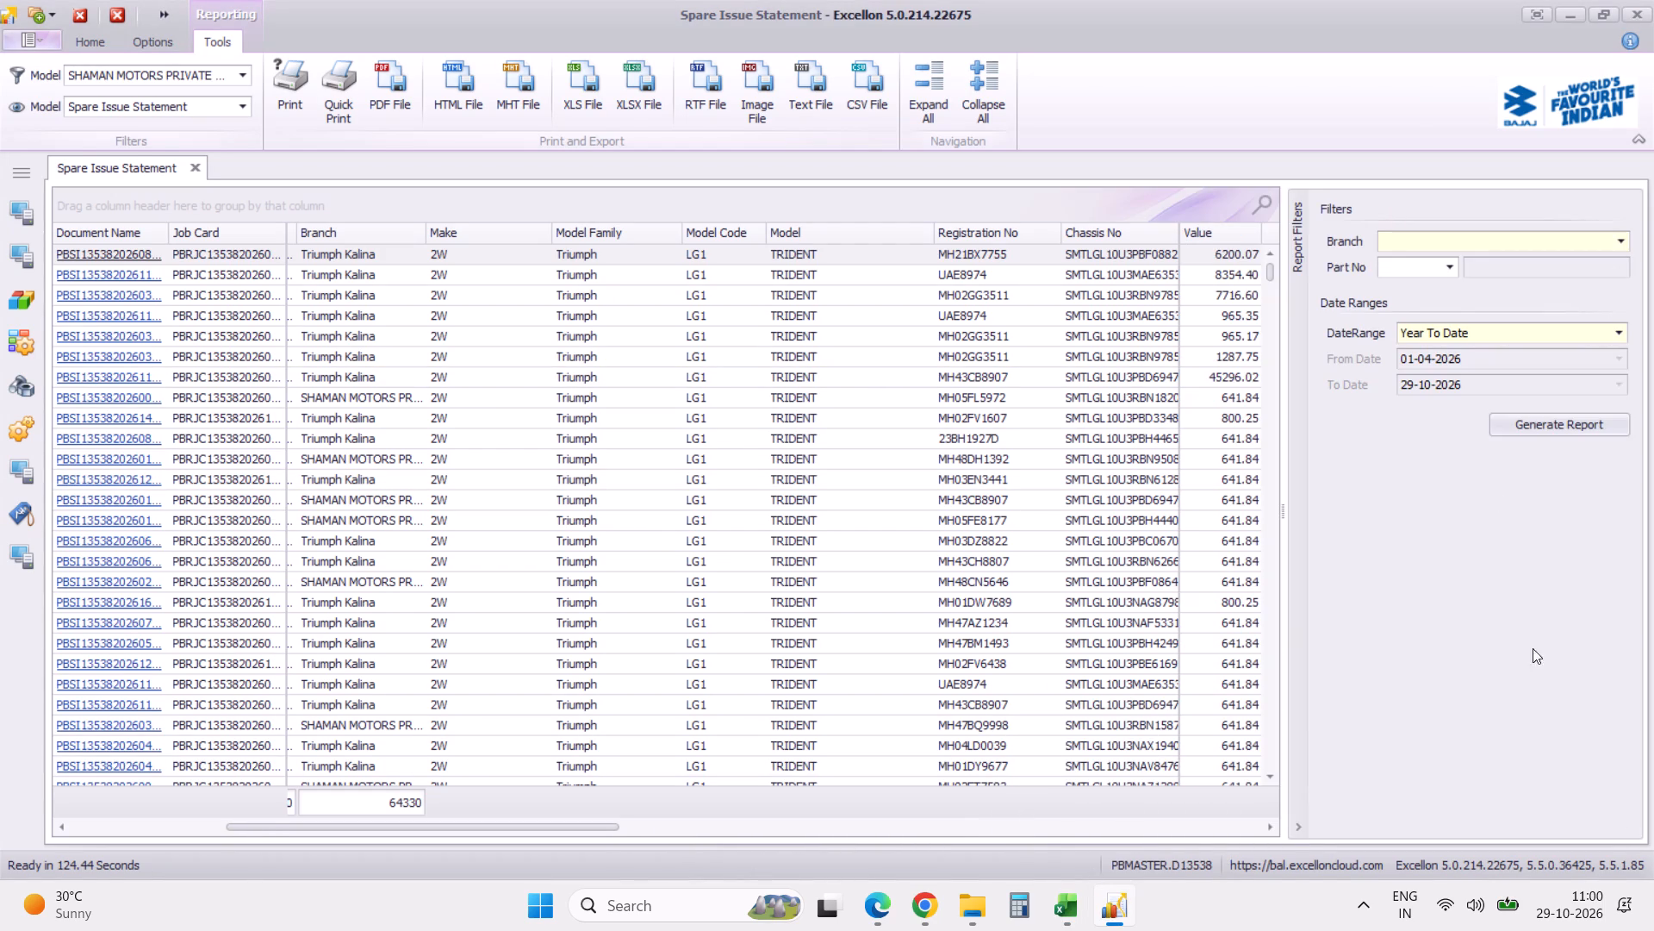
click(1622, 338)
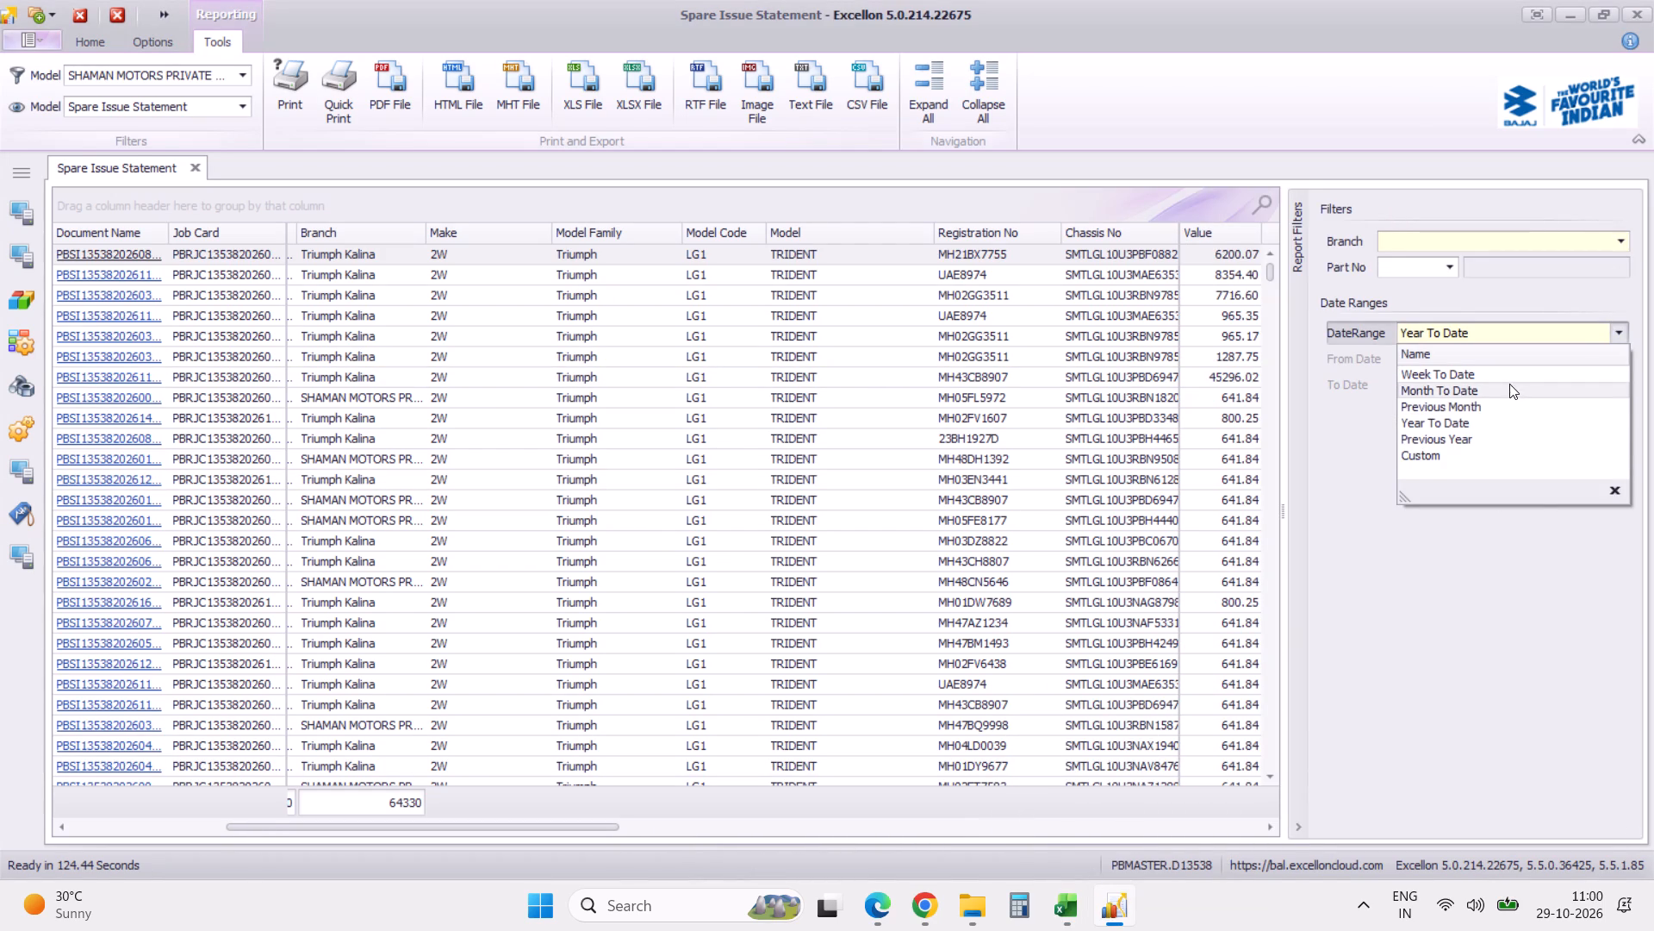
click(1500, 443)
click(1554, 423)
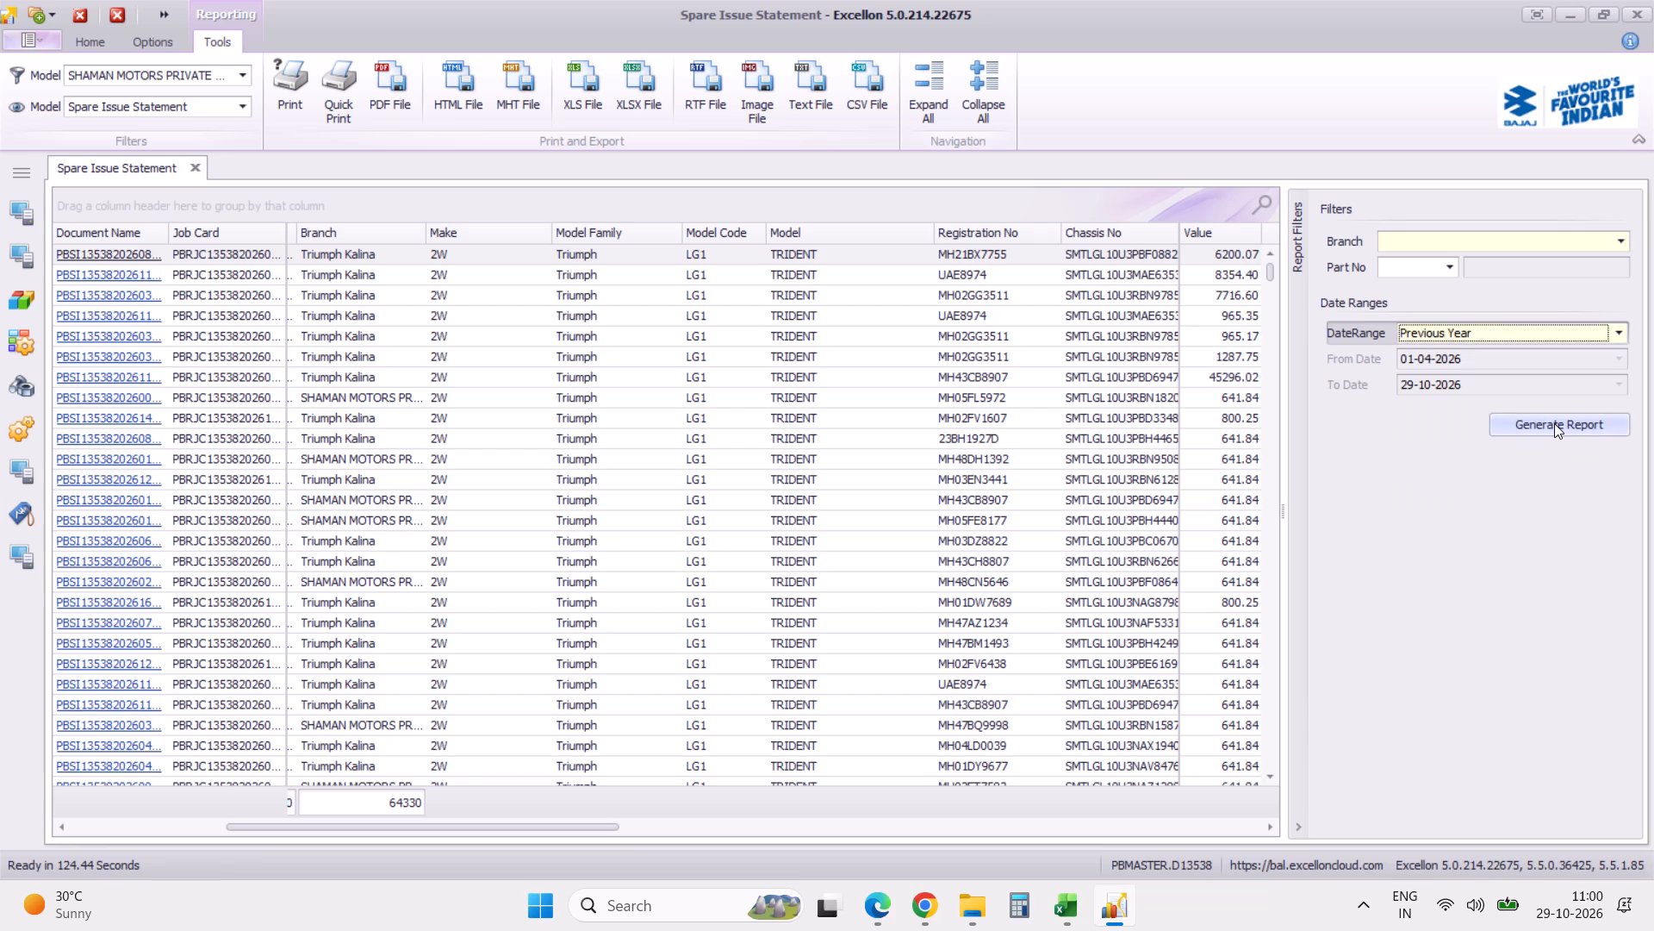
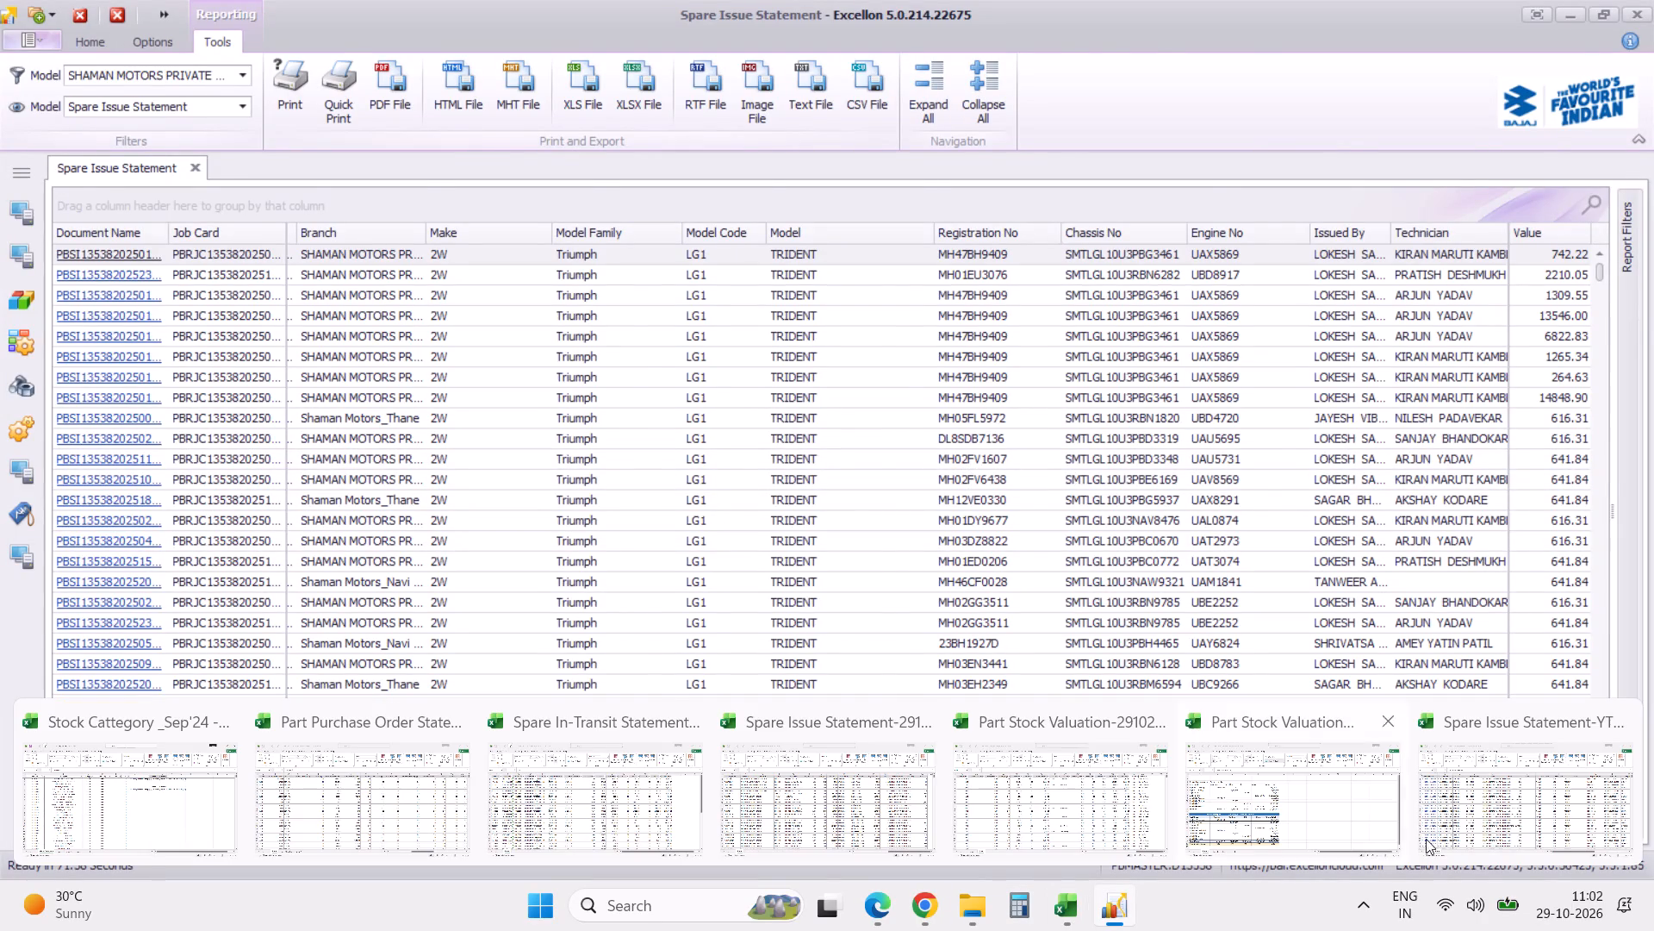
Check the exported year-to-date workbook, return to Excellon and export the previous-year Spare Issue Statement as an XLSX file.
click(1558, 821)
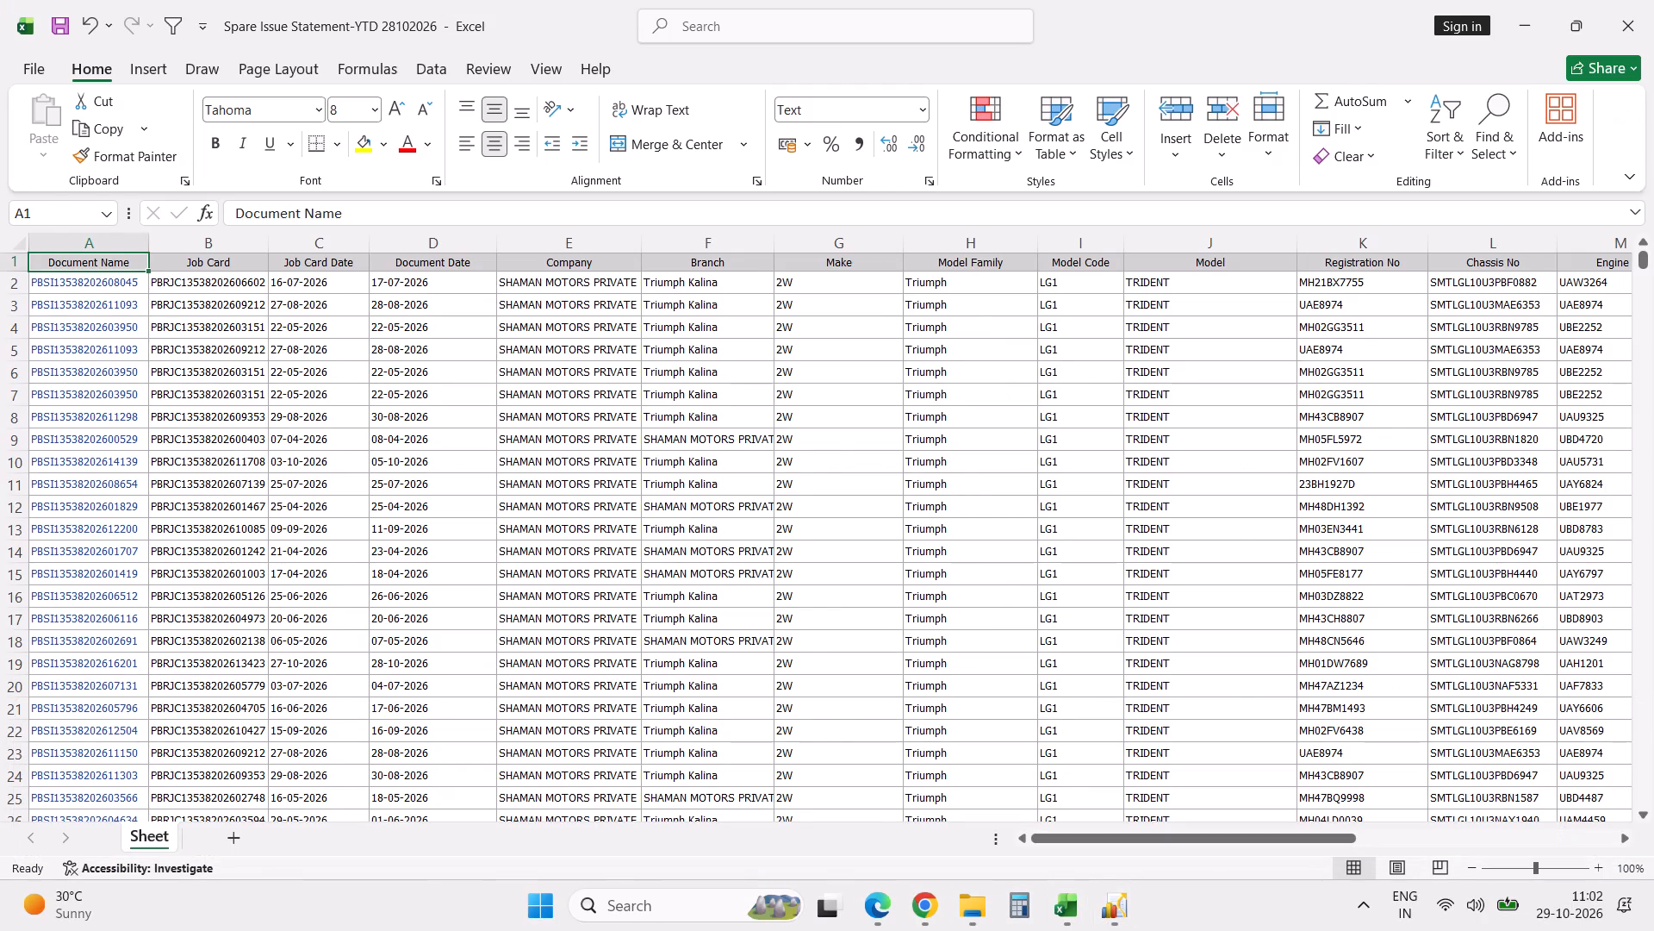
key(alt+Tab)
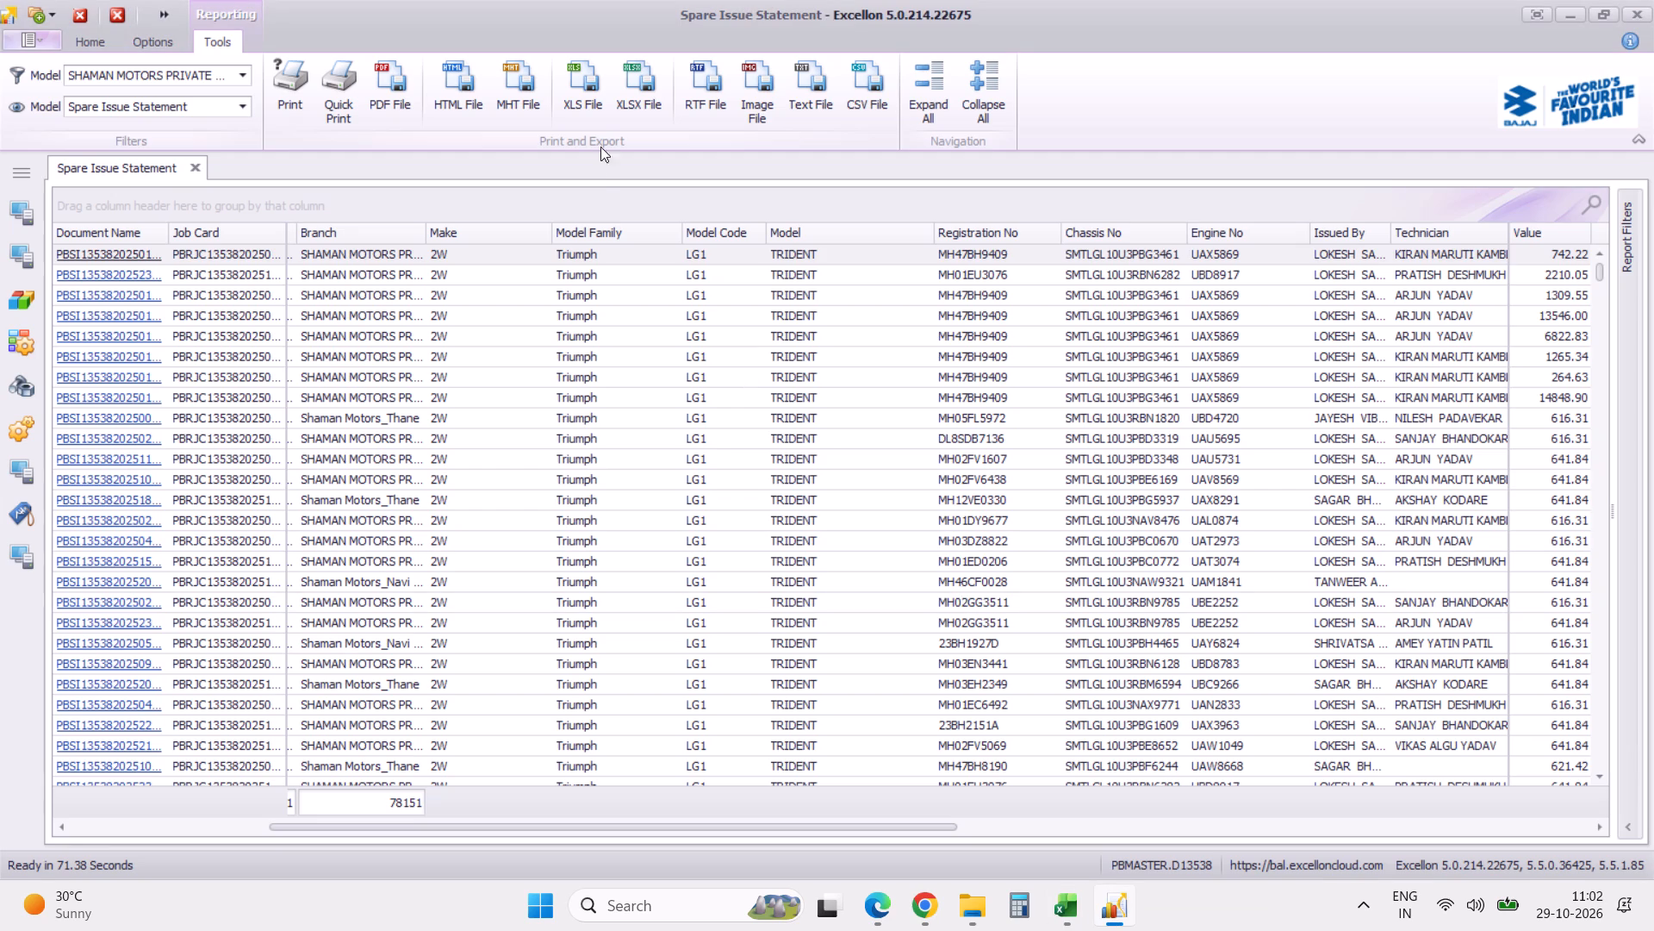
click(633, 104)
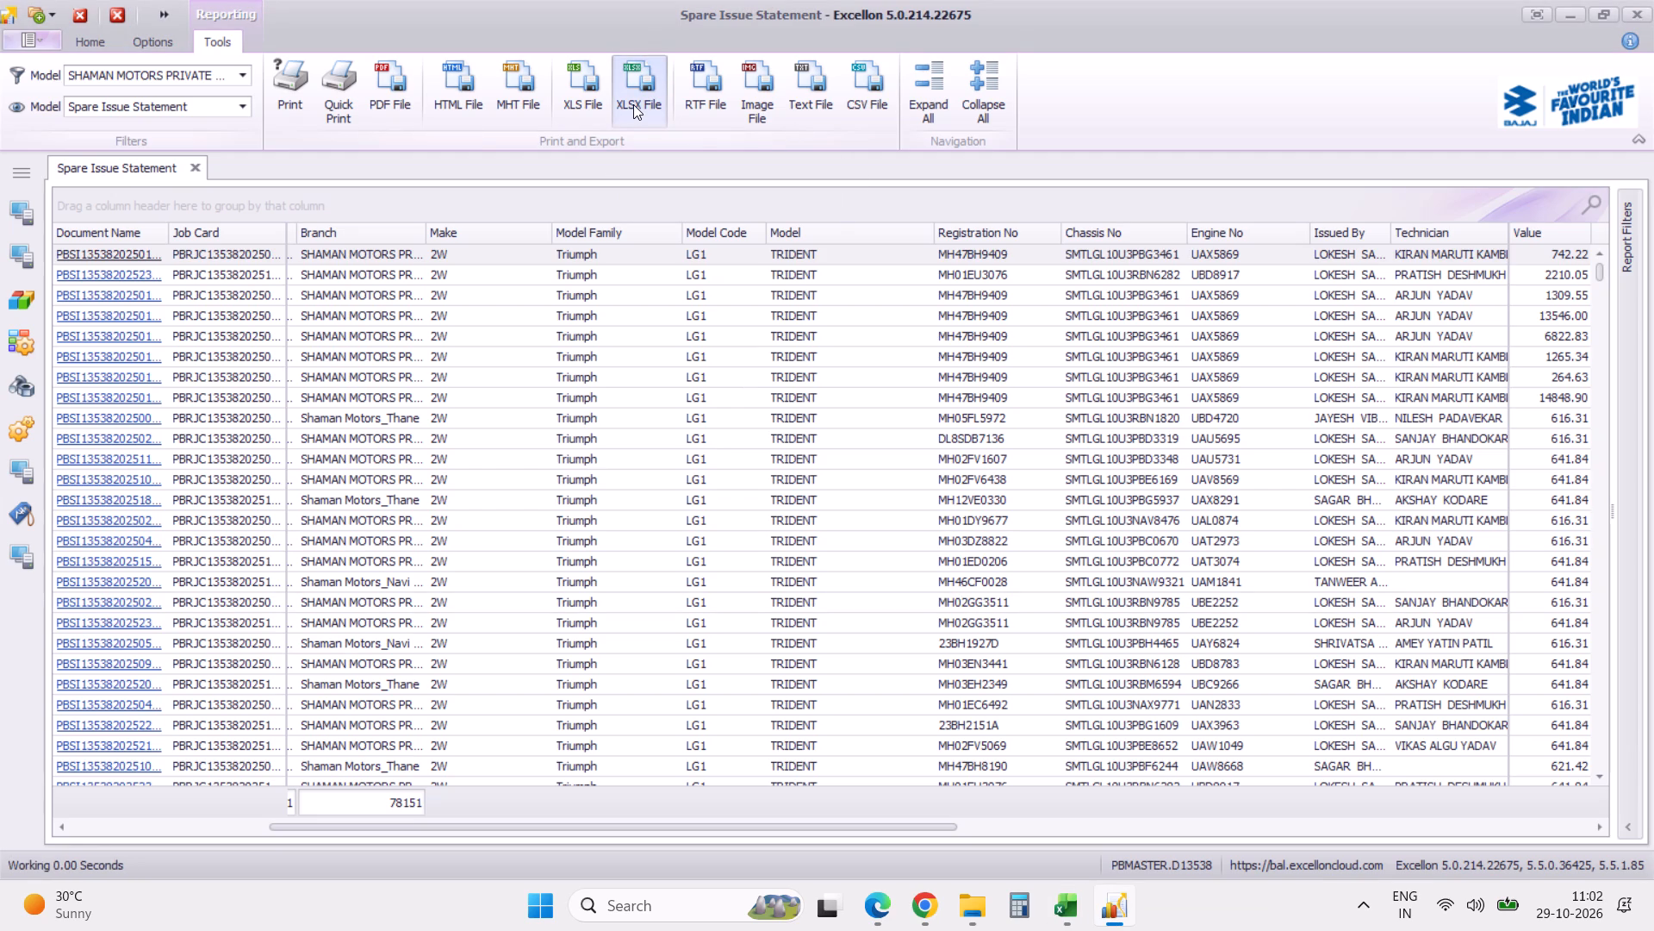
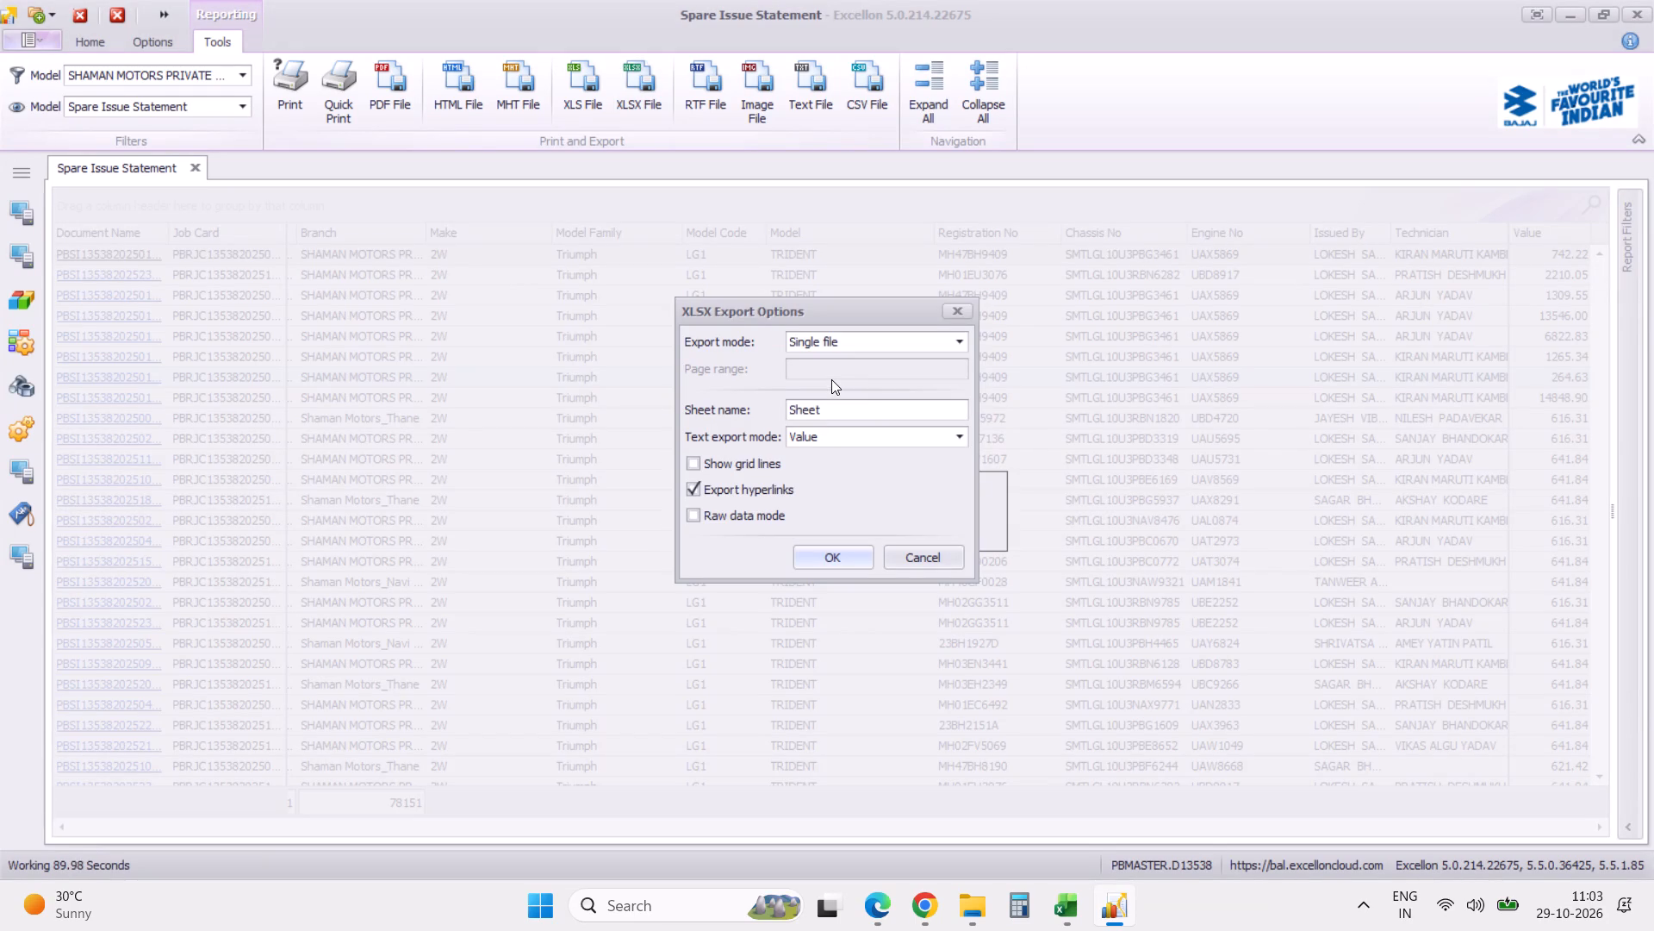
Export the report without hyperlinks, save it in the Applicability folder as Spare Issue Statement-2025-26, and open the exported file.
click(693, 490)
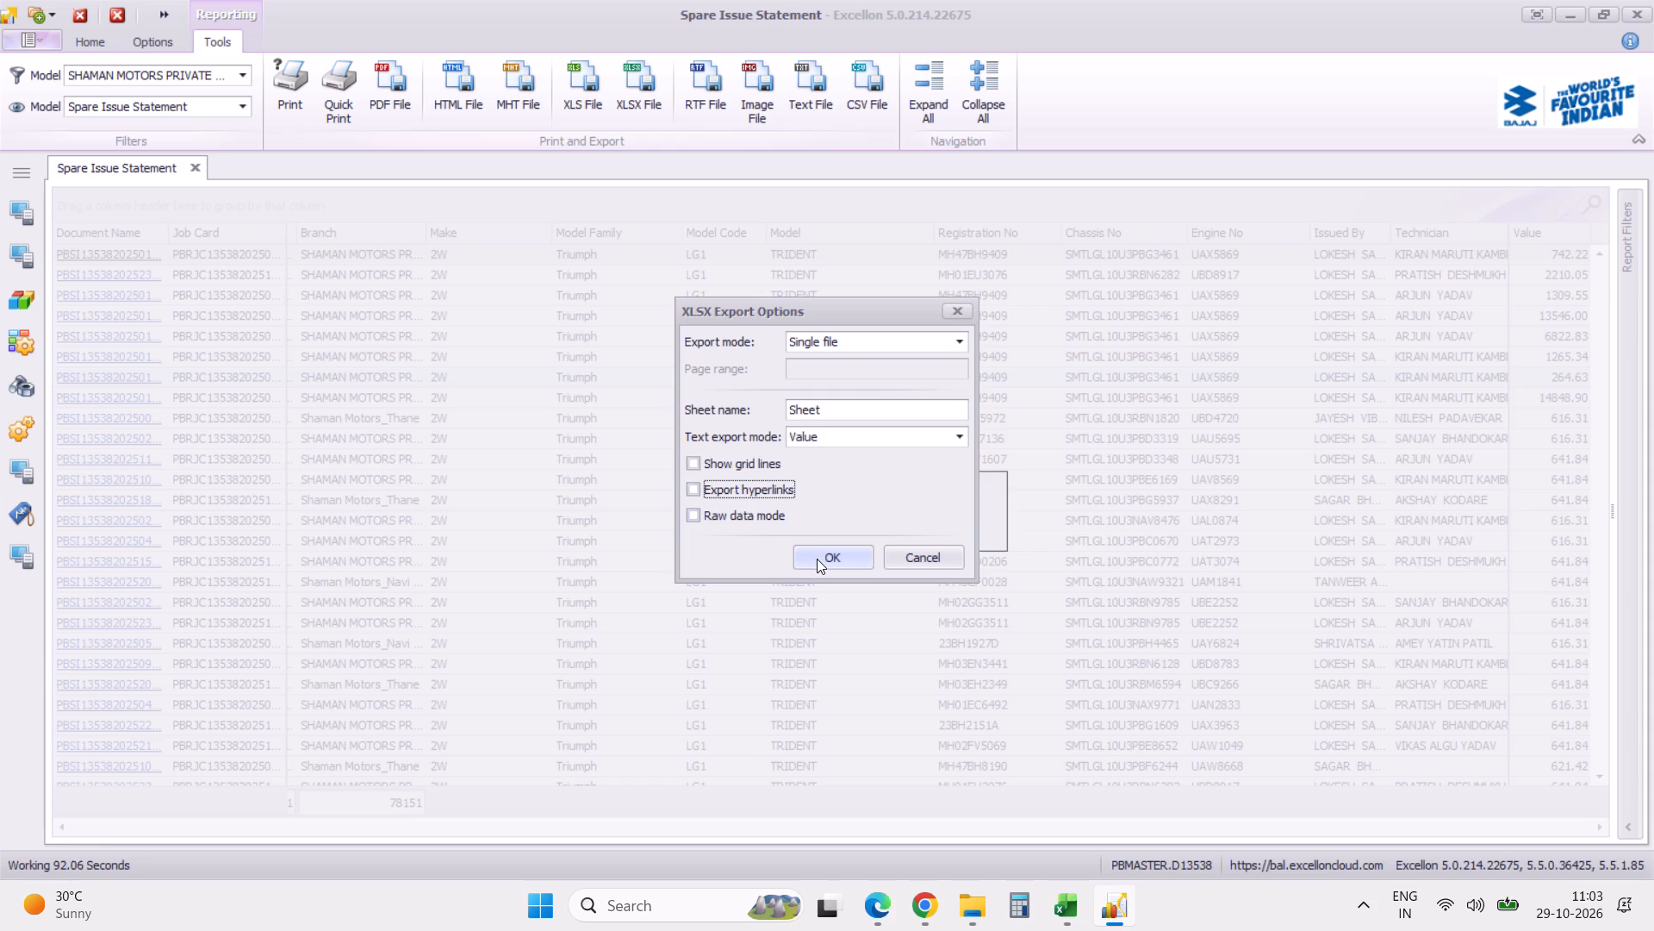
click(817, 559)
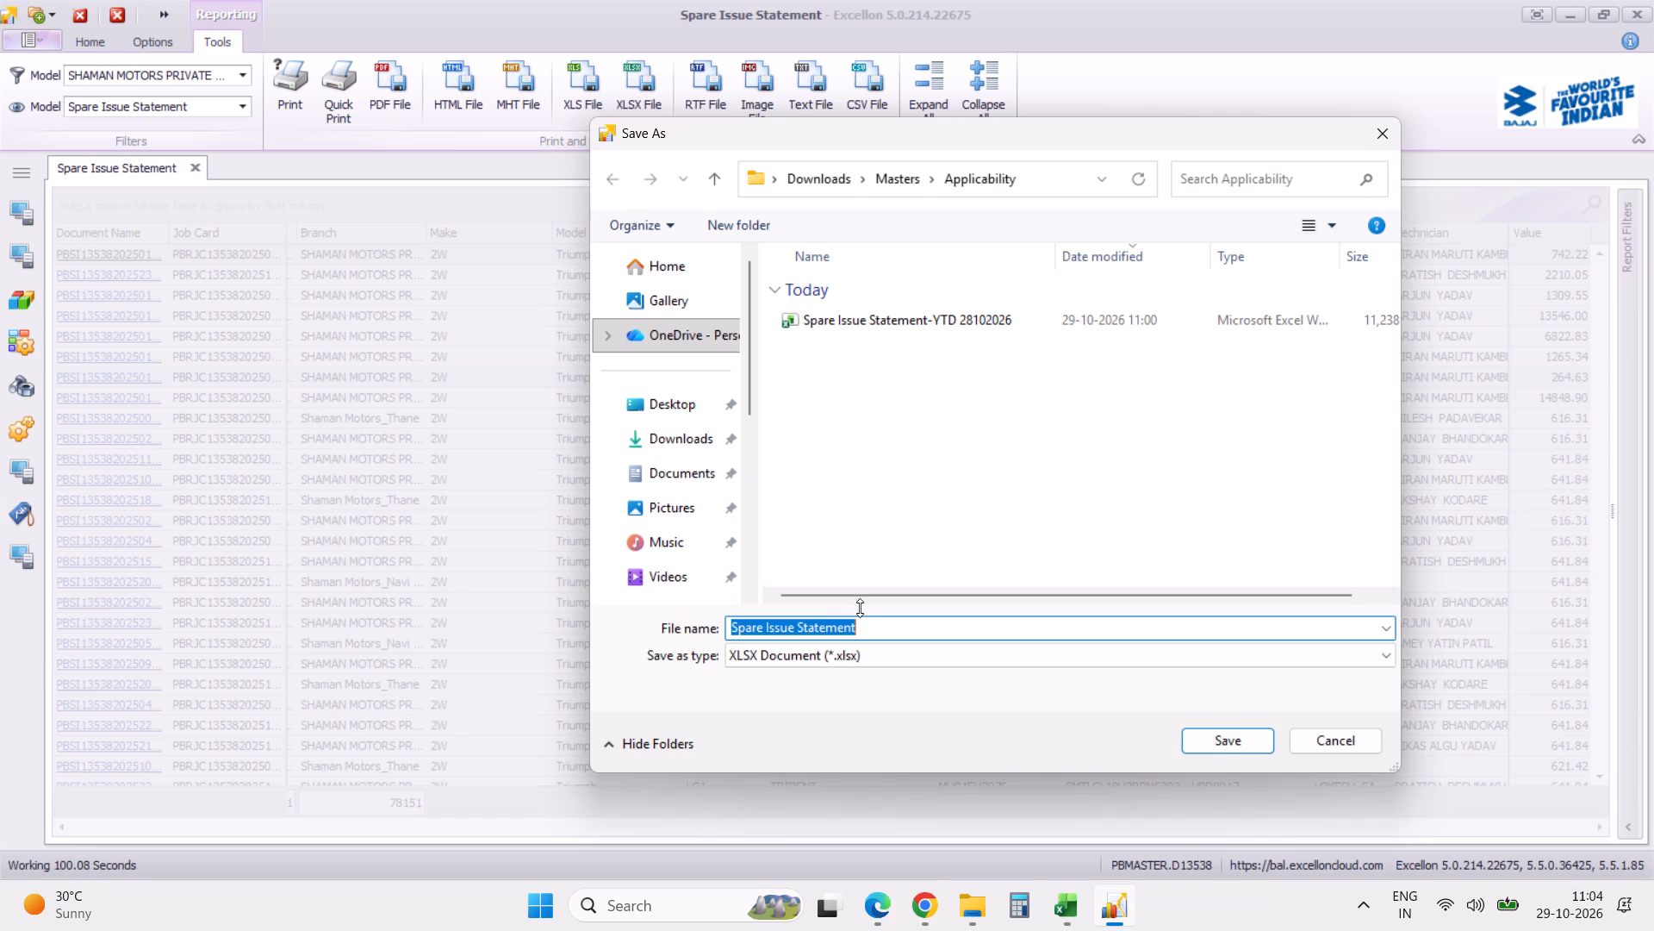
click(874, 628)
key(minus)
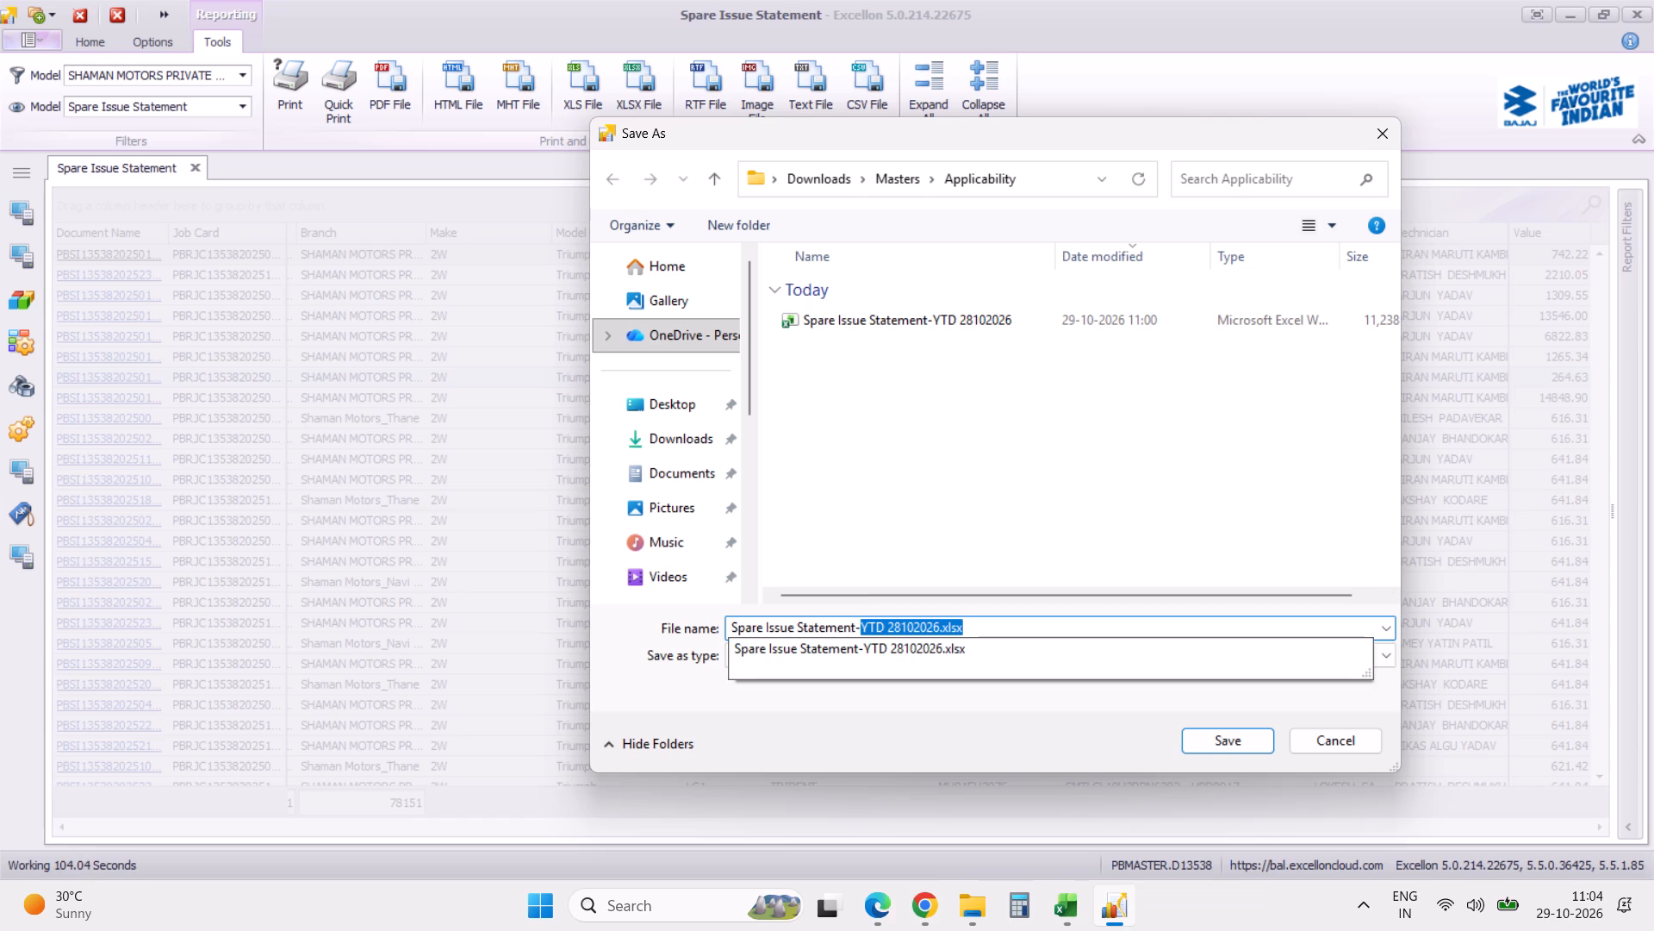
text(20)
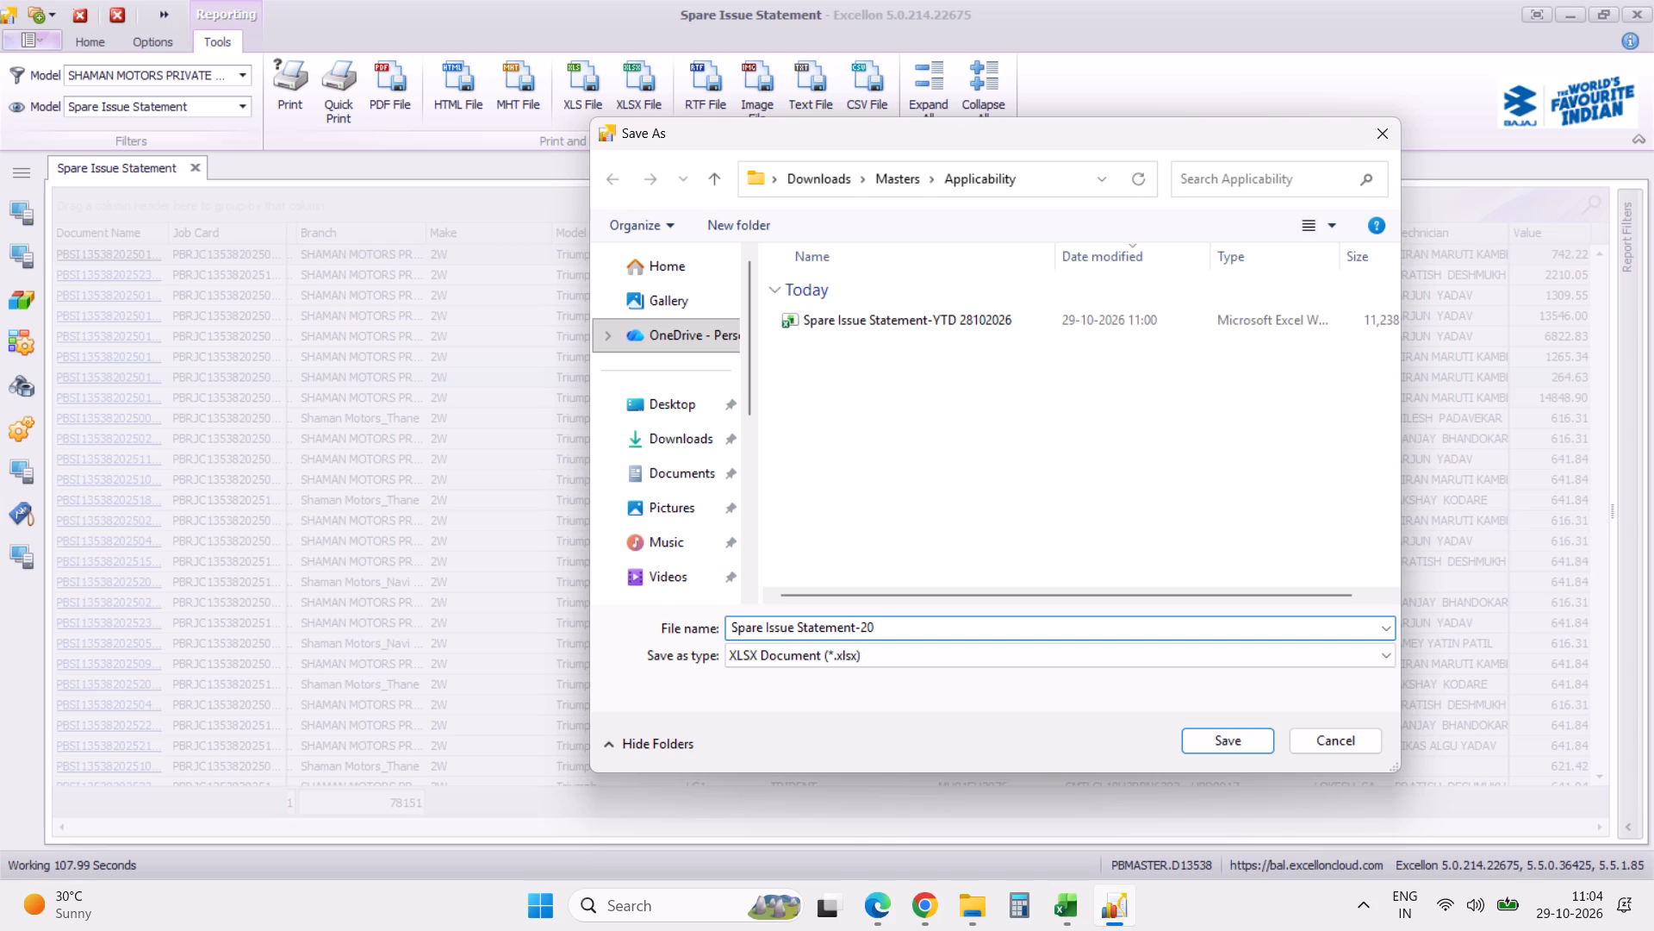
text(25-26)
key(Return)
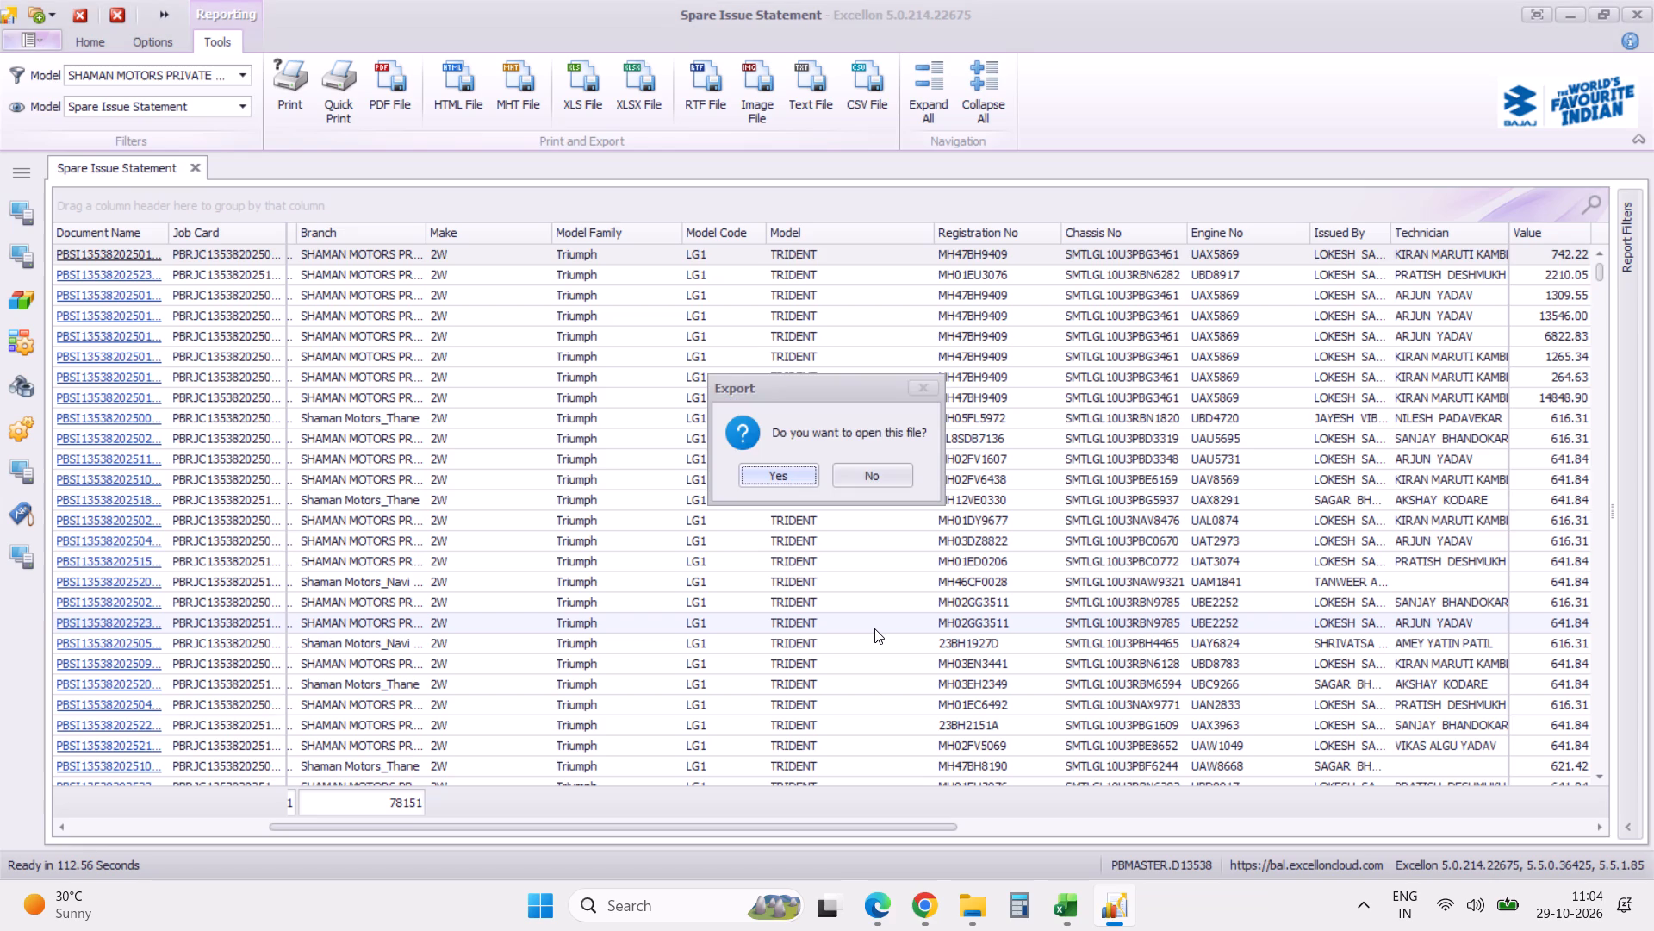
click(770, 477)
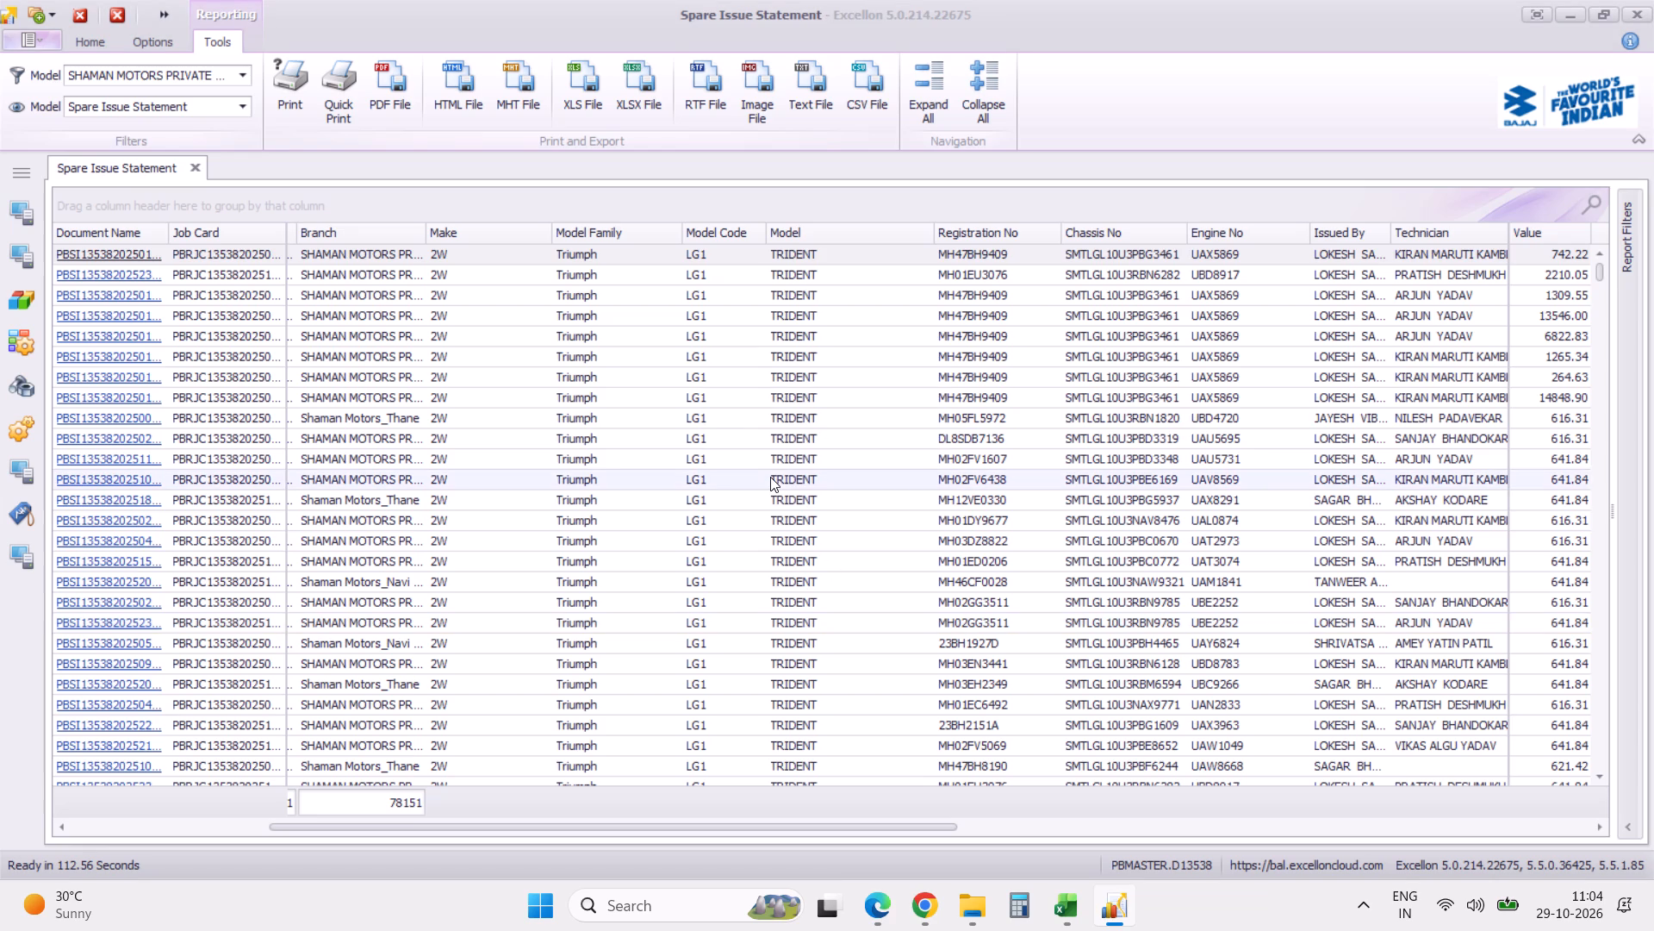
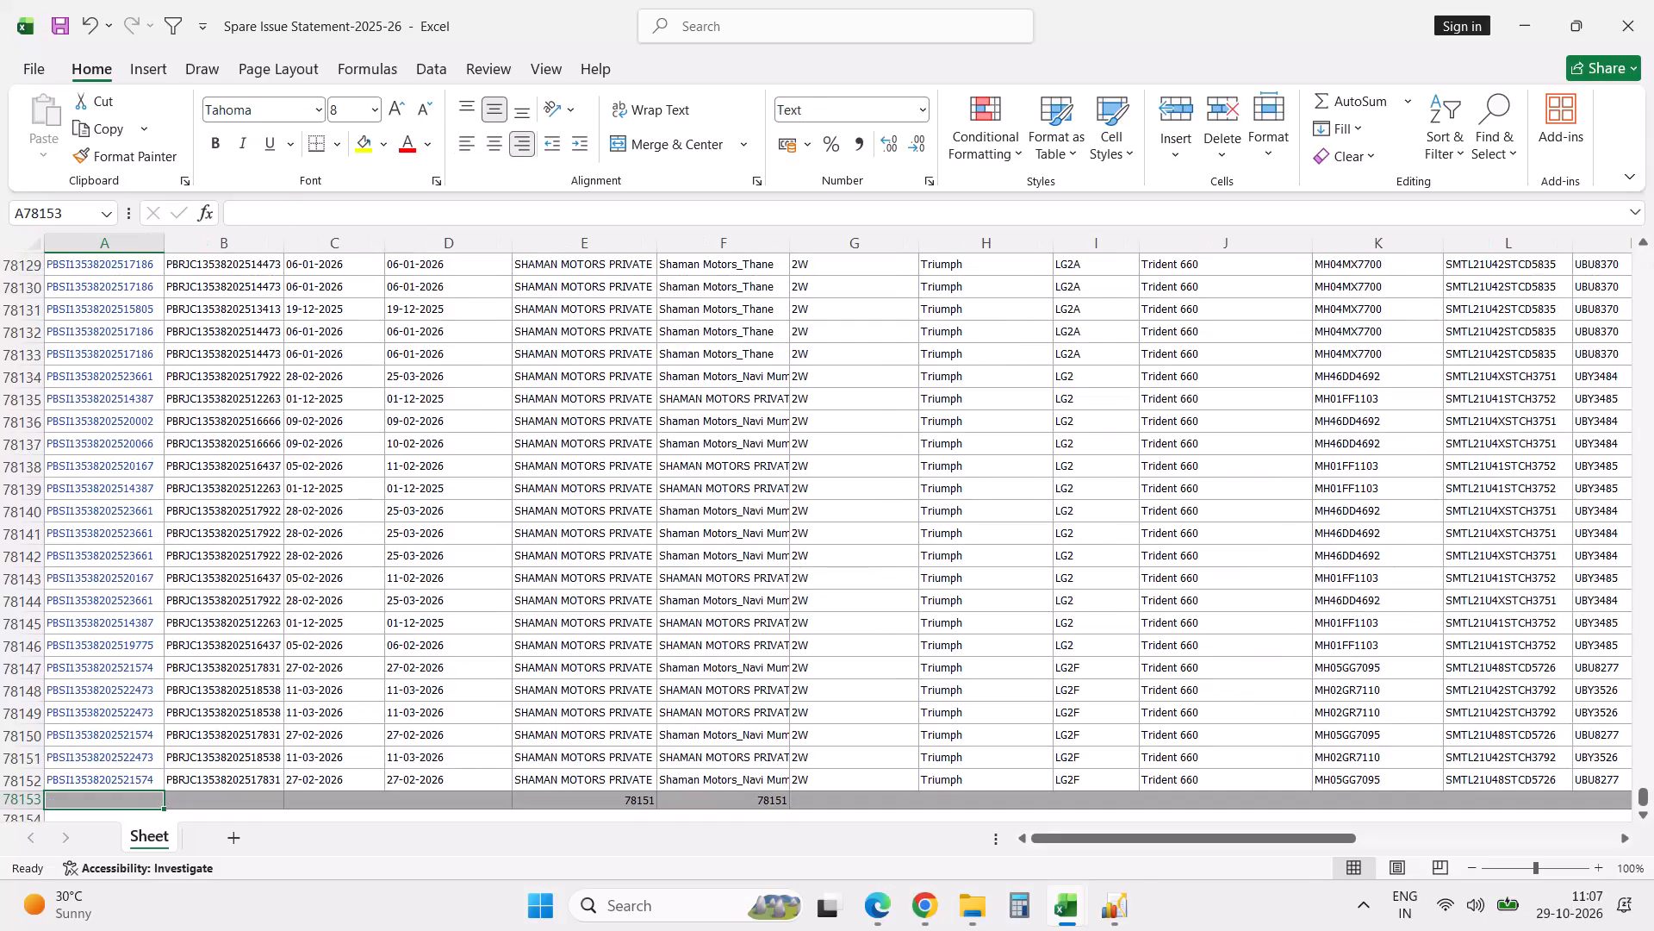
Delete the totals row below the last record of the 2025-26 statement and save the workbook.
key(shift+space)
key(ctrl+minus)
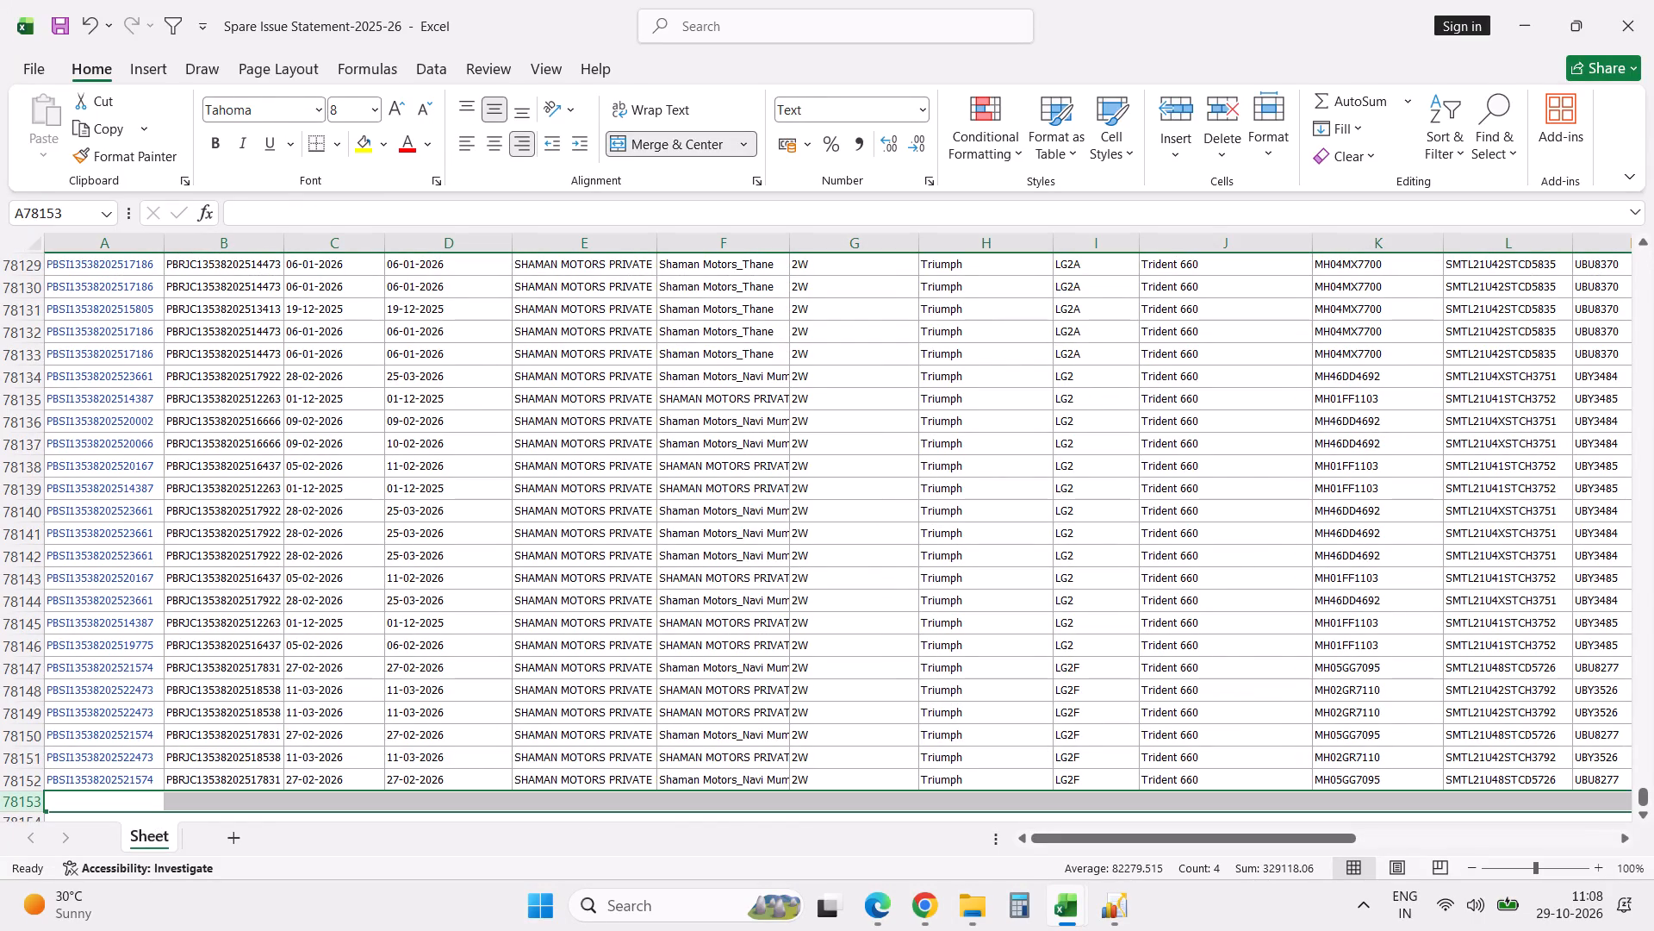
key(Up)
key(ctrl+Up)
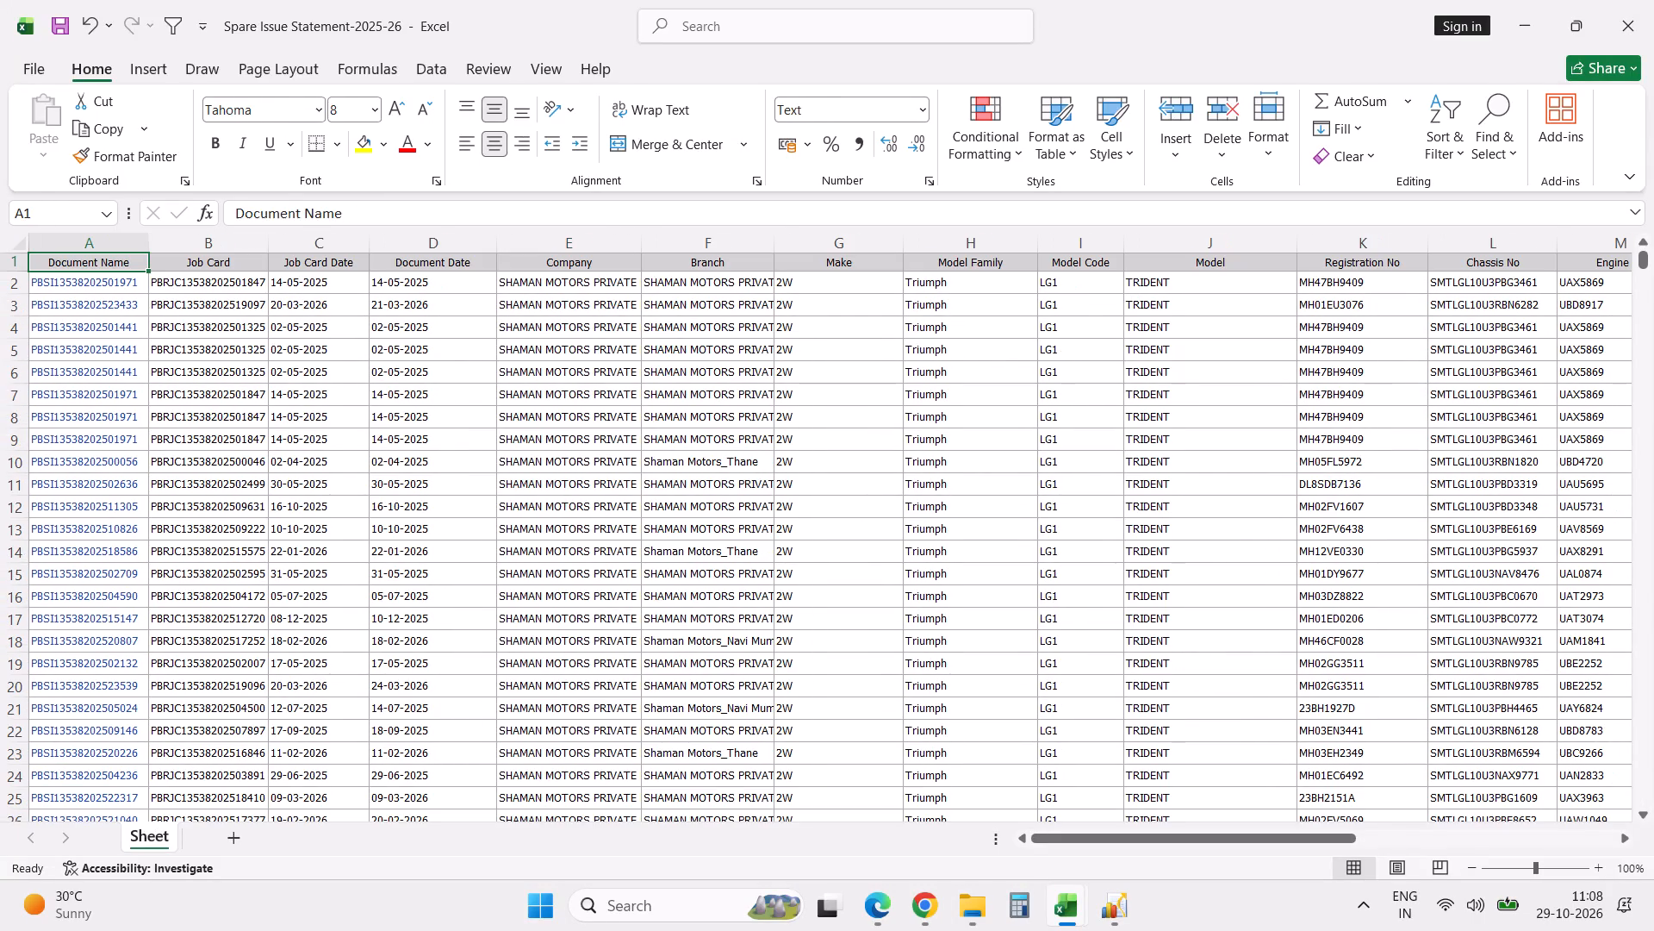
key(ctrl+s)
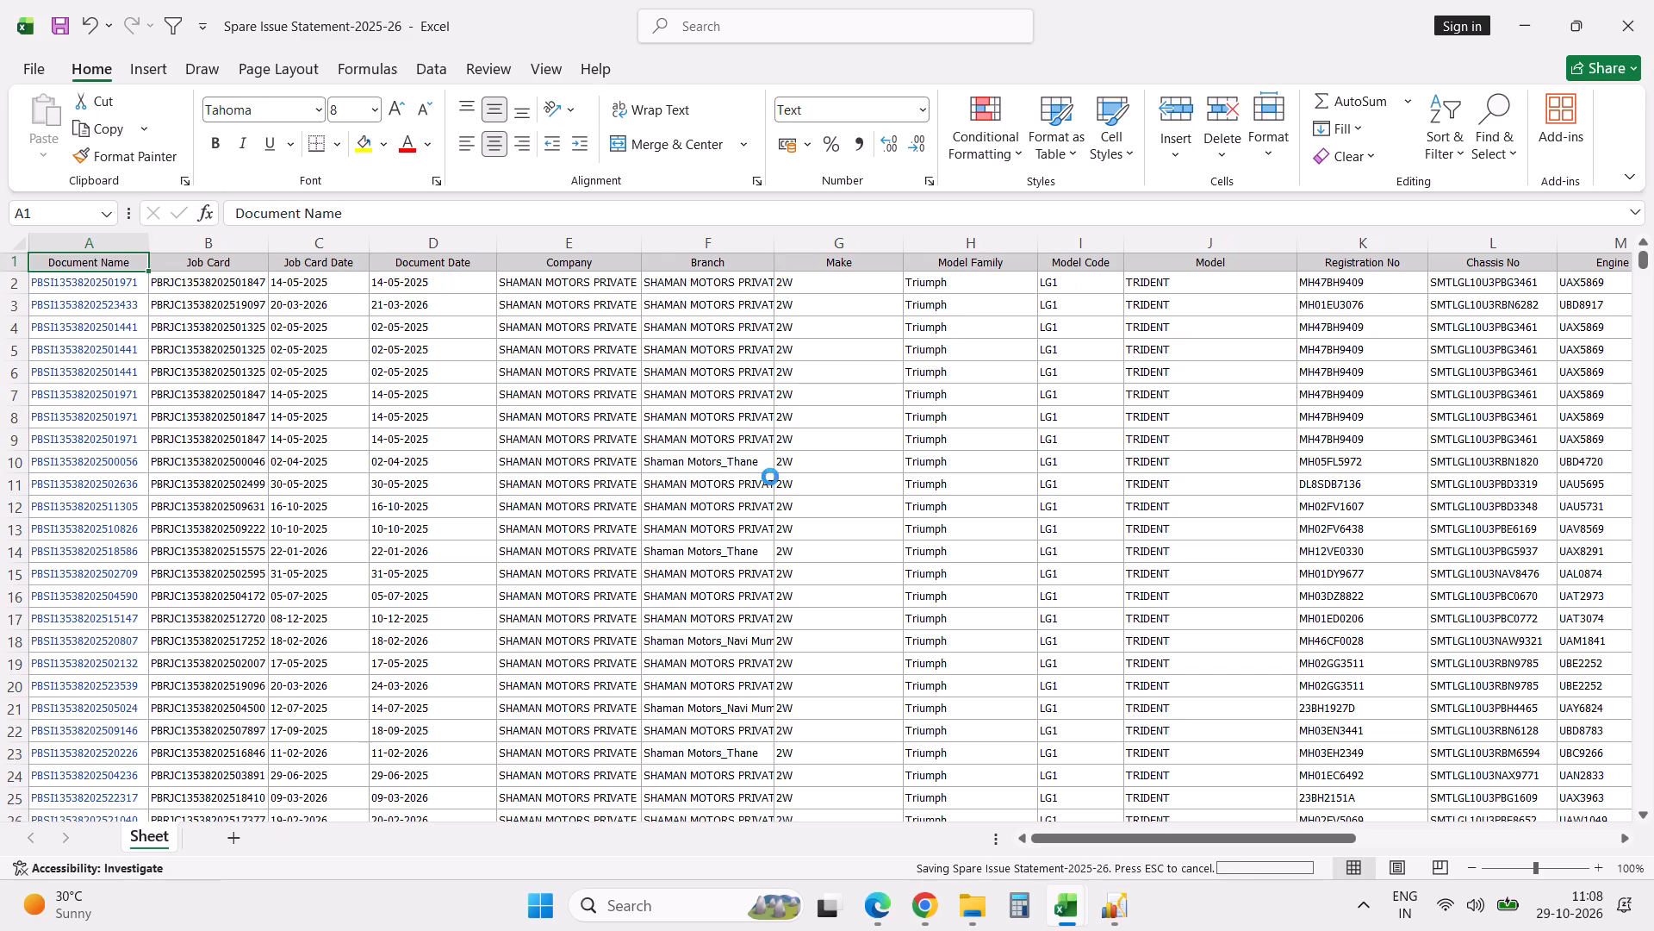
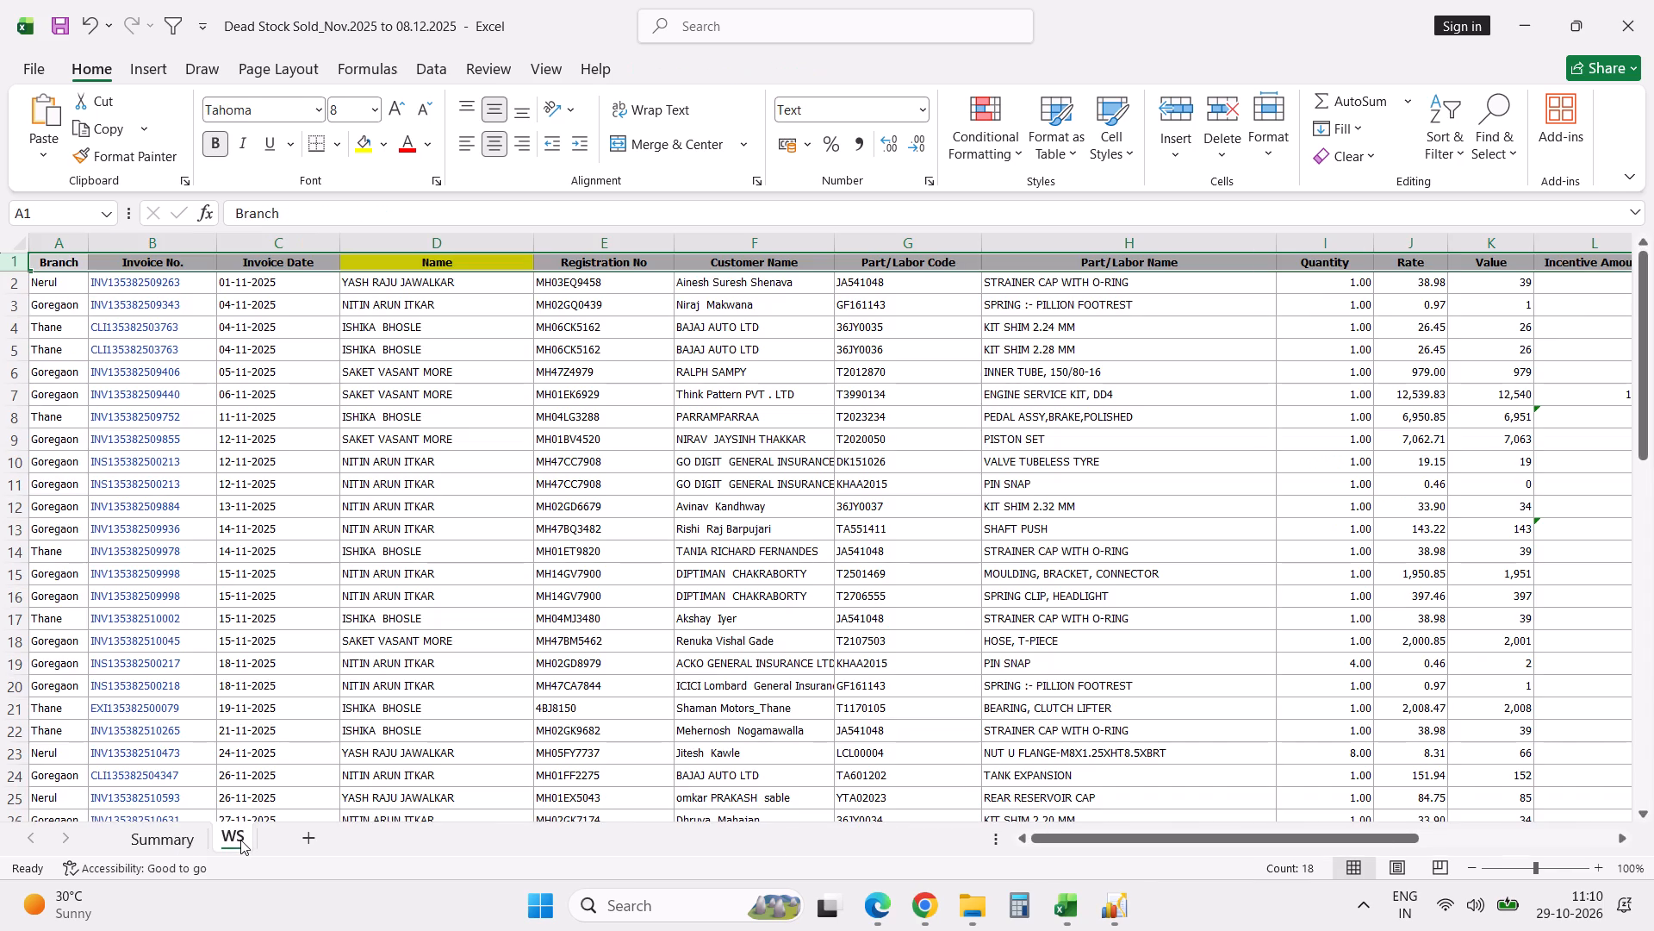
Add filters to the header row of the WS sheet in the Dead Stock Sold workbook.
click(299, 267)
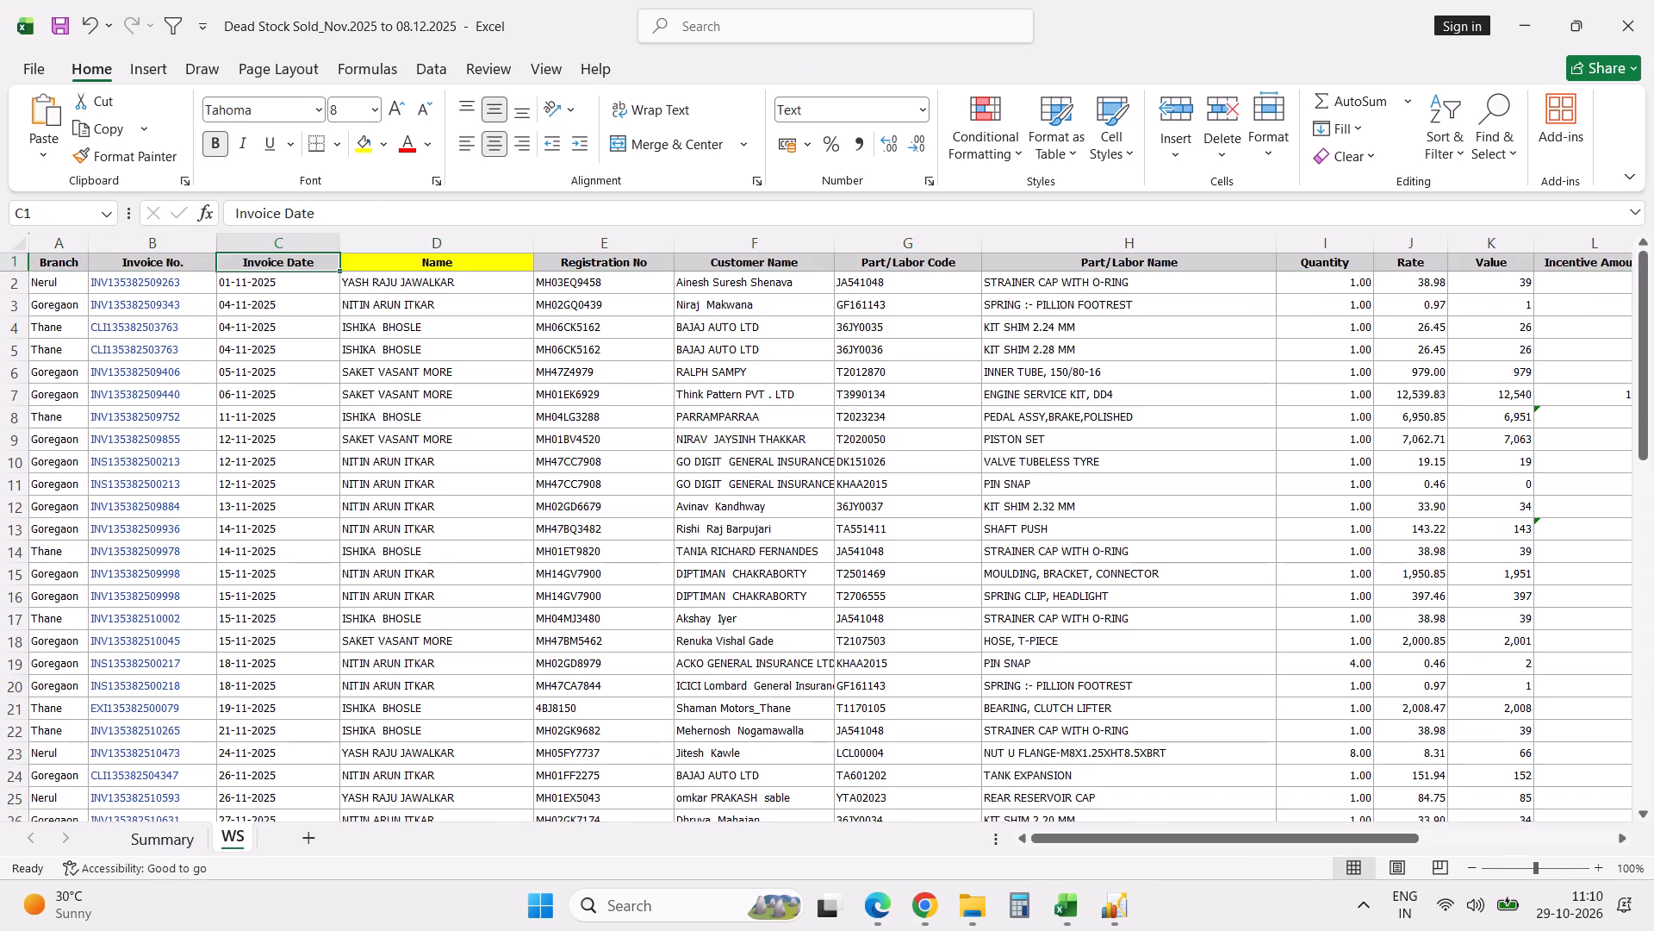
key(Left)
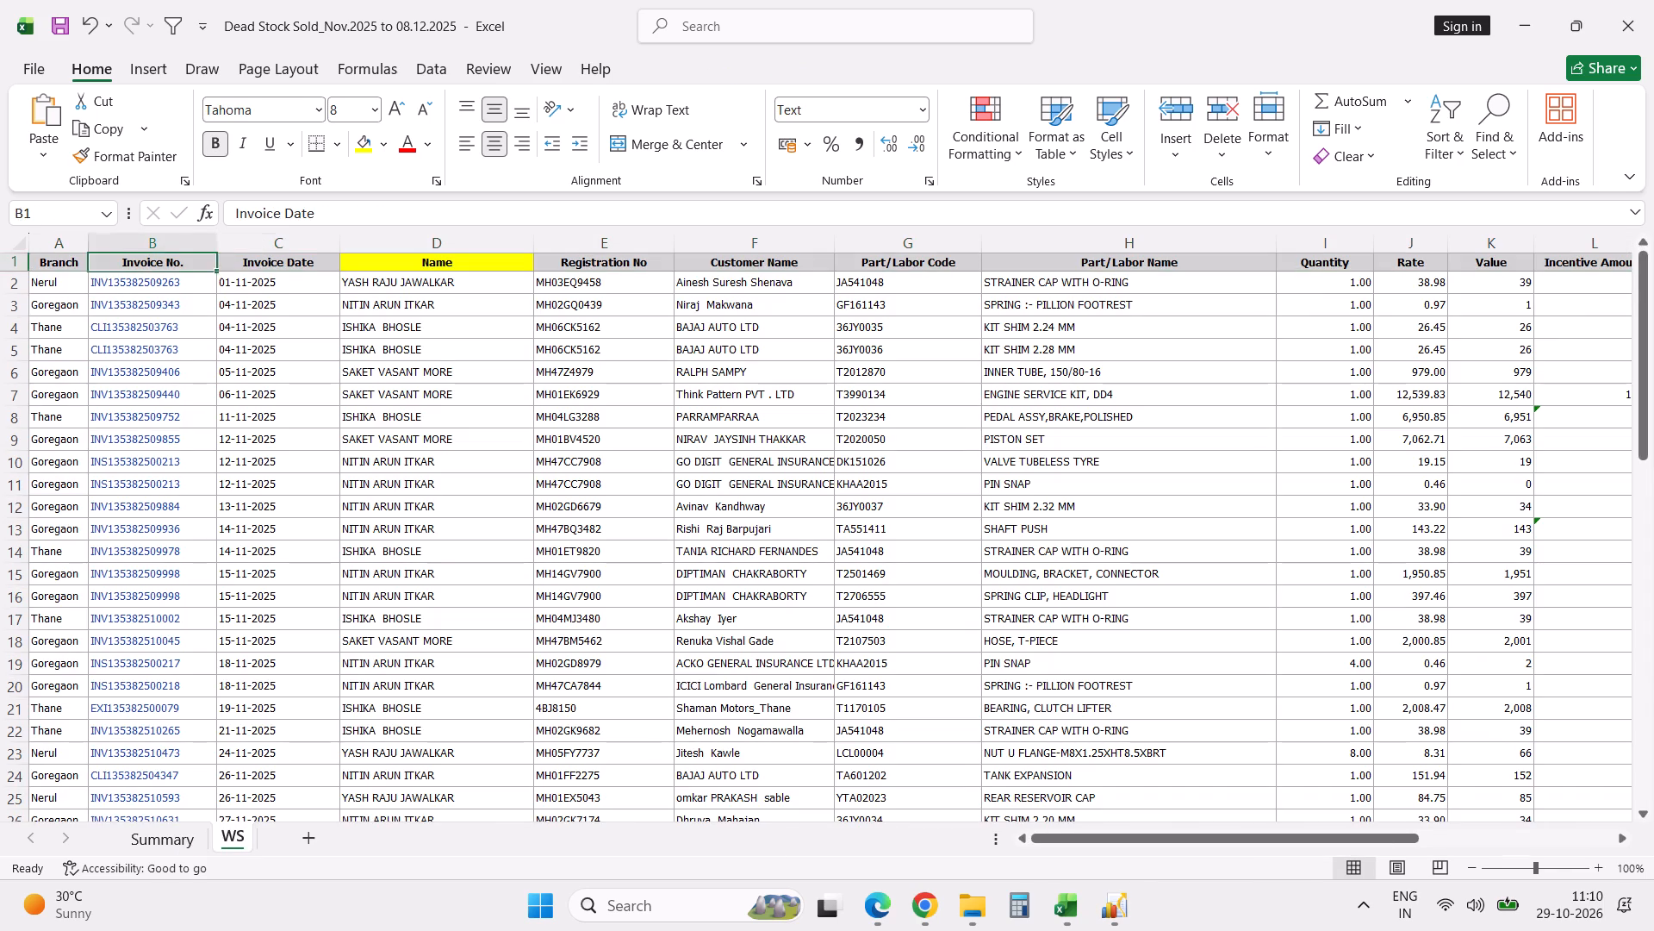
key(Left)
key(Left)
key(Left)
key(Left)
key(Left)
text(dff)
Examine the Invoice No. filter values and the invoice rows of the WS sheet down to the counter sale entries.
click(211, 256)
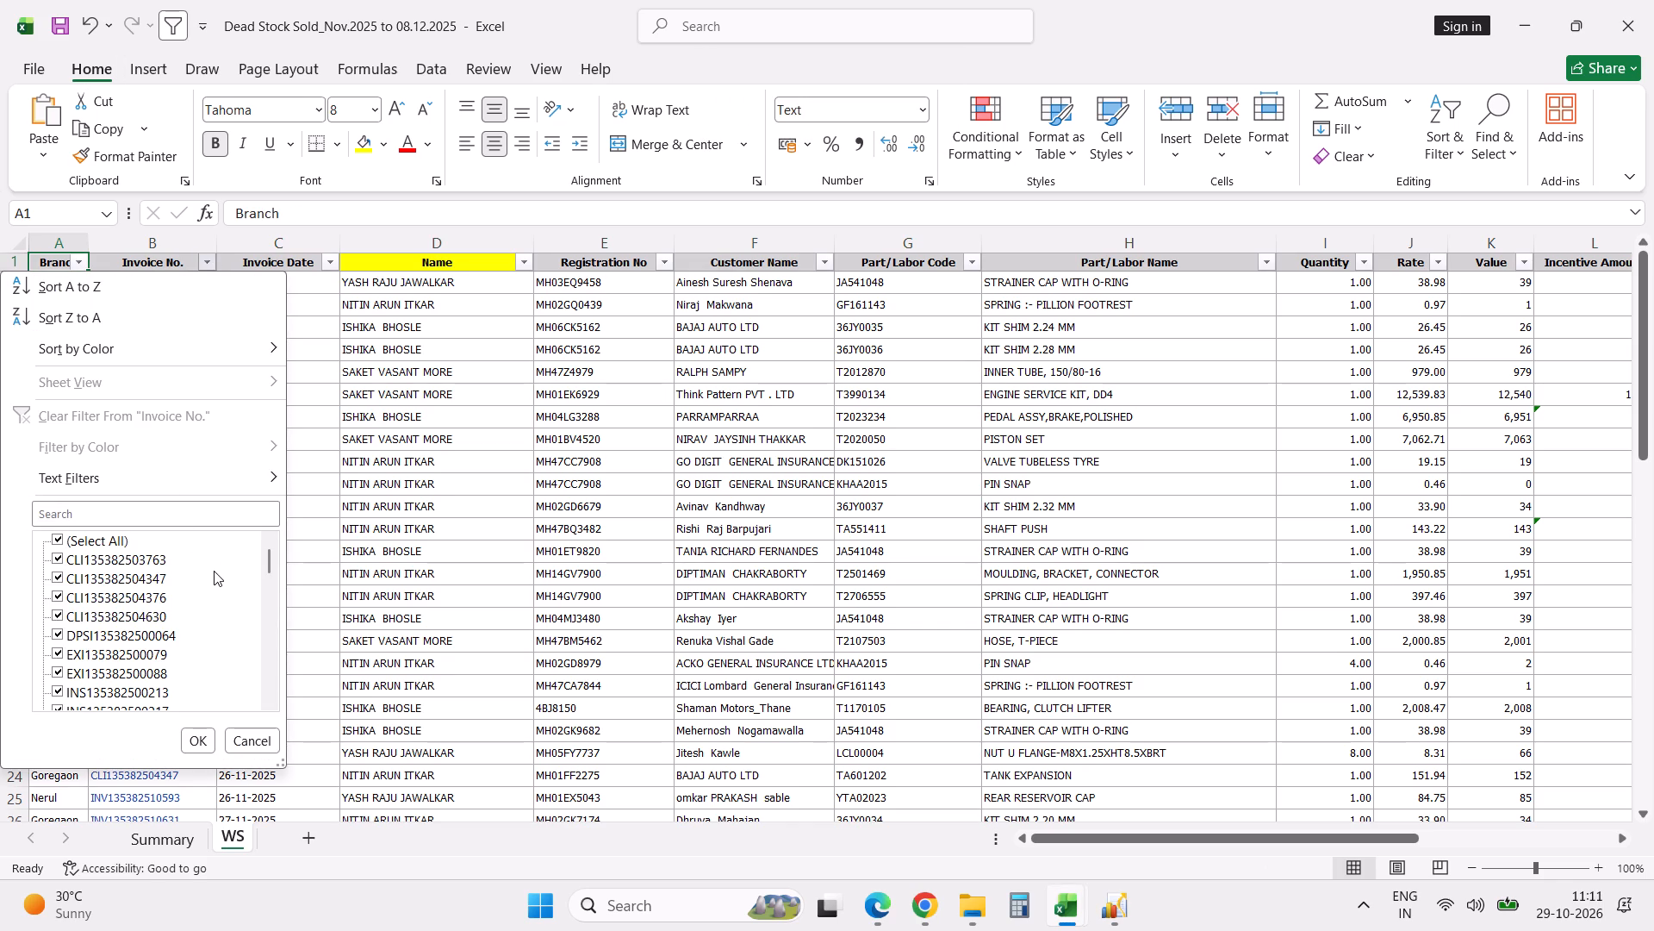
scroll(217, 600, down, 10)
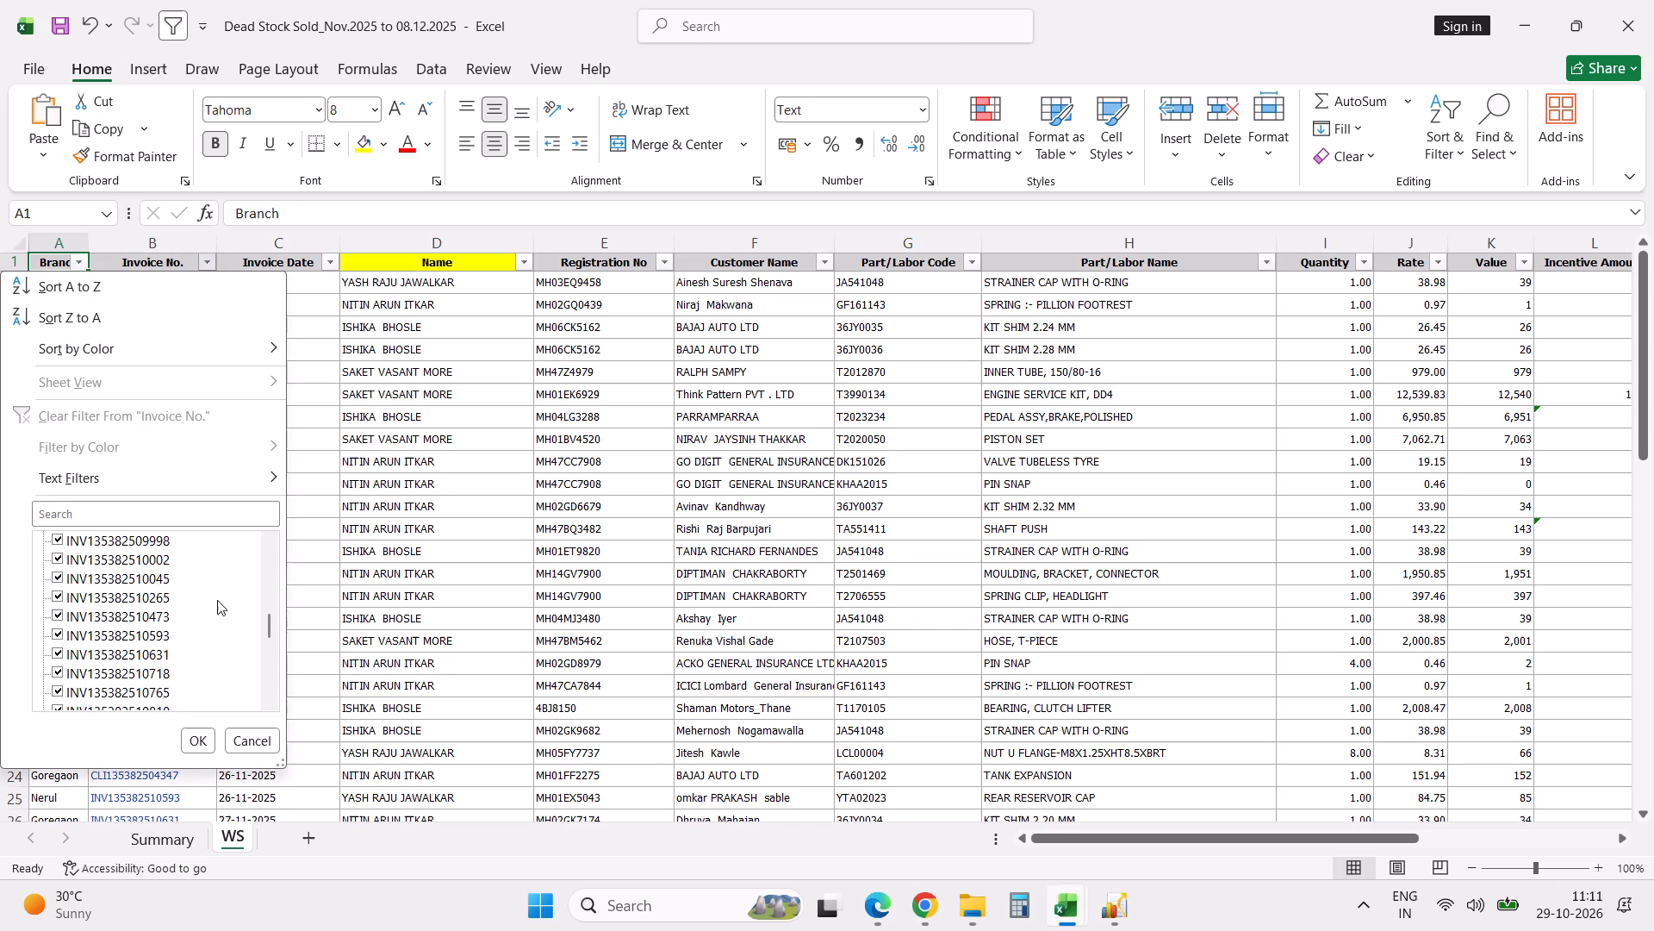
scroll(217, 600, down, 11)
click(507, 594)
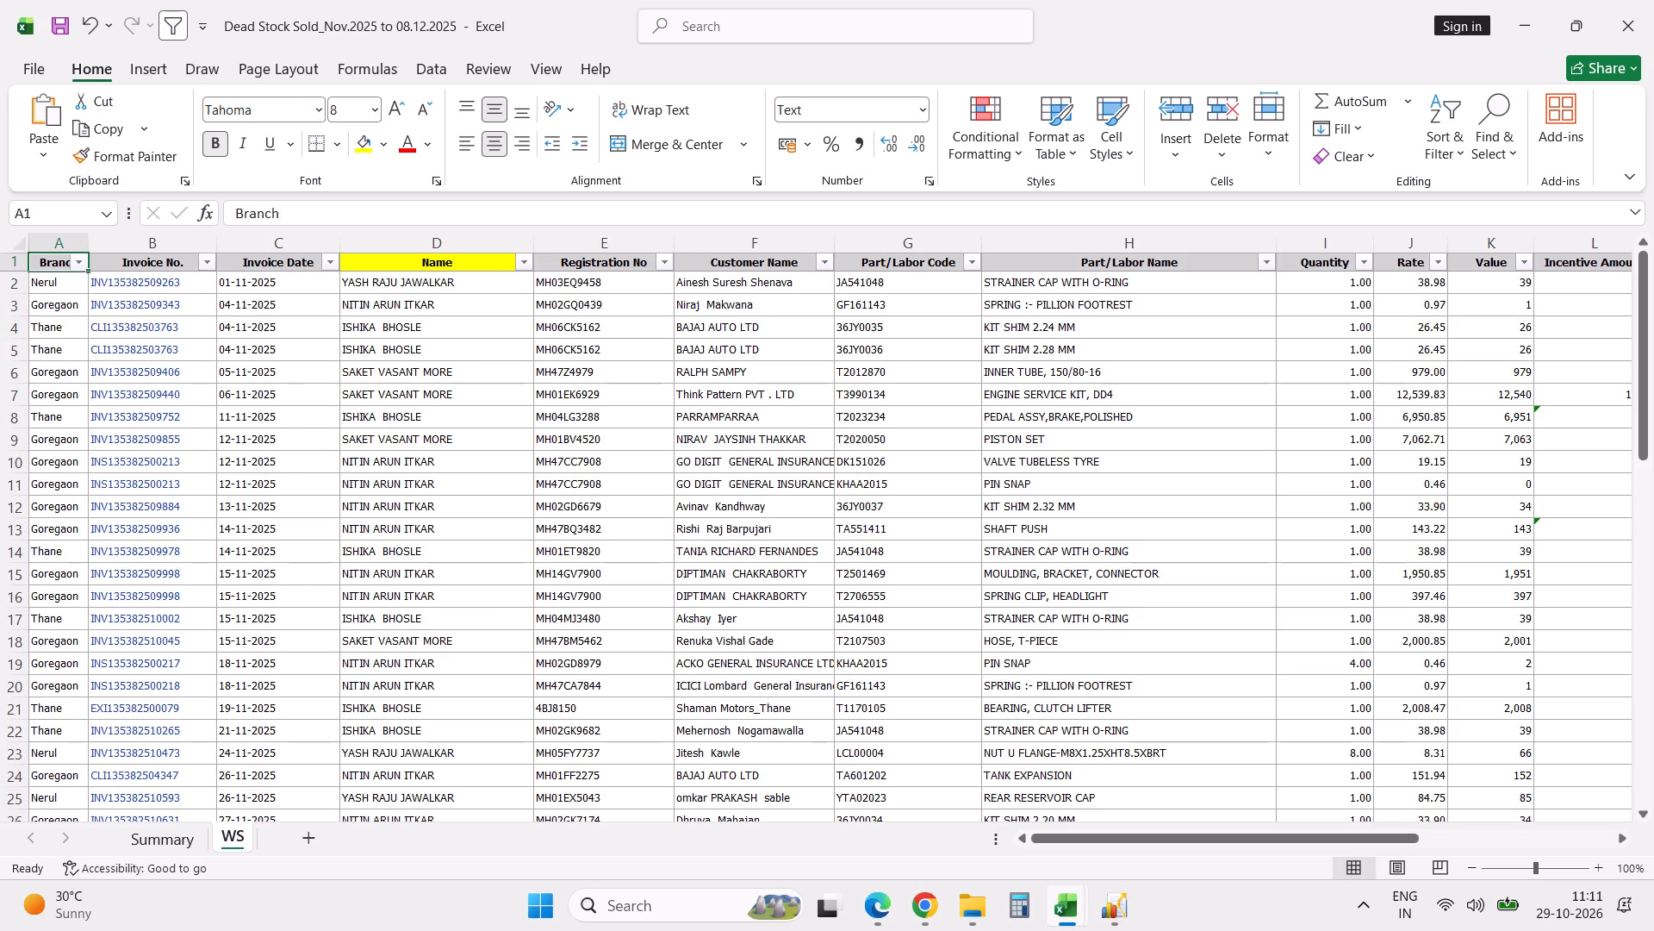
scroll(507, 594, down, 10)
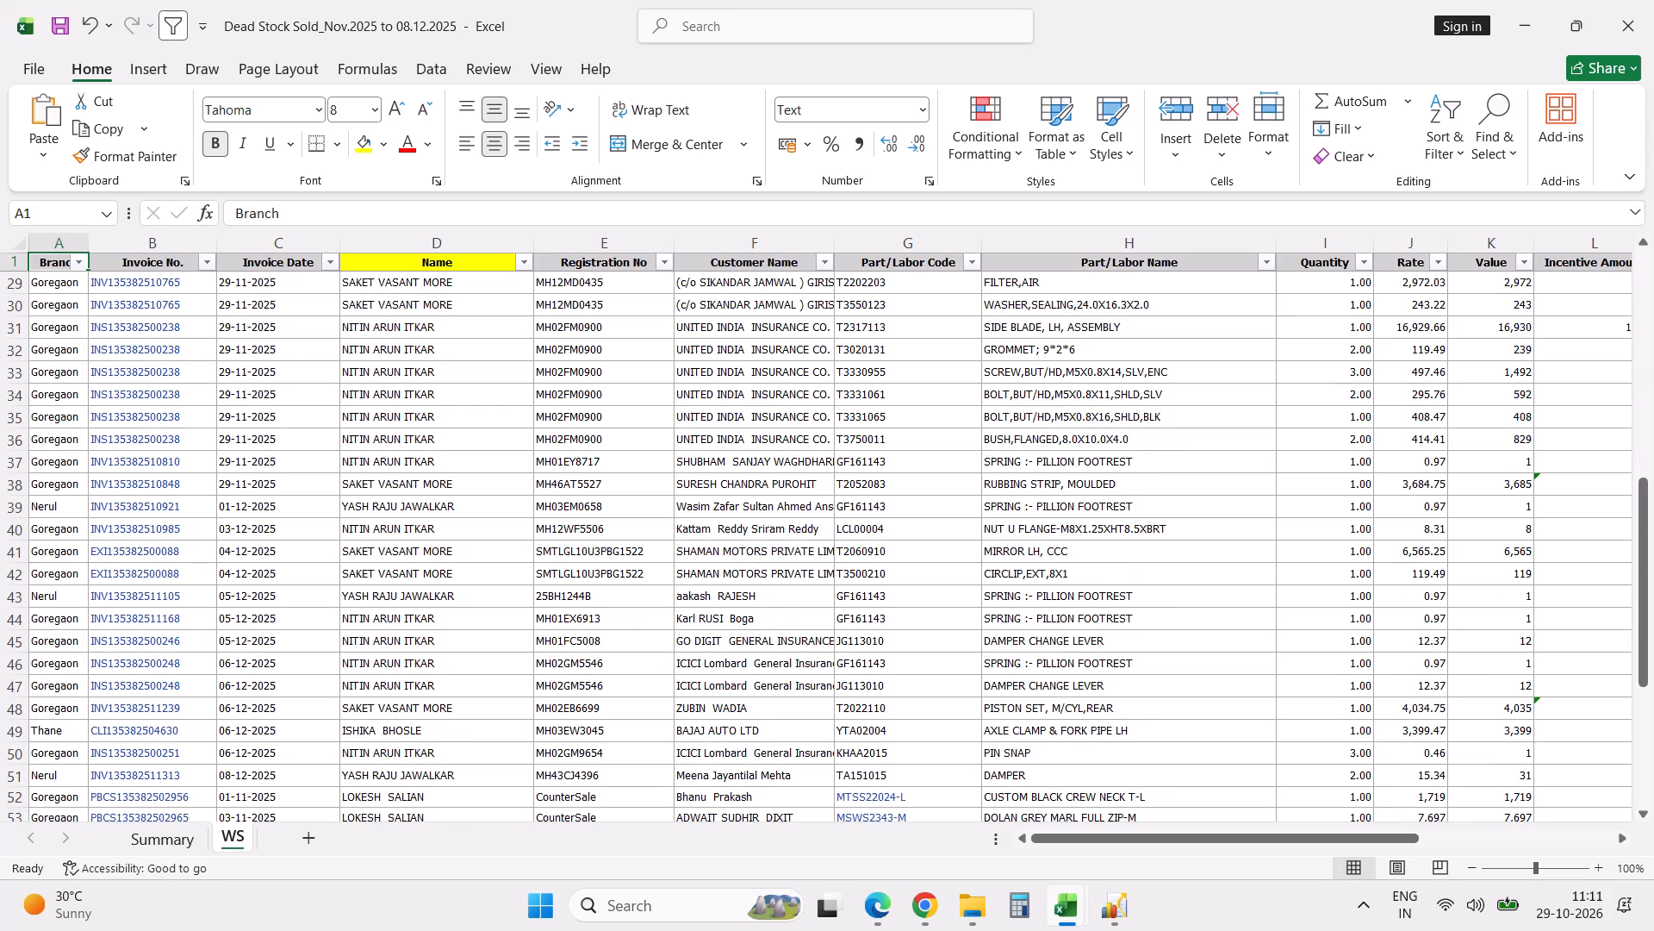
click(16, 730)
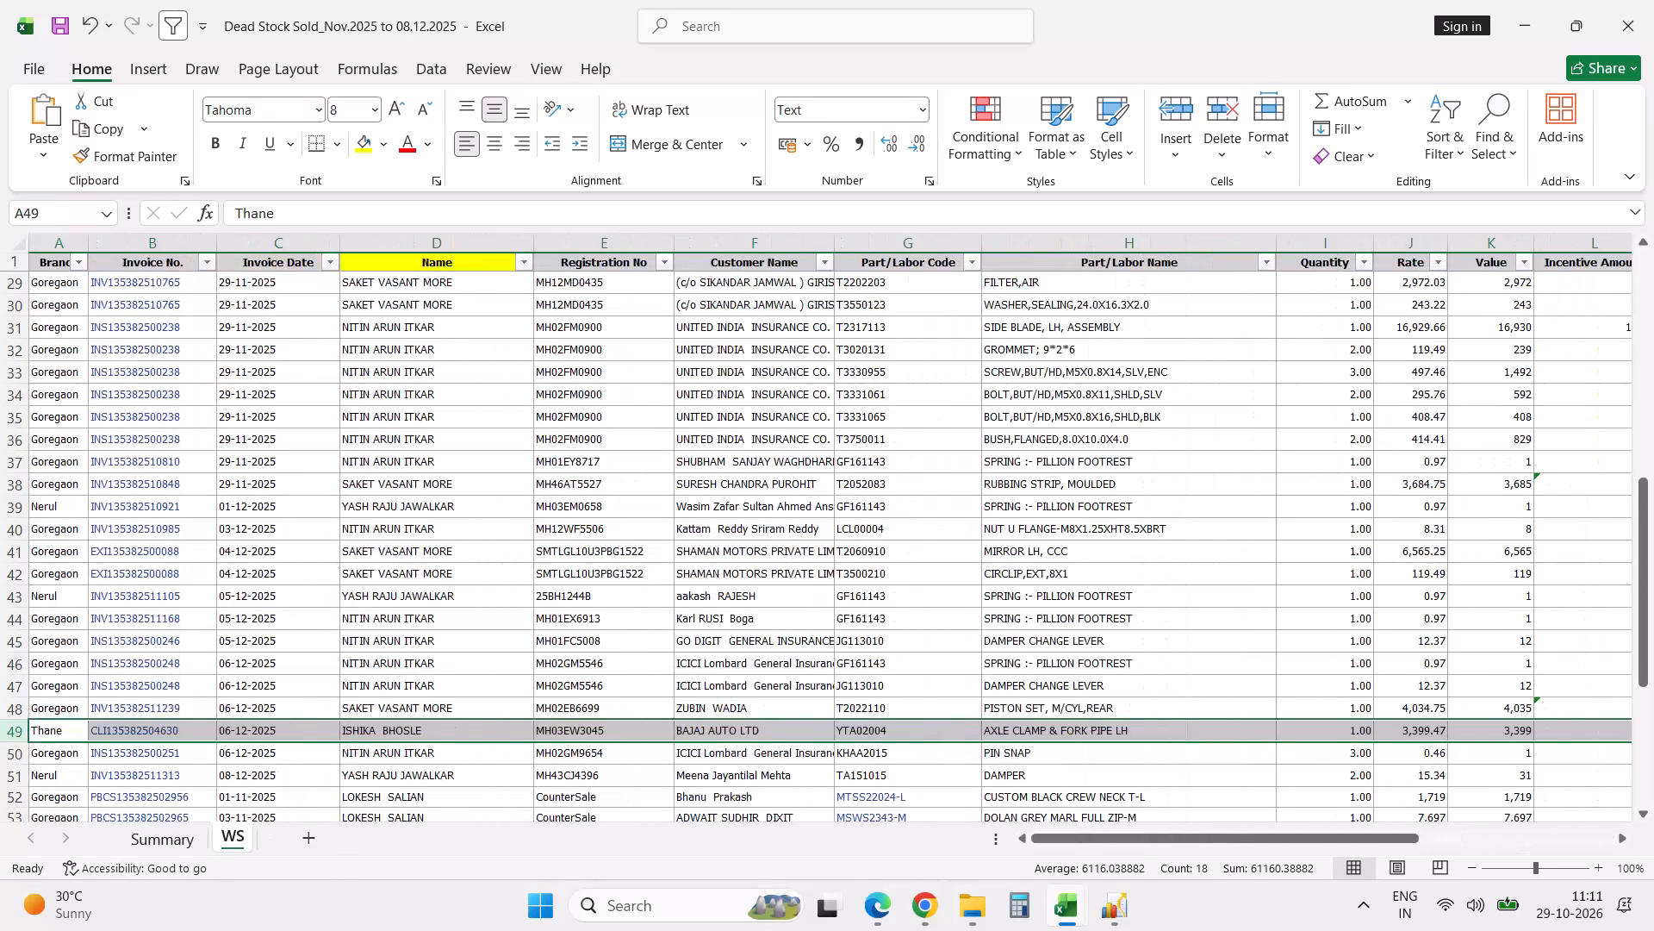
scroll(708, 601, down, 3)
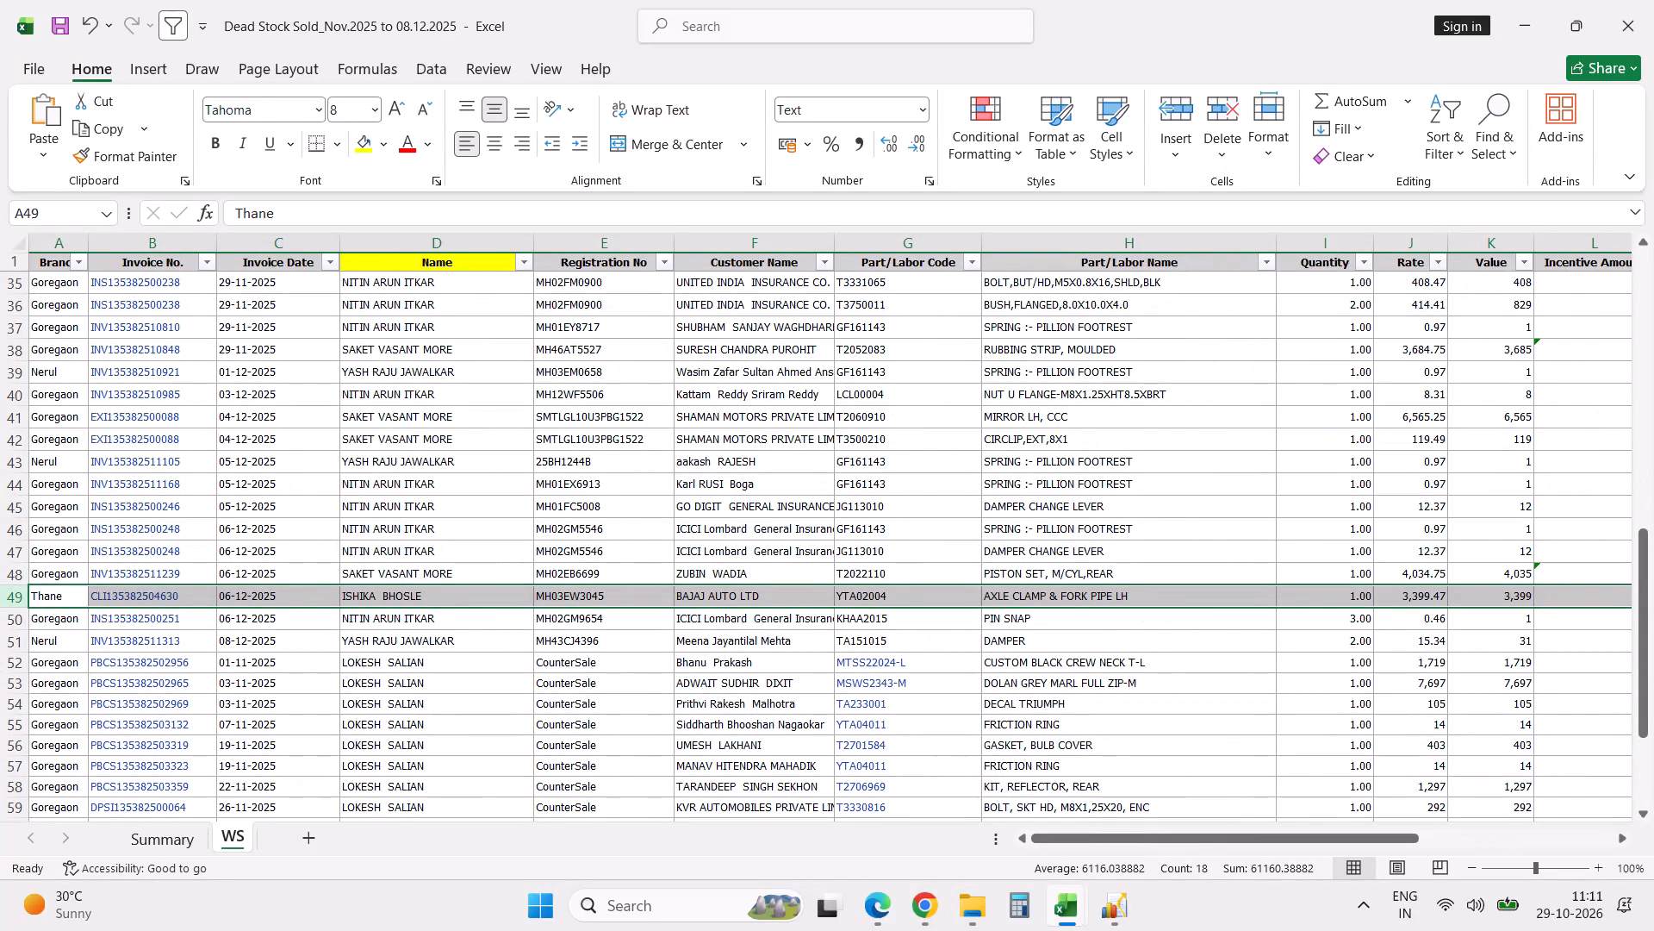
Switch to Excellon and close the Spare Issue Statement report.
click(1130, 906)
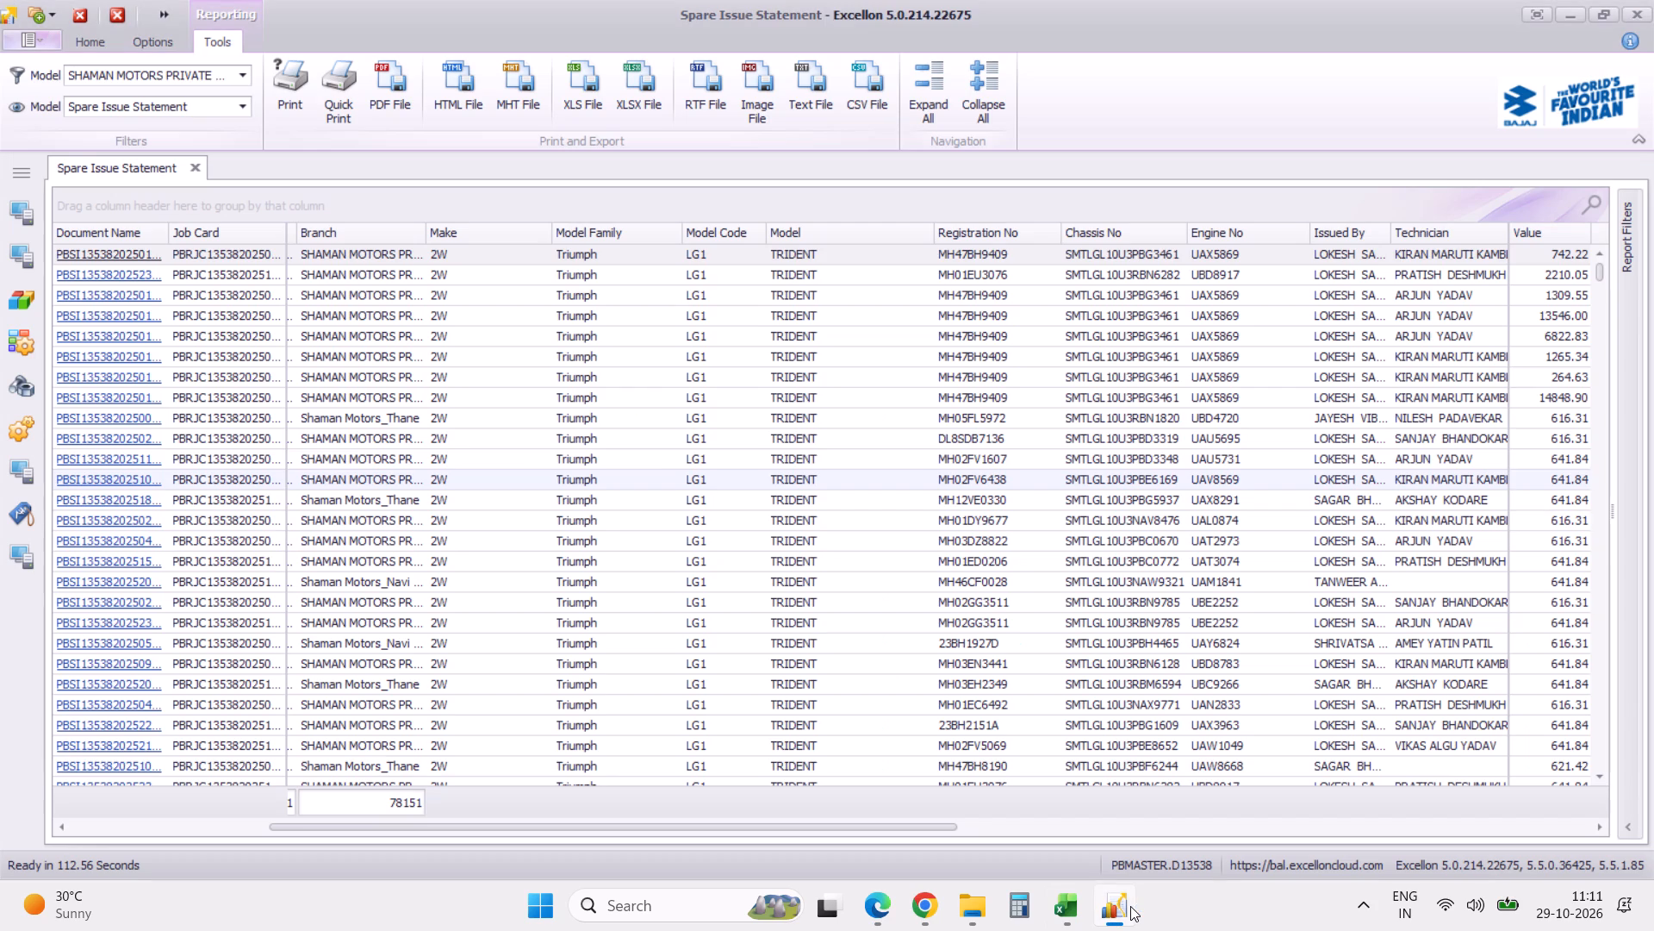
click(196, 171)
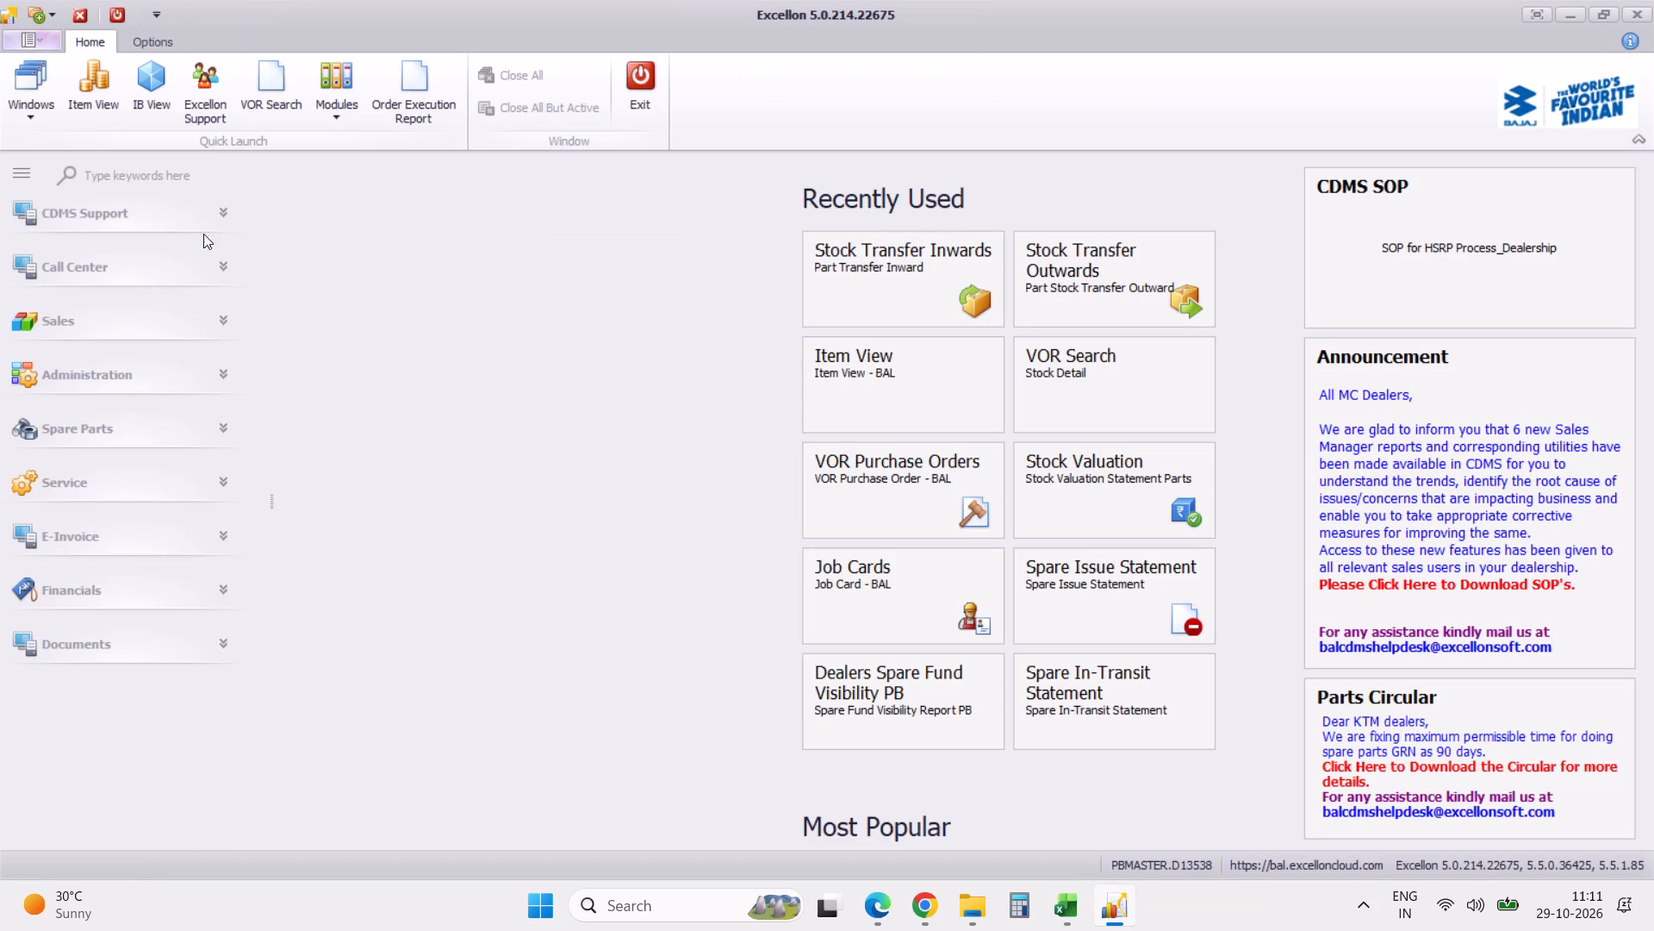
Open Job Card Invoices from the PB-Billing folder of the Service module and load the Week To Date invoices.
click(227, 429)
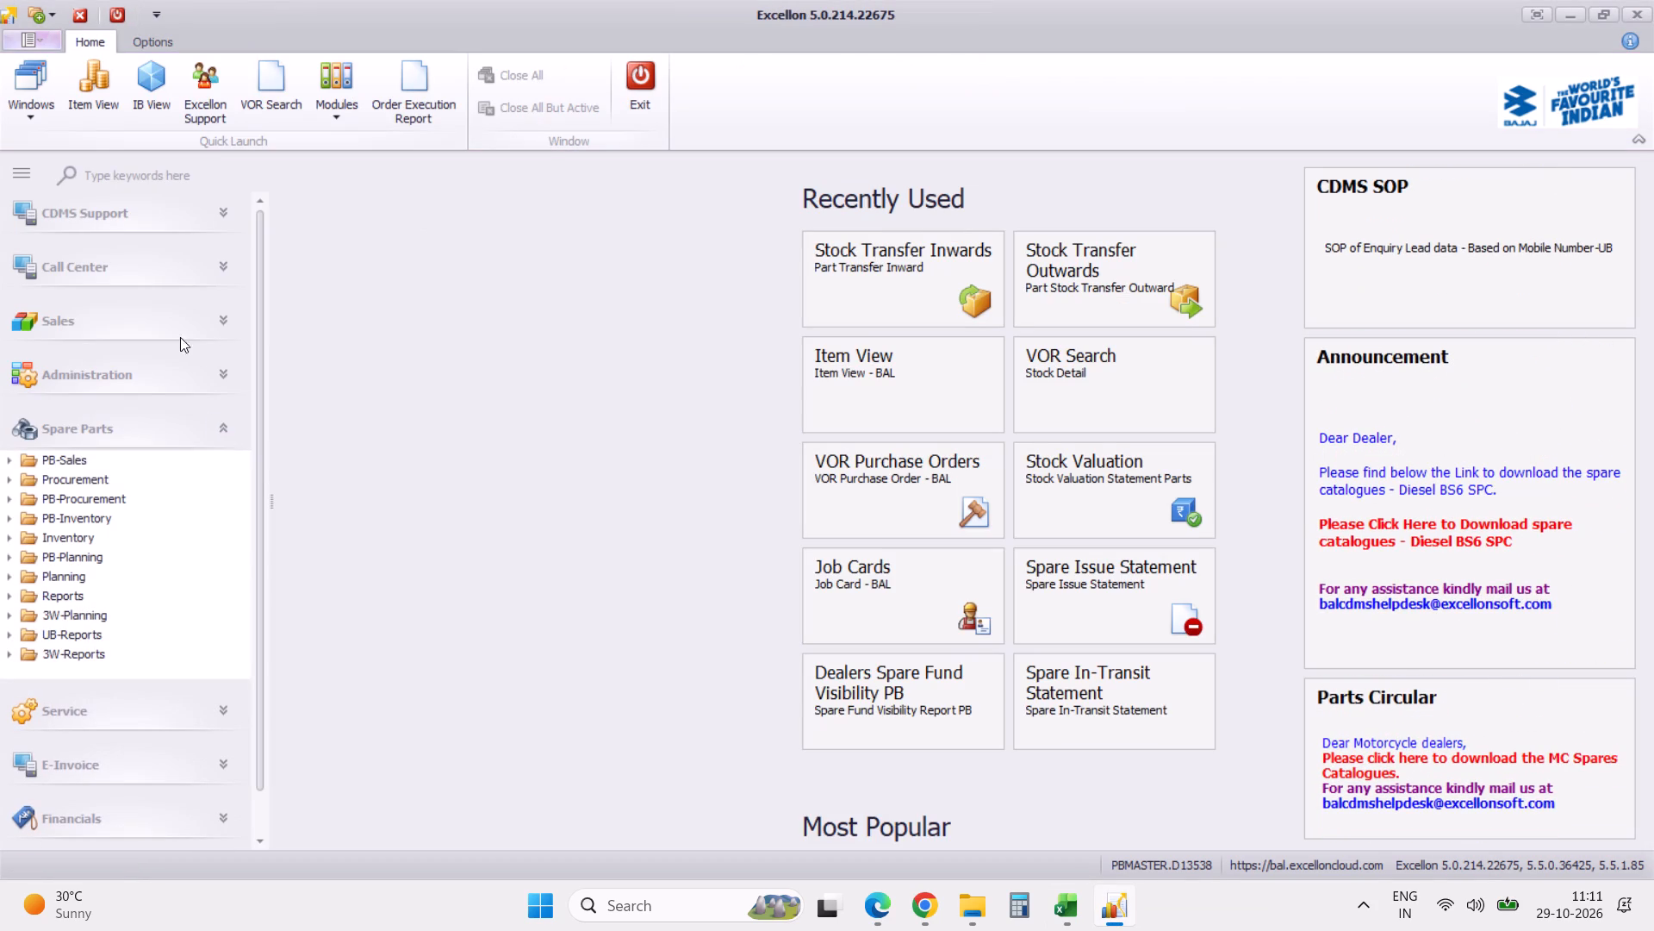
click(223, 437)
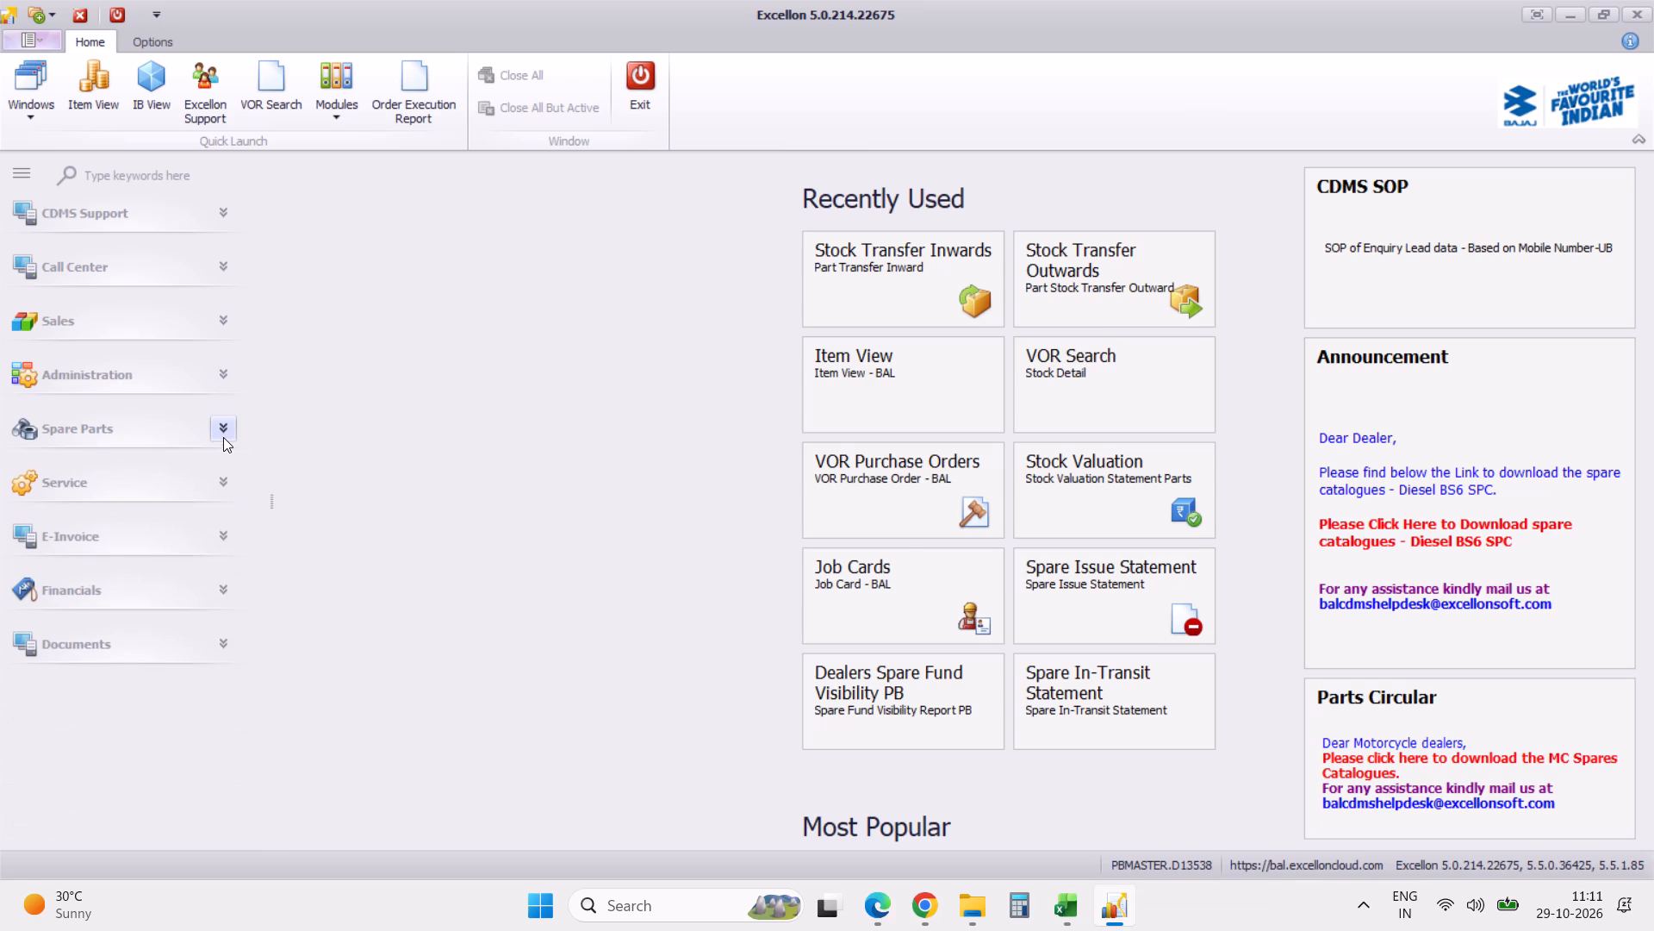
click(225, 481)
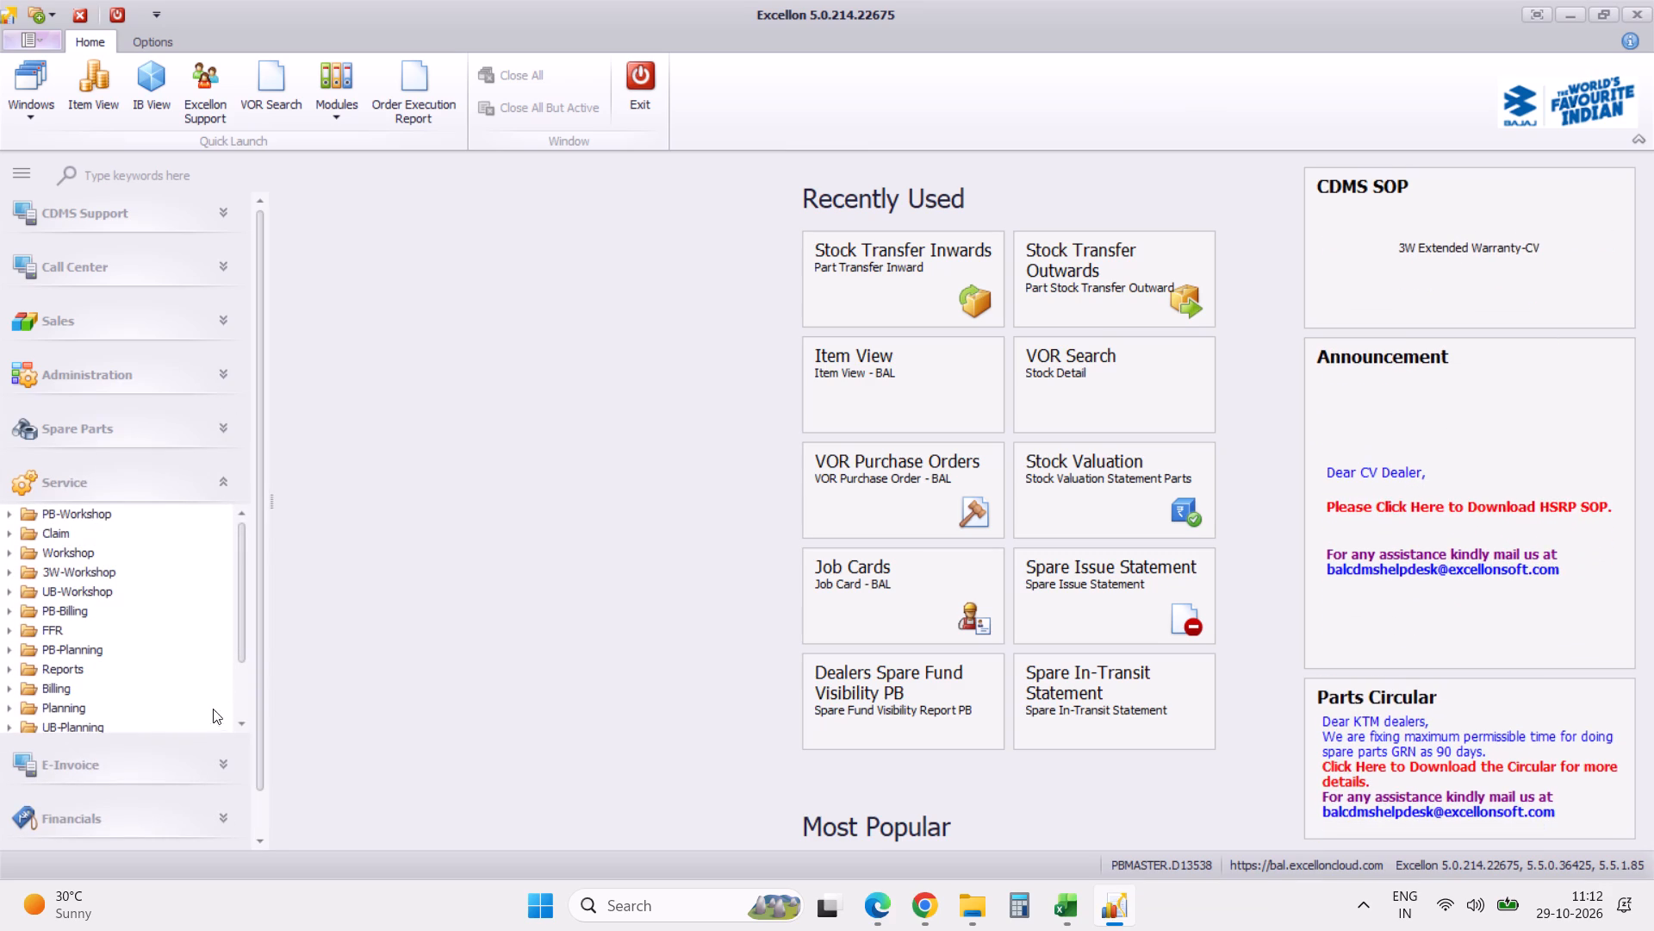
click(8, 688)
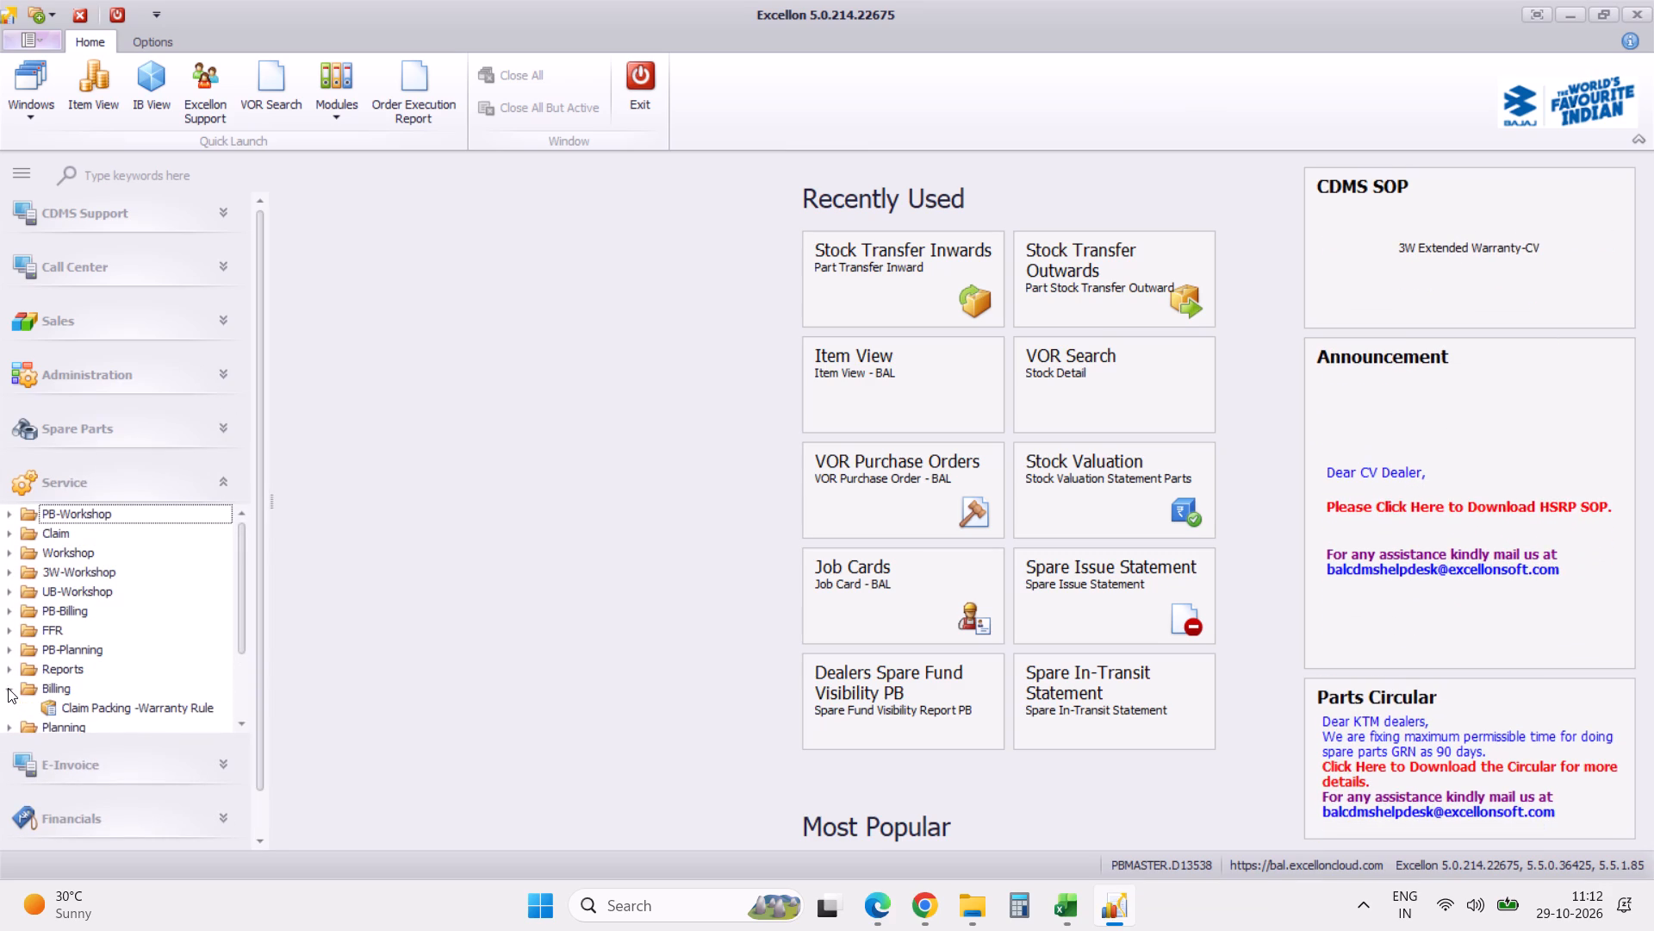
click(7, 688)
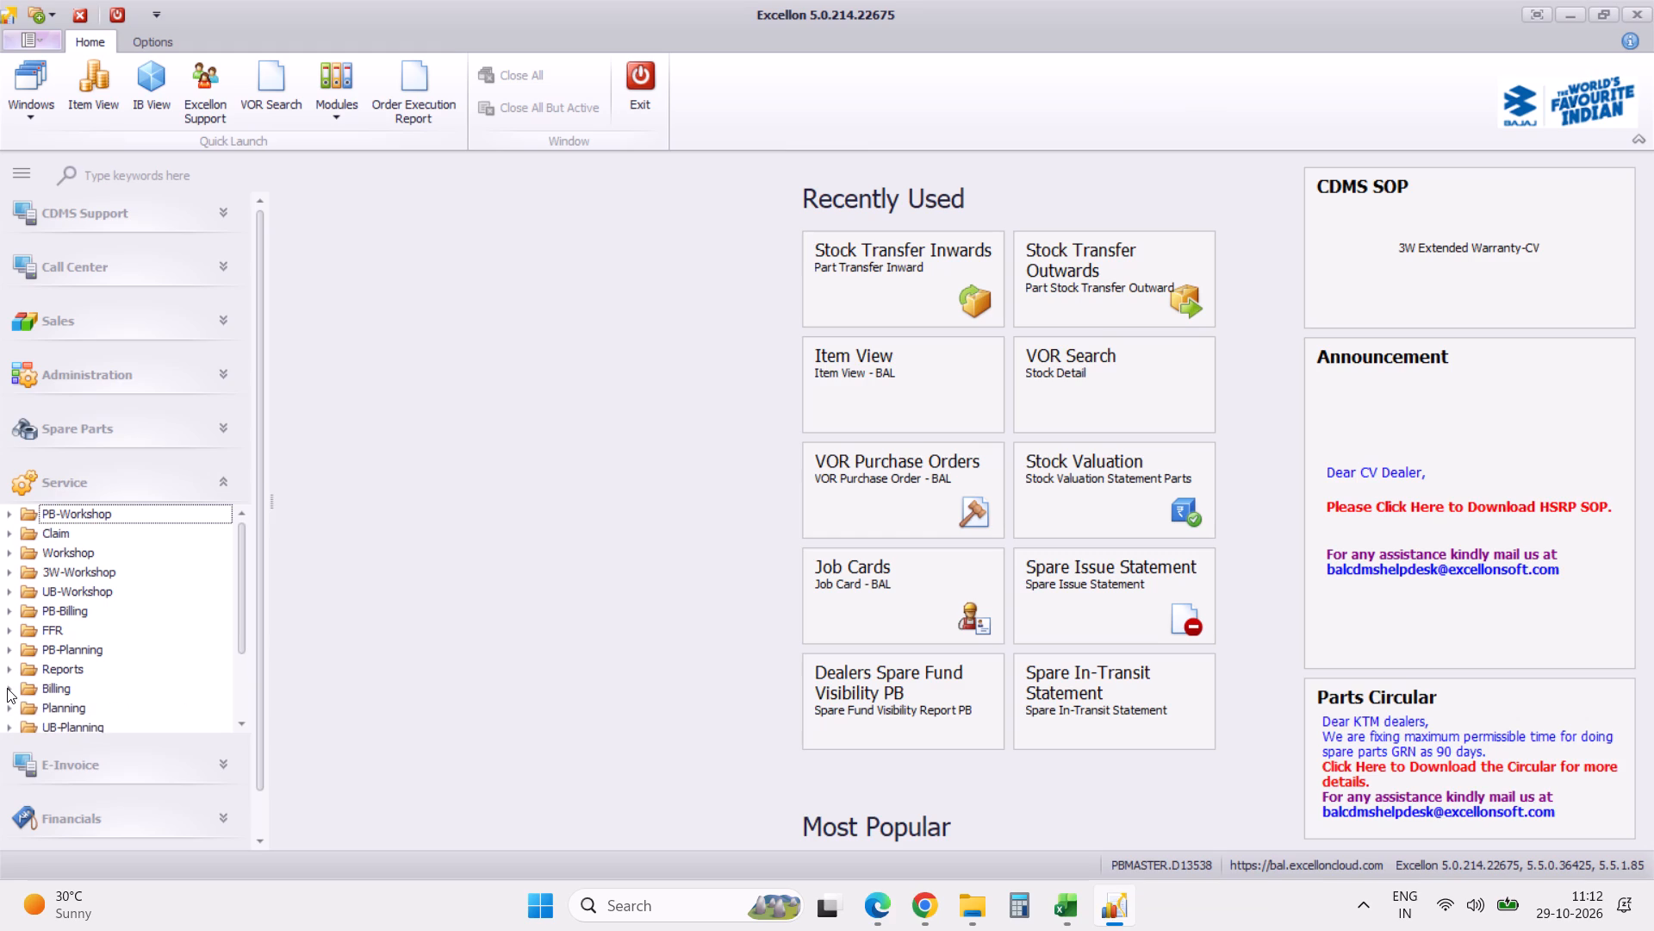
click(9, 612)
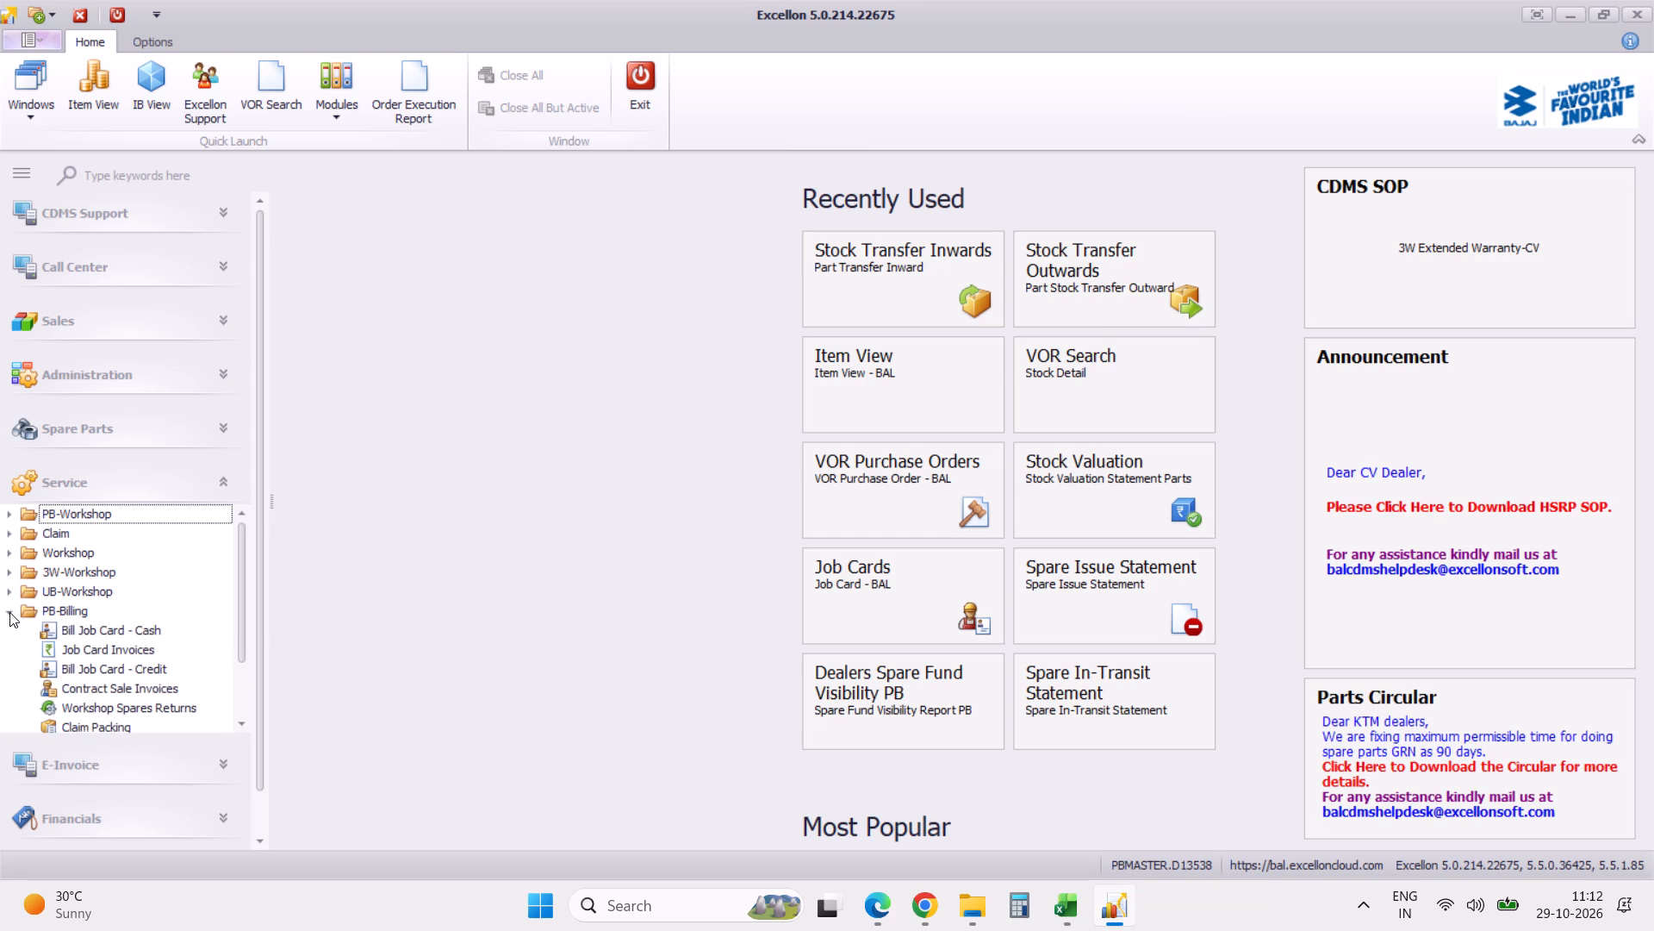
triple_click(244, 720)
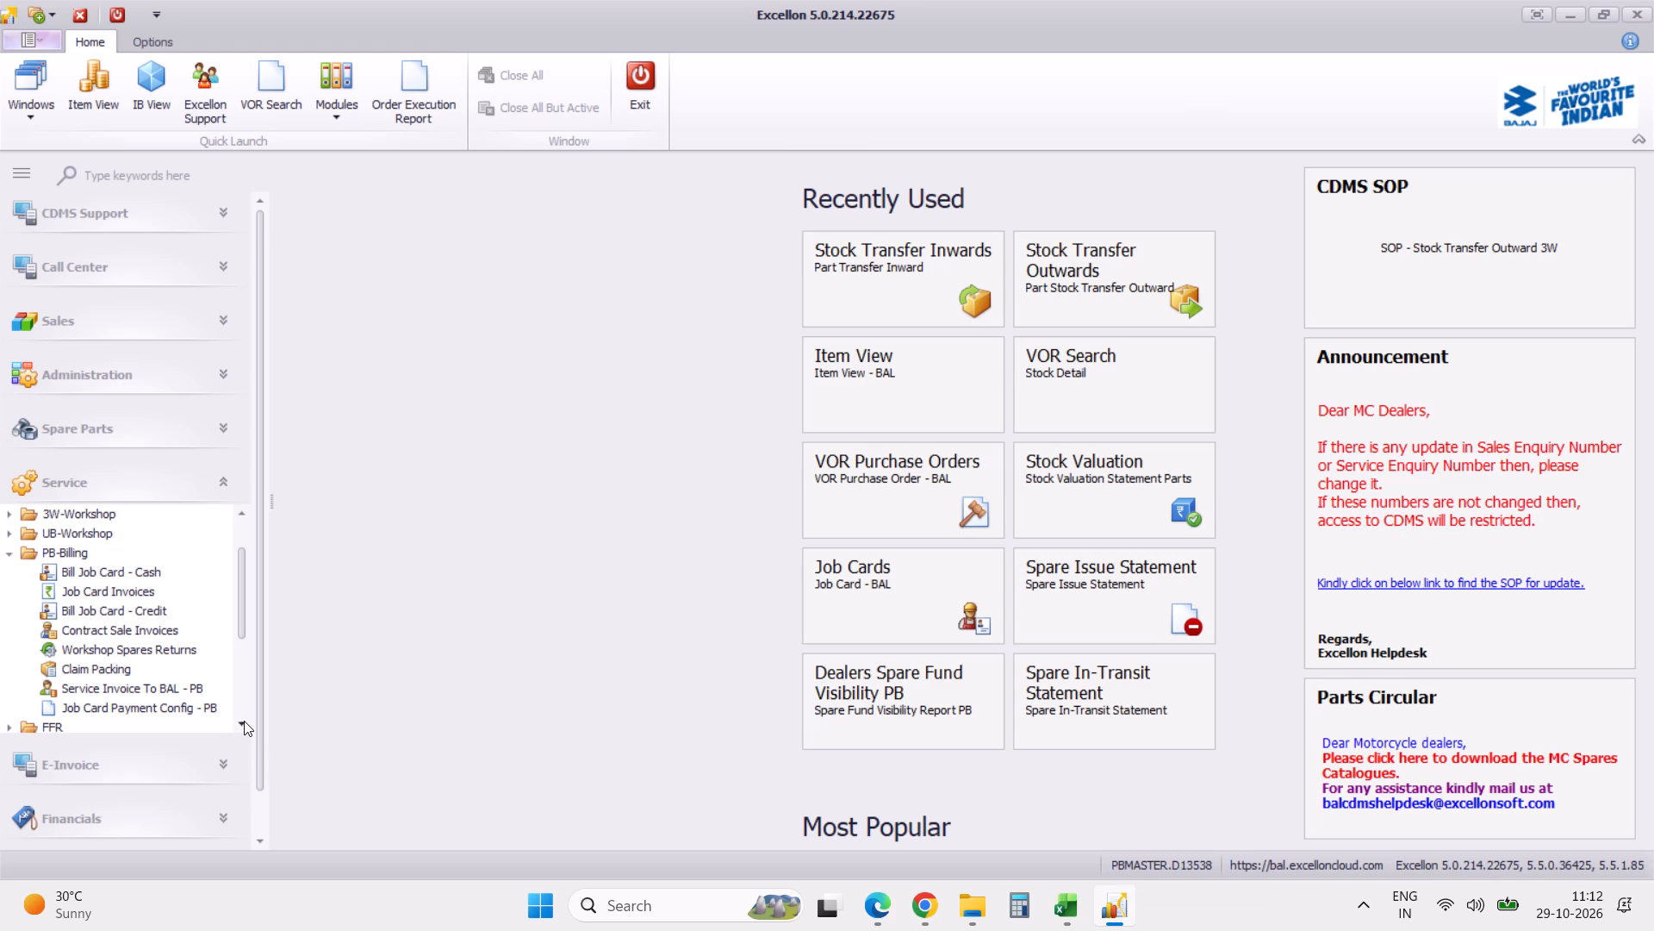
click(130, 594)
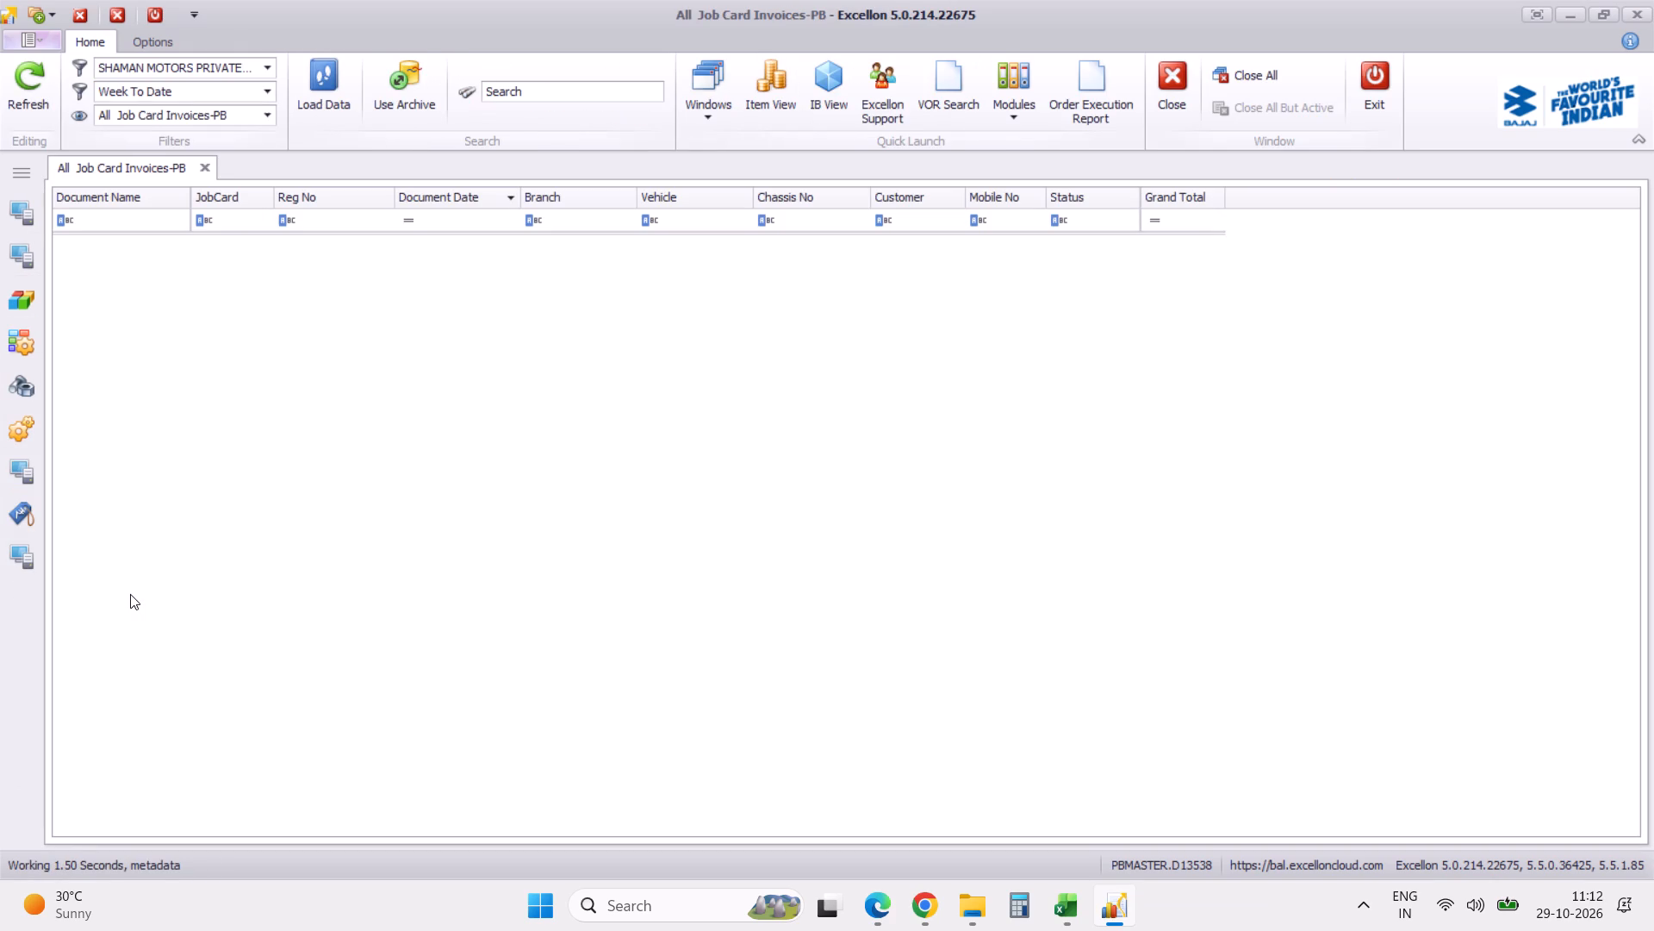
click(322, 88)
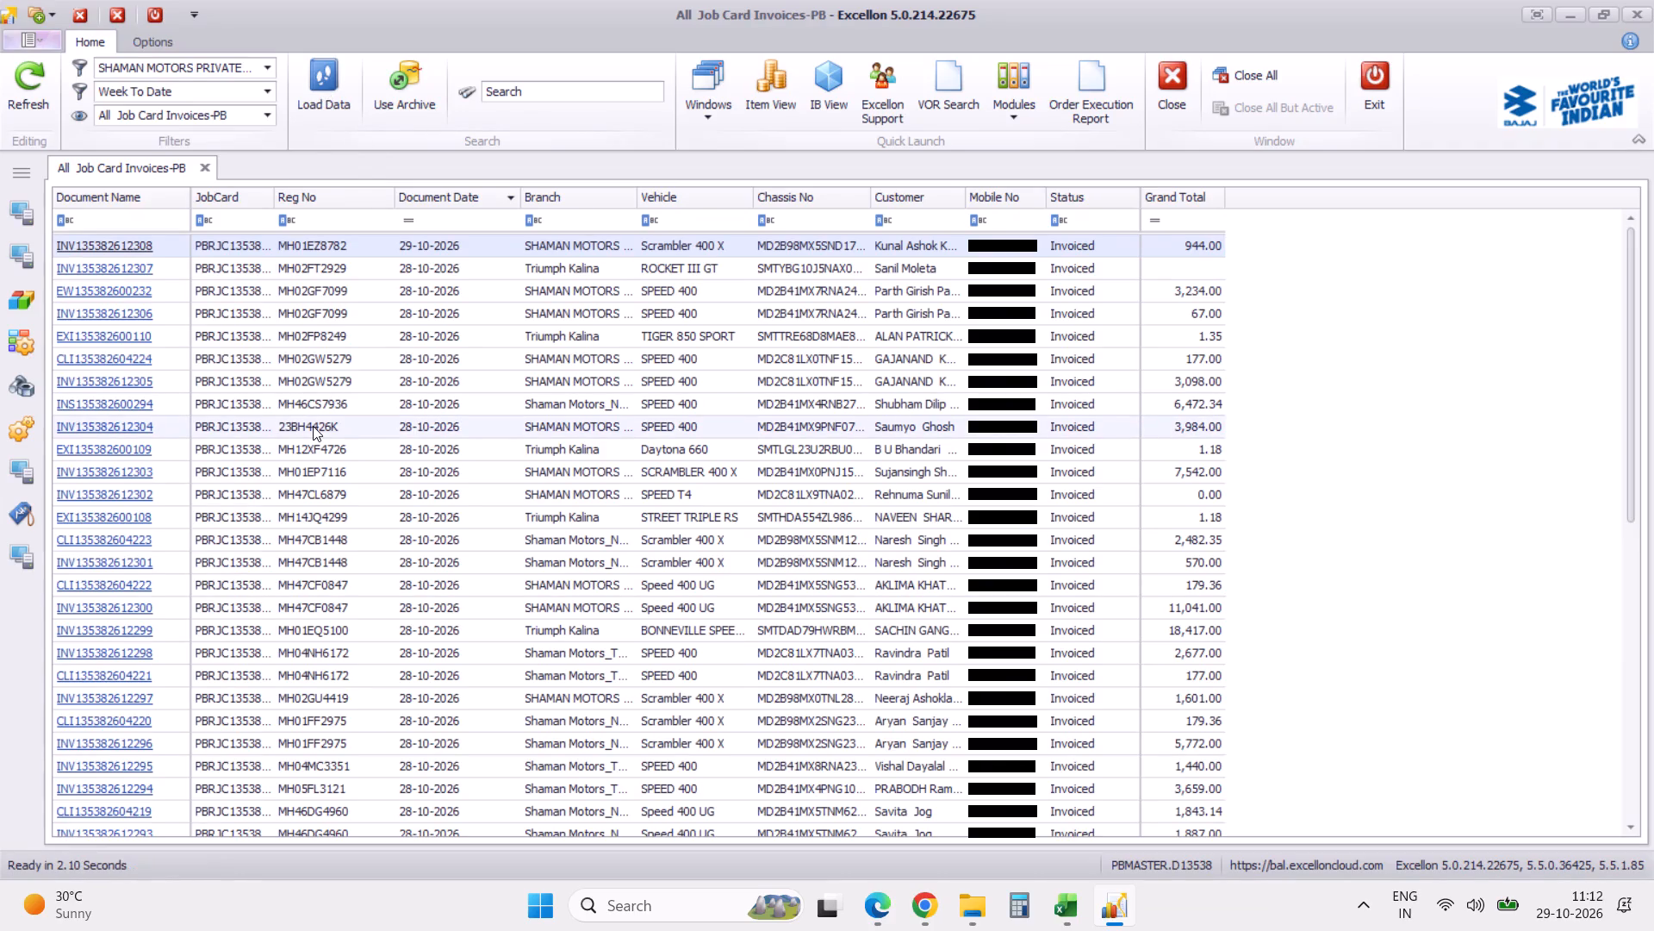
Check the loaded job card invoices in Excellon against the invoice numbers and dates in the WS sheet.
key(alt+Tab)
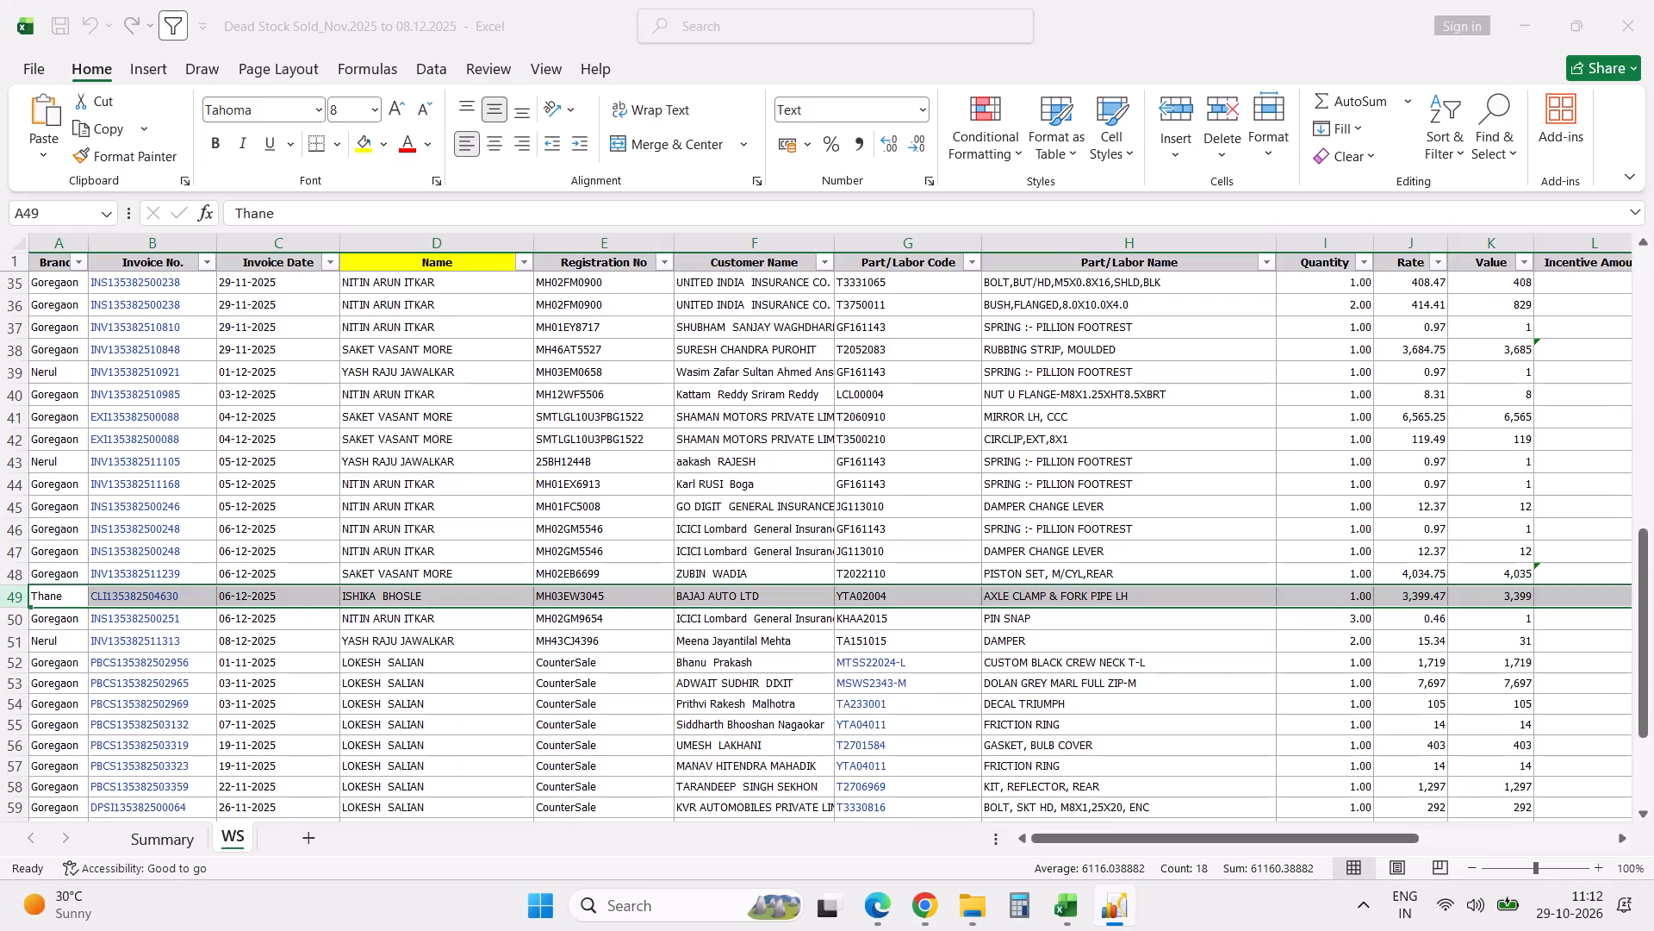
click(313, 426)
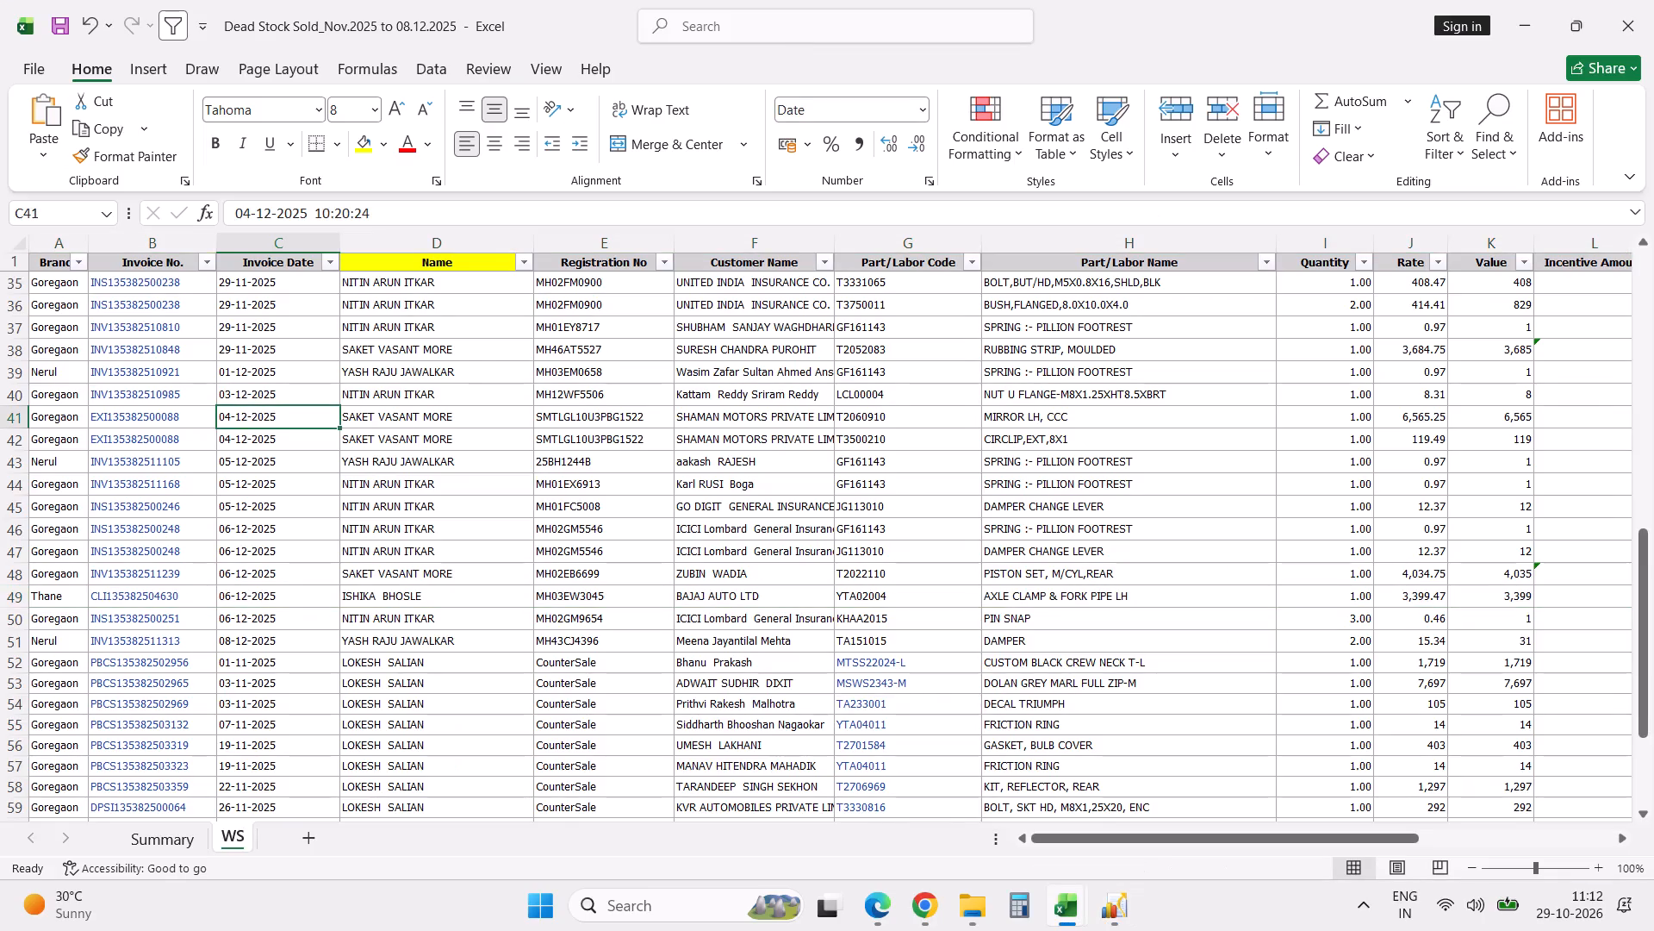
key(alt+Tab)
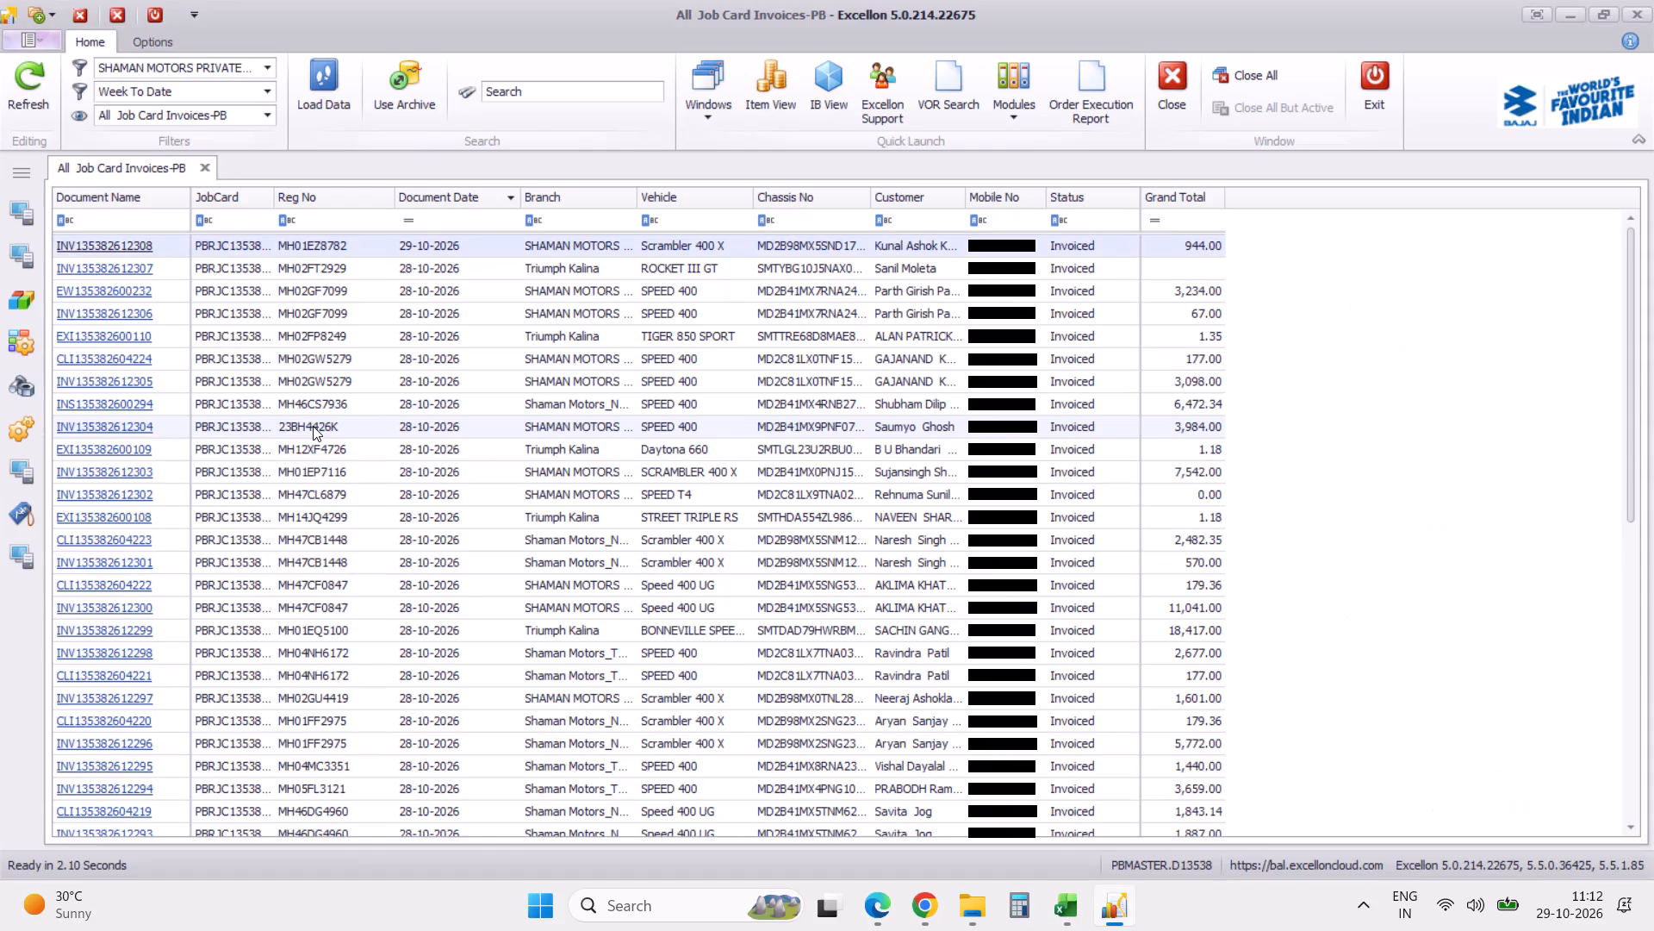
scroll(313, 426, down, 20)
scroll(313, 426, down, 20)
scroll(313, 426, down, 14)
scroll(313, 426, down, 13)
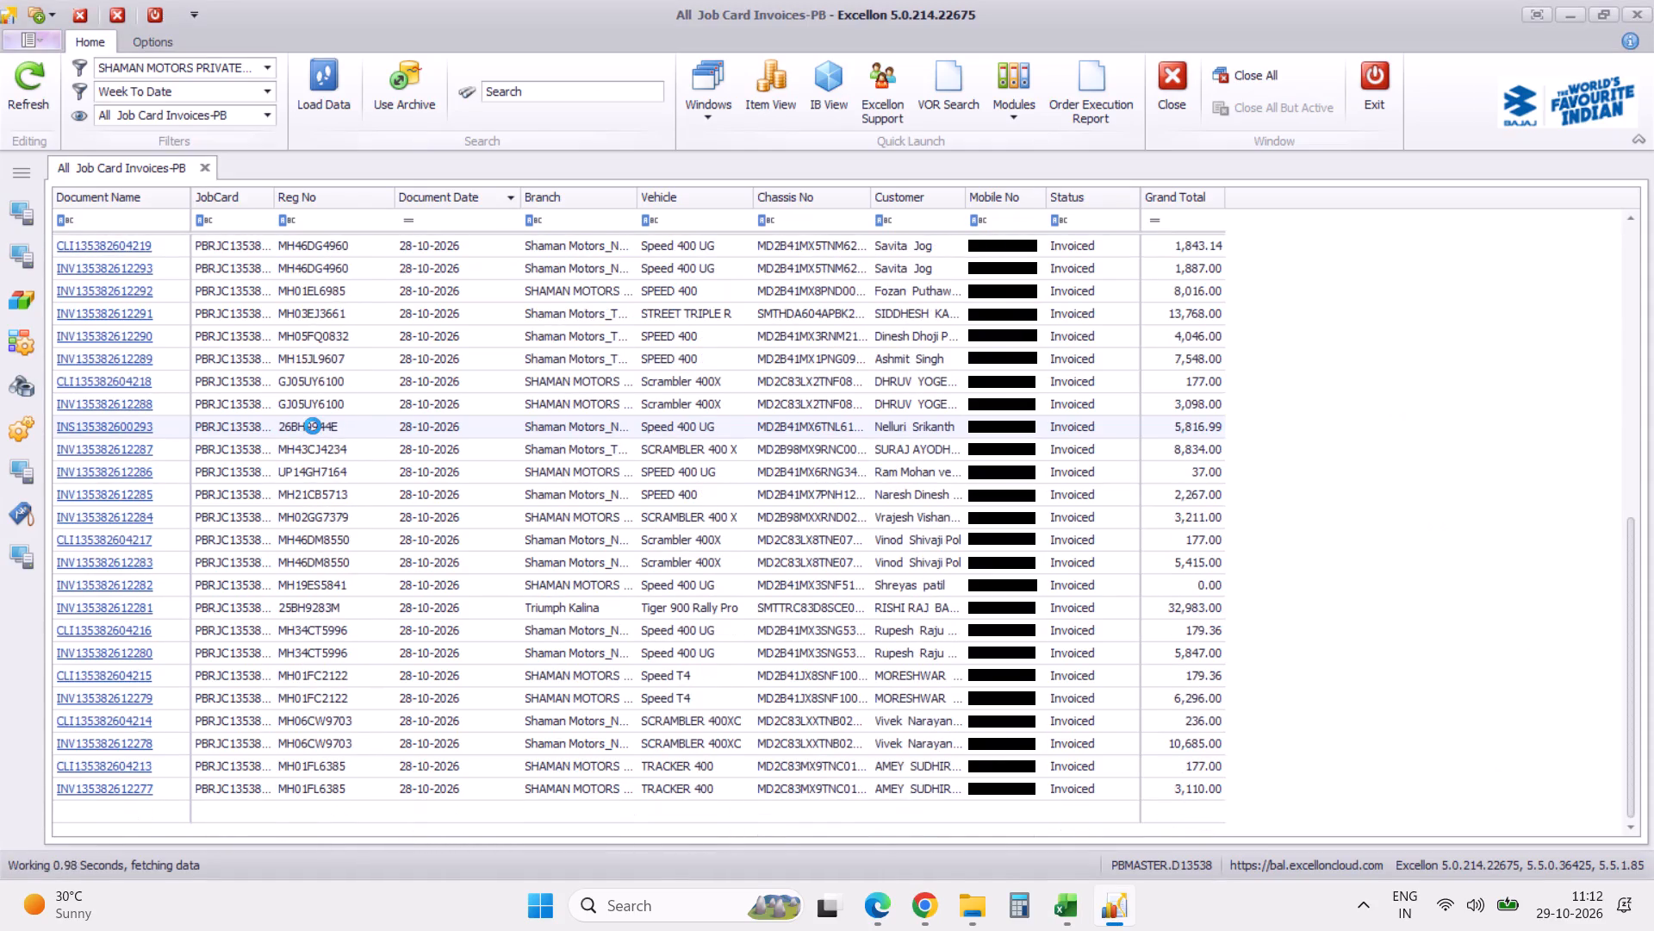
scroll(313, 426, down, 12)
scroll(313, 426, up, 20)
scroll(313, 426, up, 20)
scroll(313, 426, up, 11)
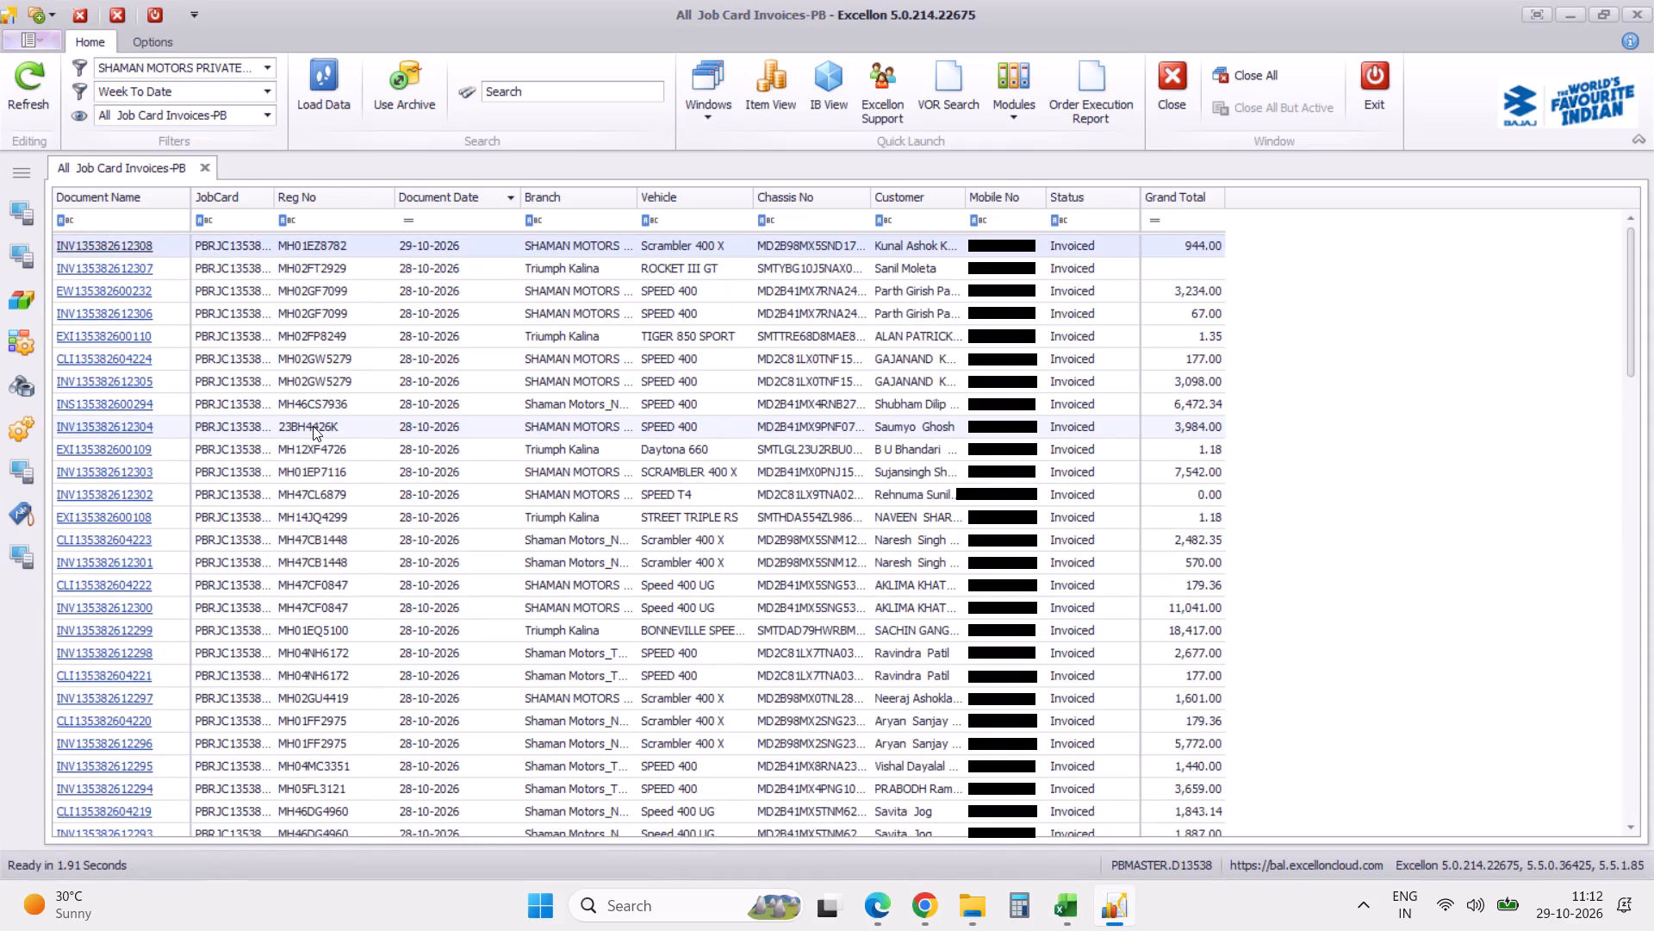
scroll(313, 426, up, 20)
scroll(313, 426, up, 4)
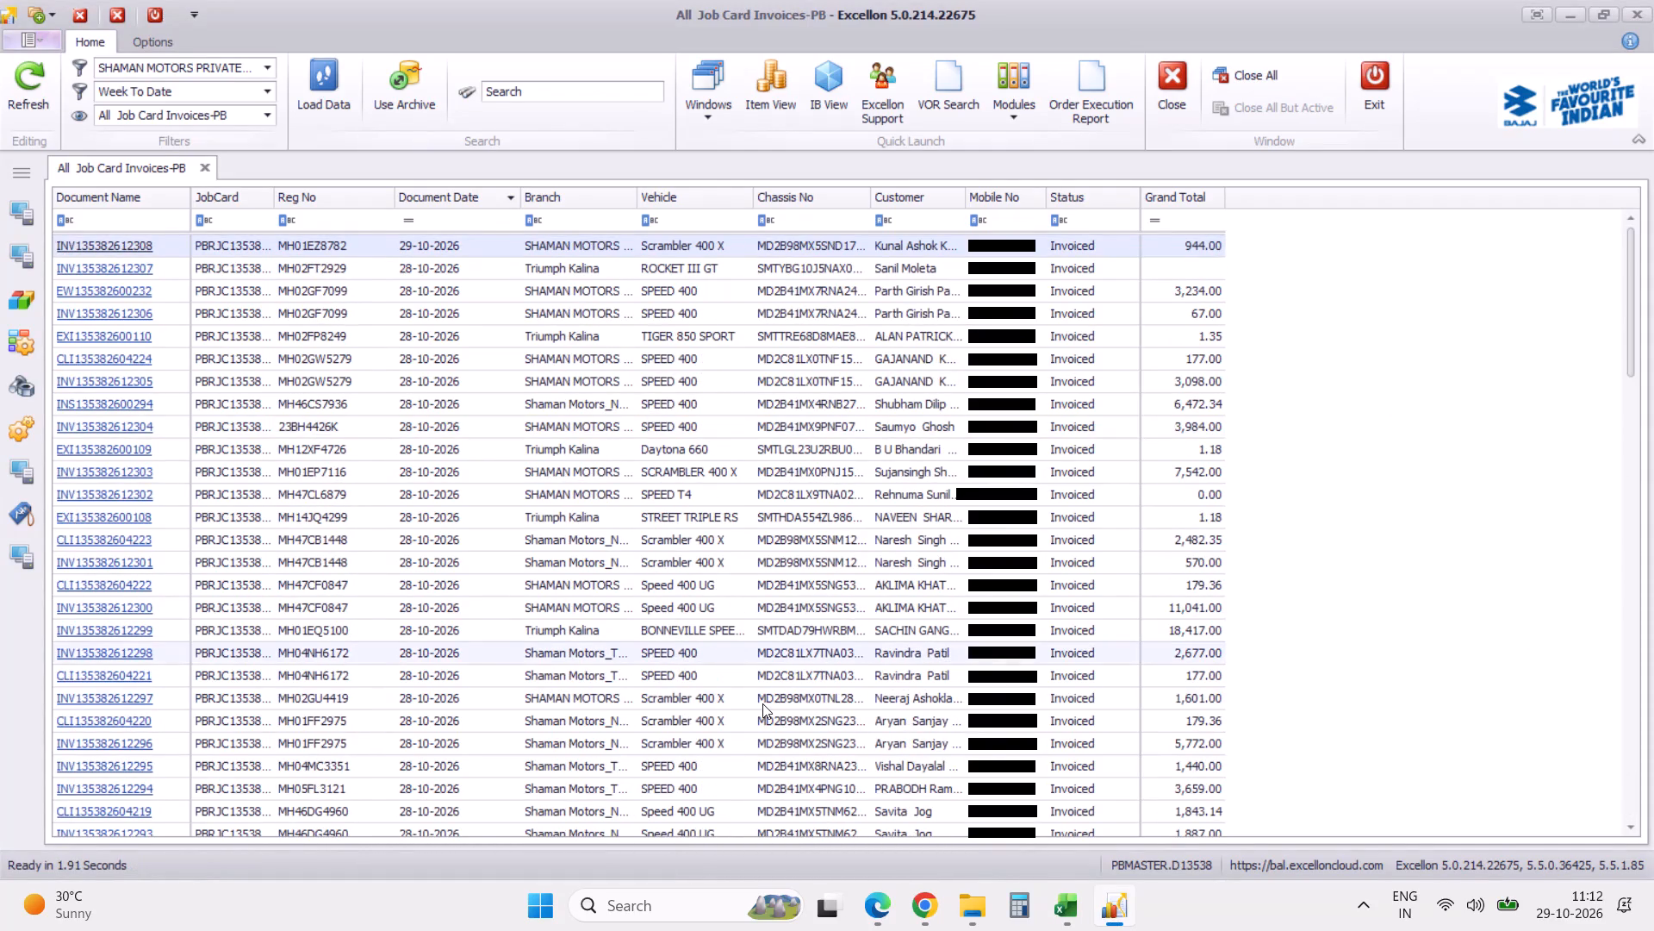
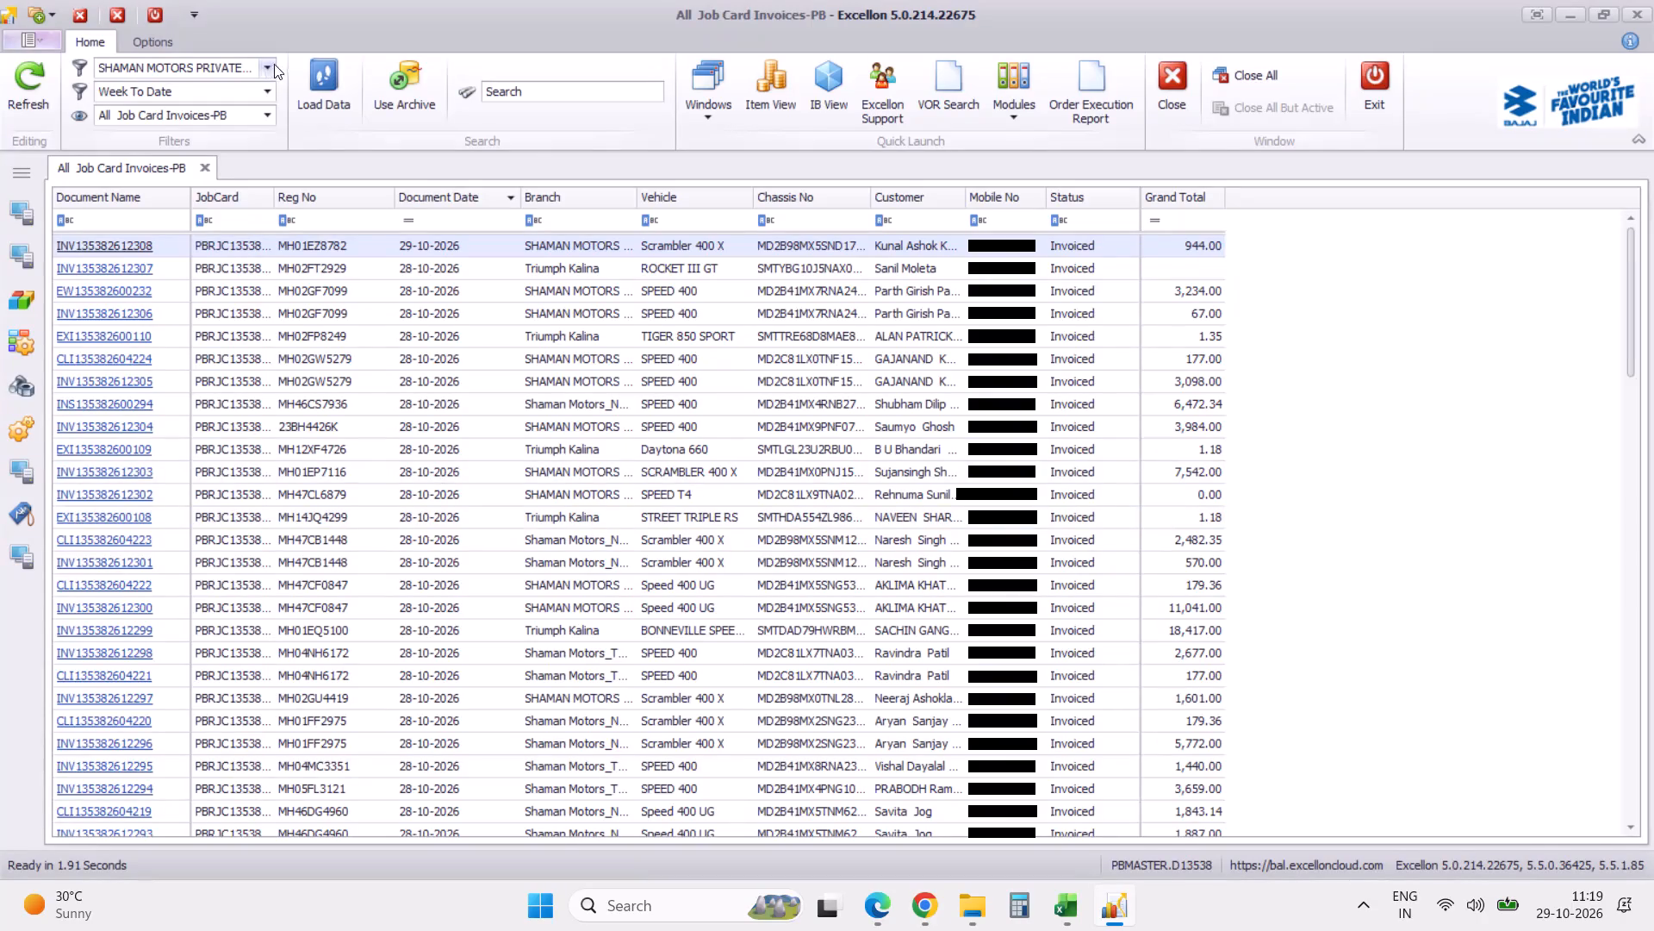
Set the period filter of All Job Card Invoices-PB to Last 1 Year and load the data.
click(270, 91)
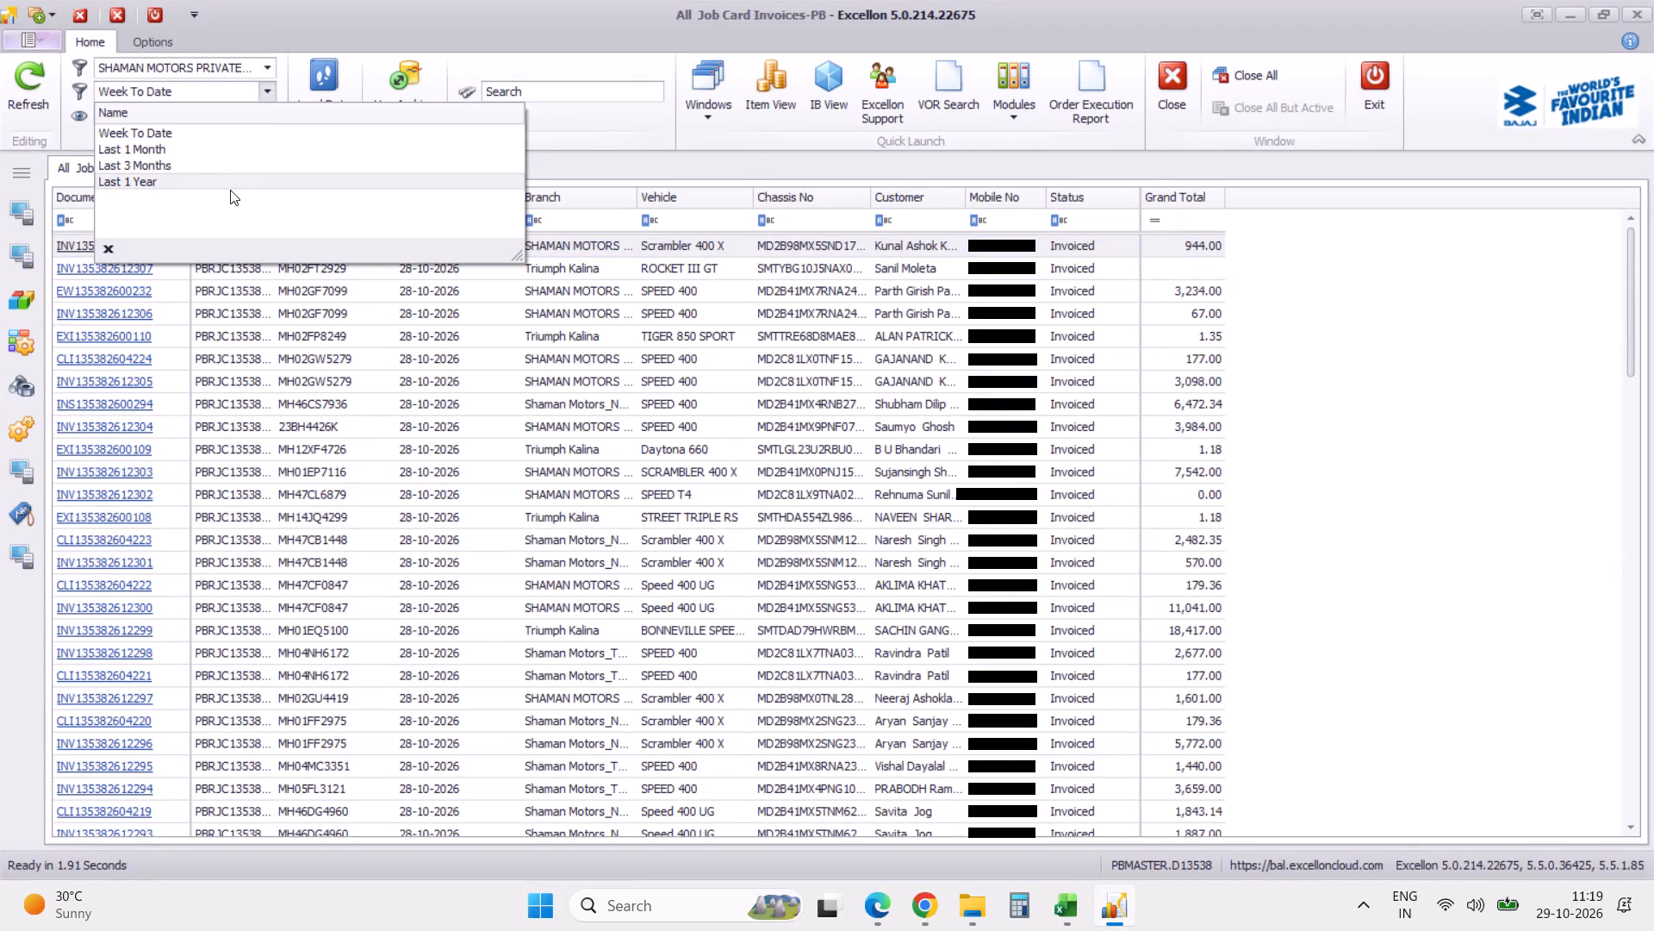
click(230, 190)
click(268, 182)
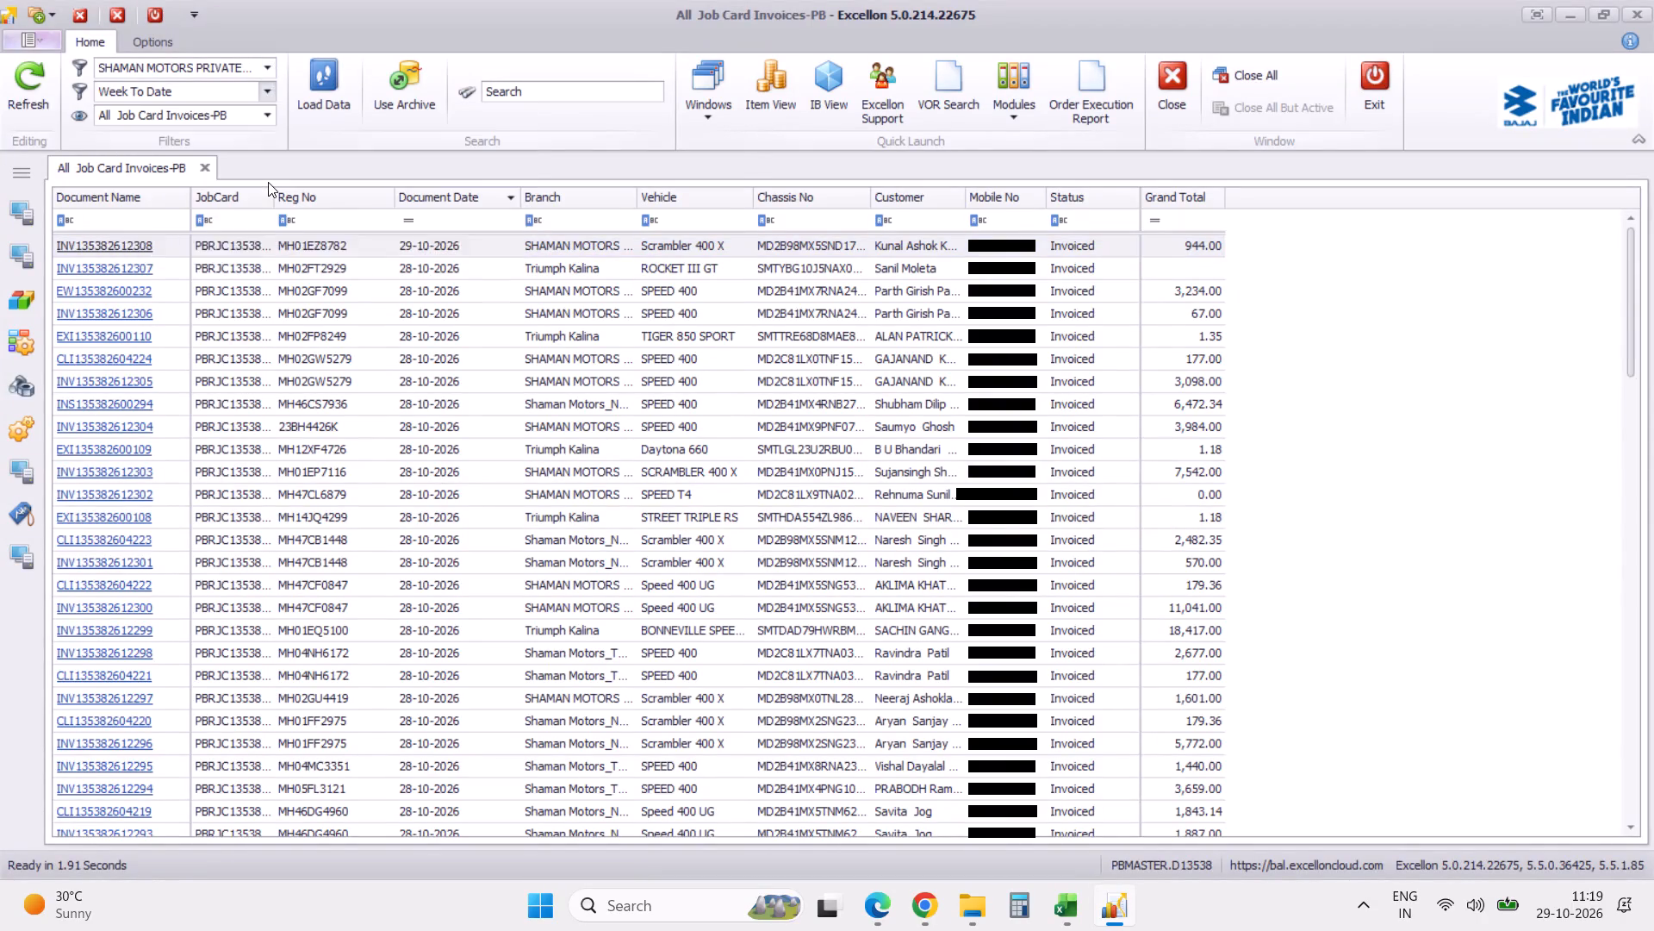
click(332, 87)
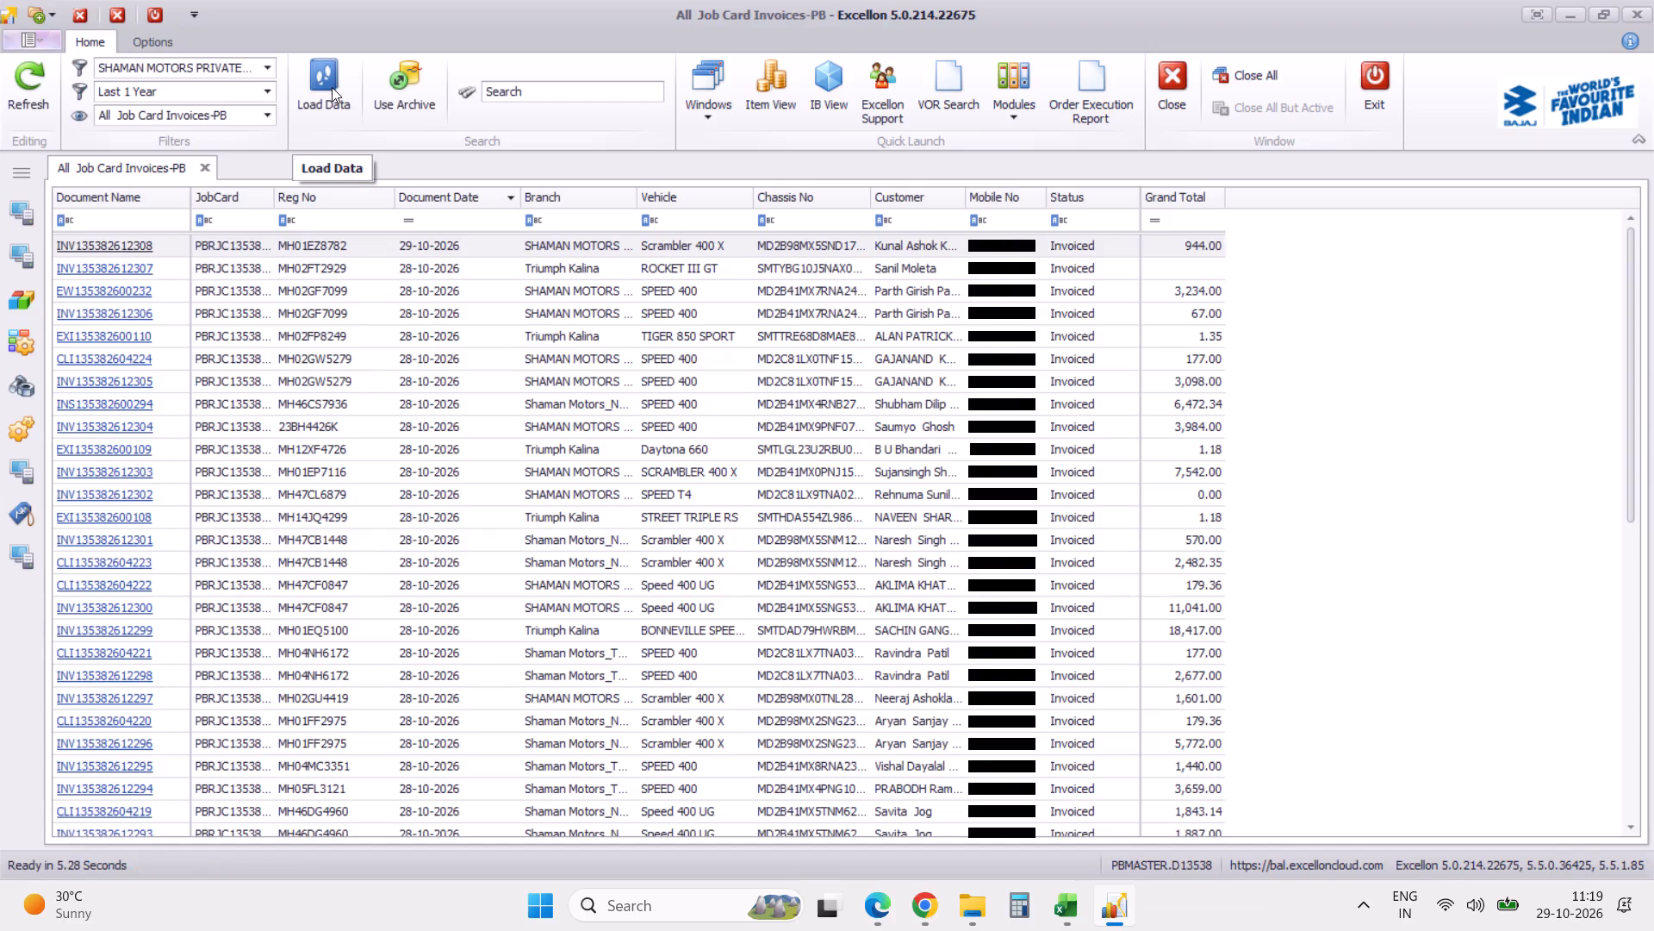
Copy all rows of the loaded job card invoice list.
right_click(448, 269)
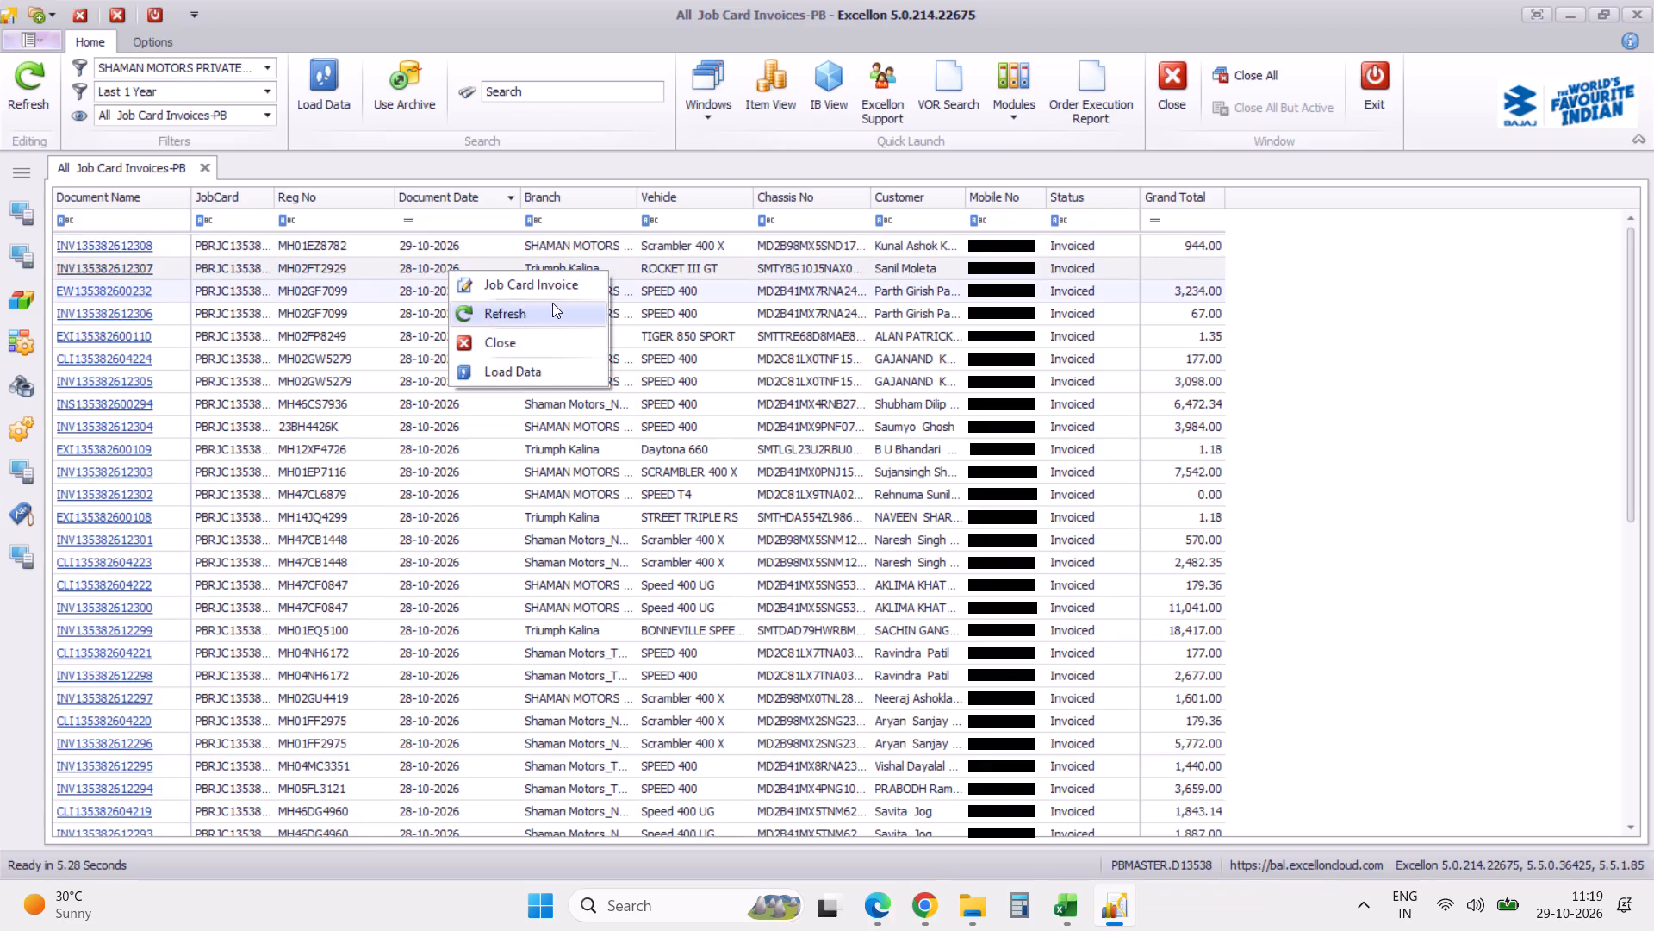
click(666, 397)
key(ctrl+a)
key(ctrl+c)
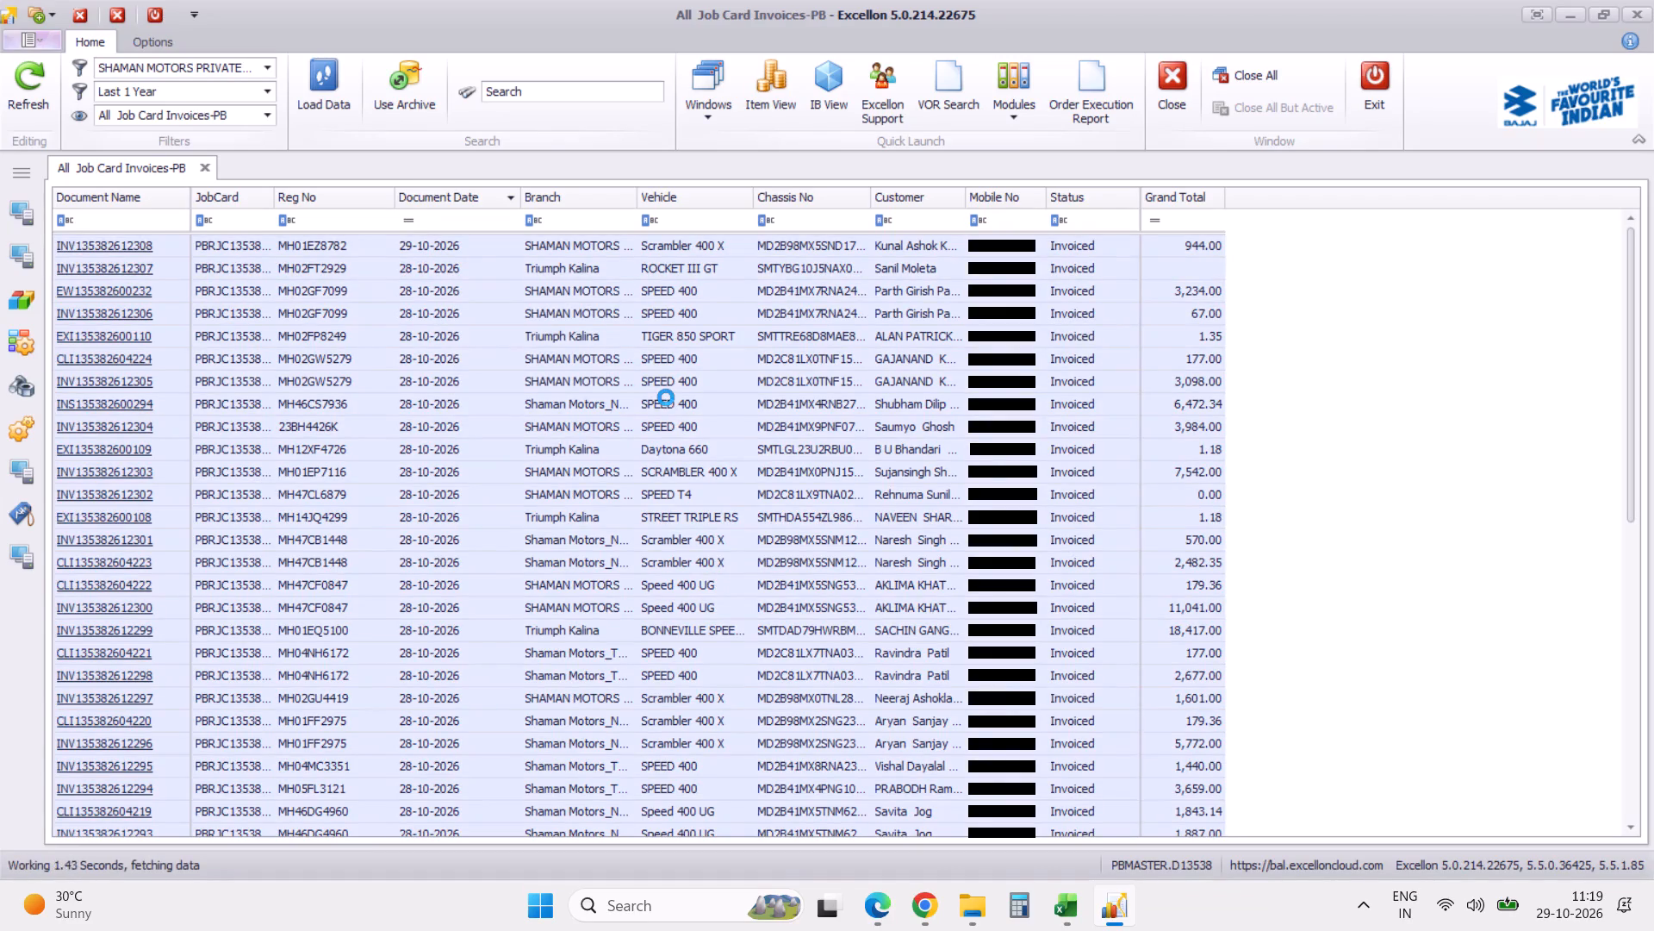
Switch to Excel and view the open Dead Stock Sold and Spare Issue Statement-2025-26 workbooks.
click(1072, 899)
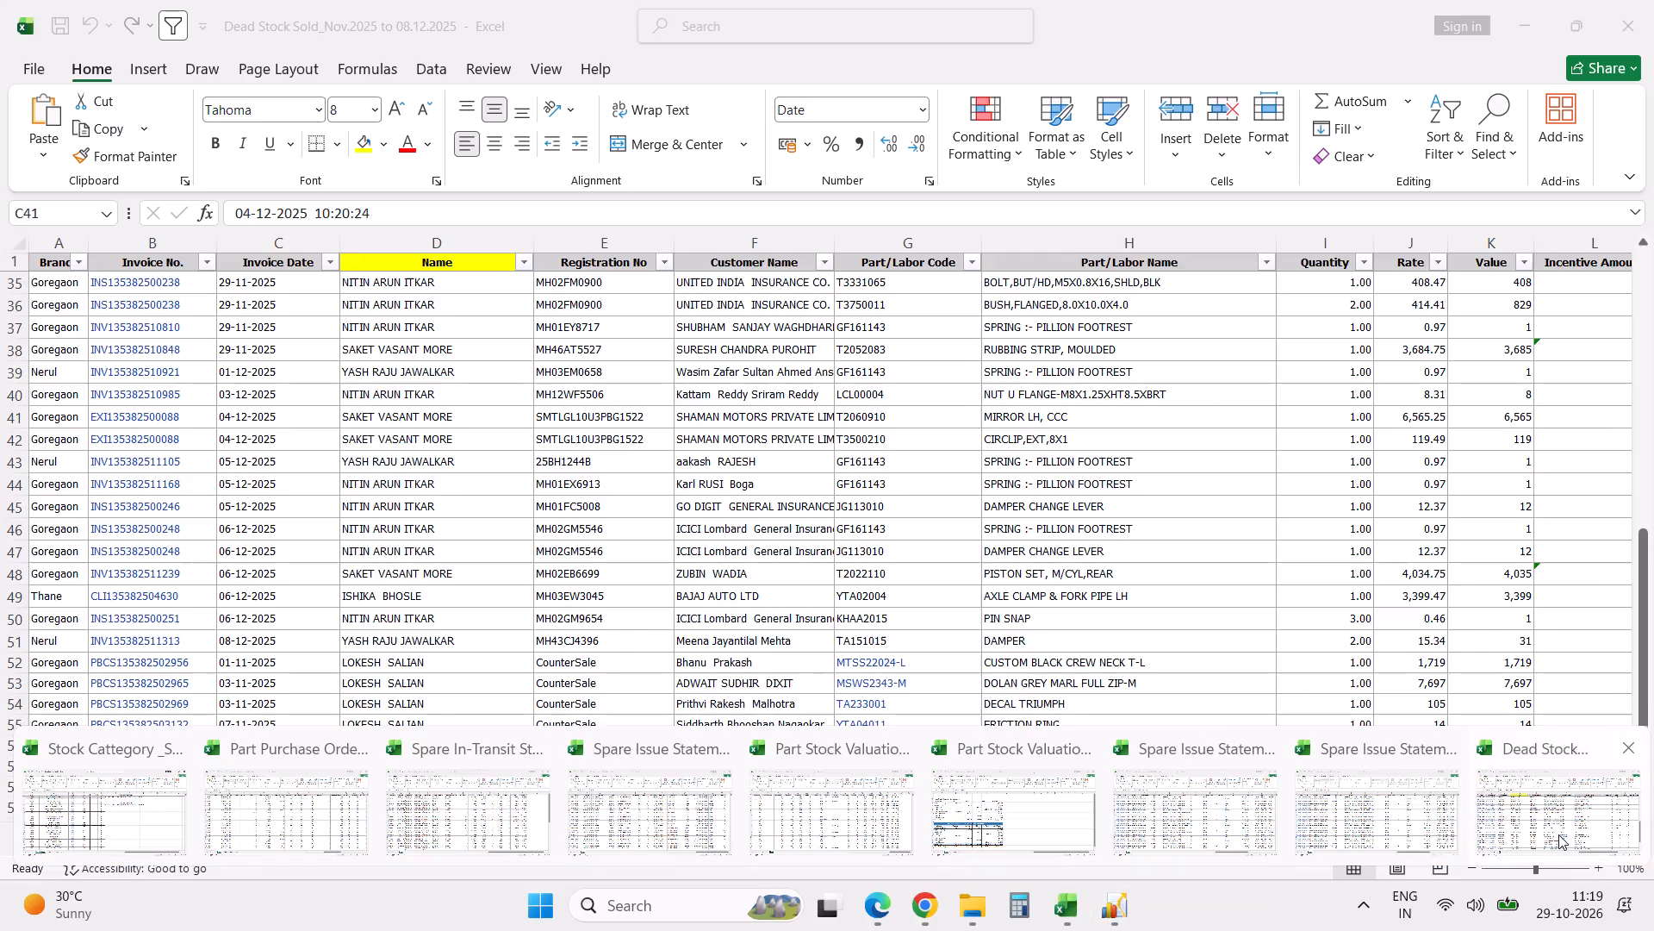
click(1558, 834)
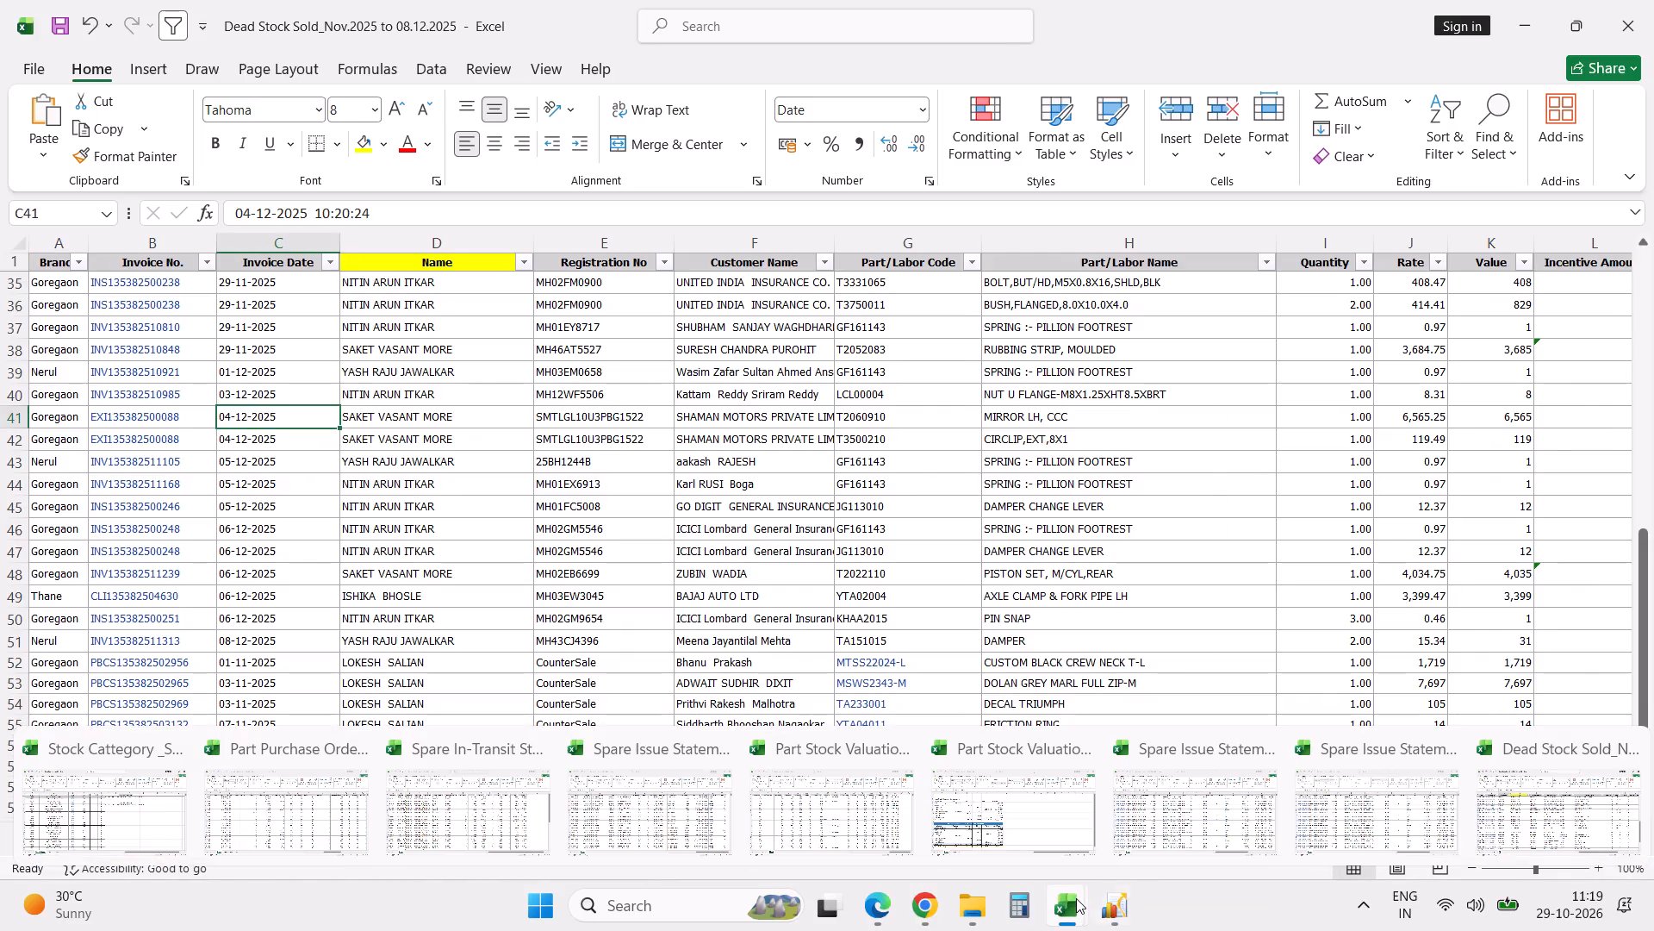
click(1305, 810)
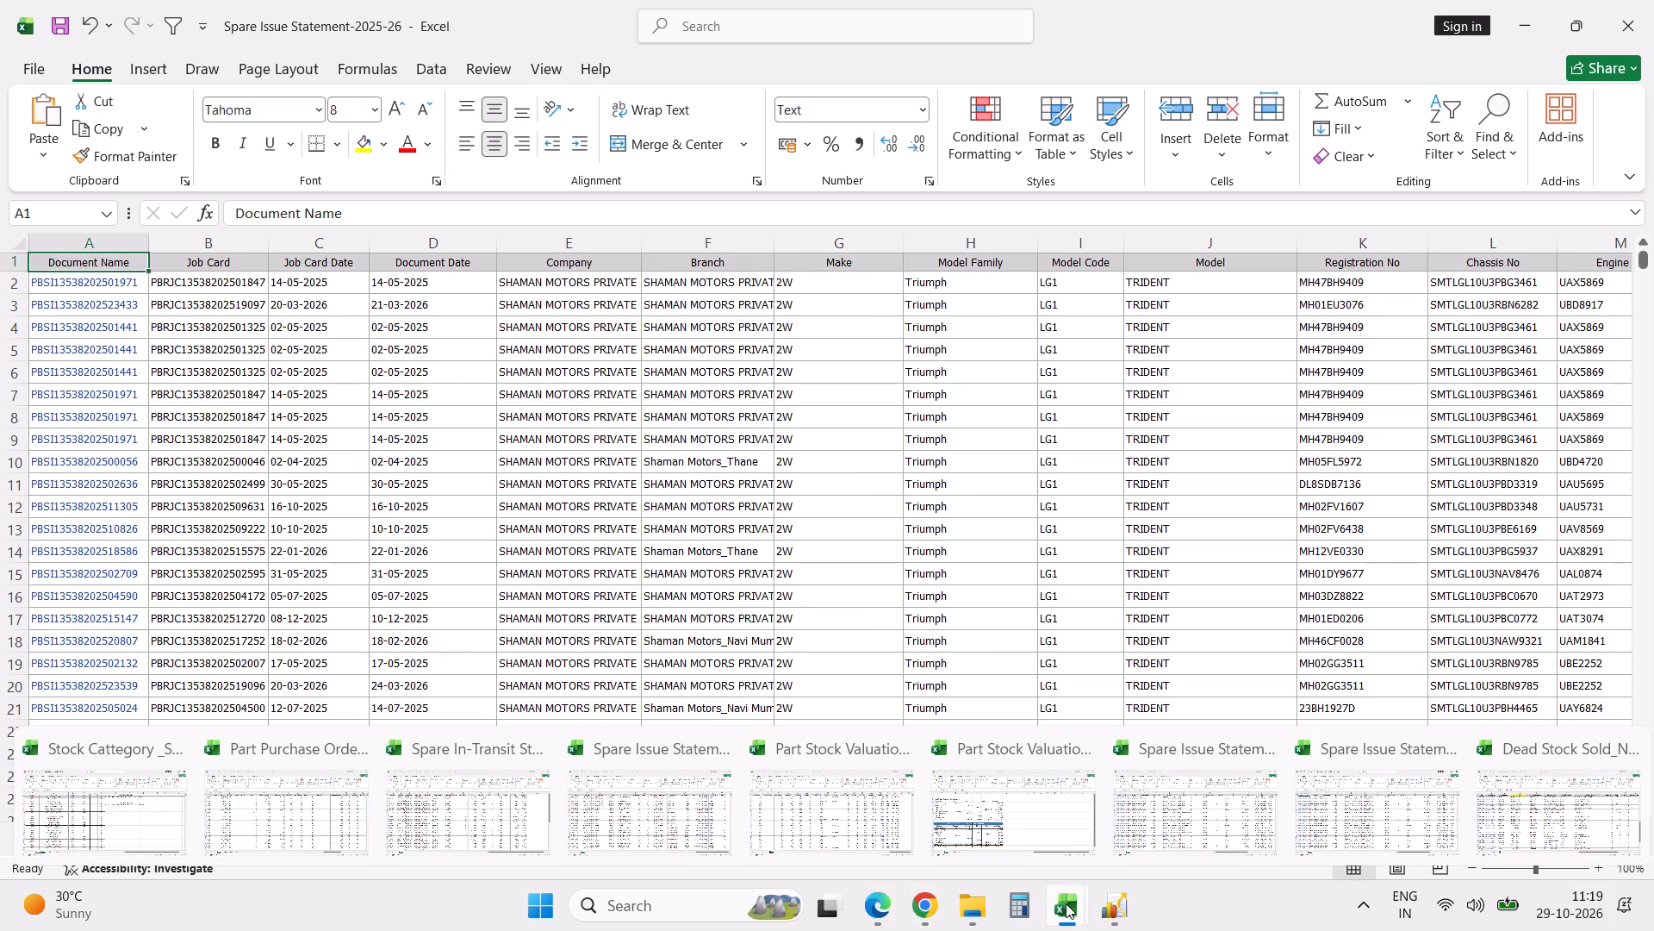
Open the Dead Spare Issue Statement-Sep 2026 workbook from the Apurva Sir Reports folder in Downloads, without updating its links.
click(982, 909)
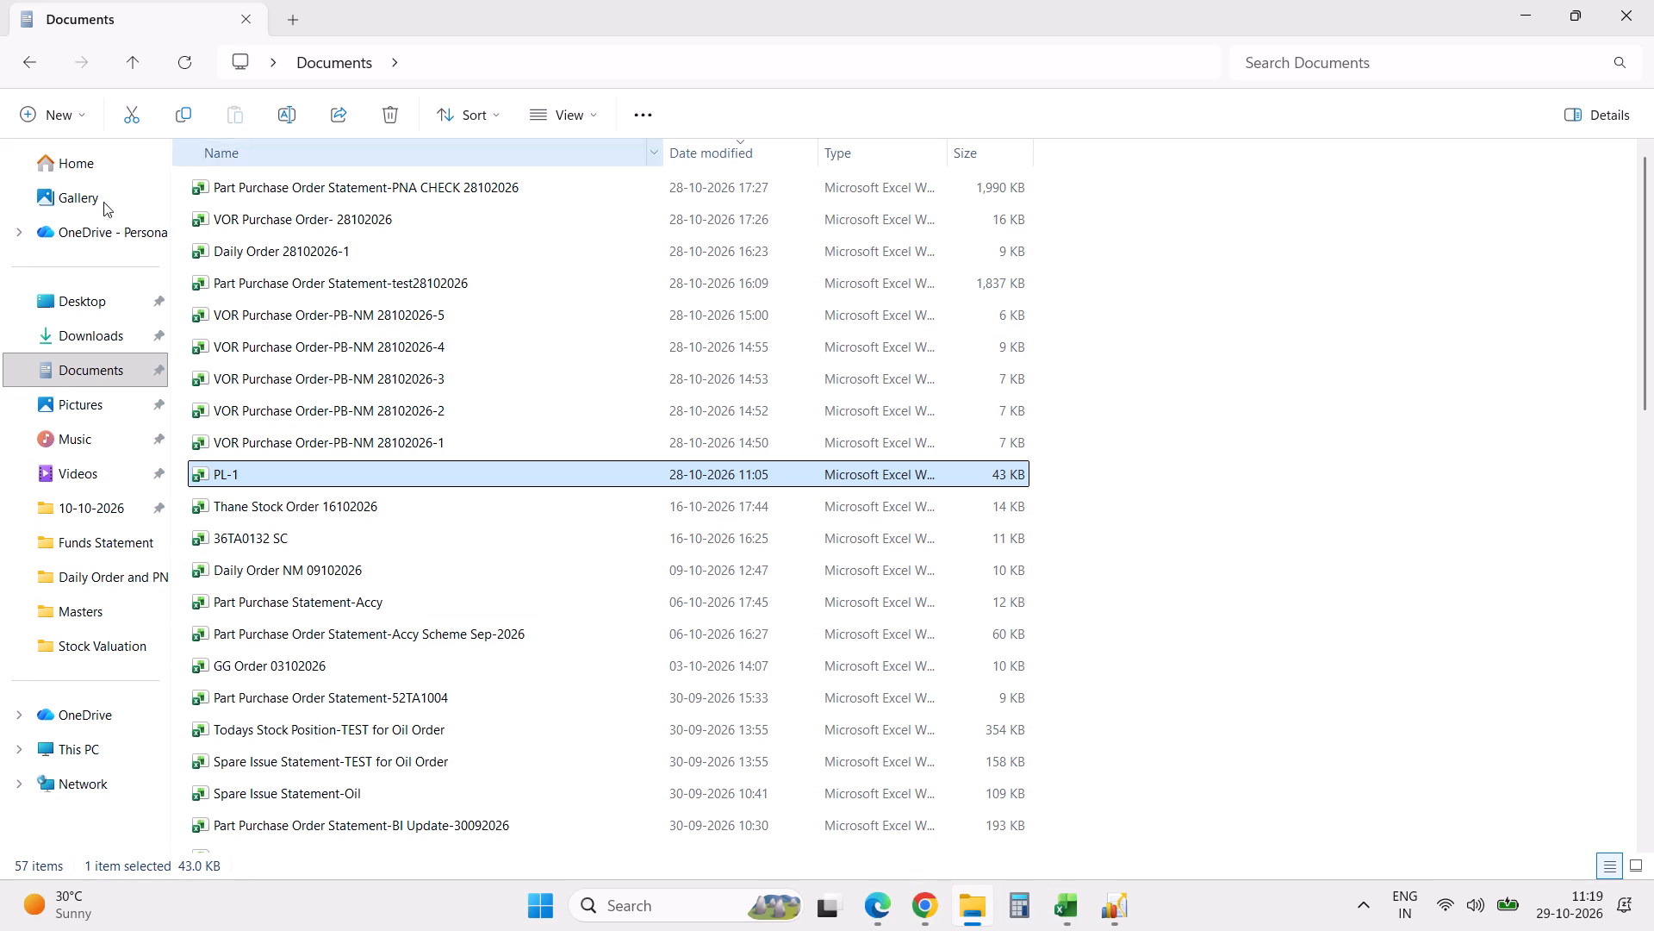
click(107, 336)
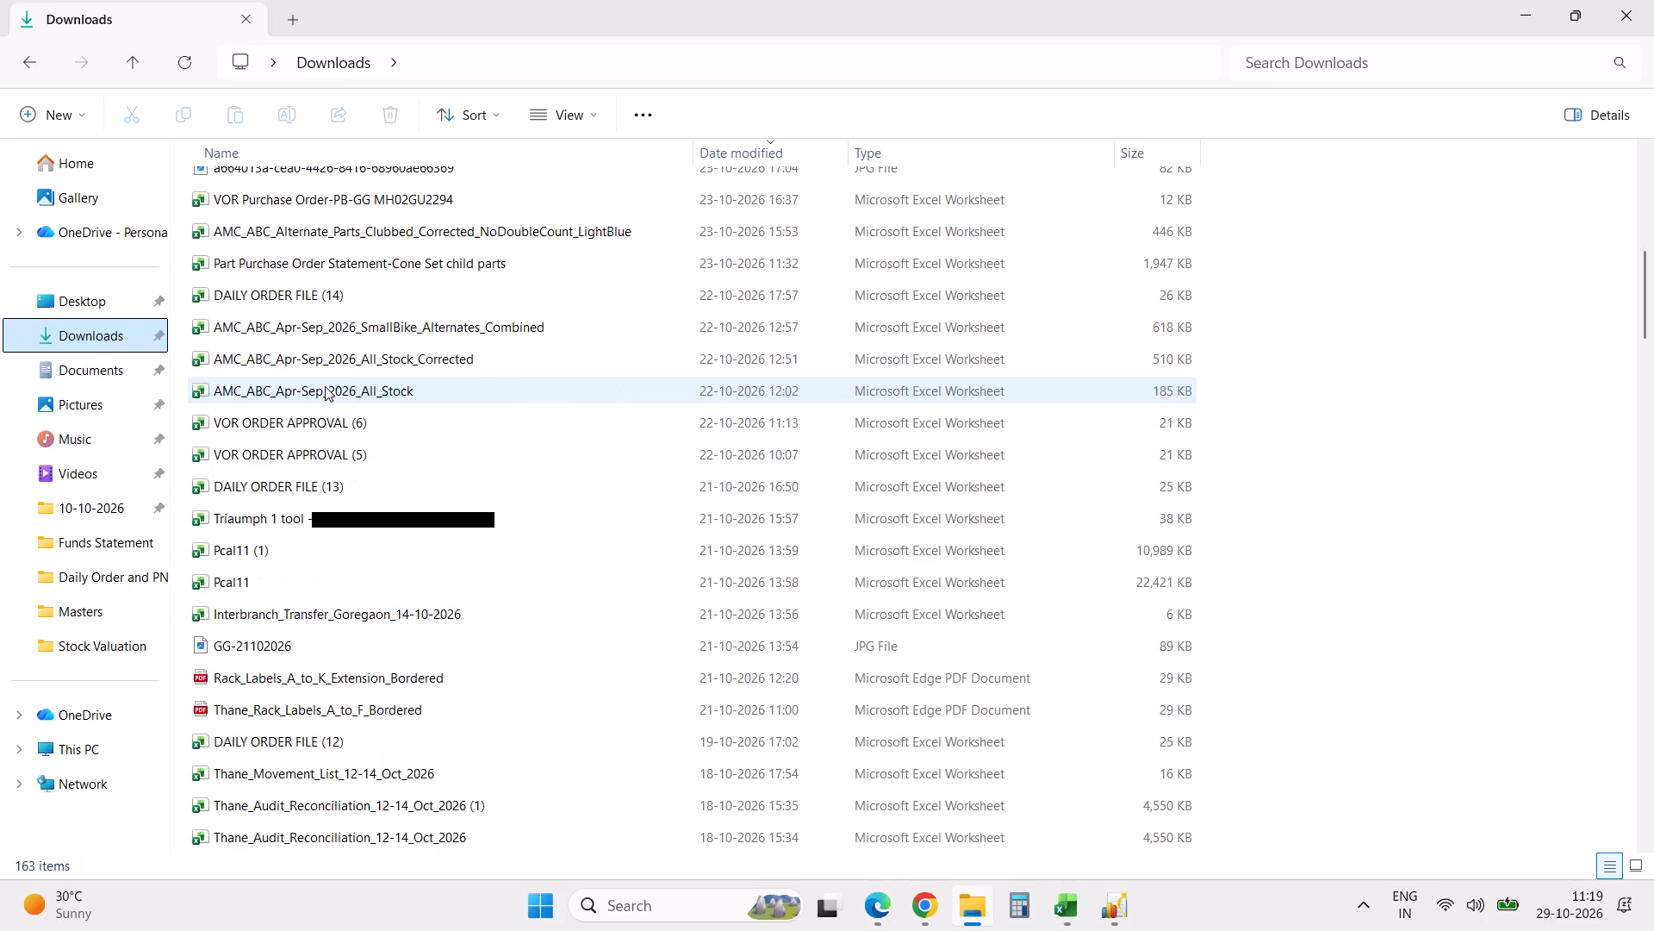
double_click(355, 721)
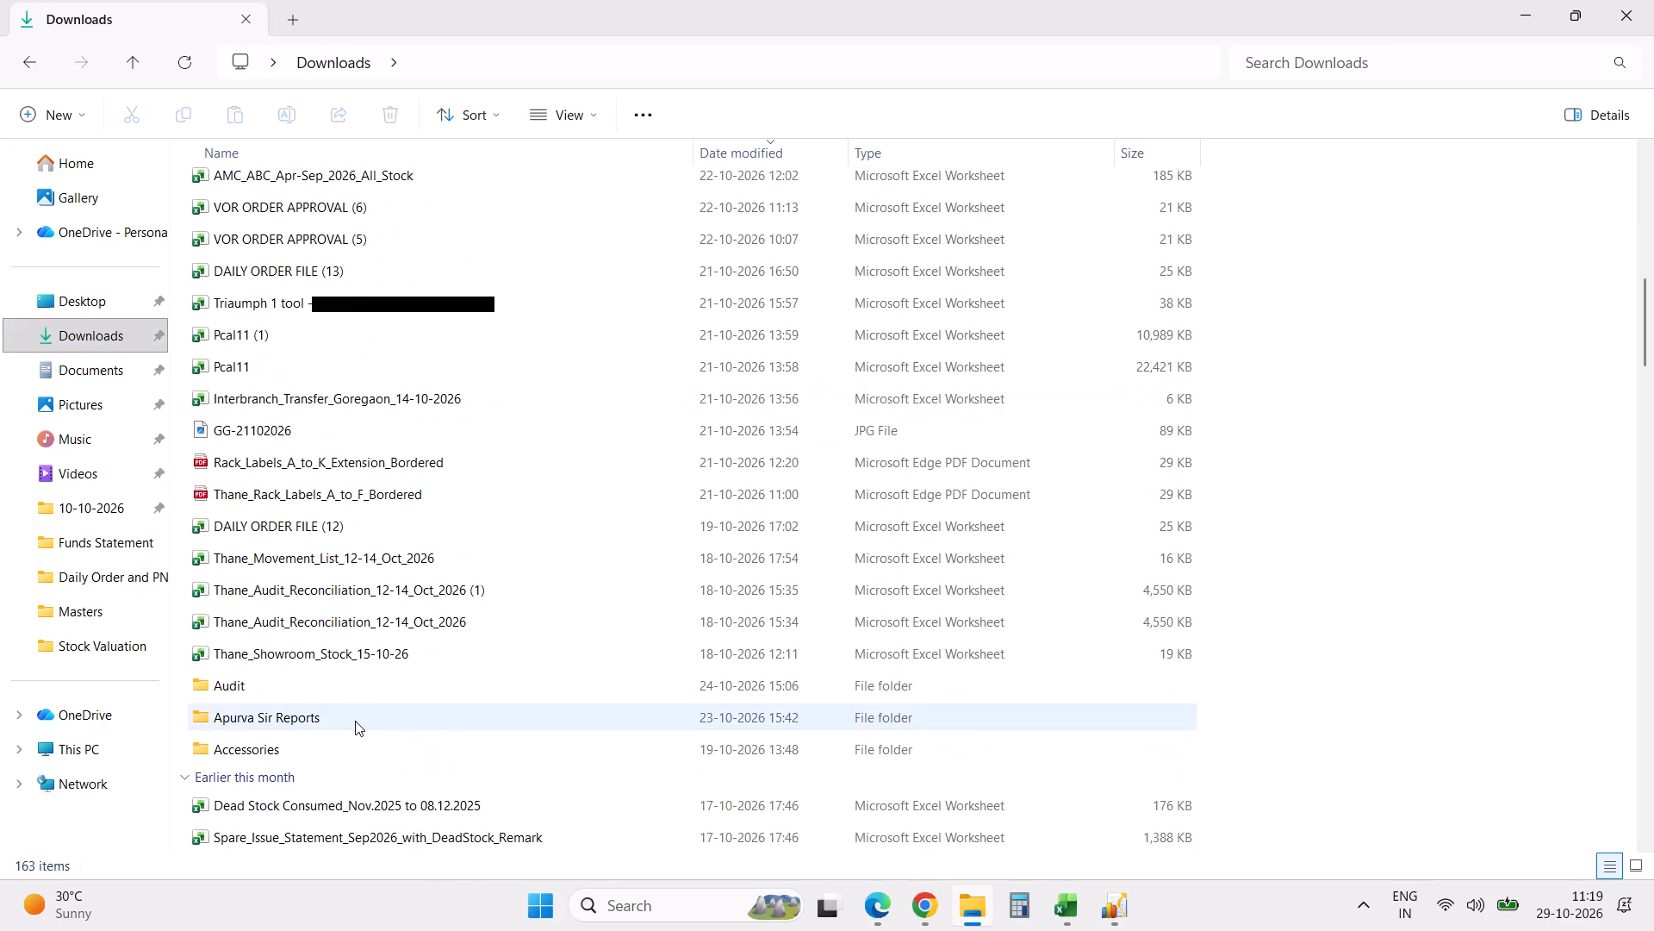
double_click(314, 218)
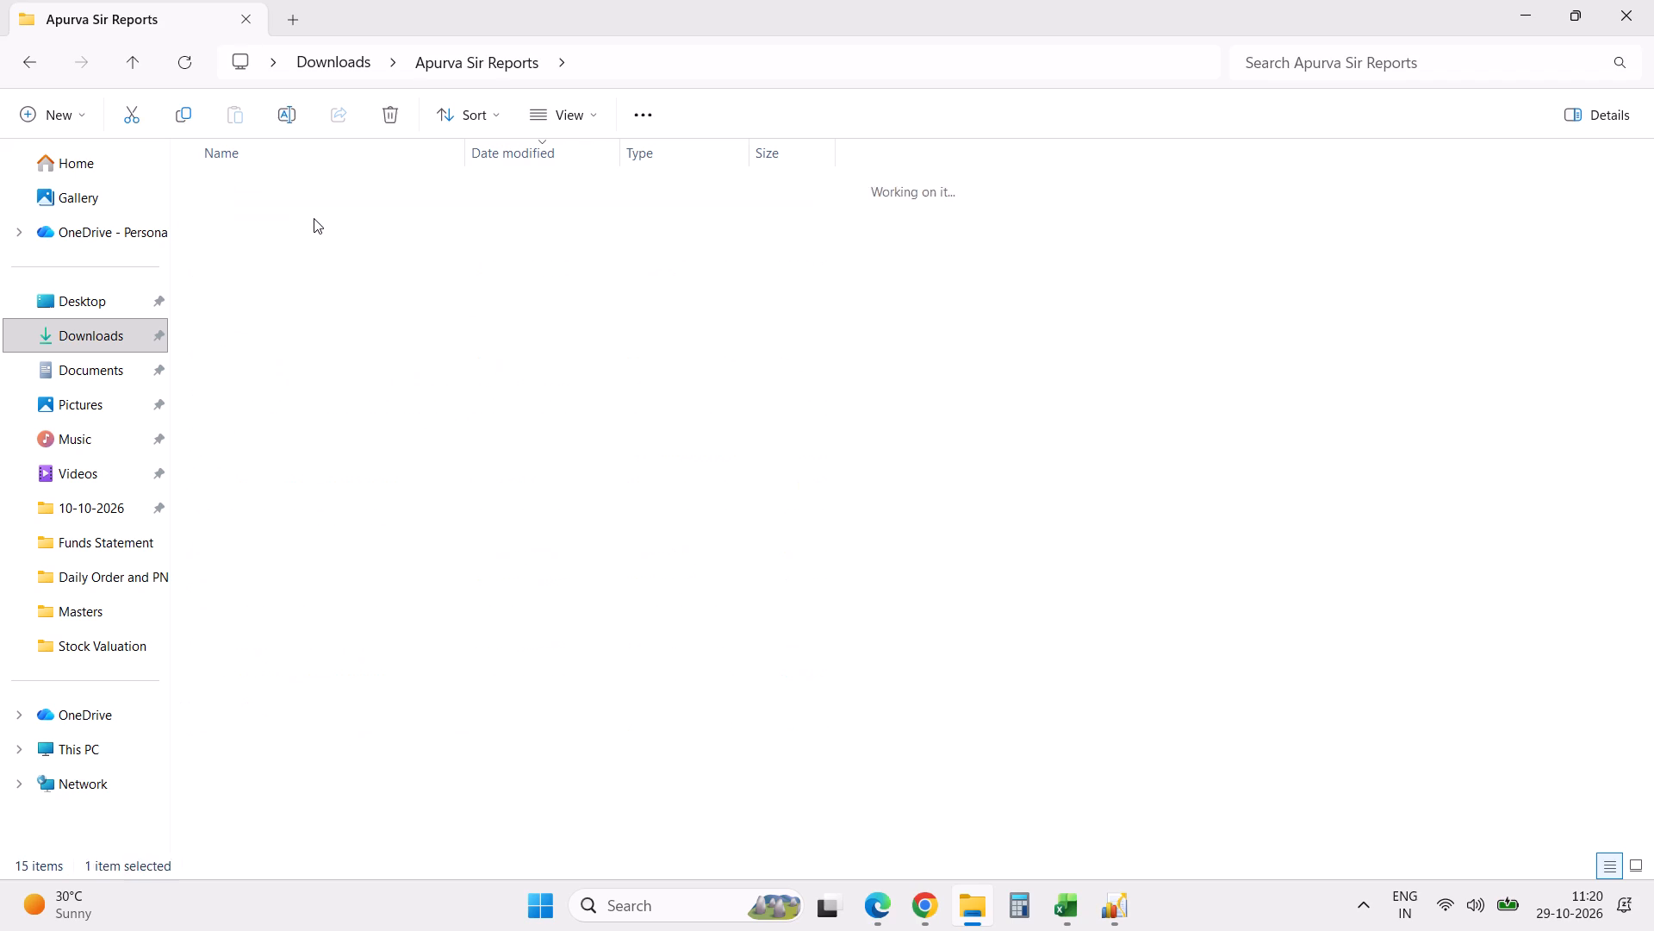
double_click(315, 243)
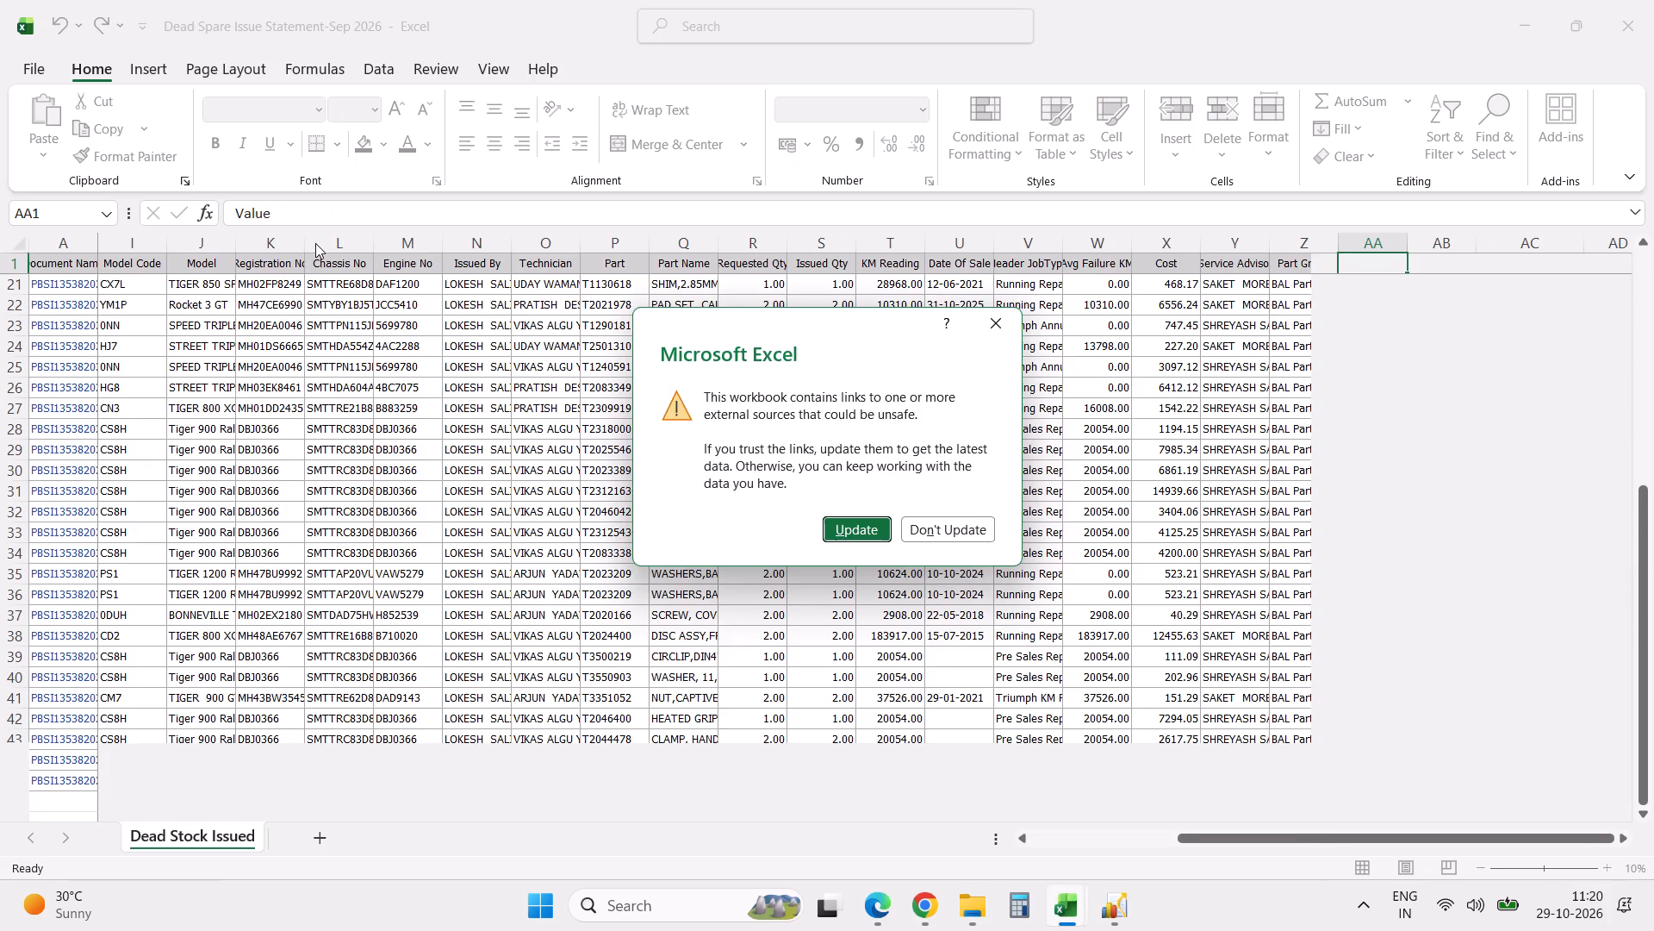
click(959, 534)
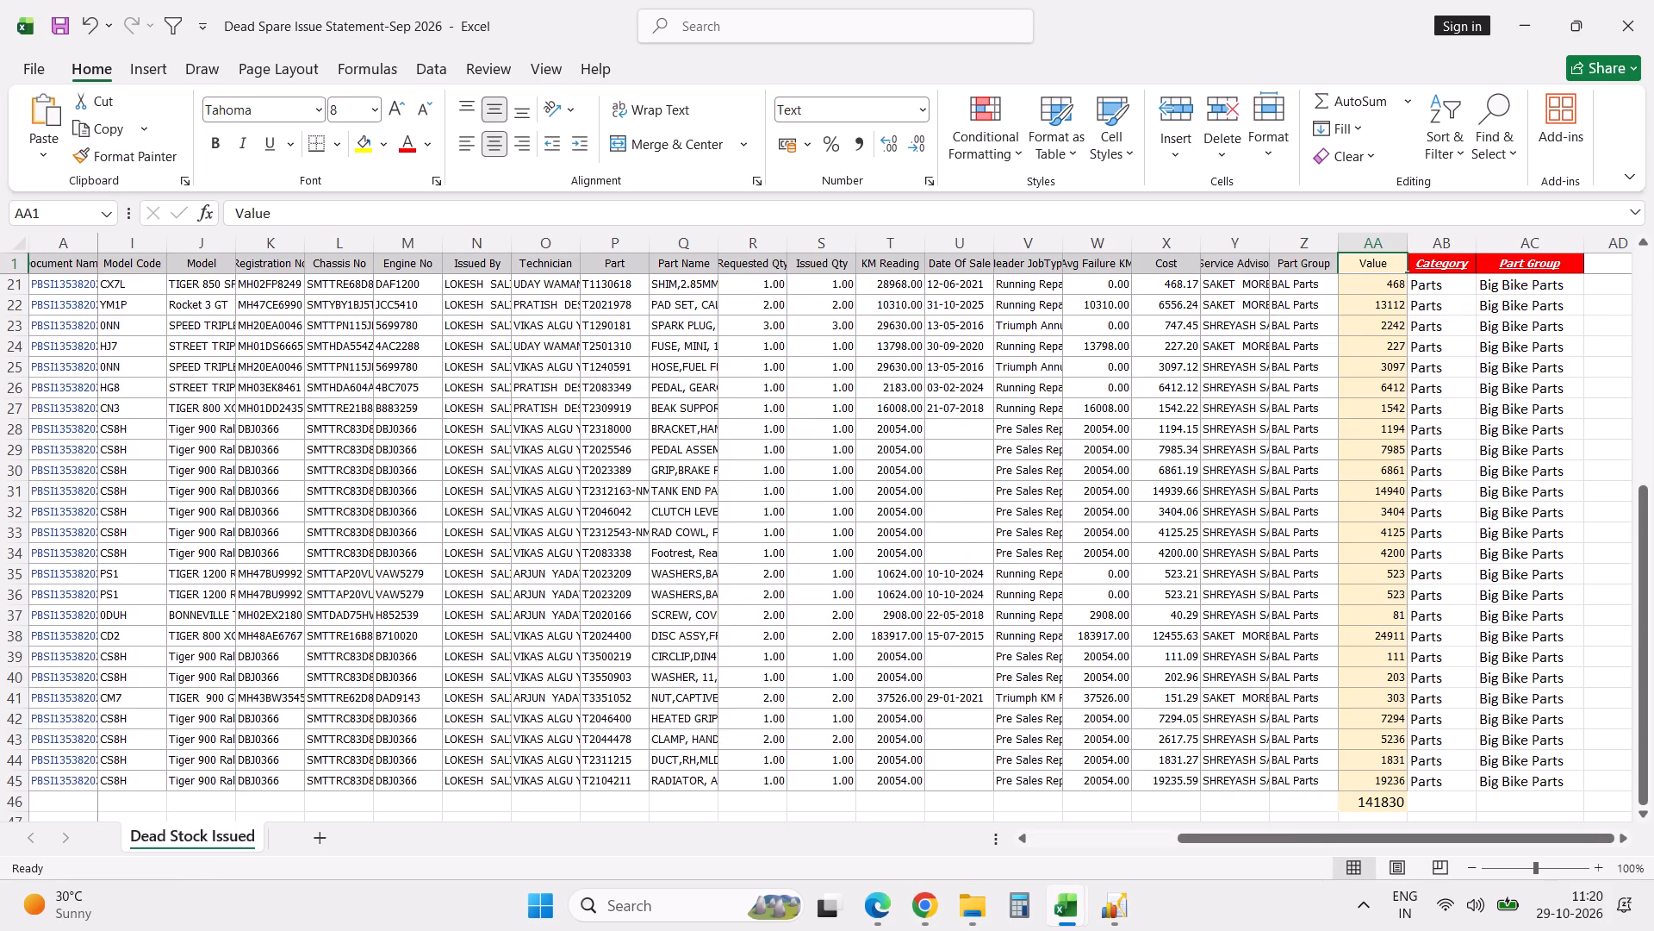
Add a new sheet to the Dead Spare Issue Statement-Sep 2026 workbook and paste the copied job card invoices at A1.
click(323, 845)
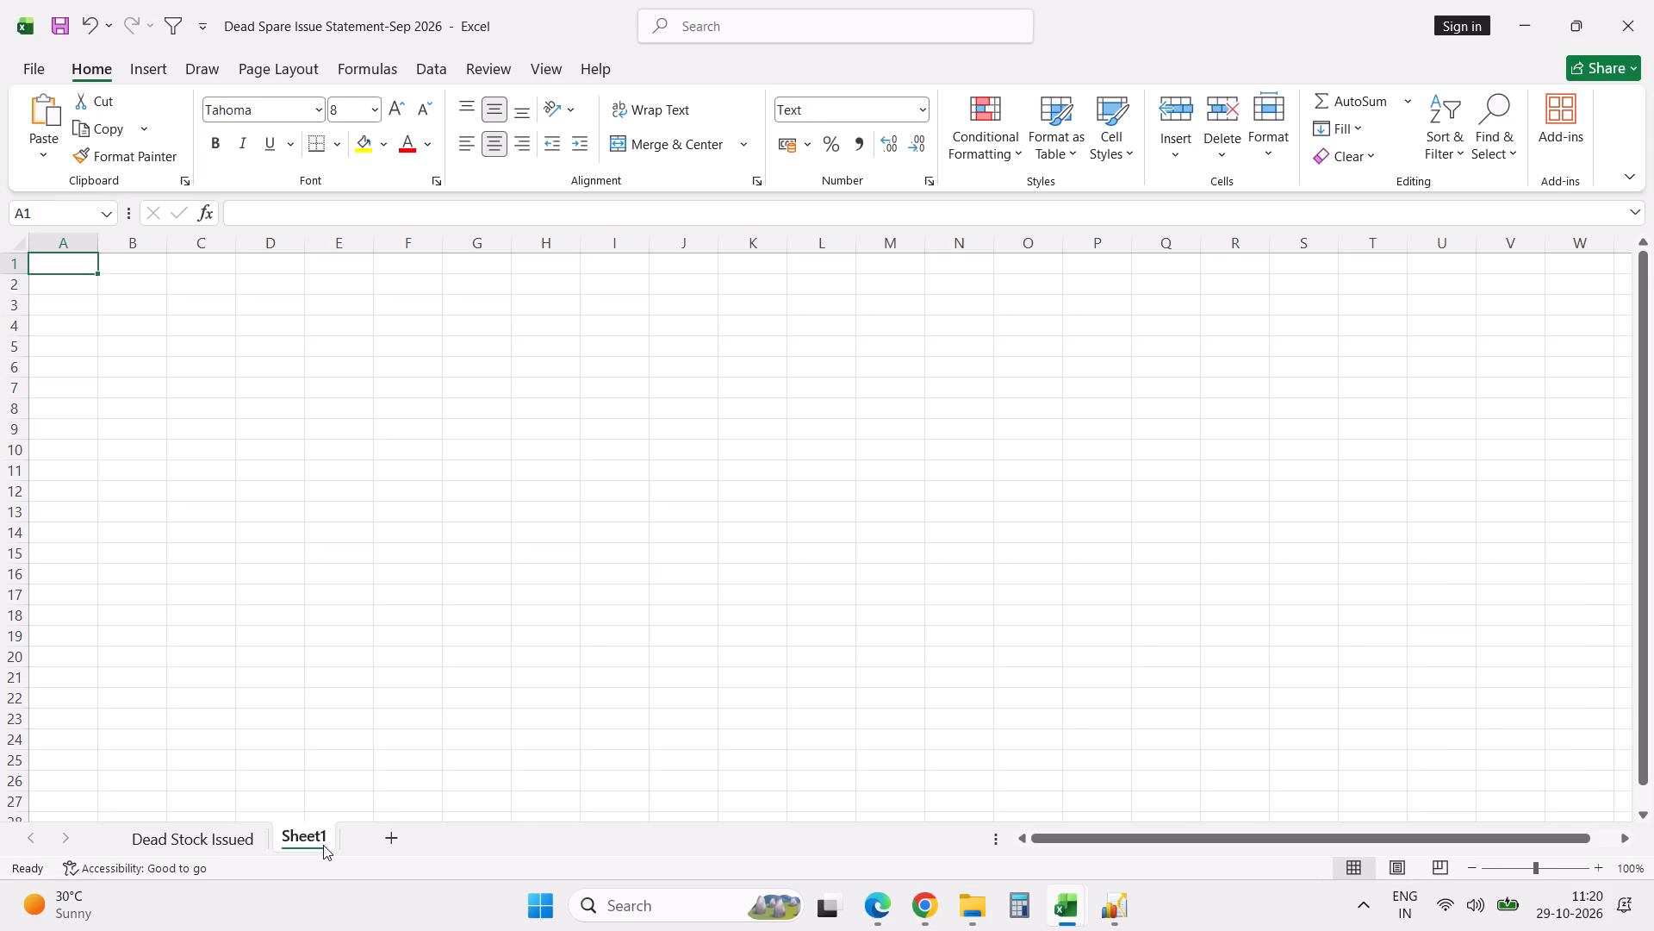
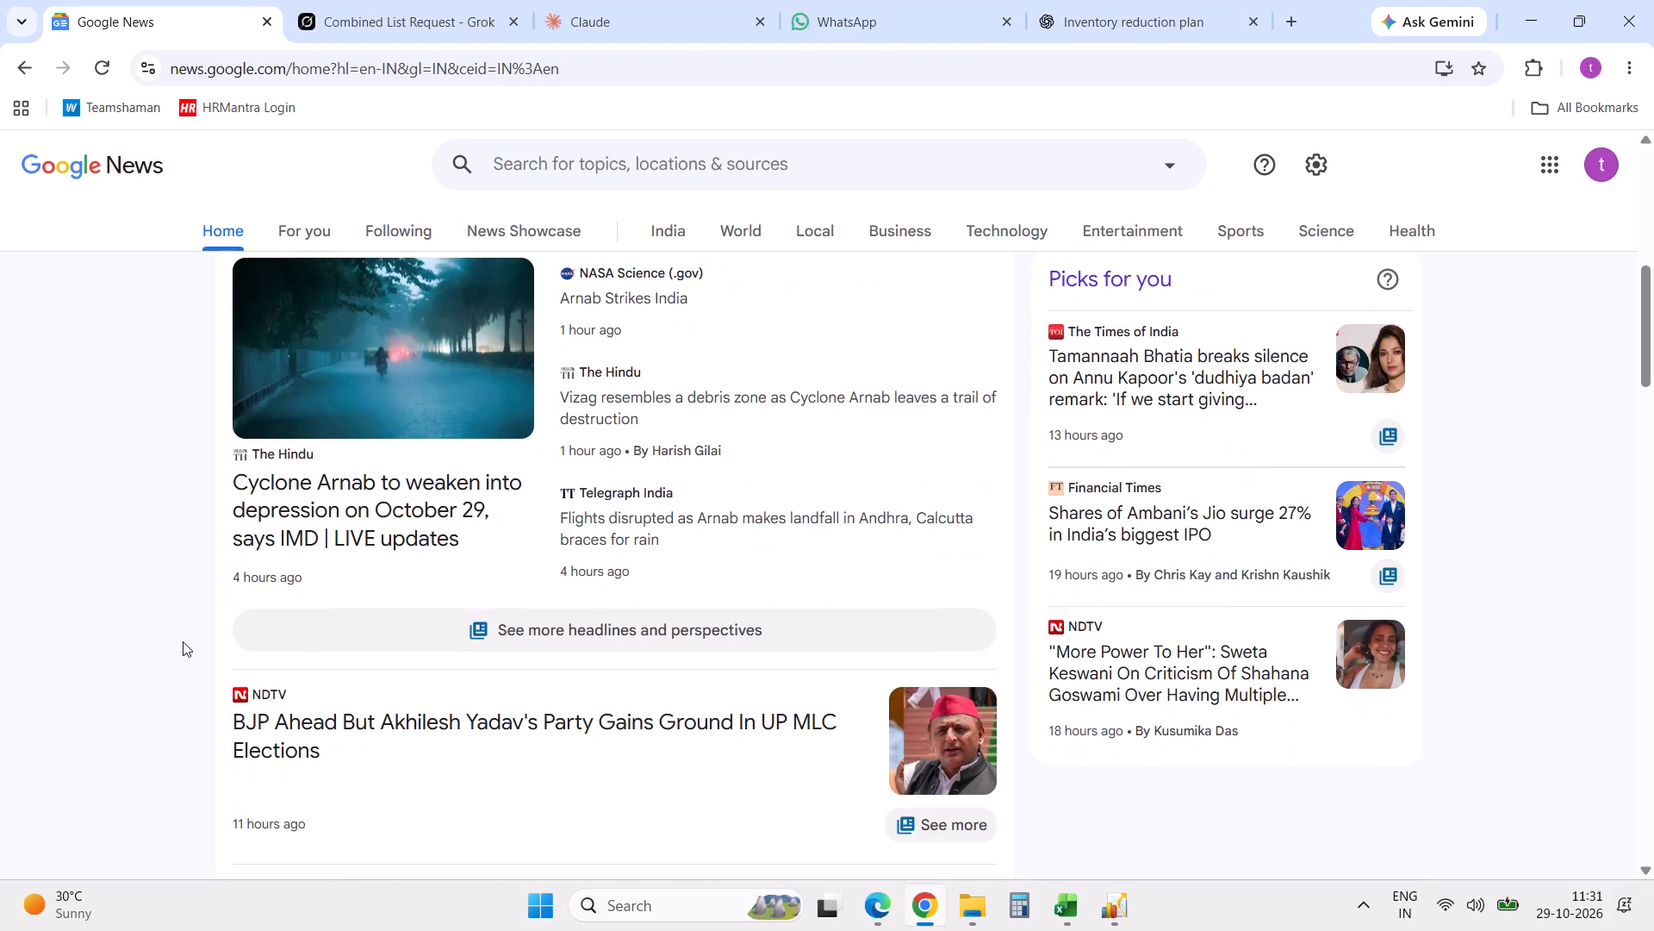
scroll(183, 641, down, 1)
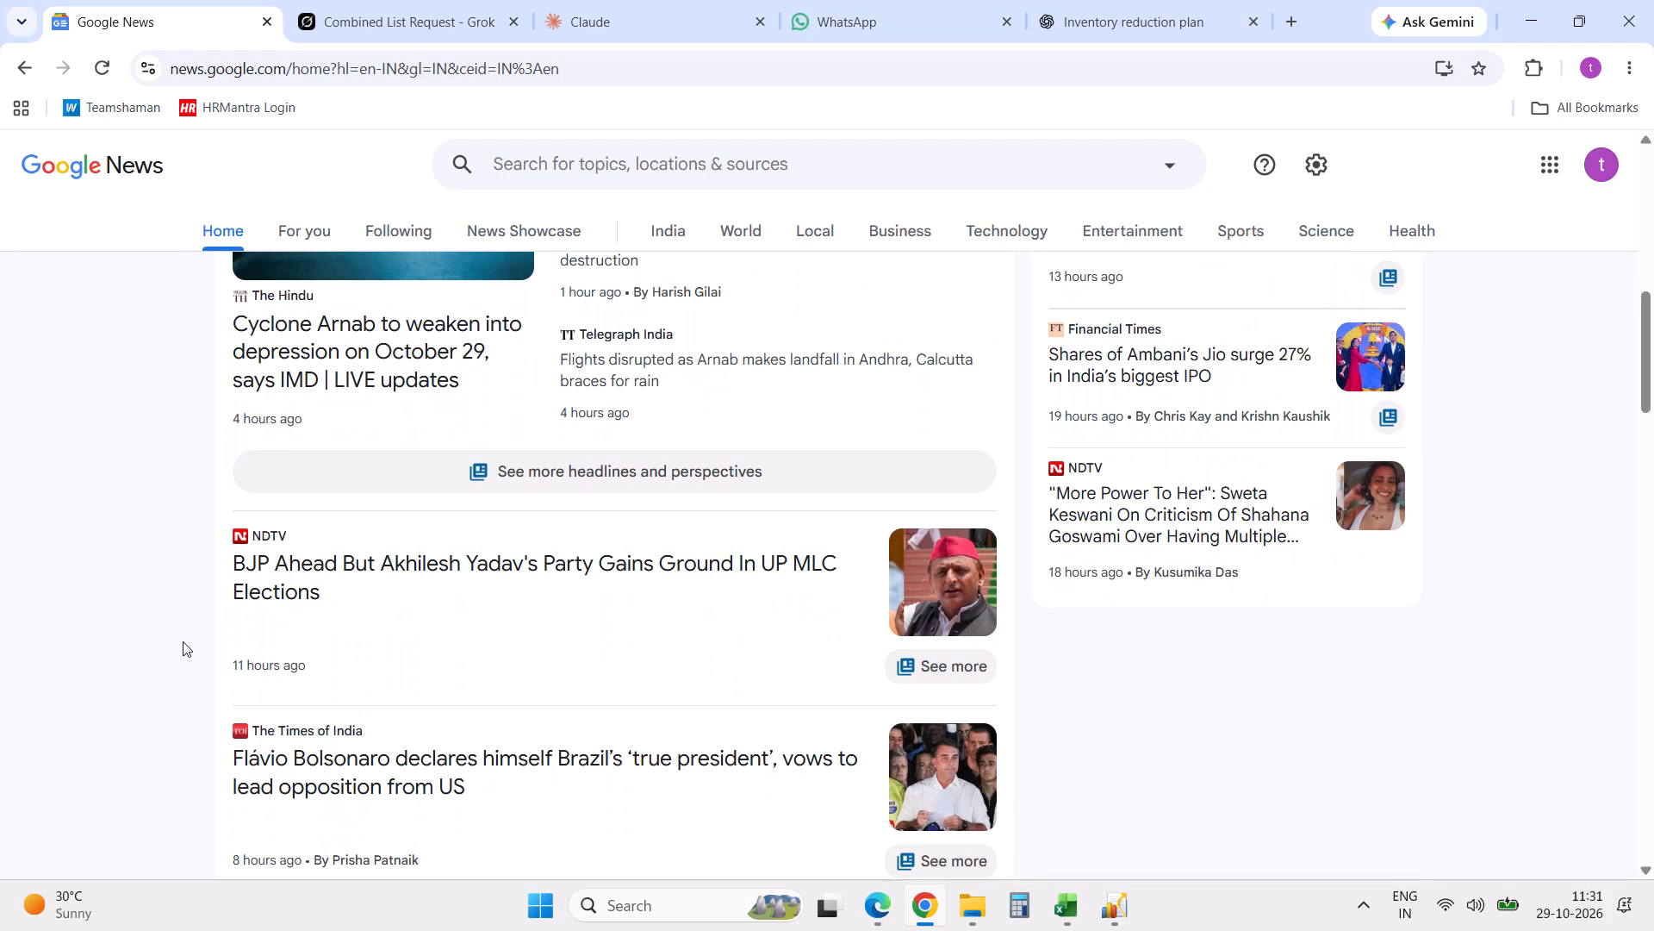
scroll(183, 641, down, 6)
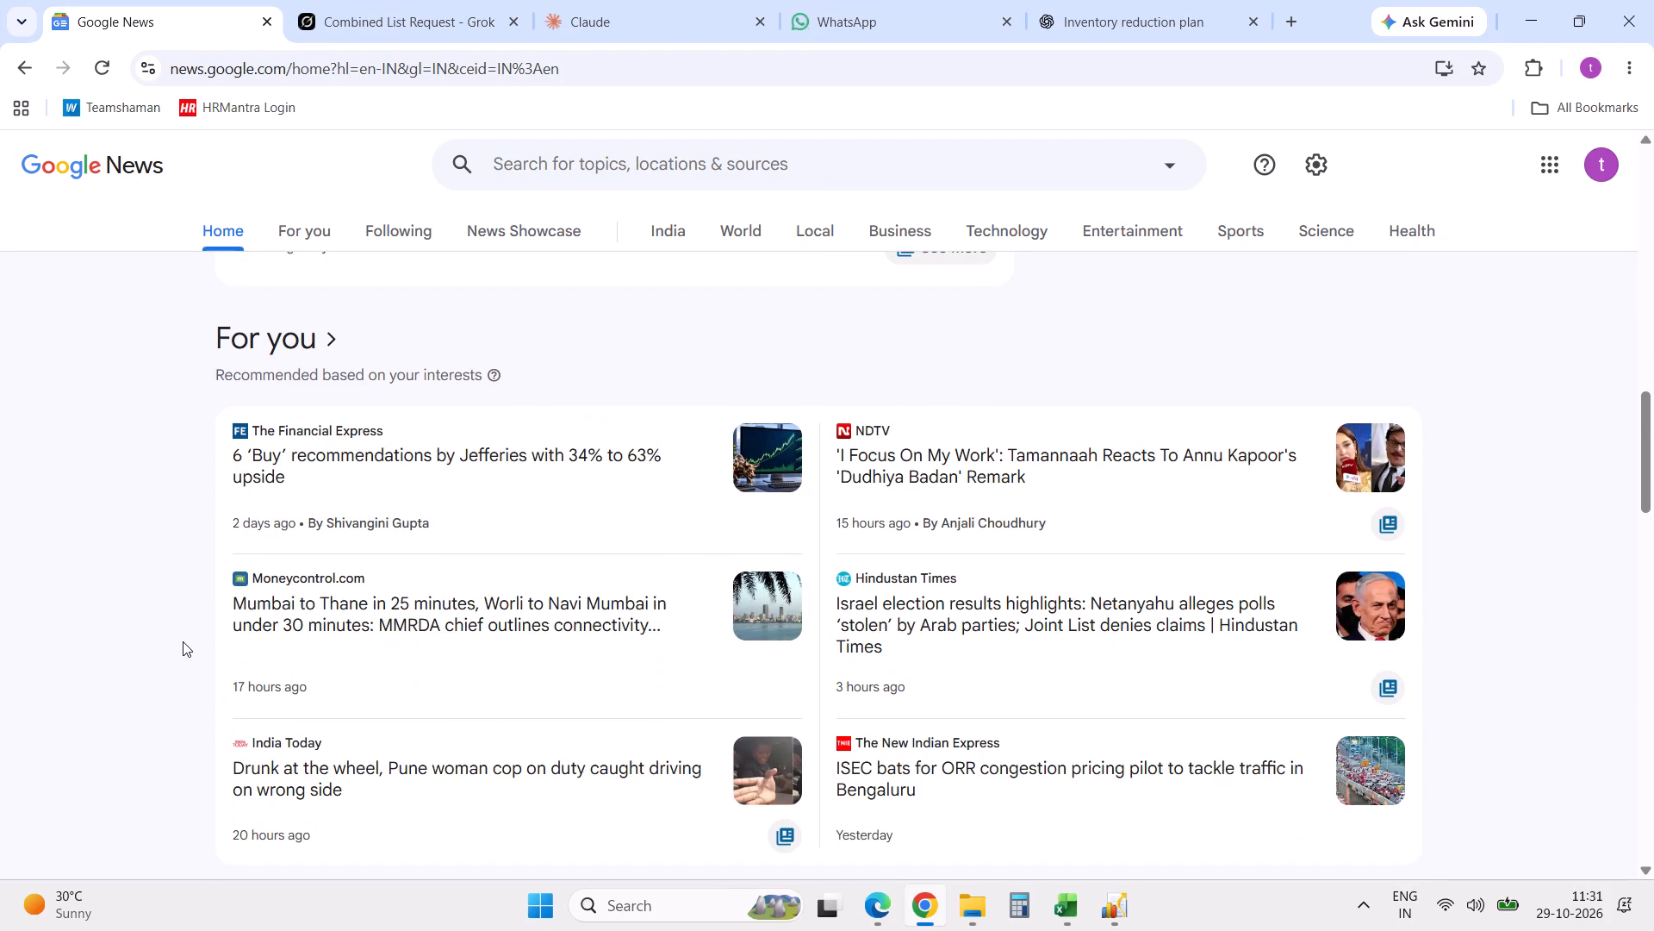
scroll(183, 641, down, 1)
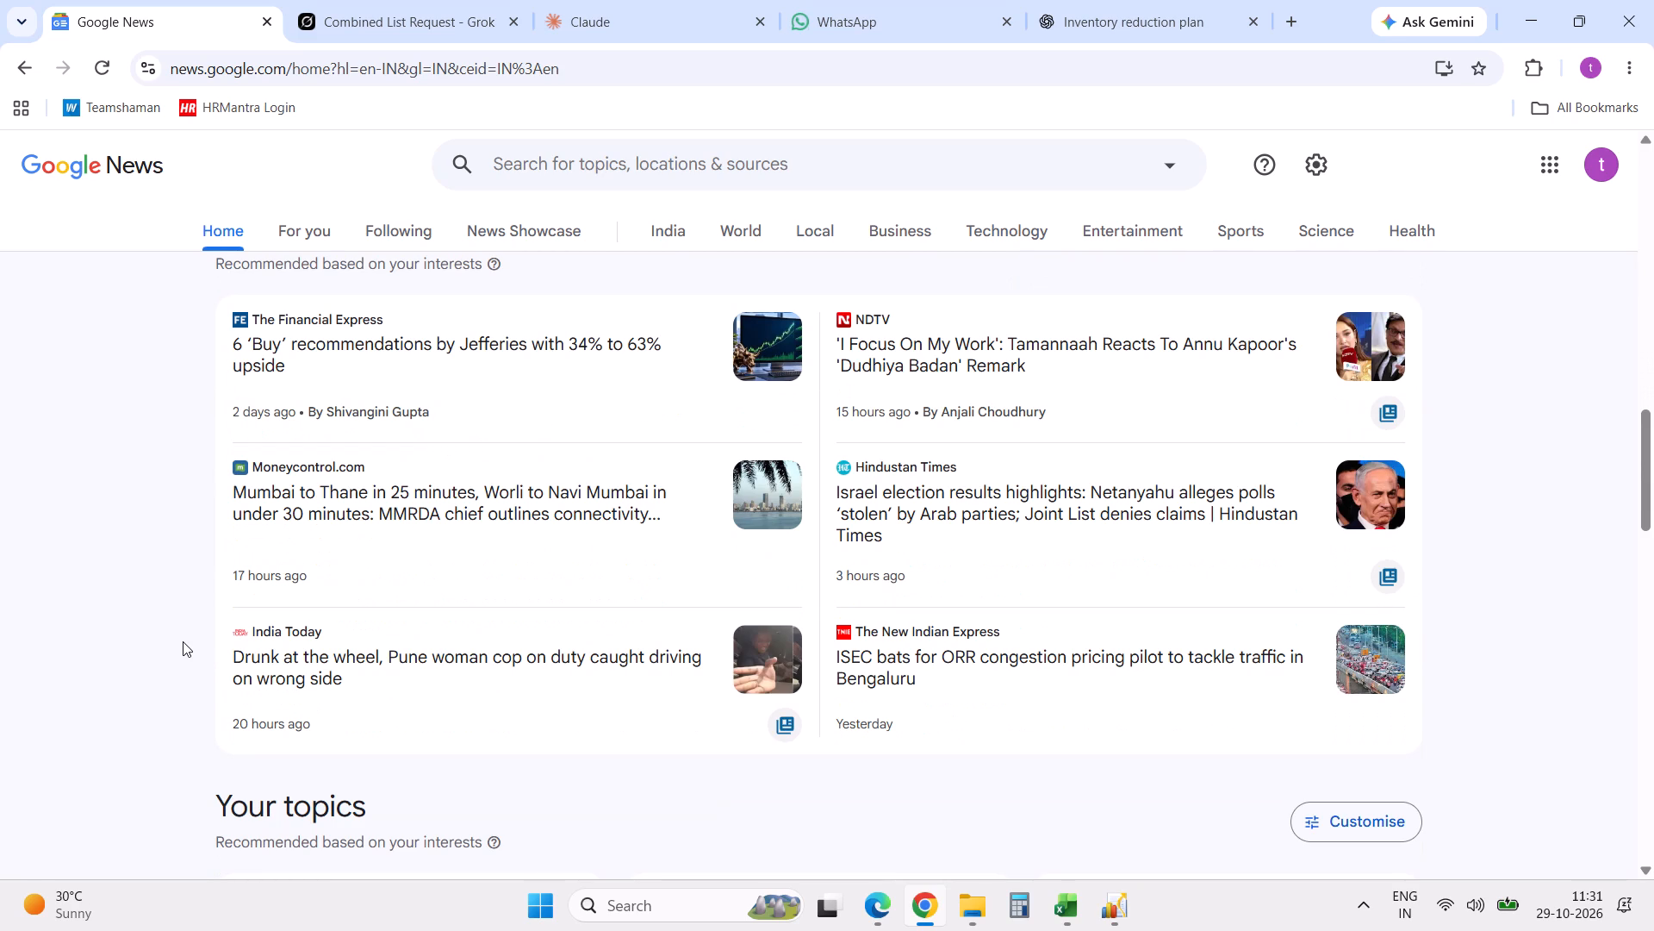
scroll(183, 641, down, 5)
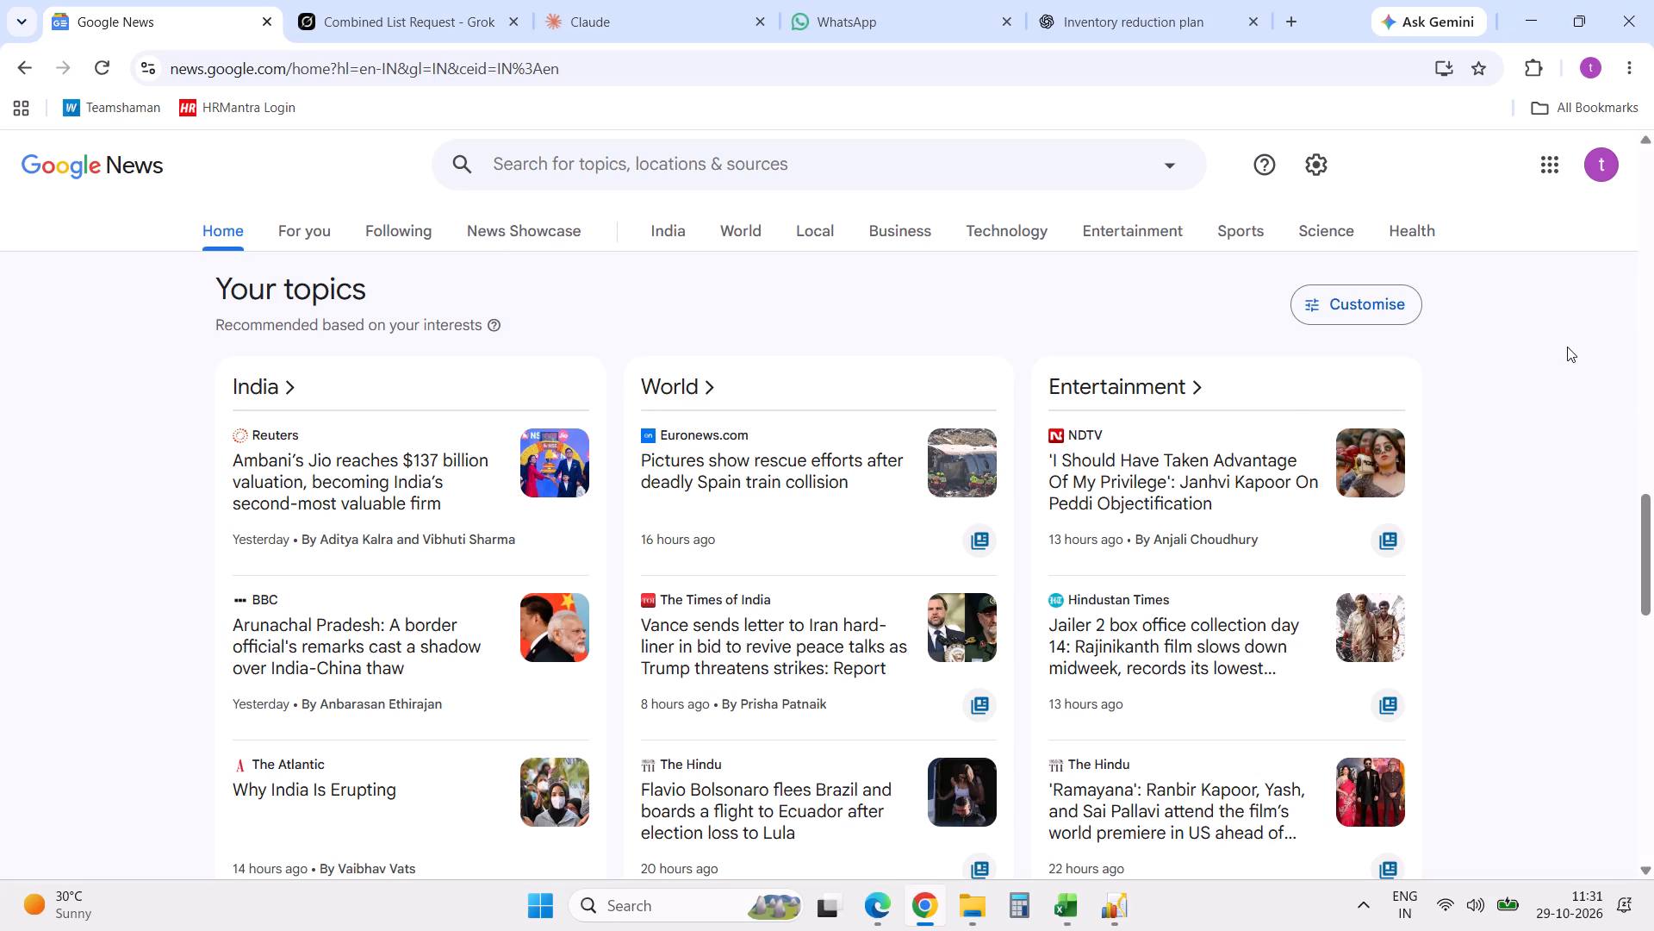
Close the Chrome window.
click(1638, 41)
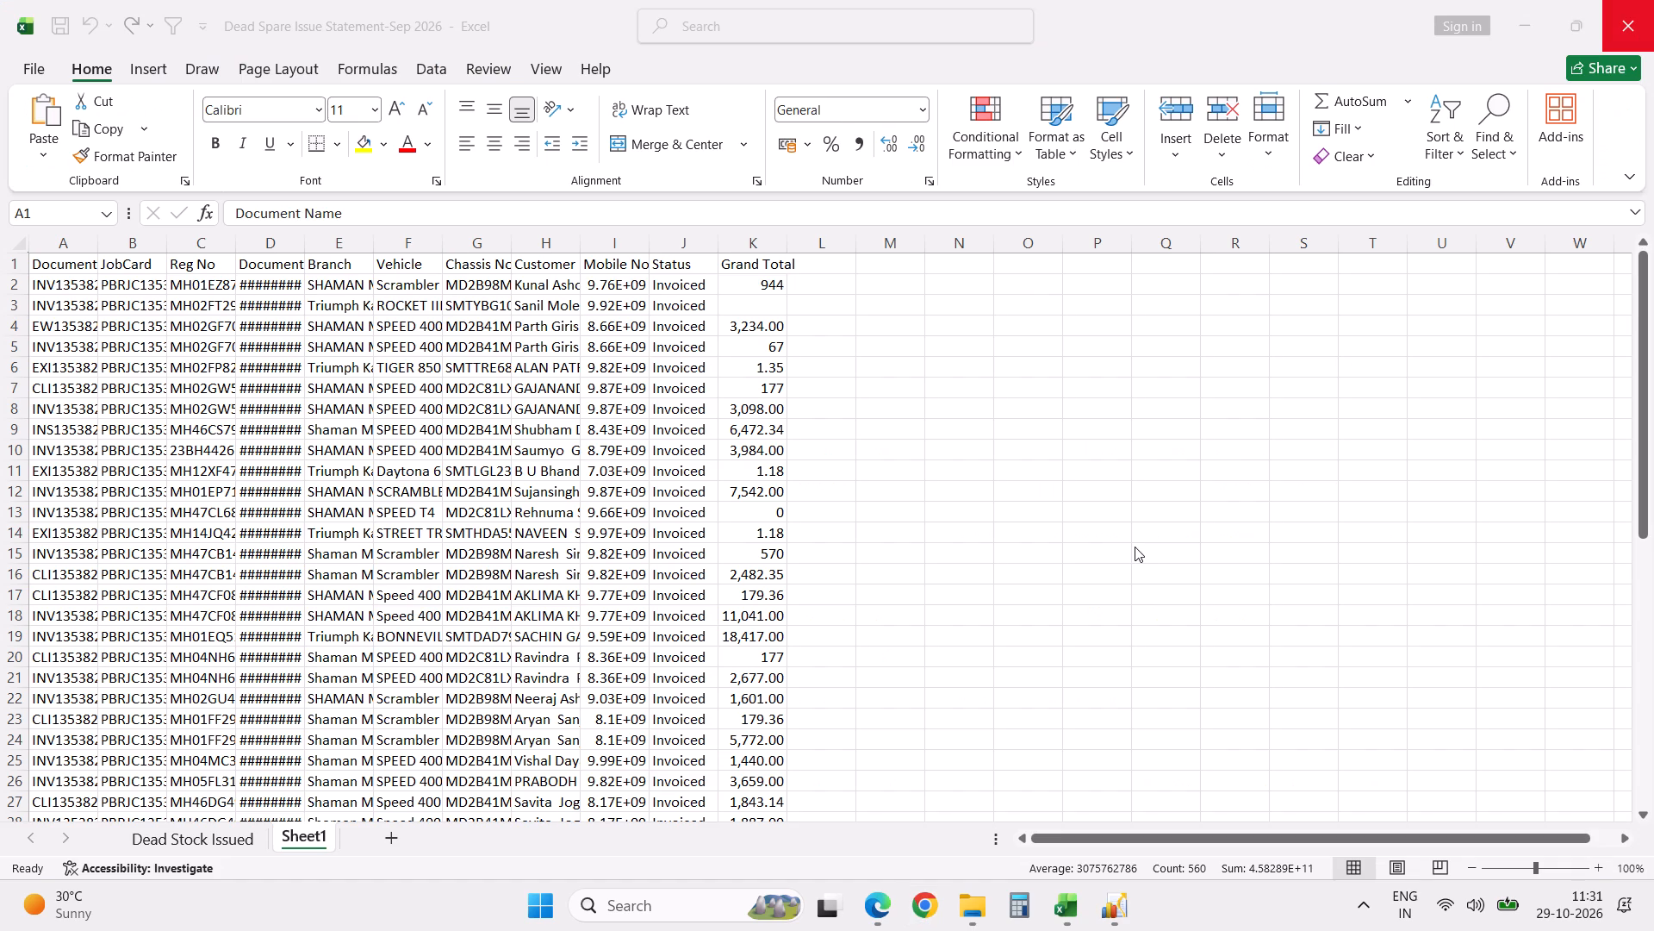
Open the Dead Stock Issued sheet in the Dead Spare Issue Statement-Sep 2026 workbook and look through its issued-part rows from A2 down.
click(213, 838)
click(208, 852)
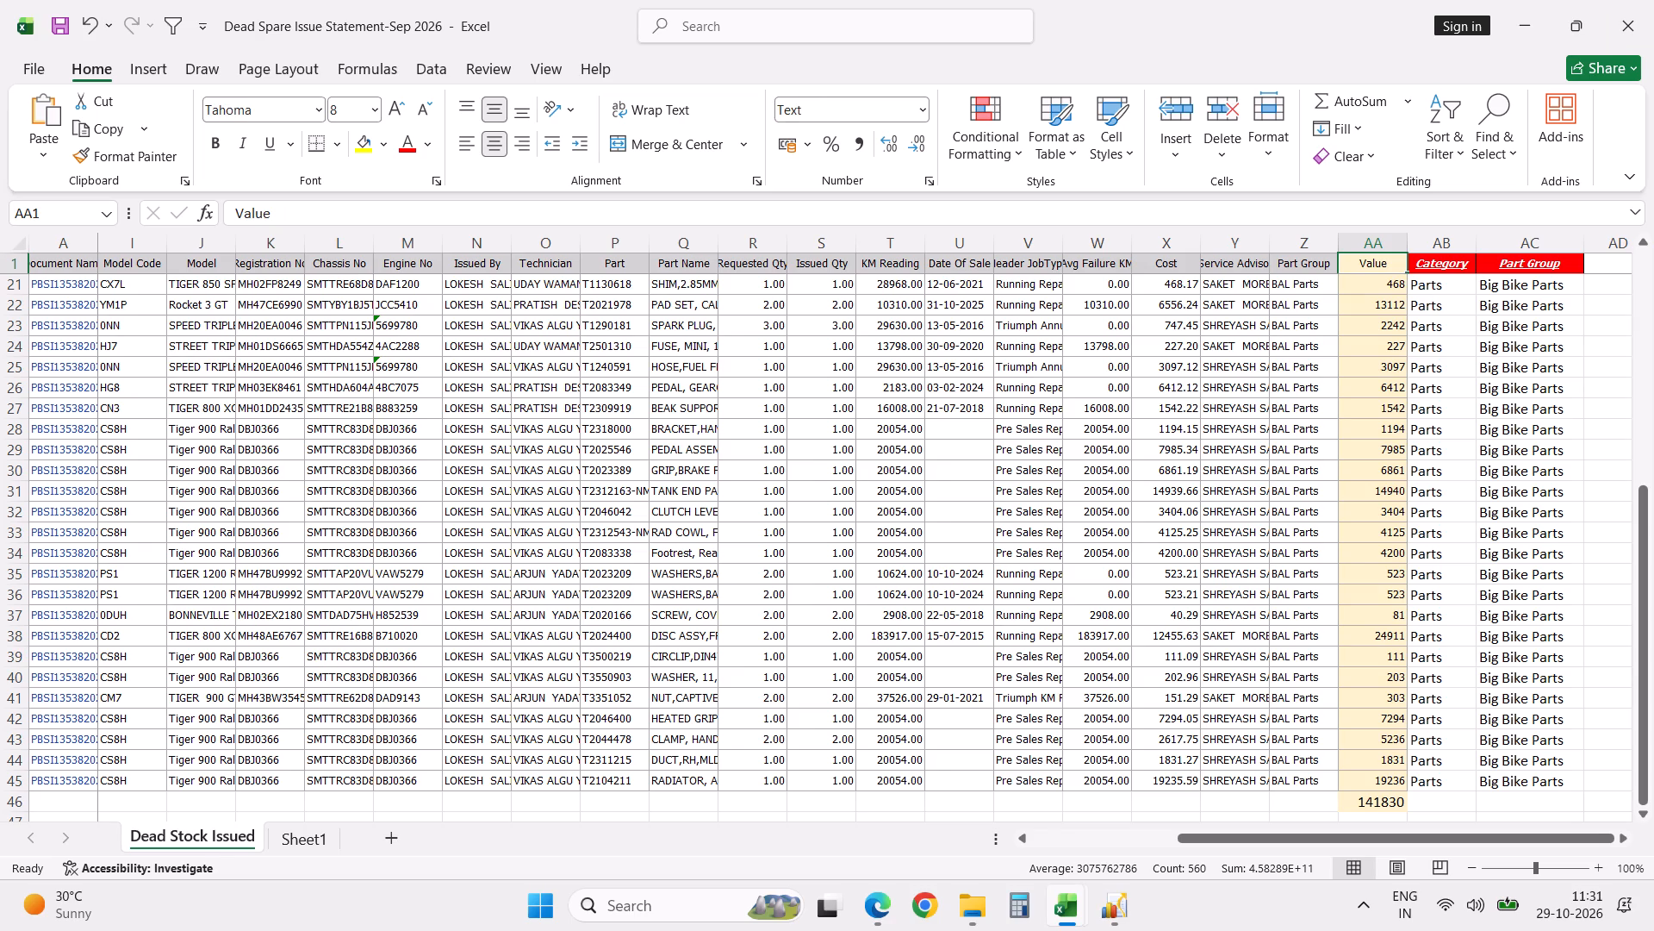
click(83, 347)
key(ctrl+Up)
key(Down)
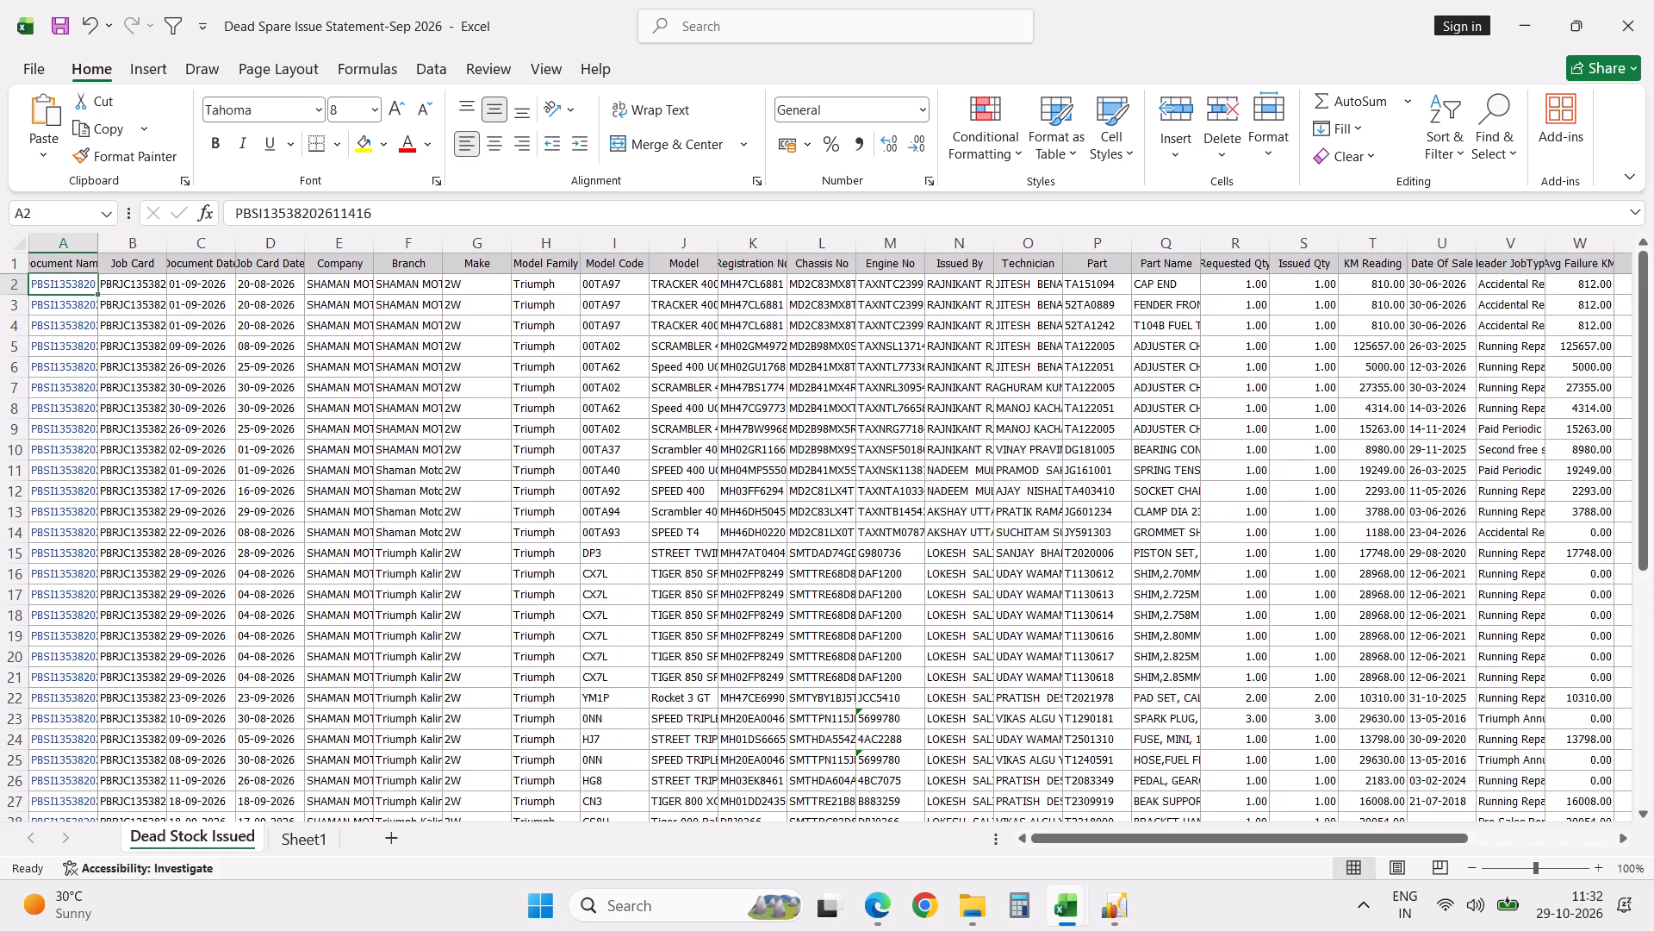
scroll(83, 347, down, 10)
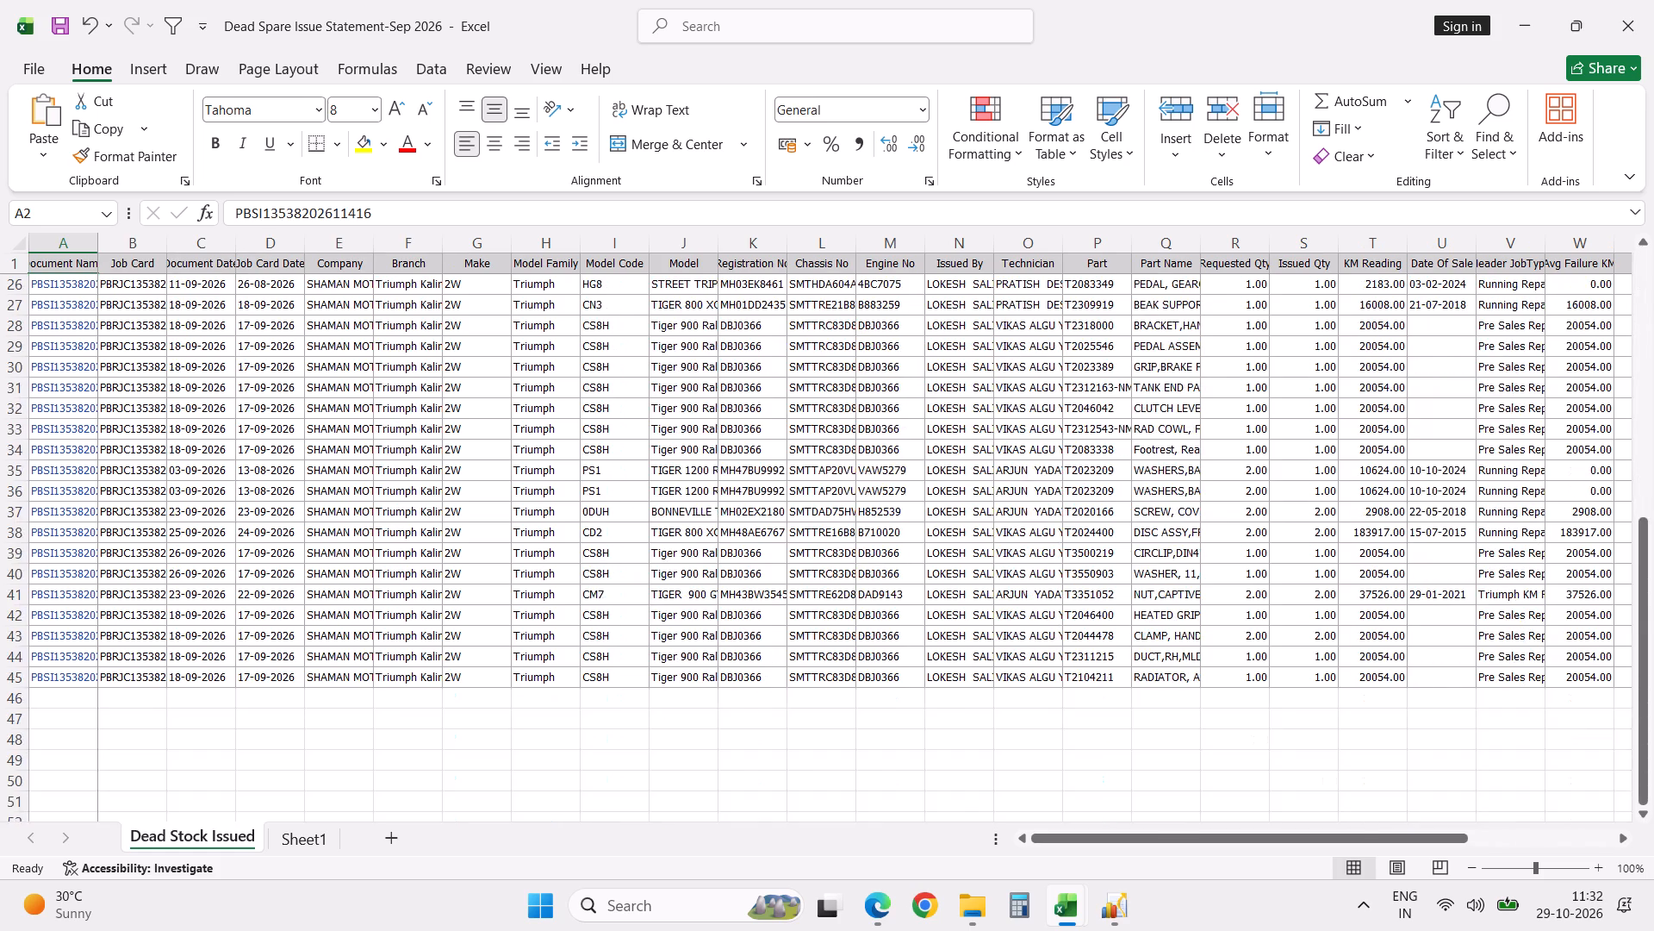
scroll(83, 347, up, 20)
scroll(83, 347, up, 14)
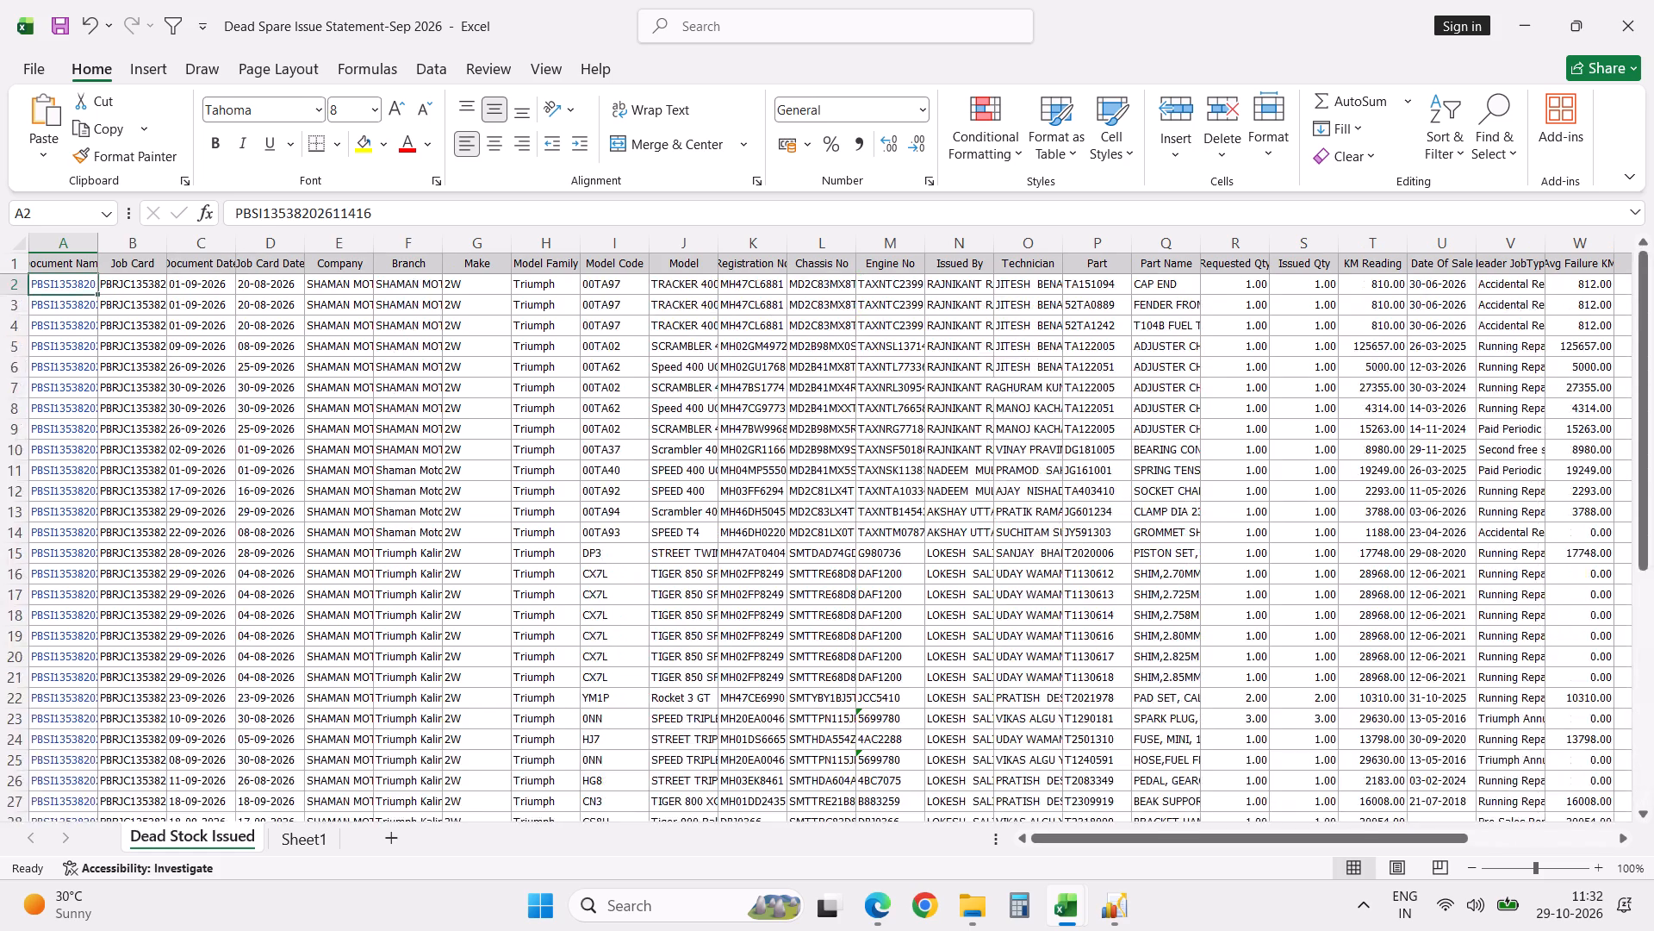
scroll(83, 347, up, 6)
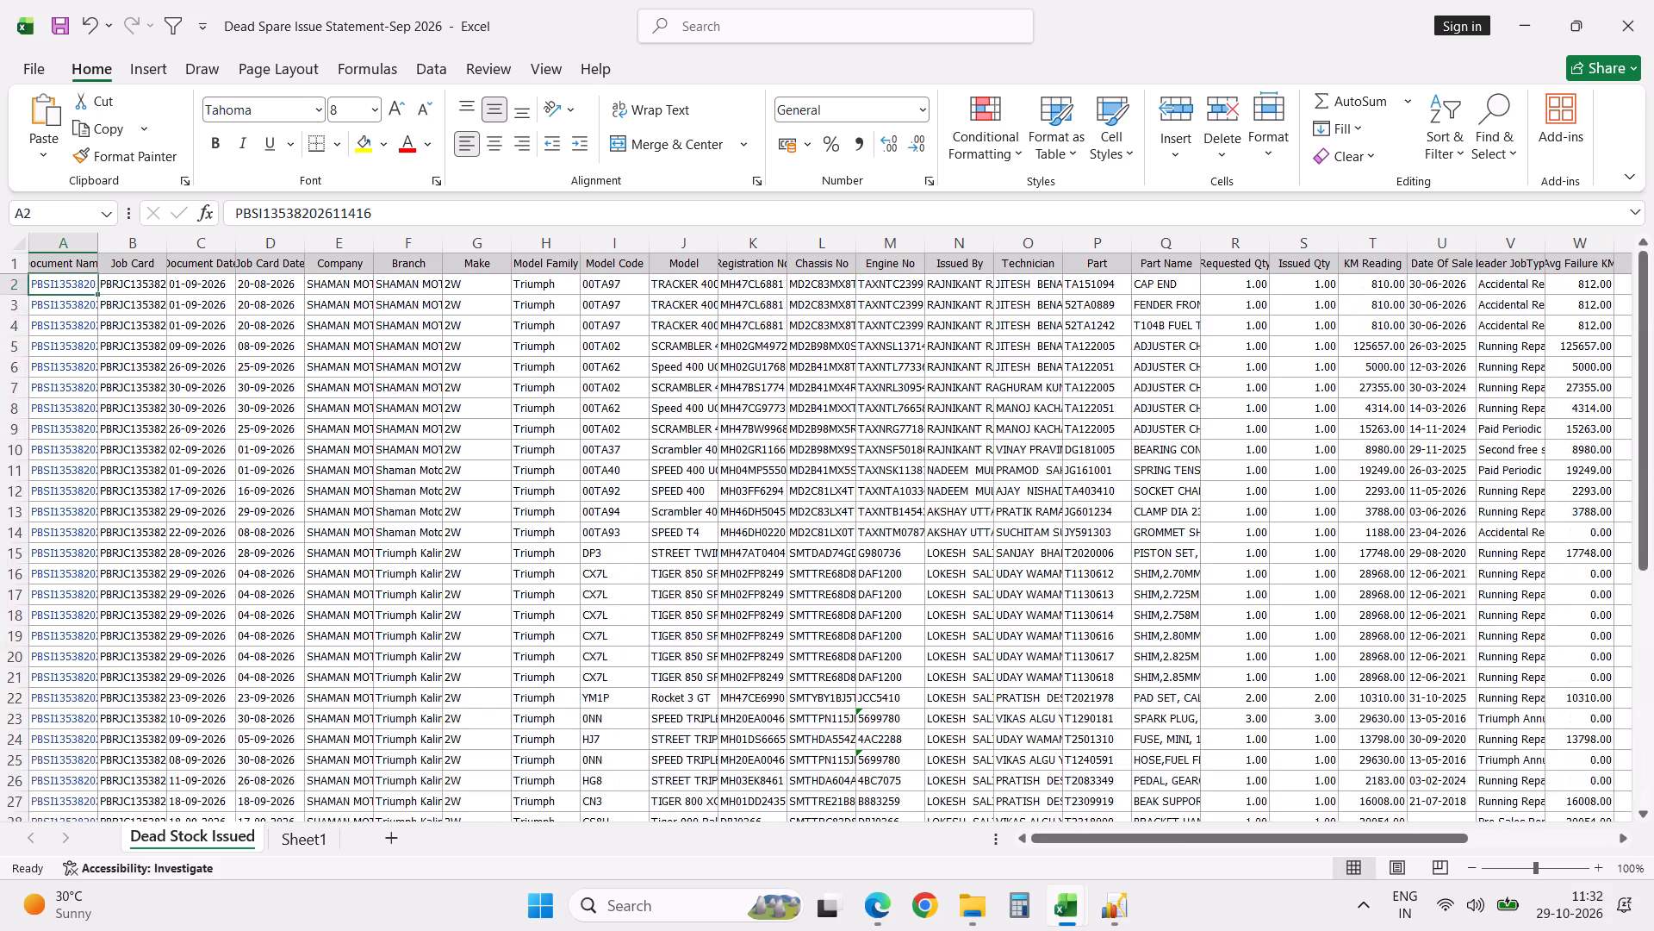
Autofit the Document Name column on the Dead Stock Issued sheet and check the full document numbers down the rows.
double_click(95, 247)
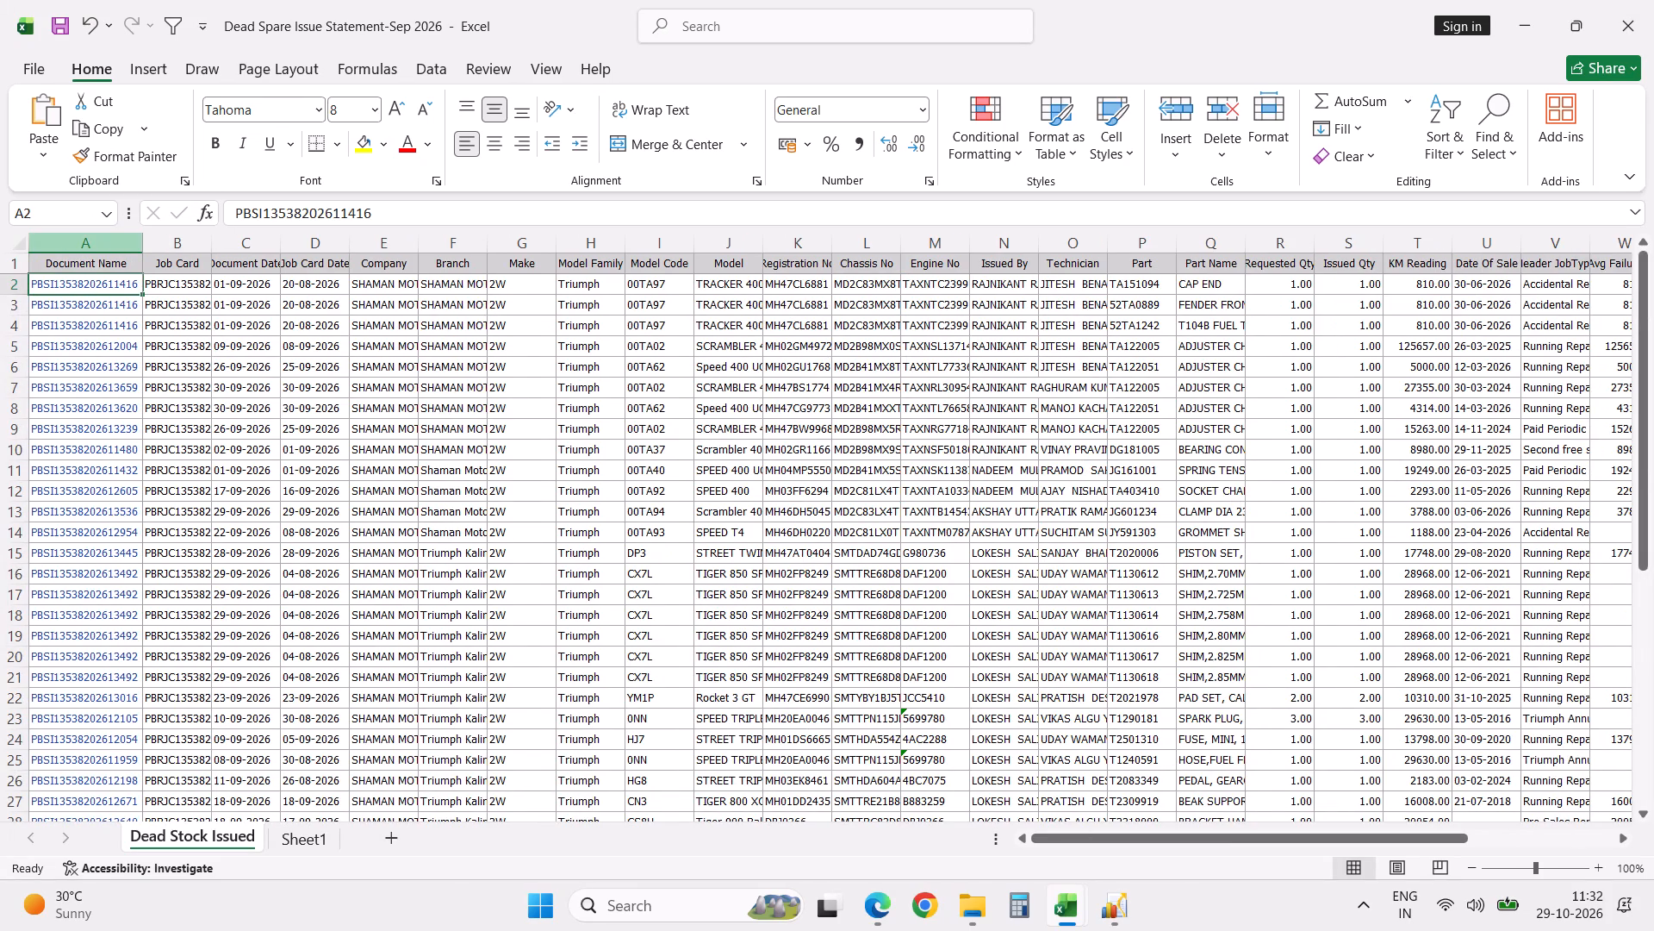
scroll(104, 578, down, 7)
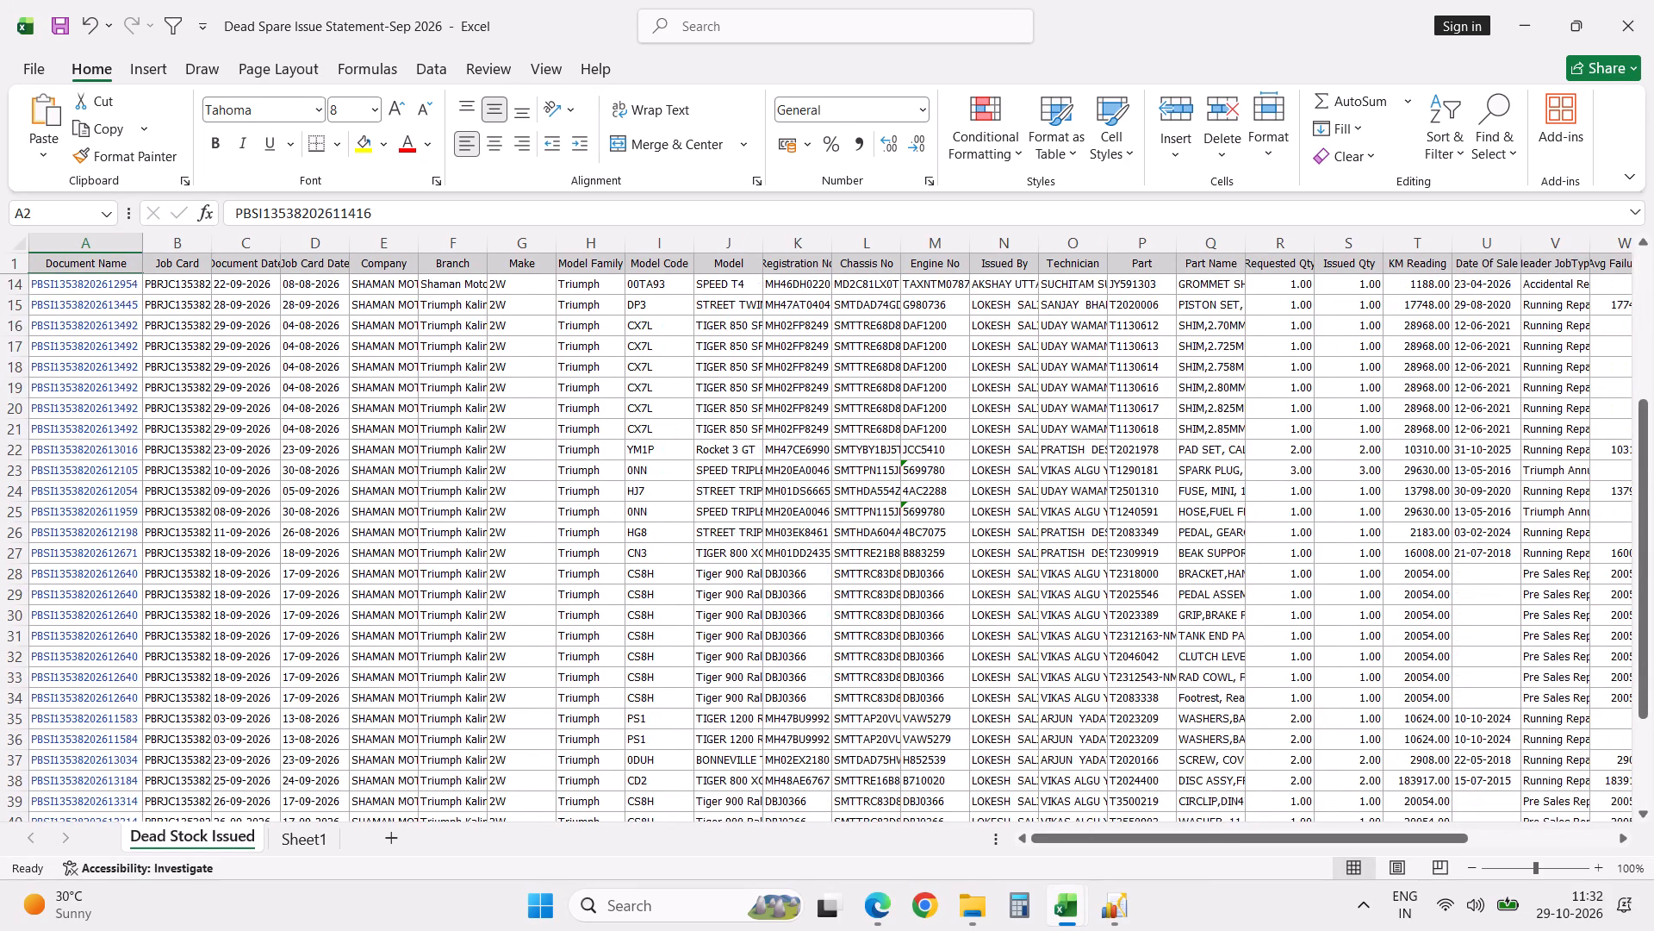
scroll(104, 578, down, 3)
scroll(104, 578, up, 10)
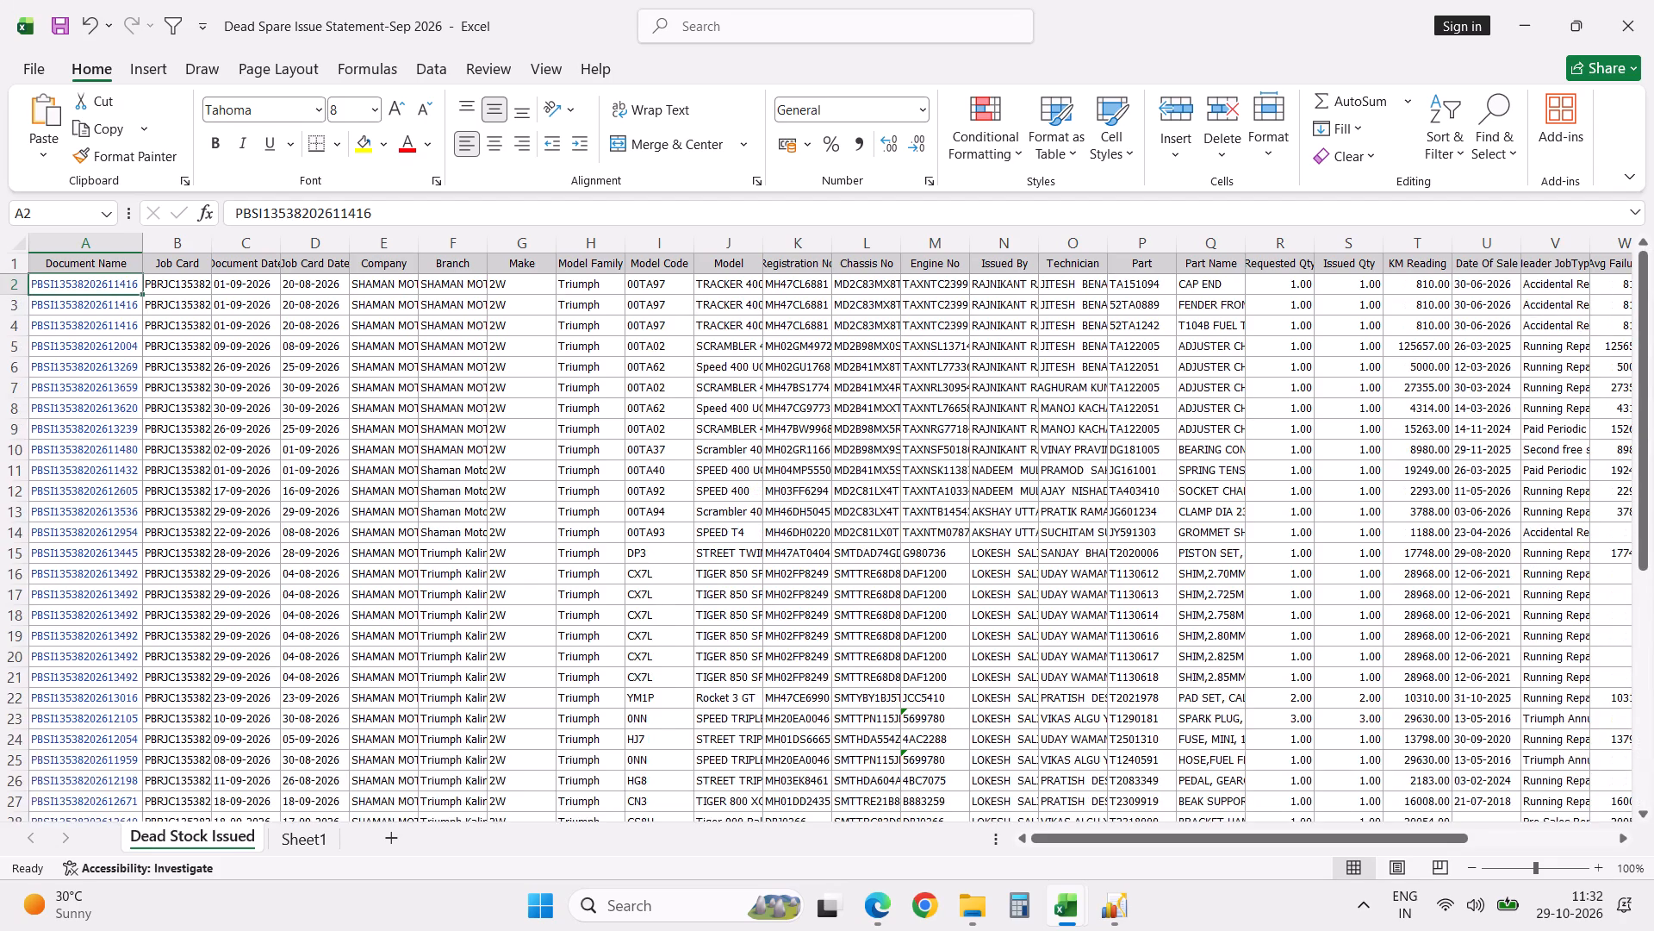
scroll(104, 578, up, 6)
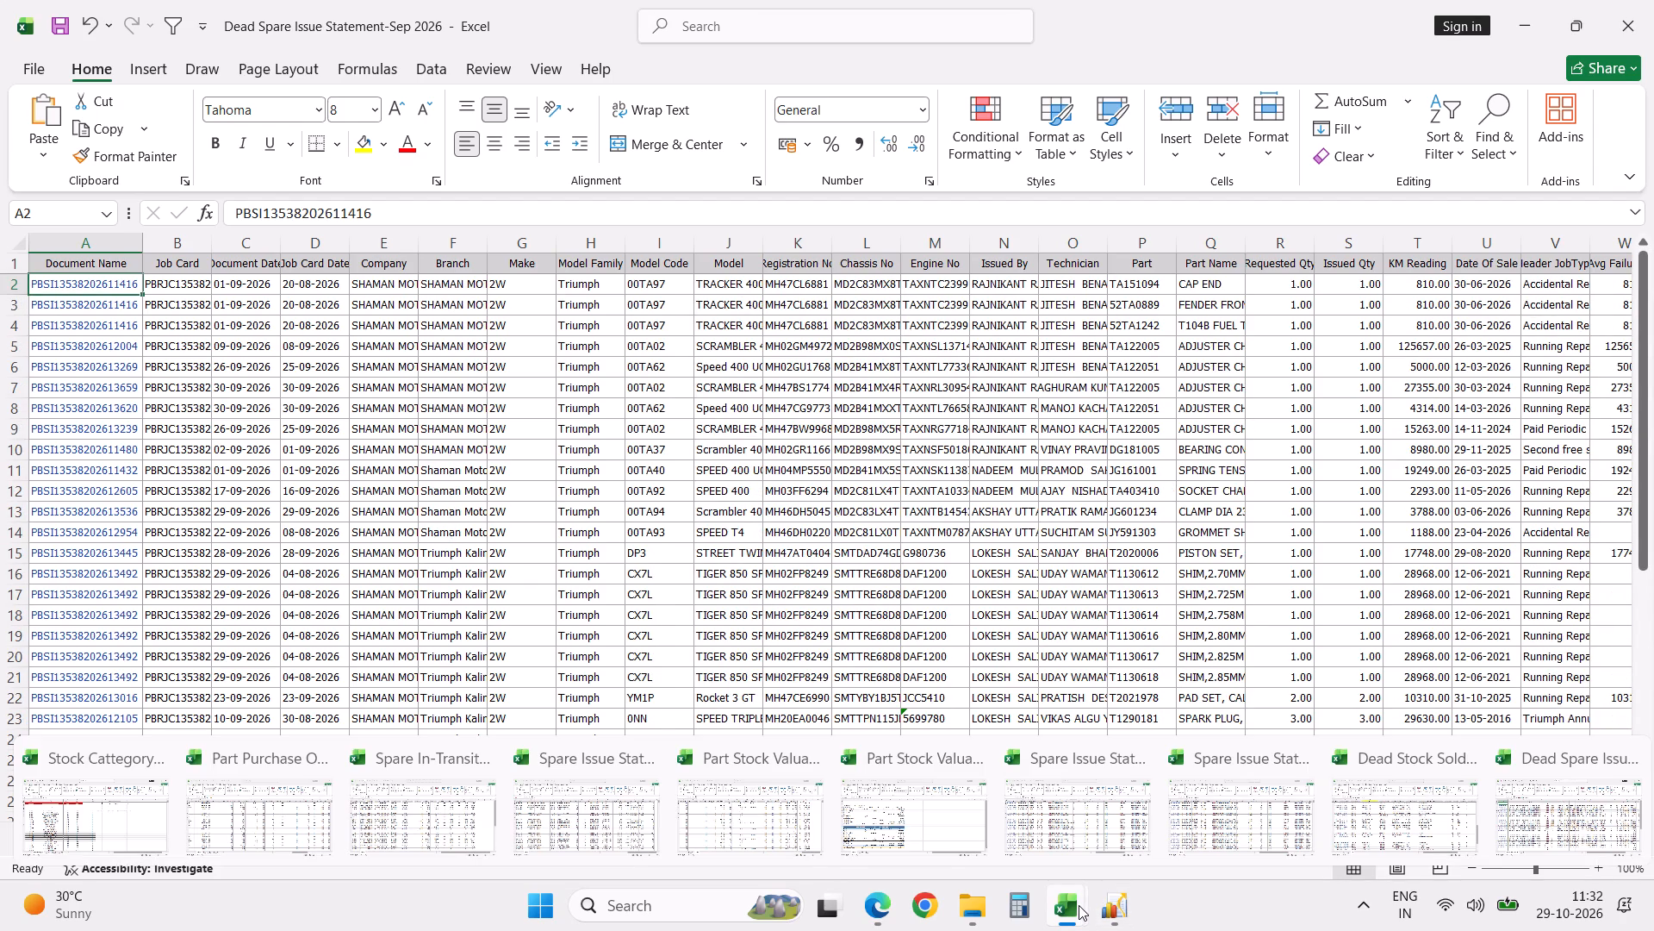
Close the Spare Issue Statement-2025-26 workbook and the other Spare Issue Statement workbook listed just before it.
click(1241, 806)
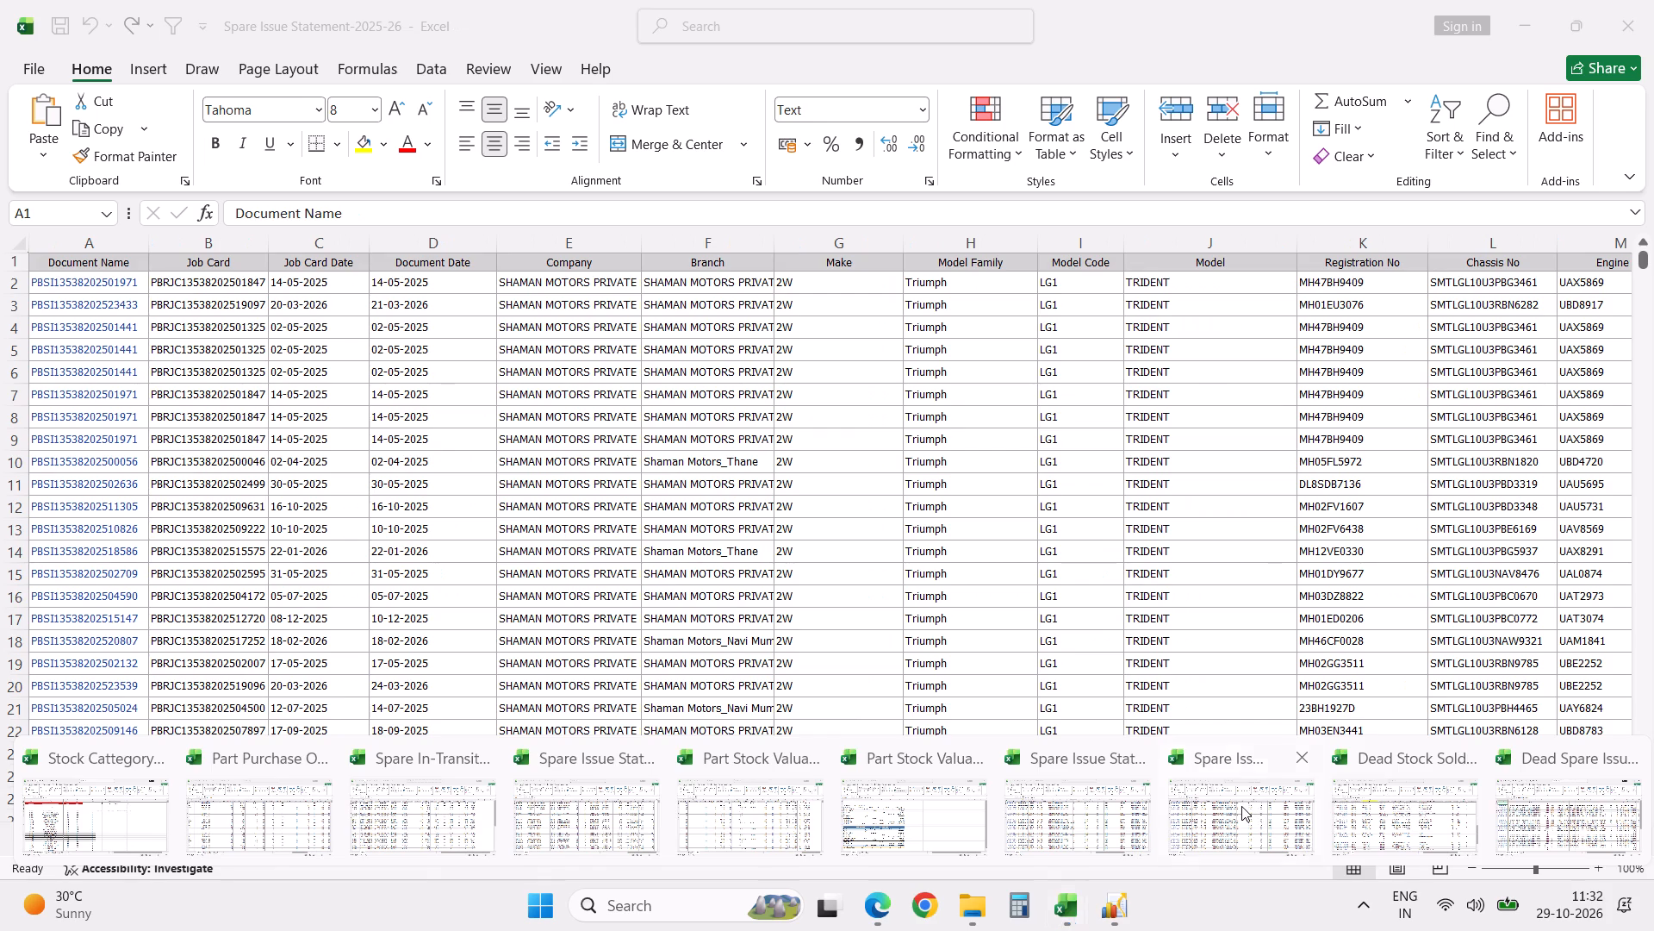
click(1632, 19)
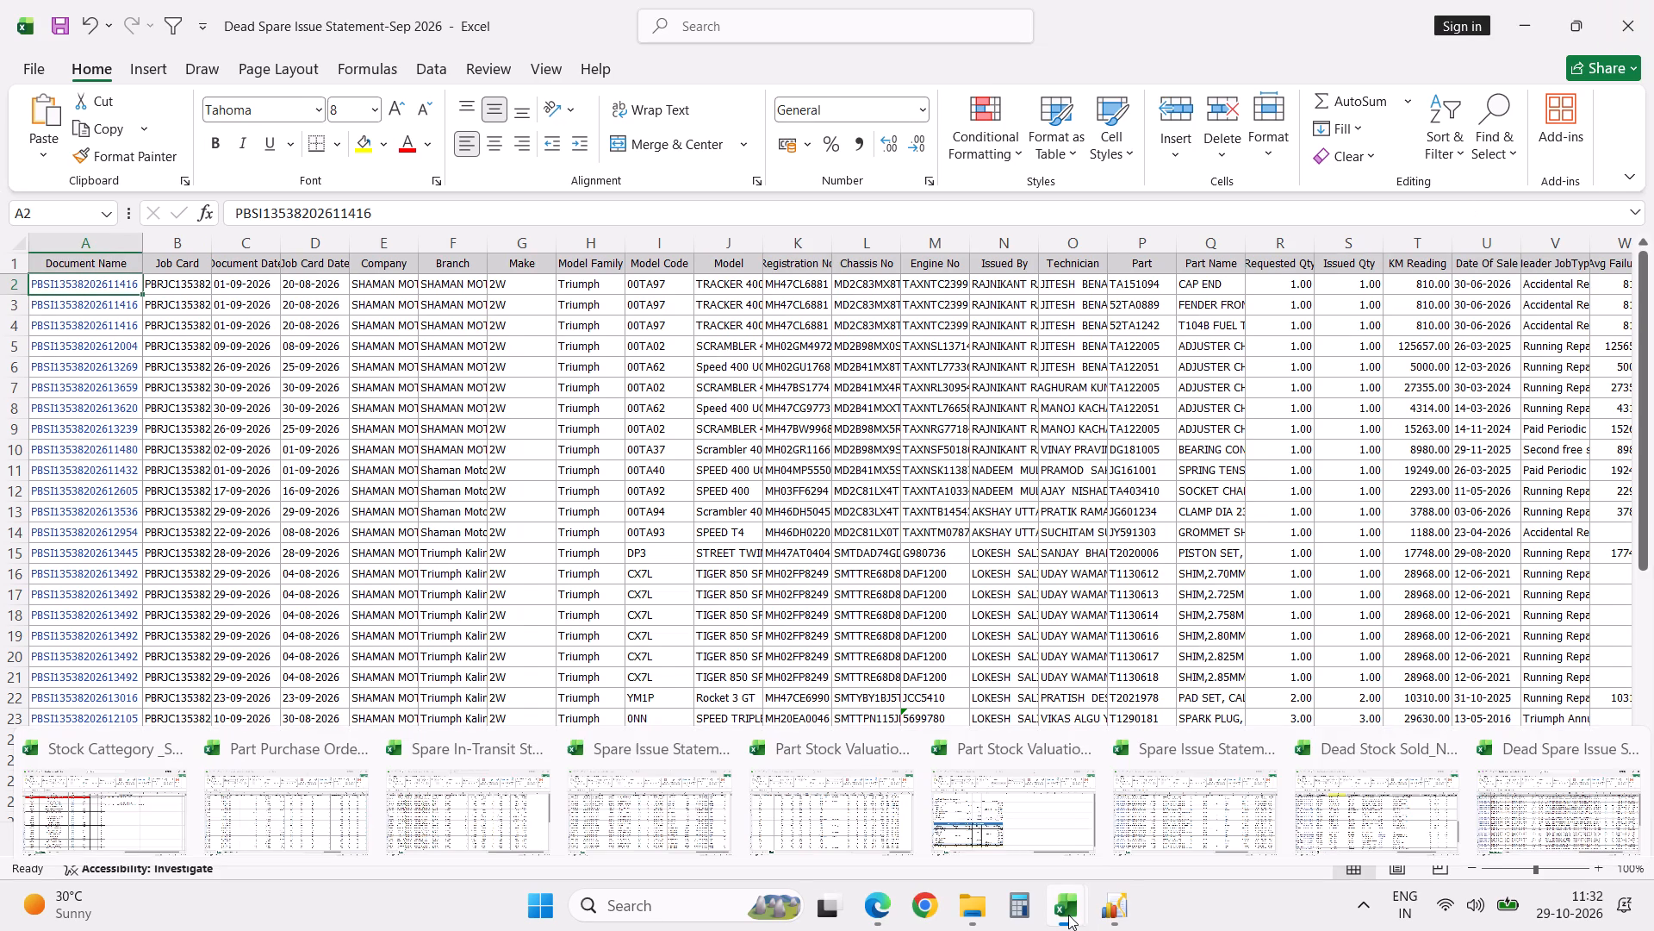
click(1194, 773)
click(1629, 30)
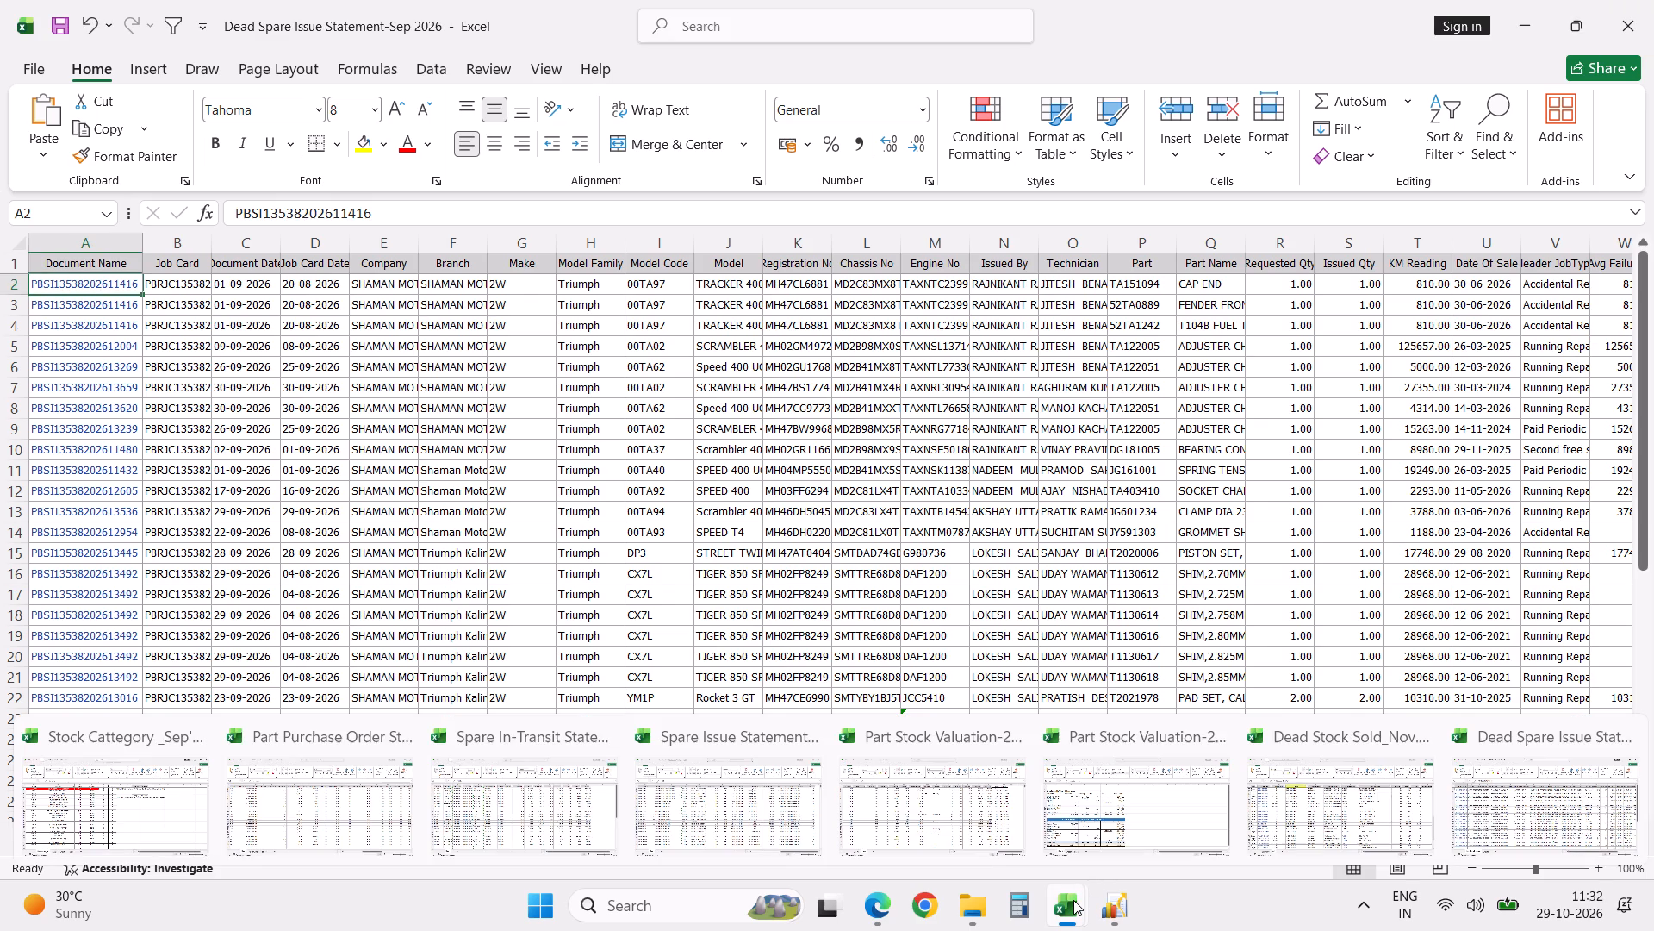
Close the Part Stock Valuation-28102026 workbook without saving its changes.
click(1098, 788)
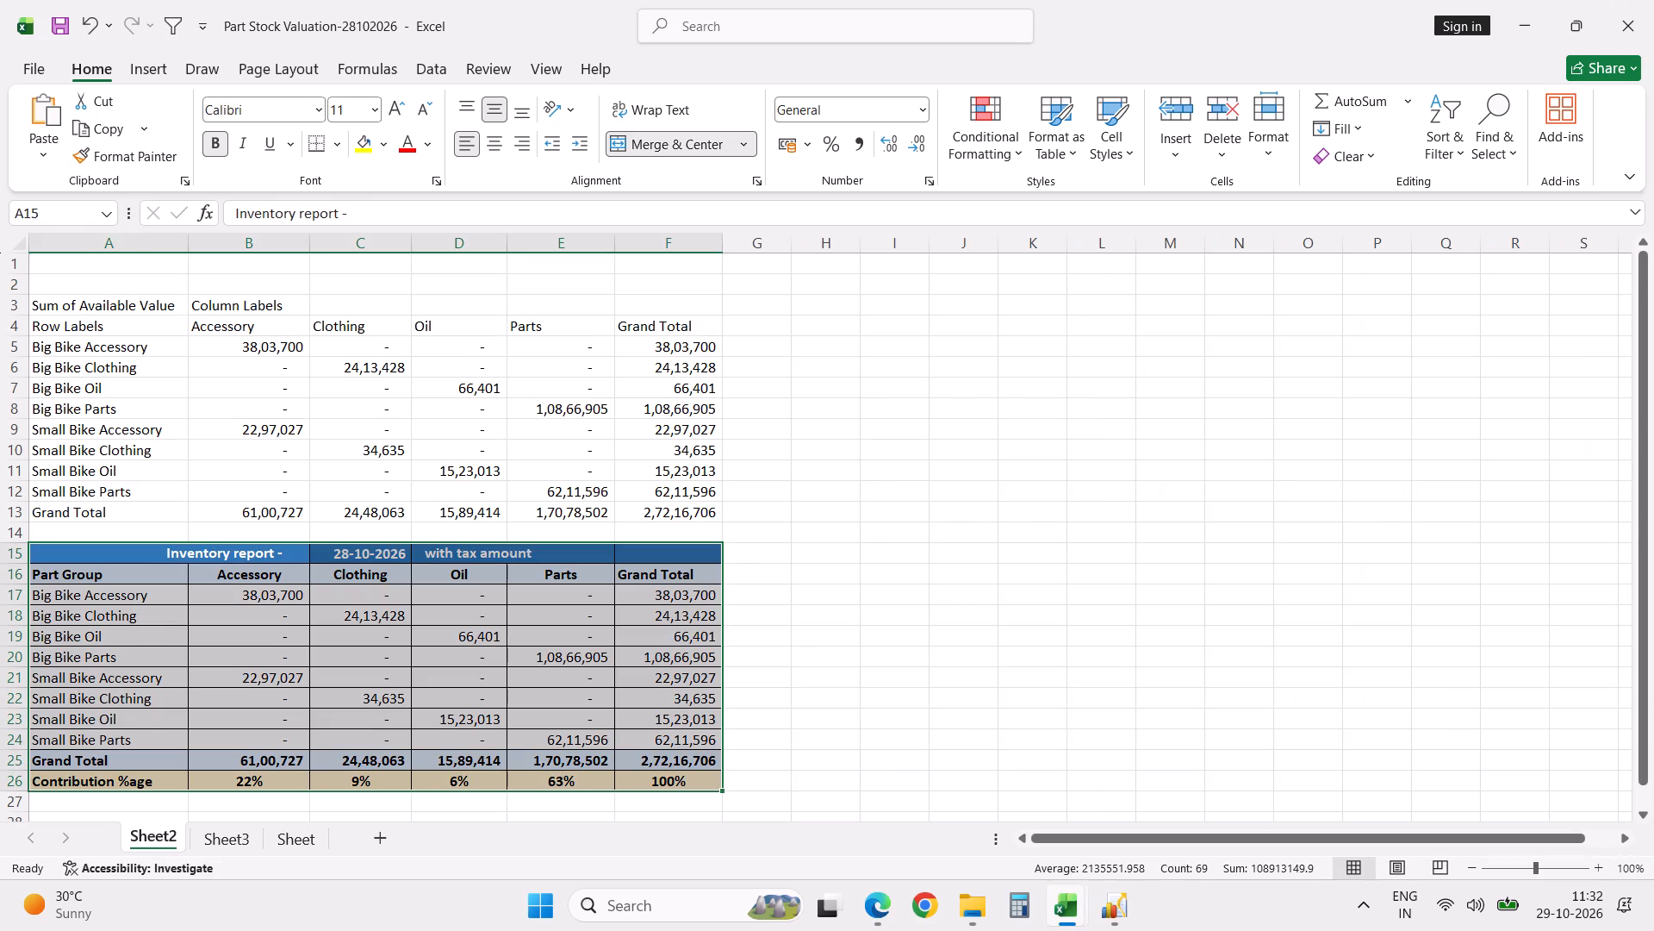
click(1643, 29)
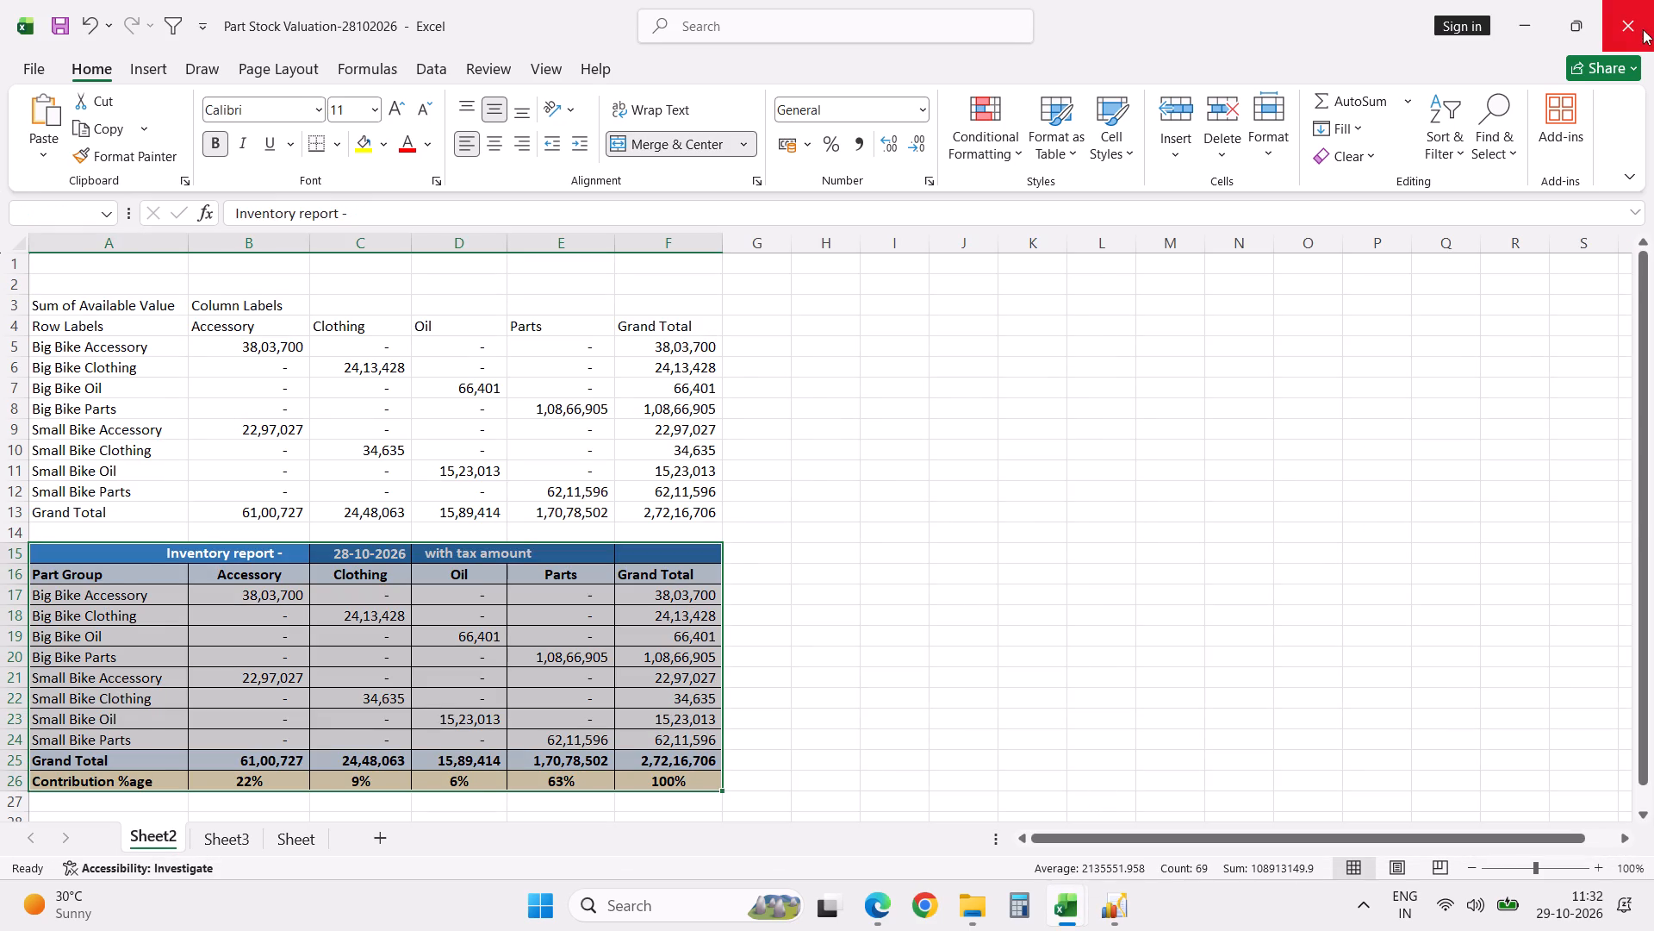
click(957, 490)
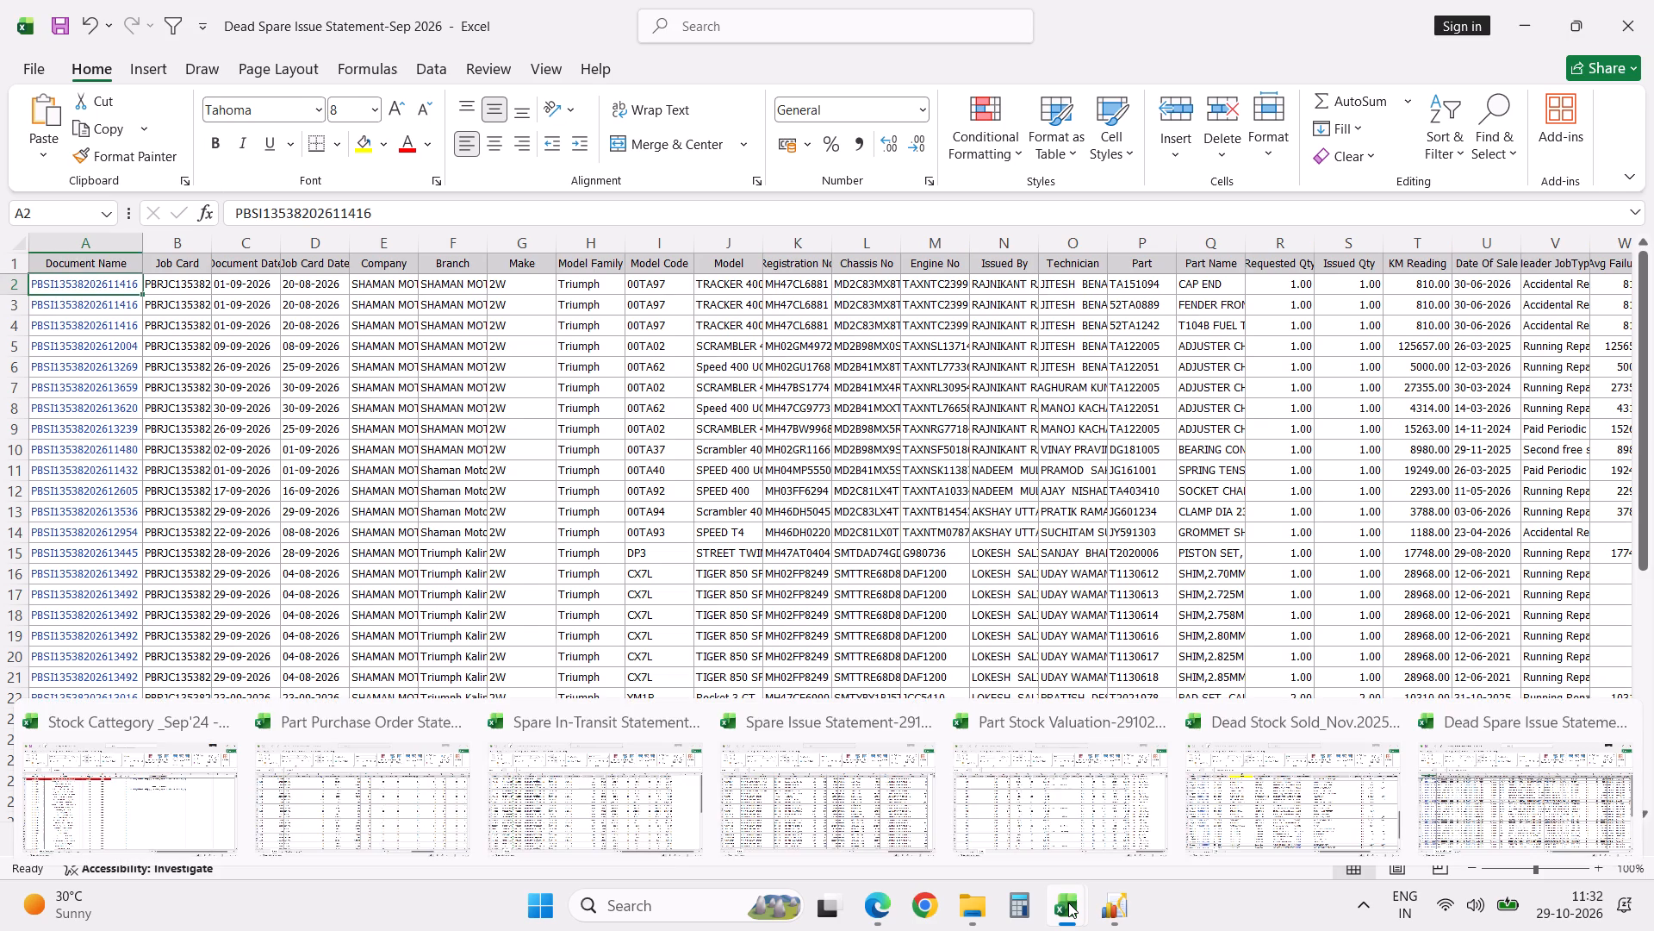
Return to cell A1 in the Spare Issue Statement-29102026 workbook, and close the workbook with its changes saved.
click(828, 812)
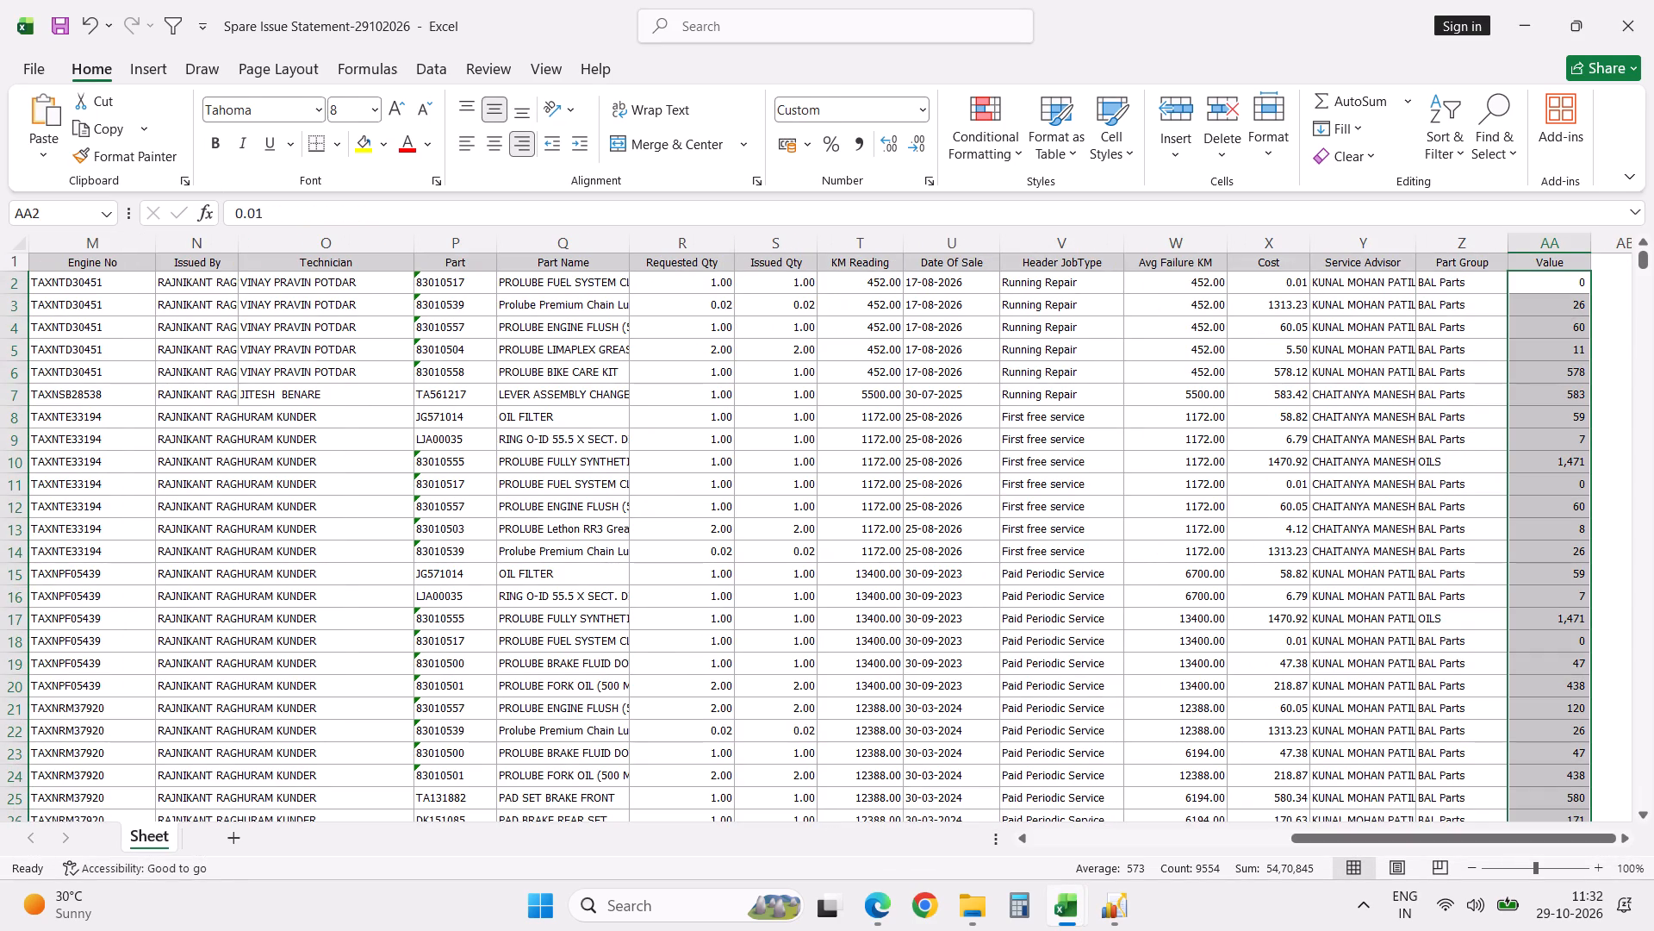
click(1196, 262)
key(ctrl+Left)
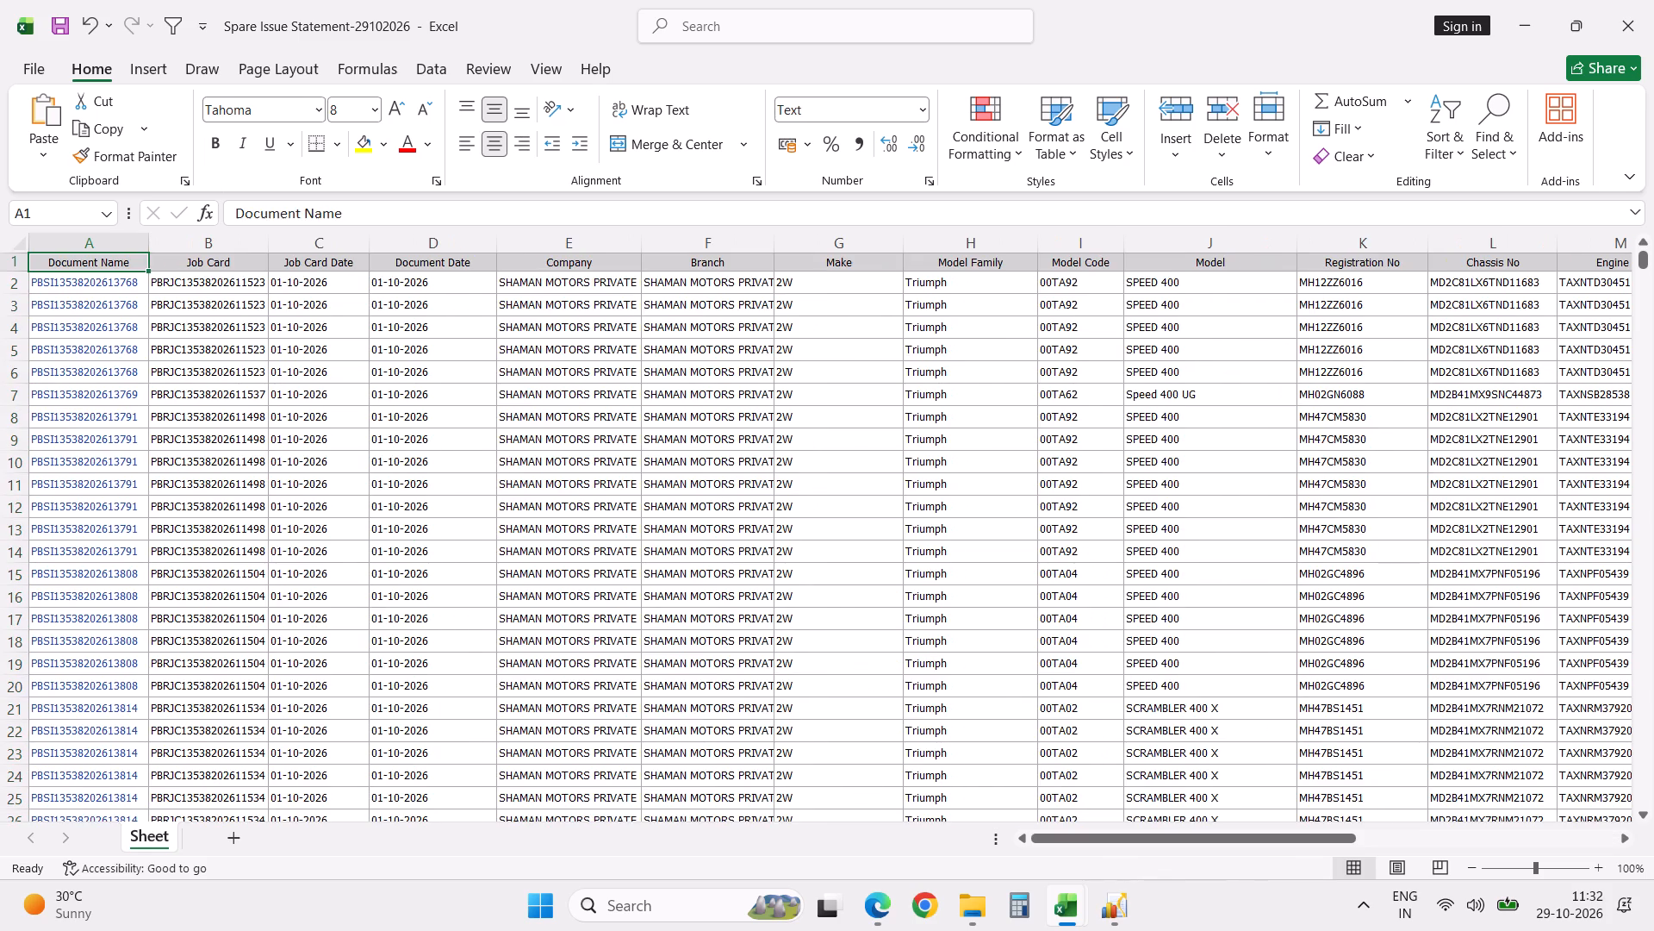
click(1636, 32)
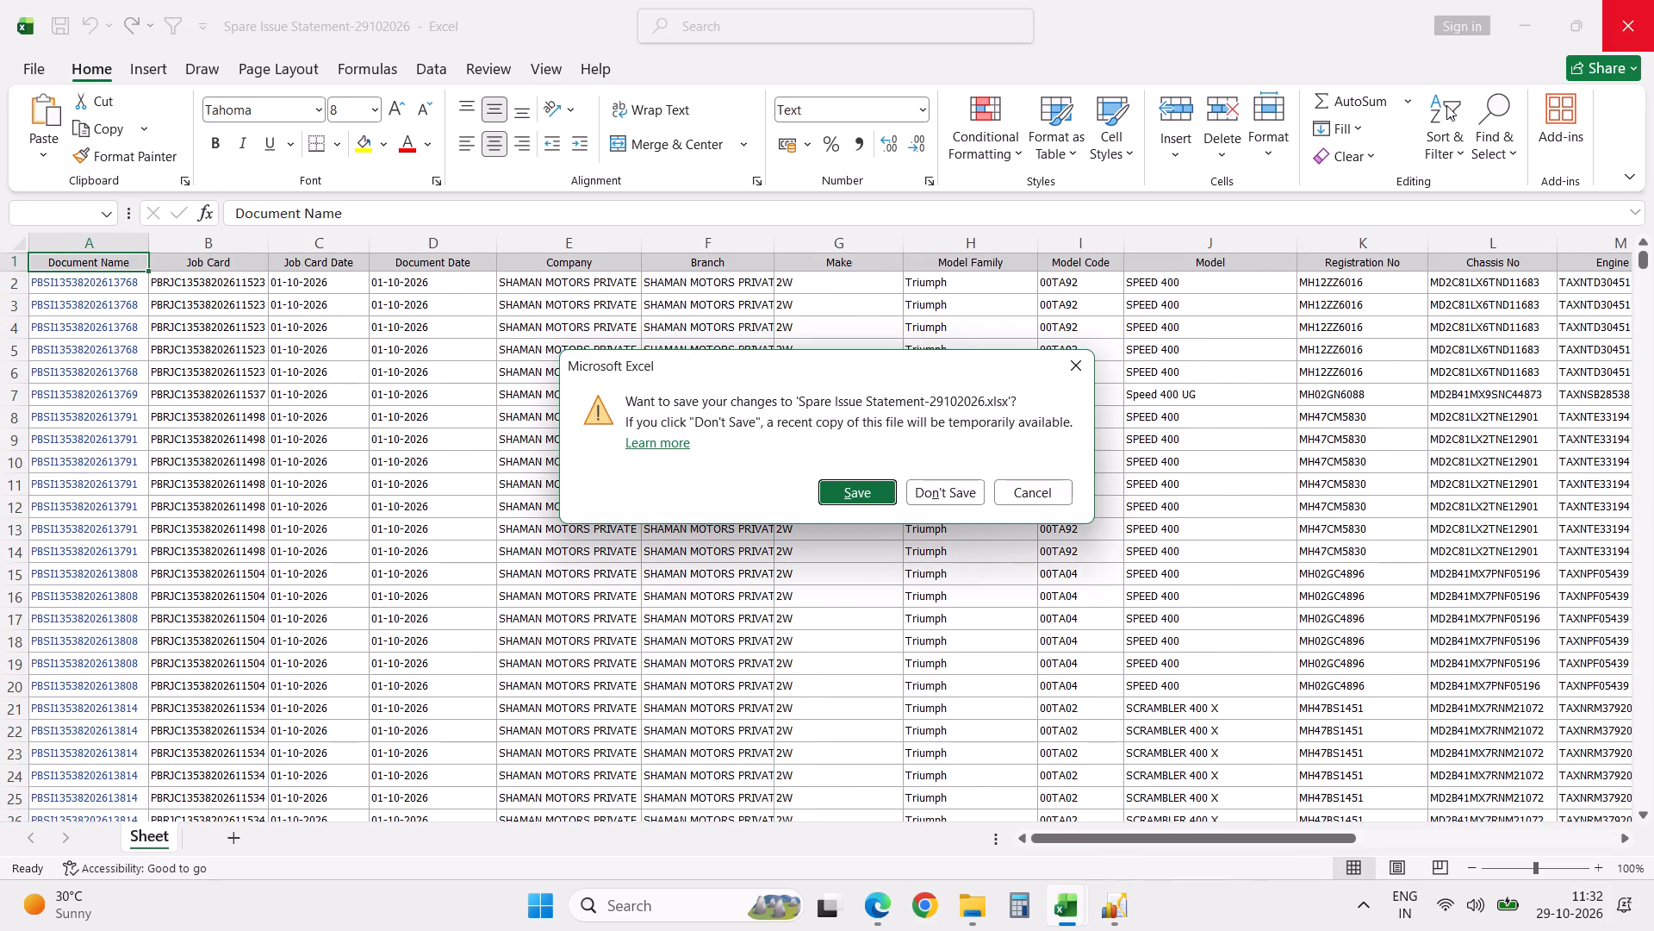
click(861, 486)
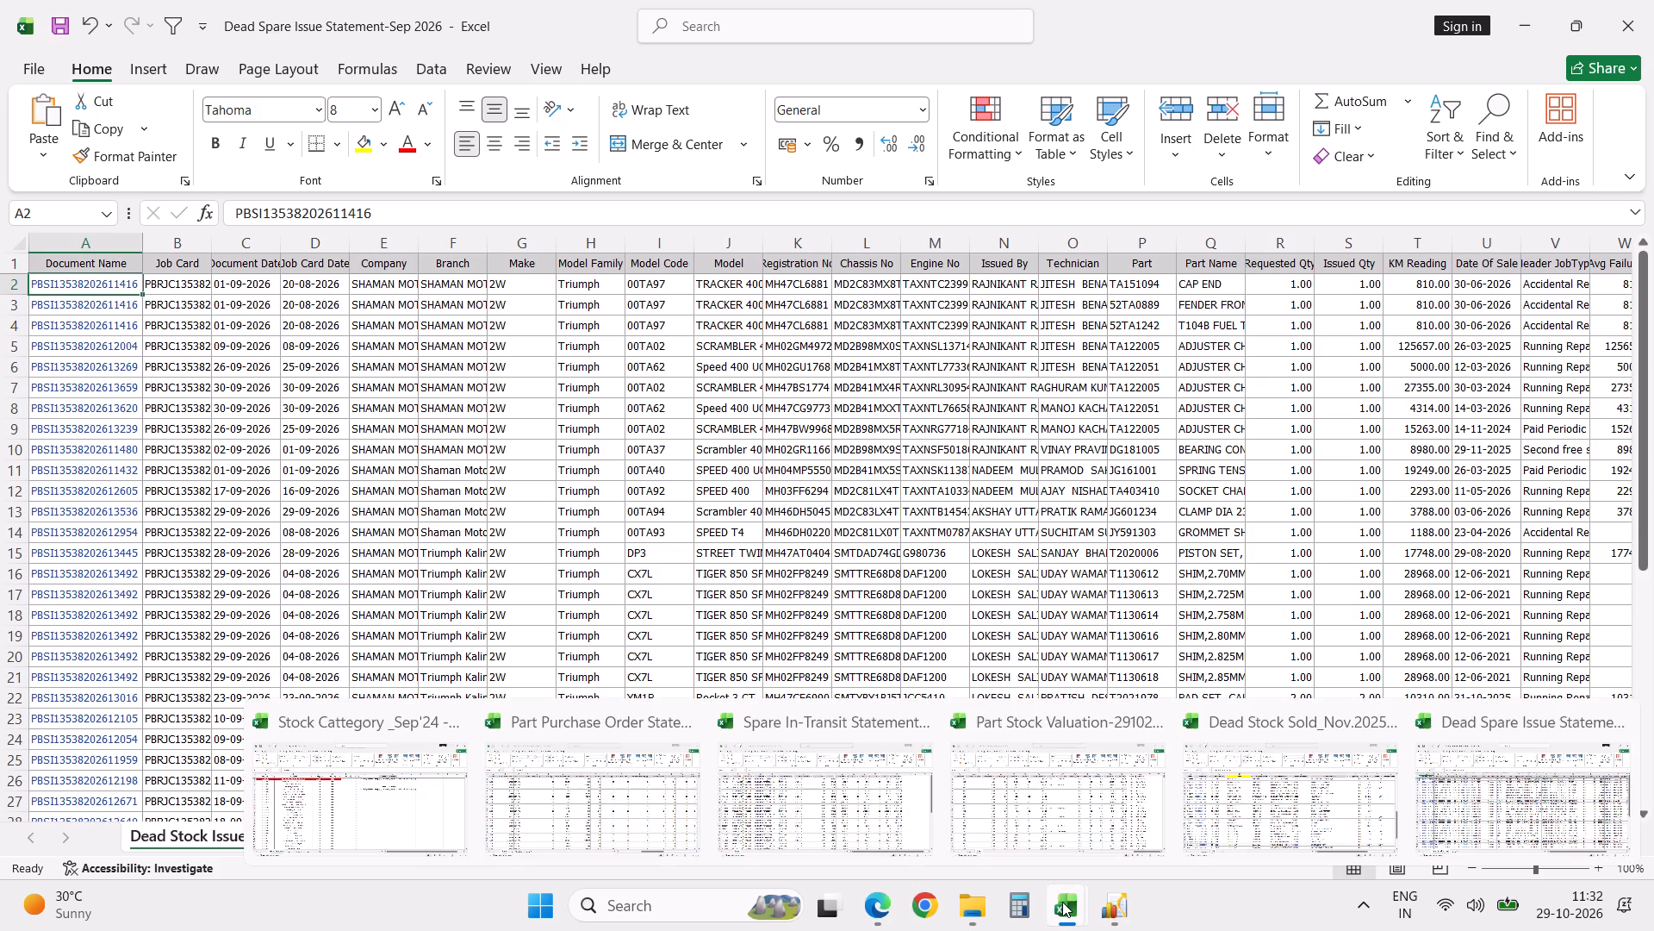
Close the Spare In-Transit Statement-29102026 workbook with its changes saved.
click(890, 813)
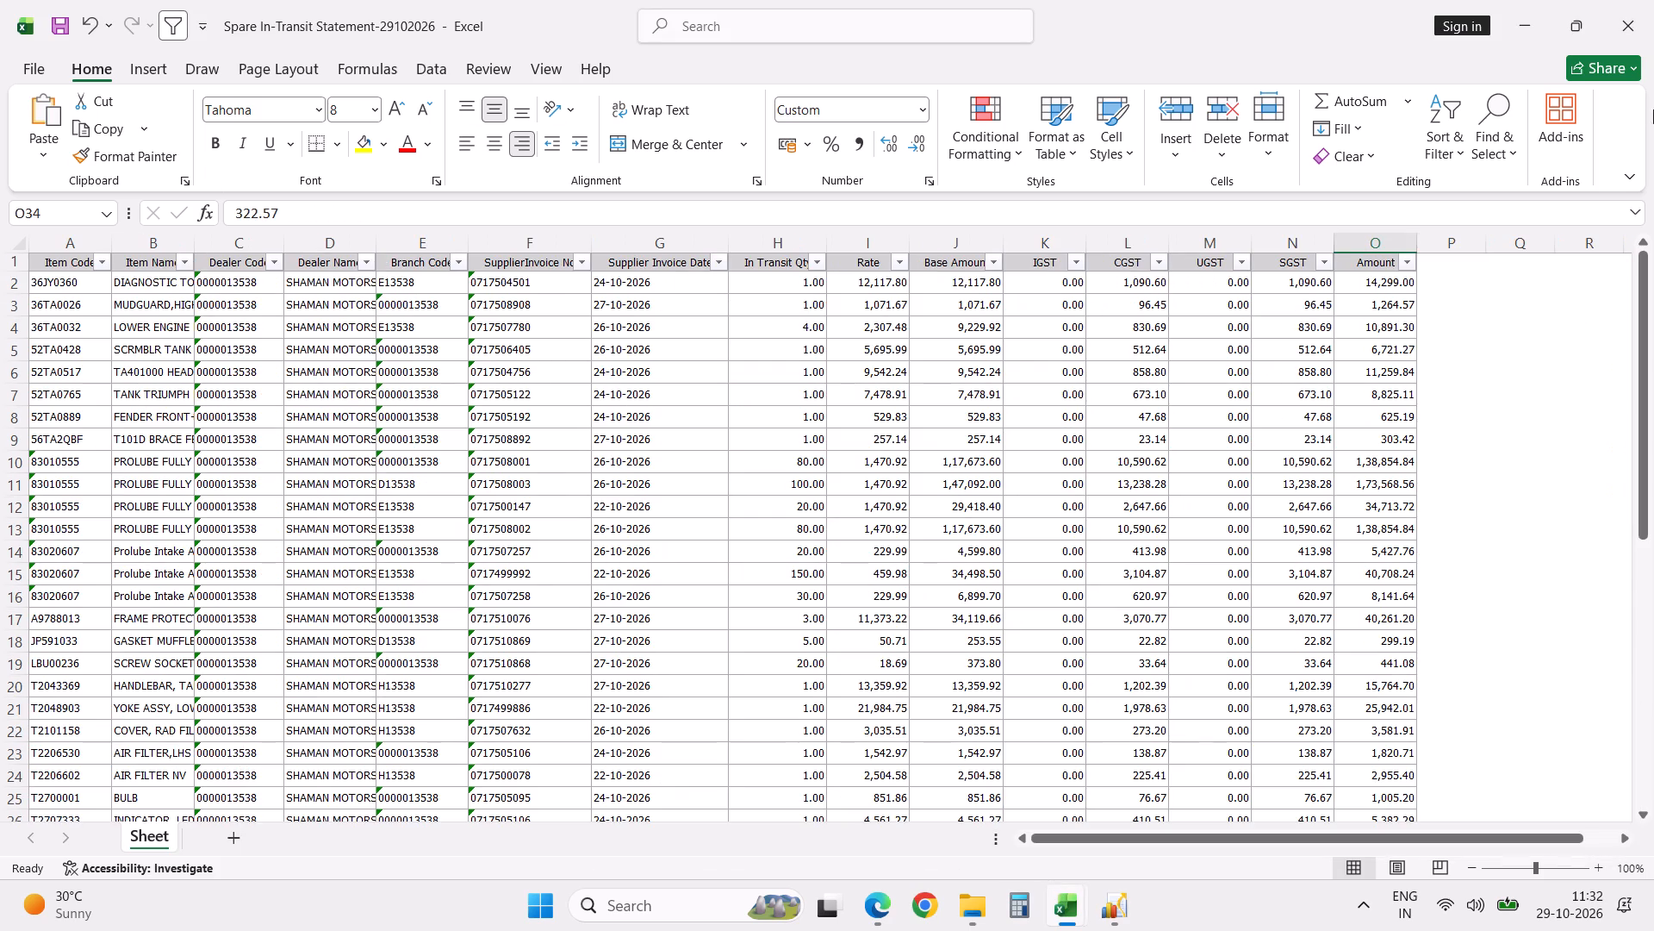
click(1639, 34)
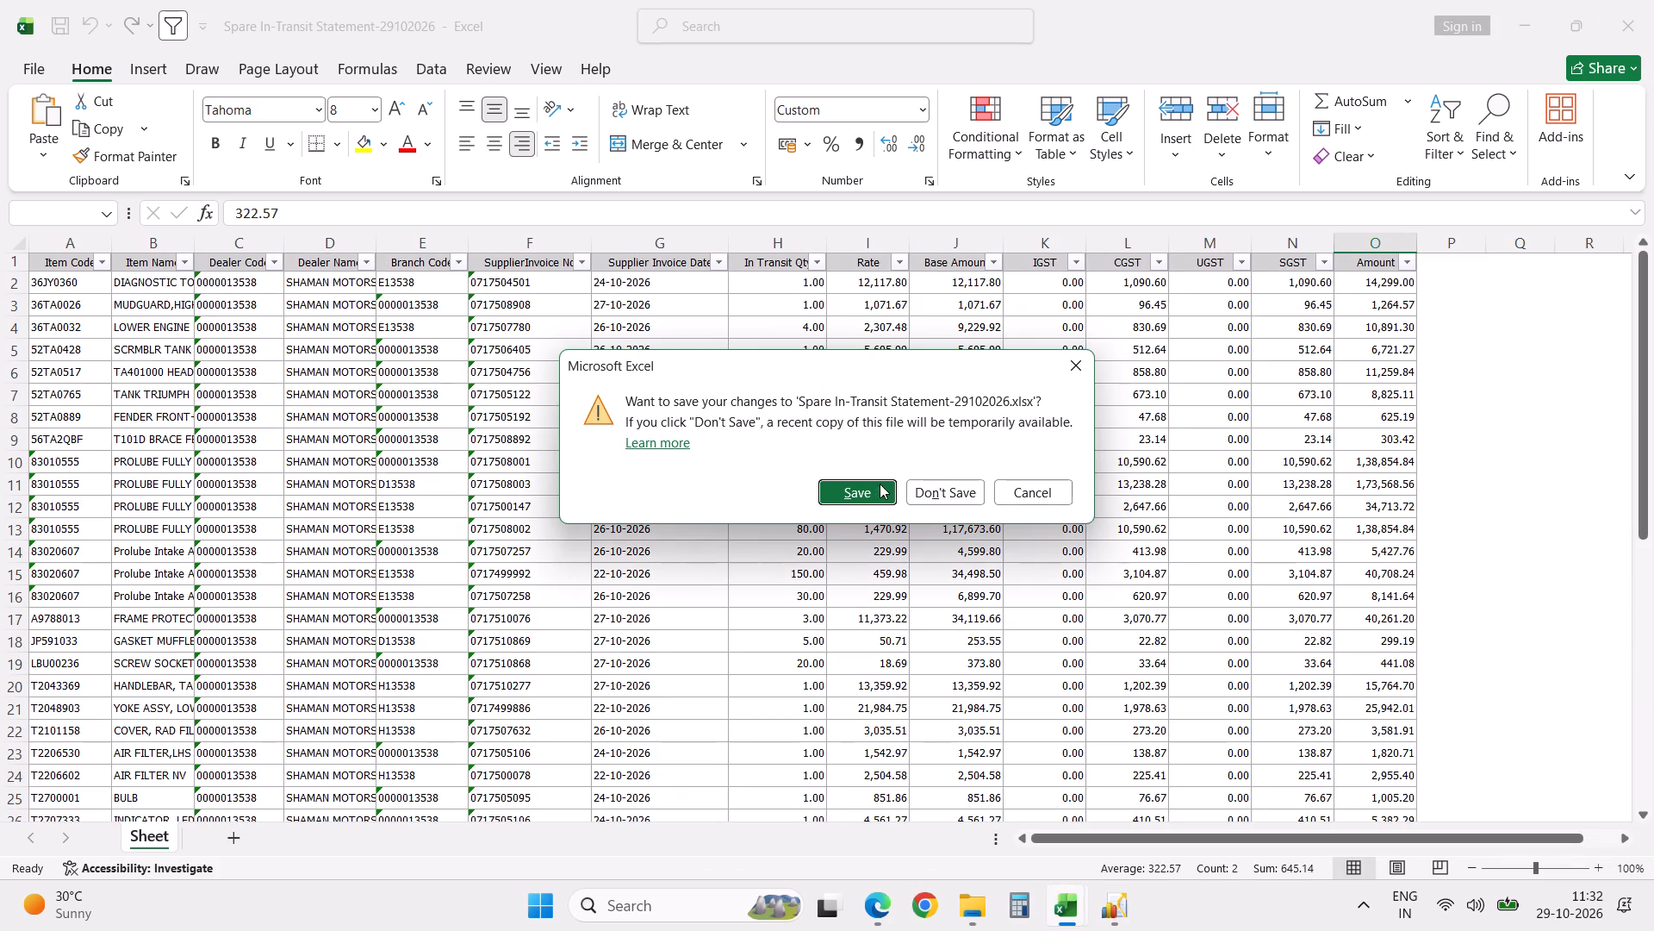
click(865, 488)
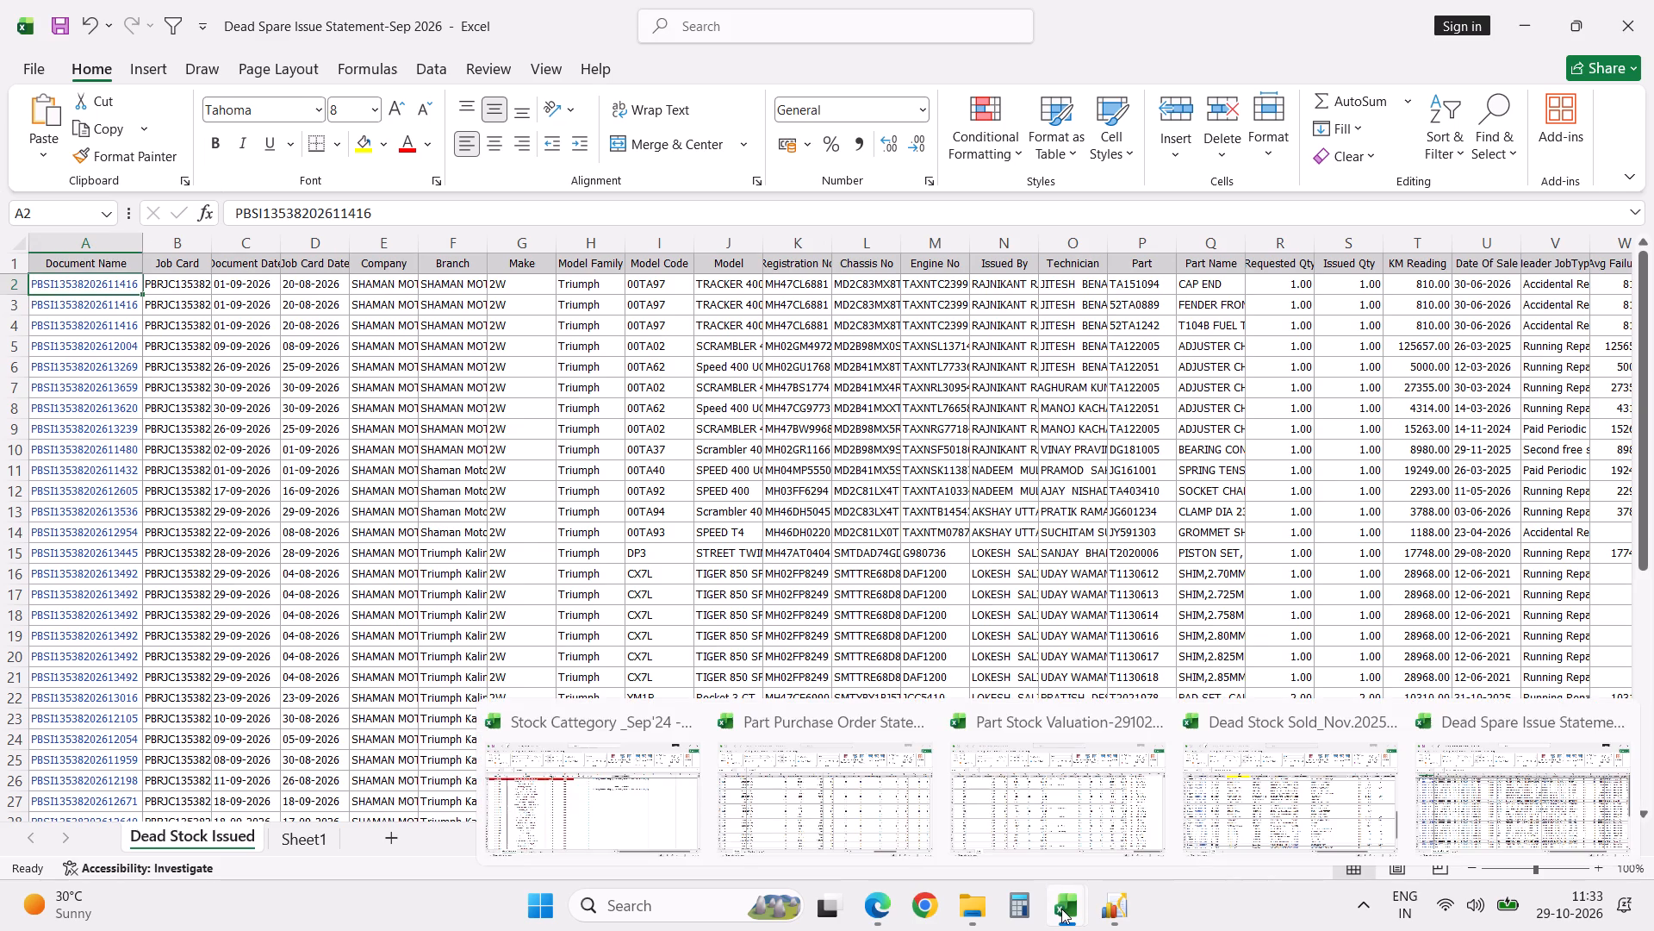
Close the Stock Cattegory _Sep'24 workbook.
click(560, 790)
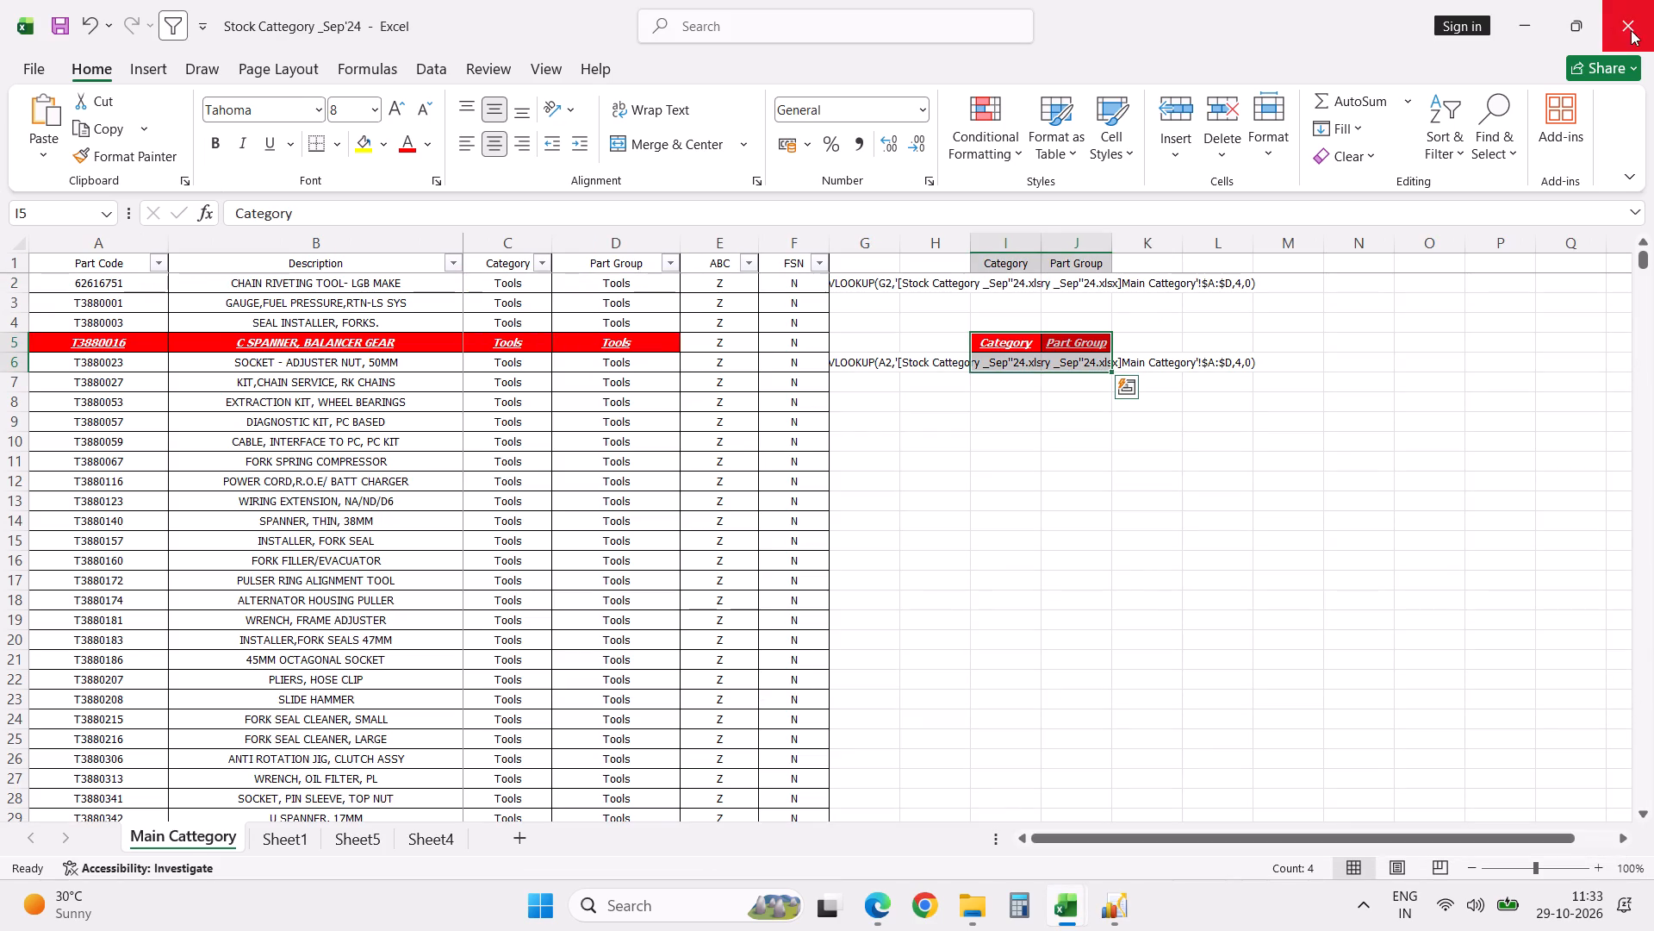
click(1632, 31)
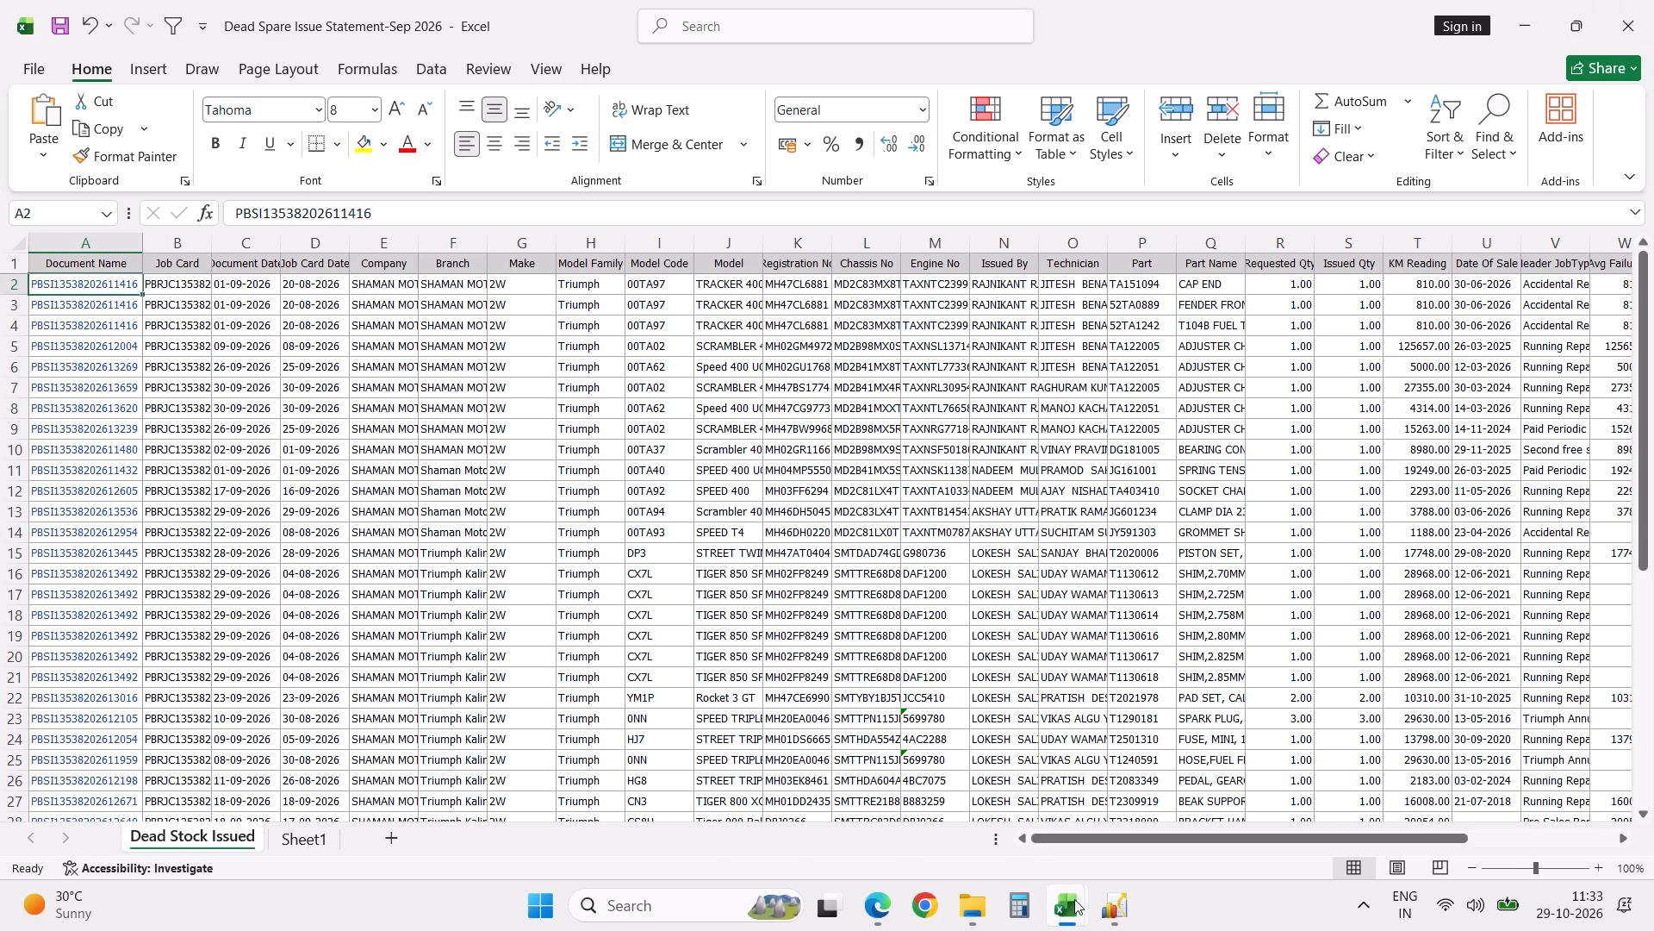
Close the Part Purchase Order Statement-29102026 workbook with its changes saved.
click(753, 824)
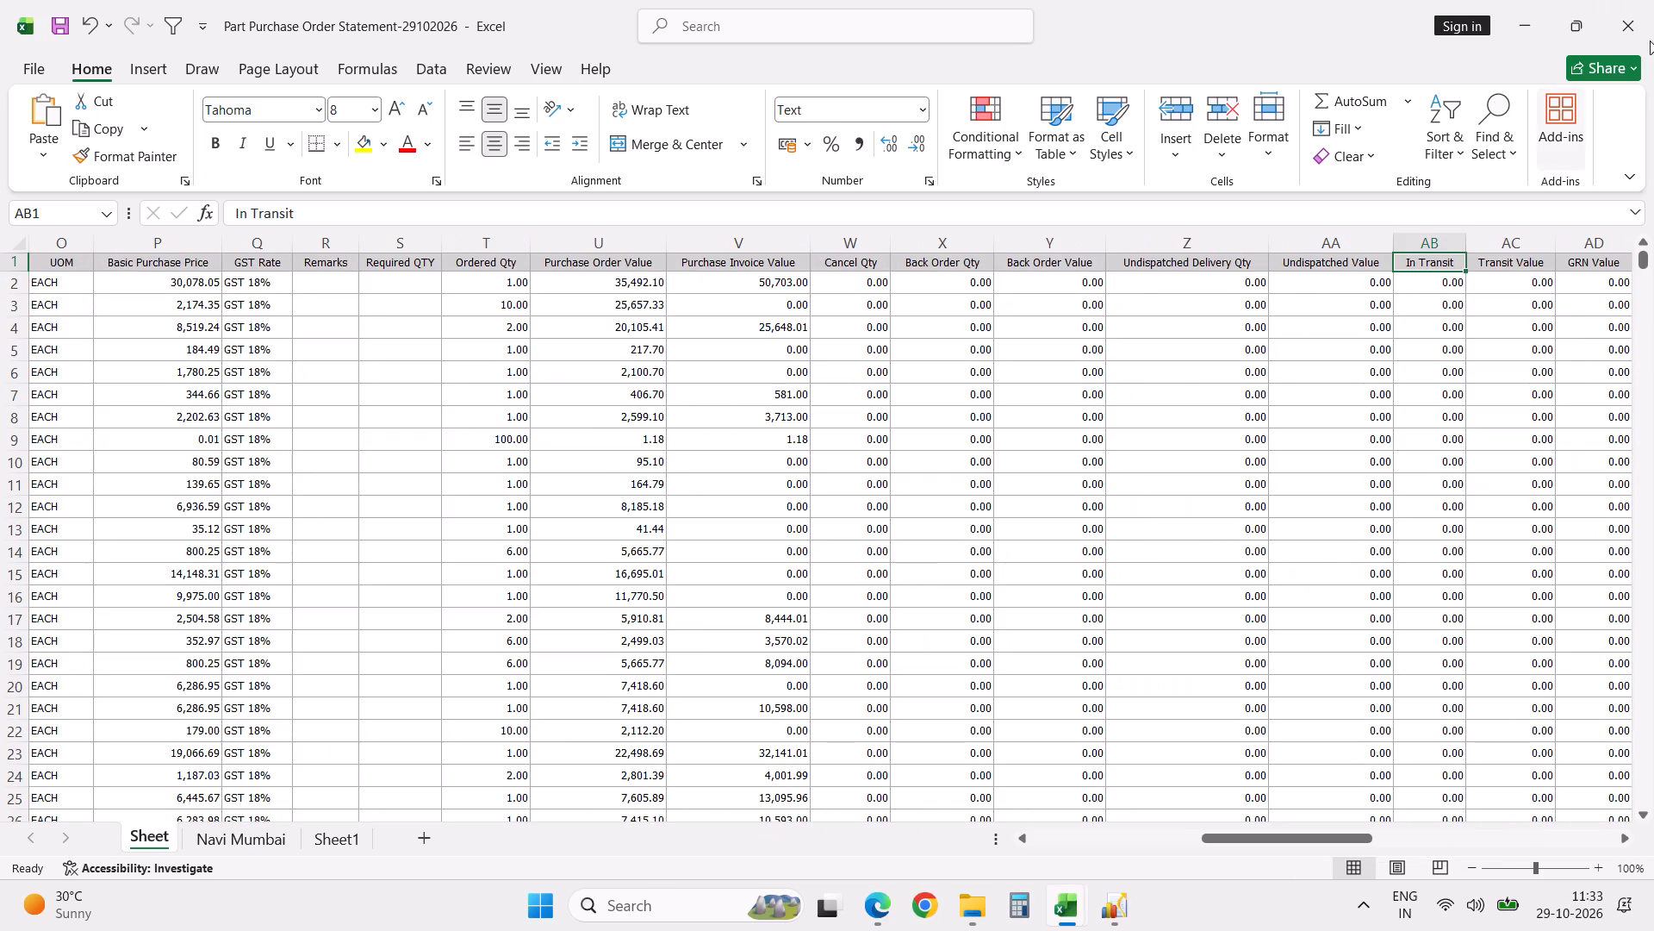
click(1637, 28)
click(864, 489)
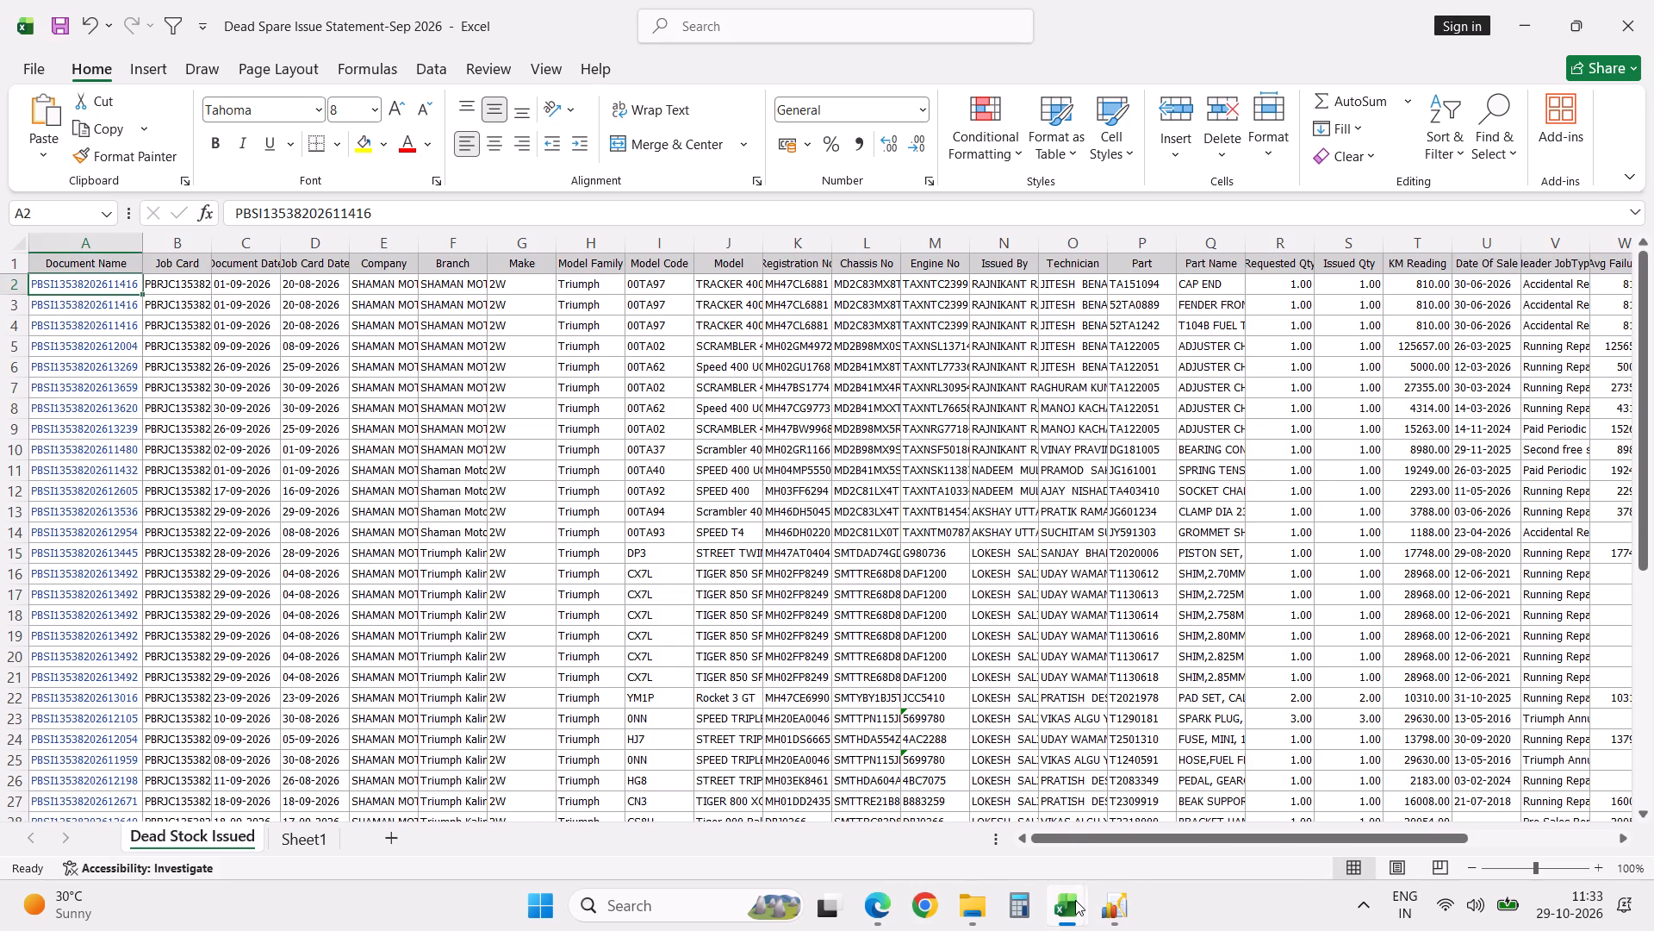
Compare the columns and rows of the Dead Stock Issued sheet with the WS sheet of the Dead Stock Sold_Nov.2025 to 08.12.2025 workbook.
click(1075, 900)
click(1203, 809)
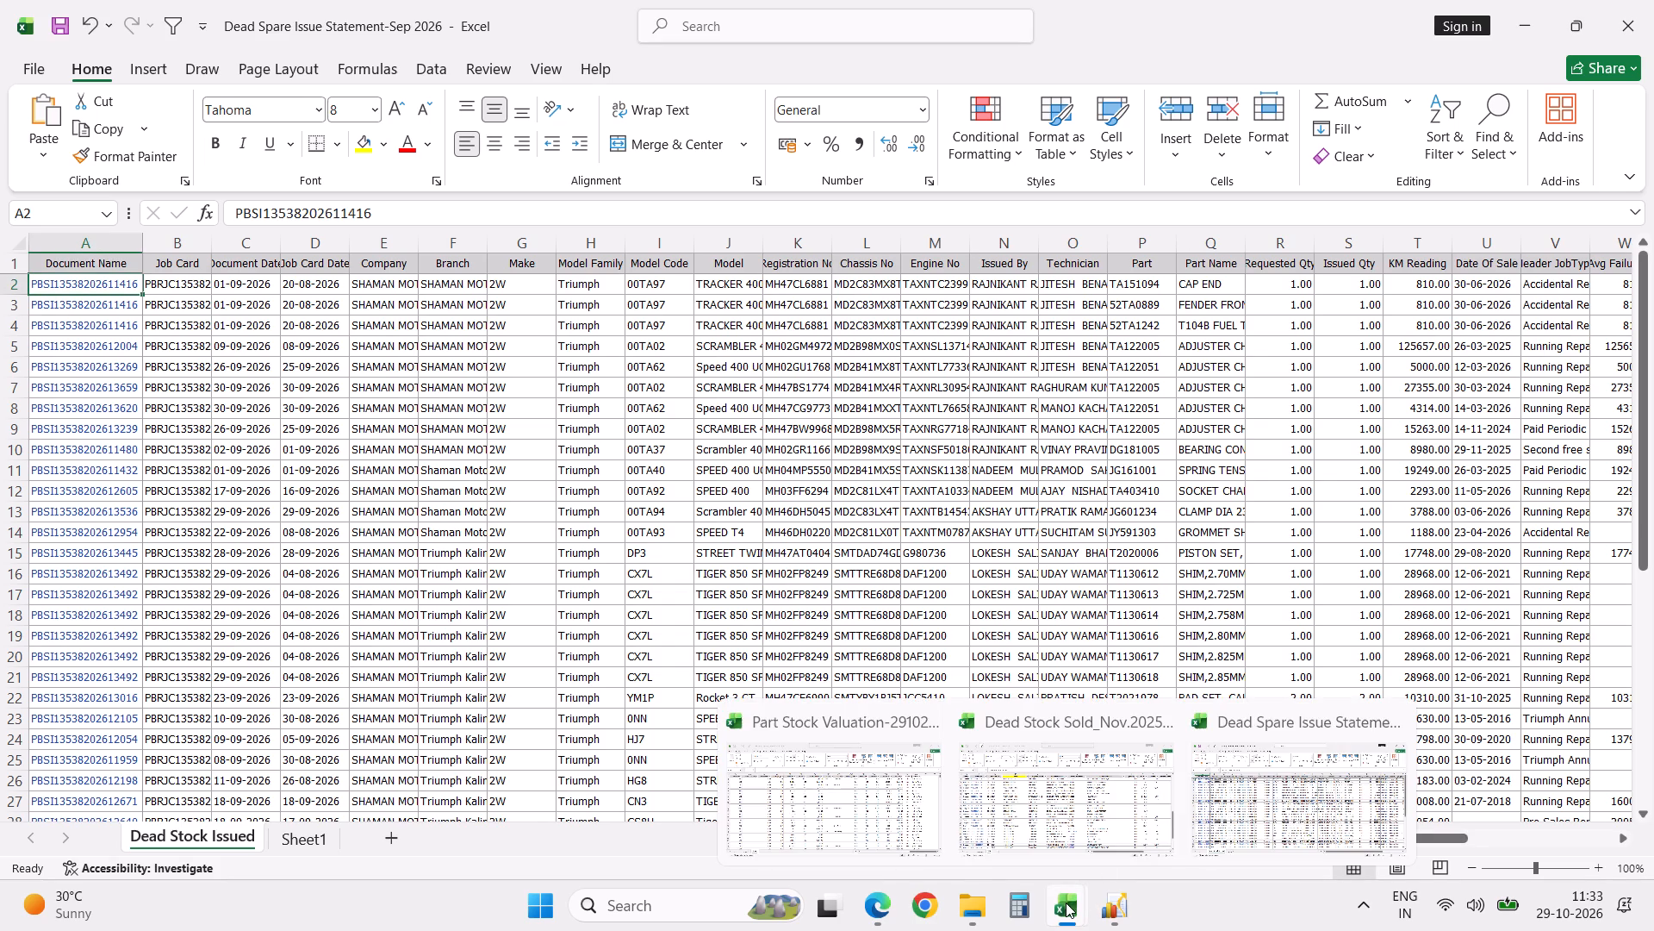
click(1109, 790)
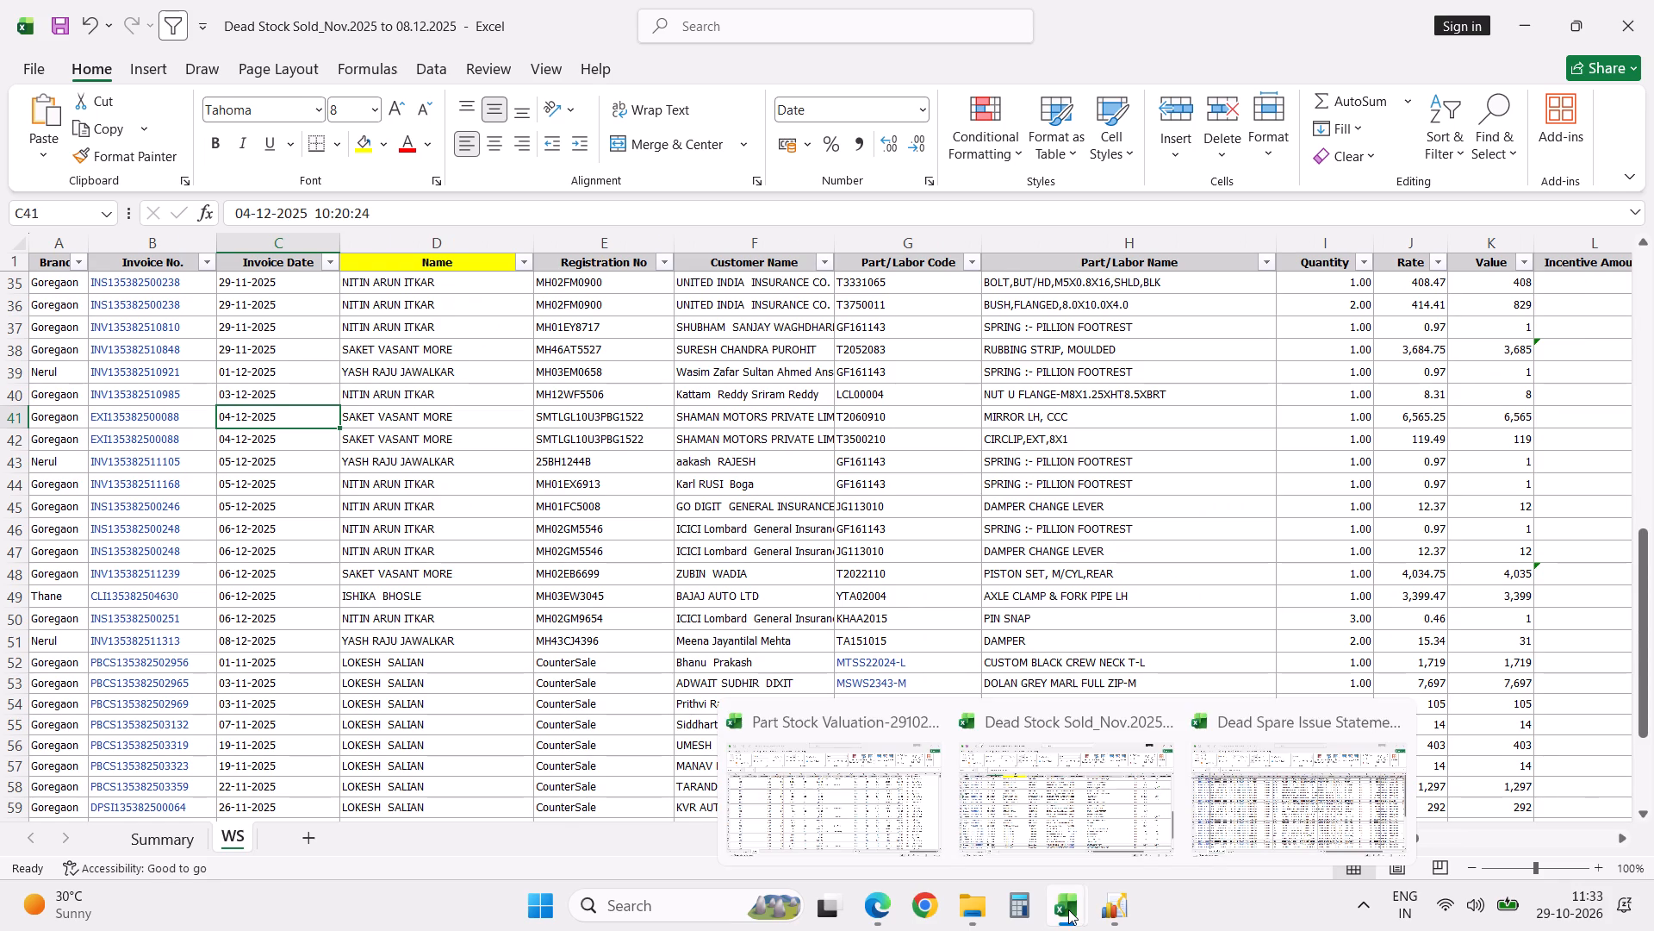
click(1276, 798)
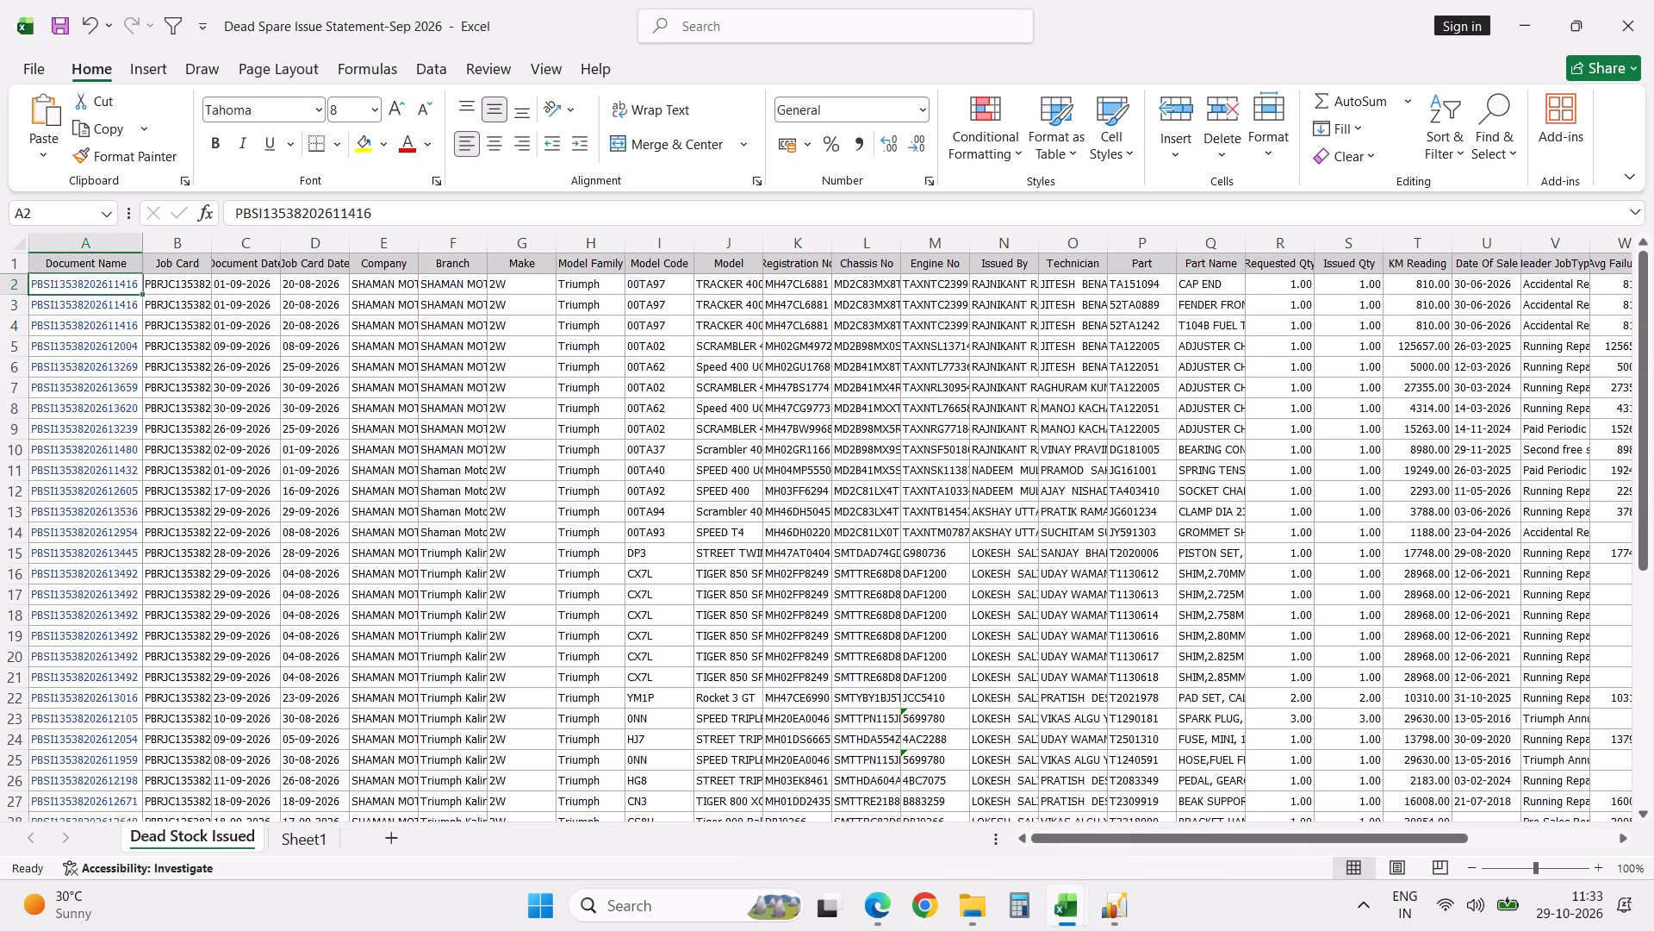
key(ctrl+Right)
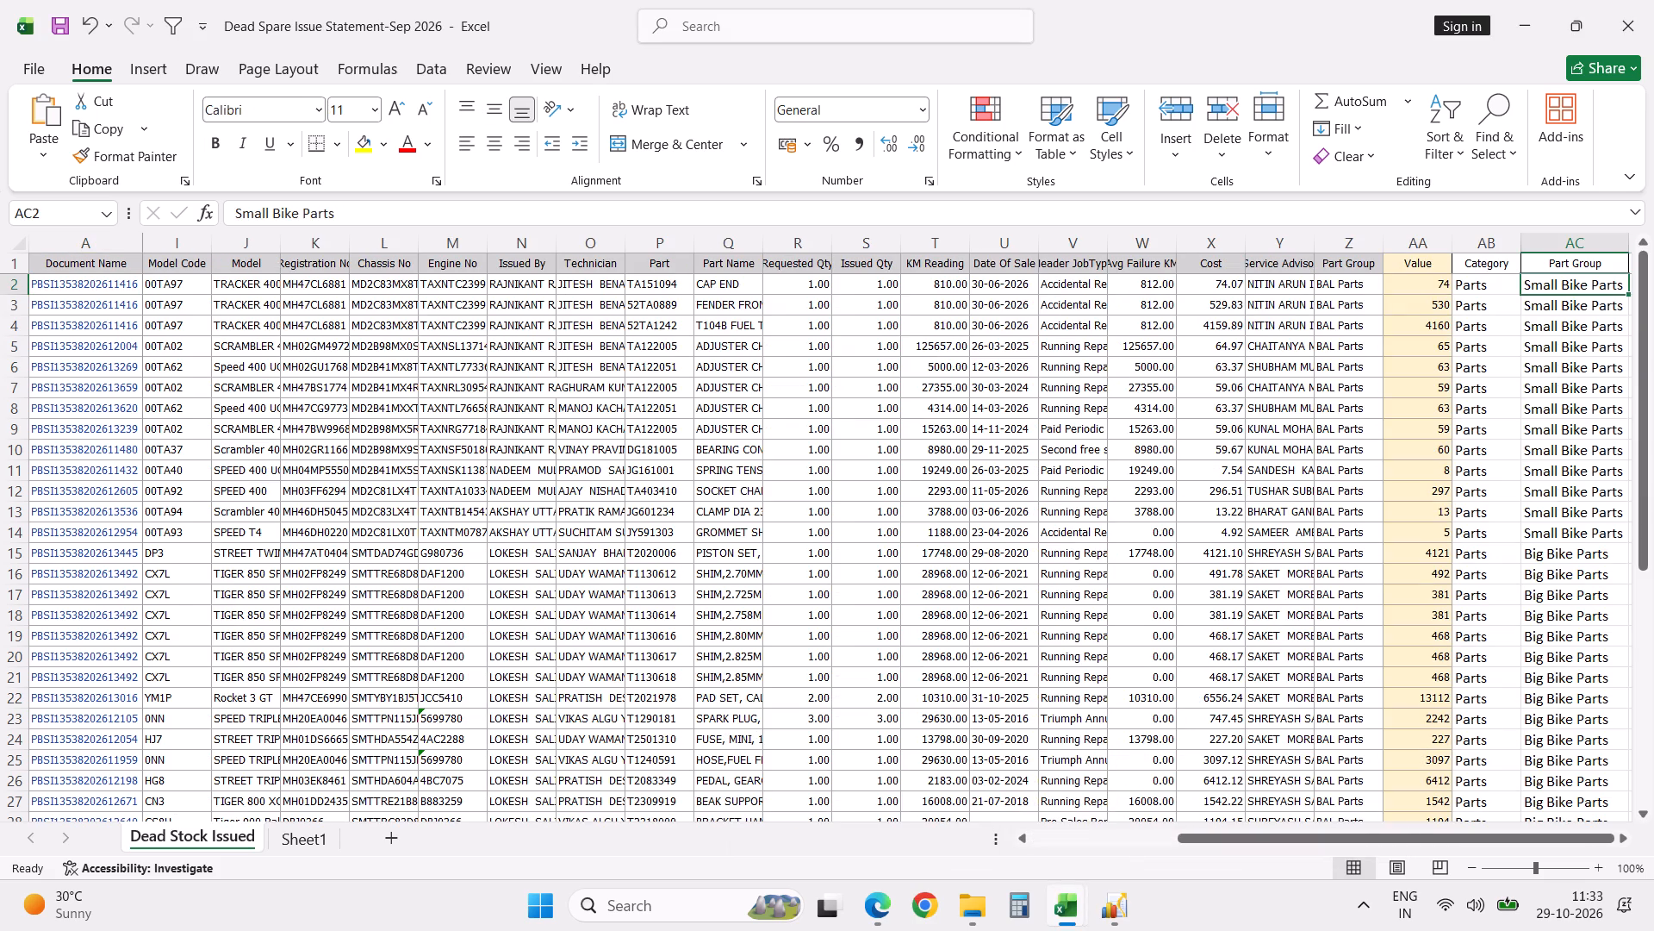
key(Left)
key(Left)
key(ctrl+Left)
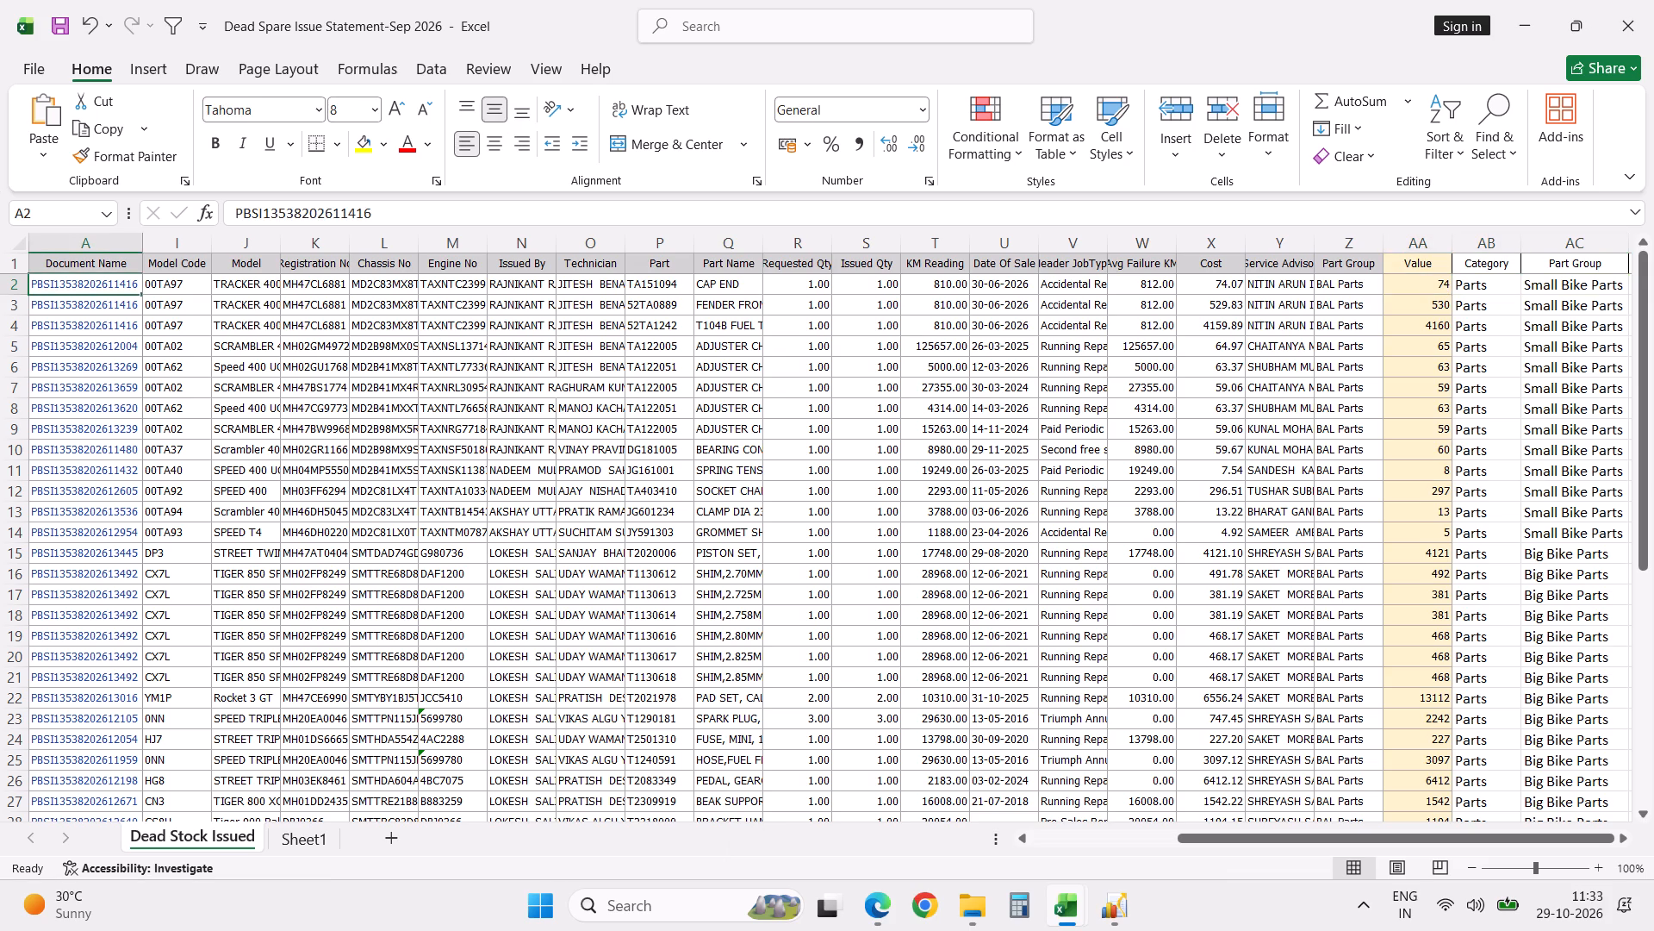
key(Left)
key(Left)
key(Left)
key(alt+Tab)
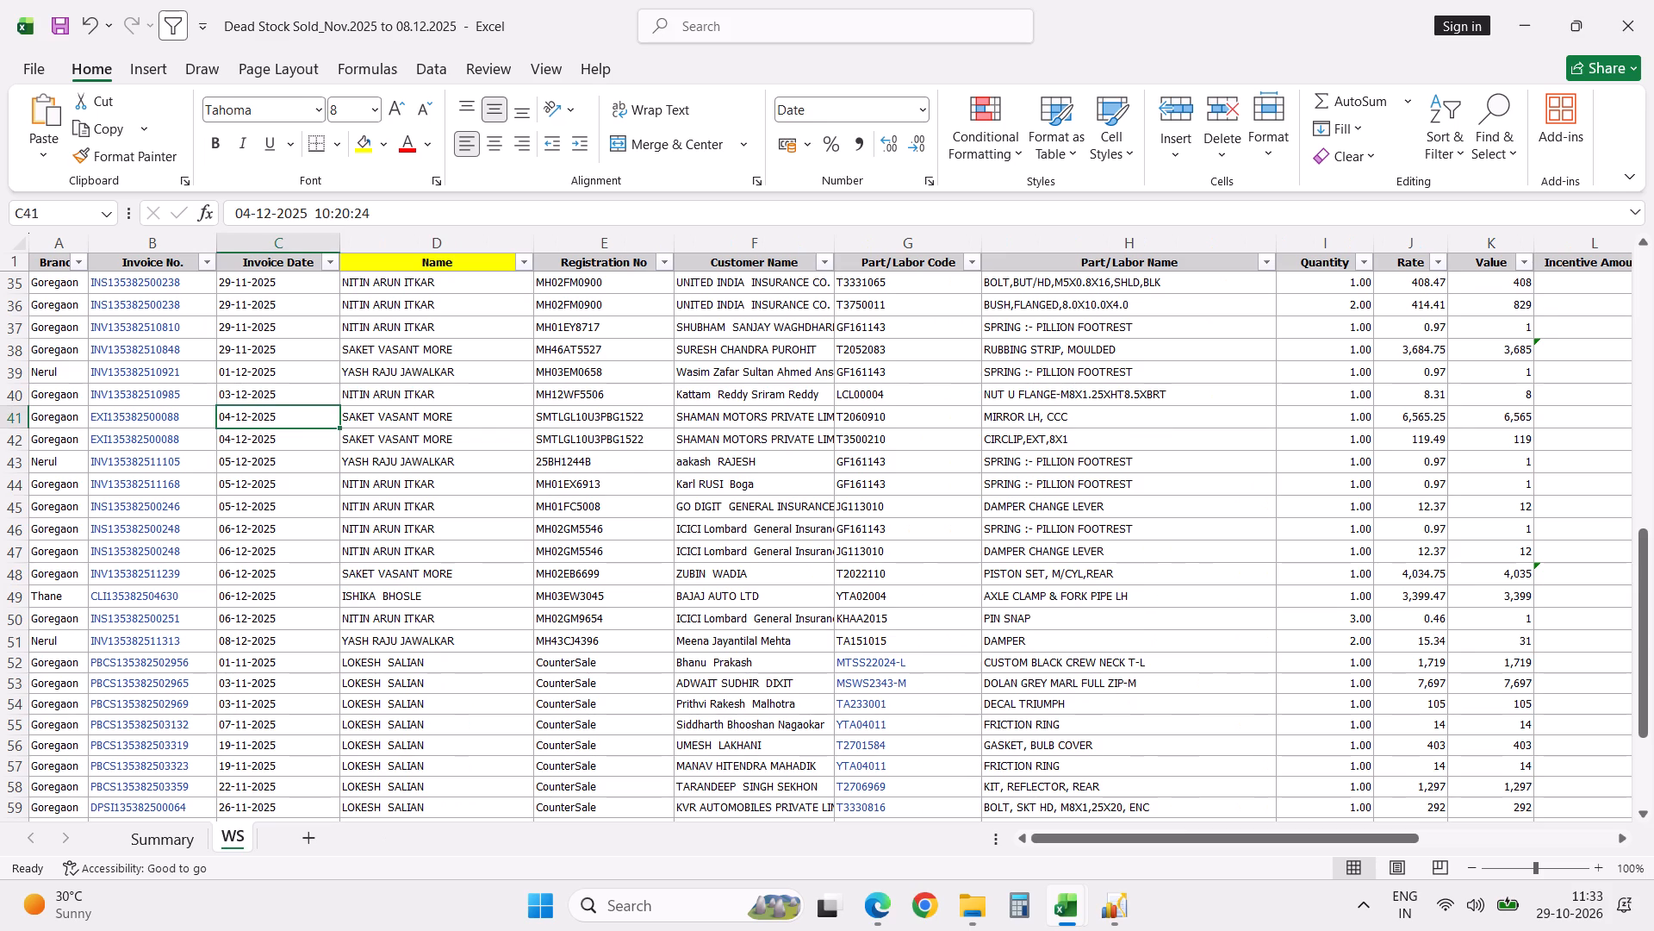
scroll(623, 666, down, 5)
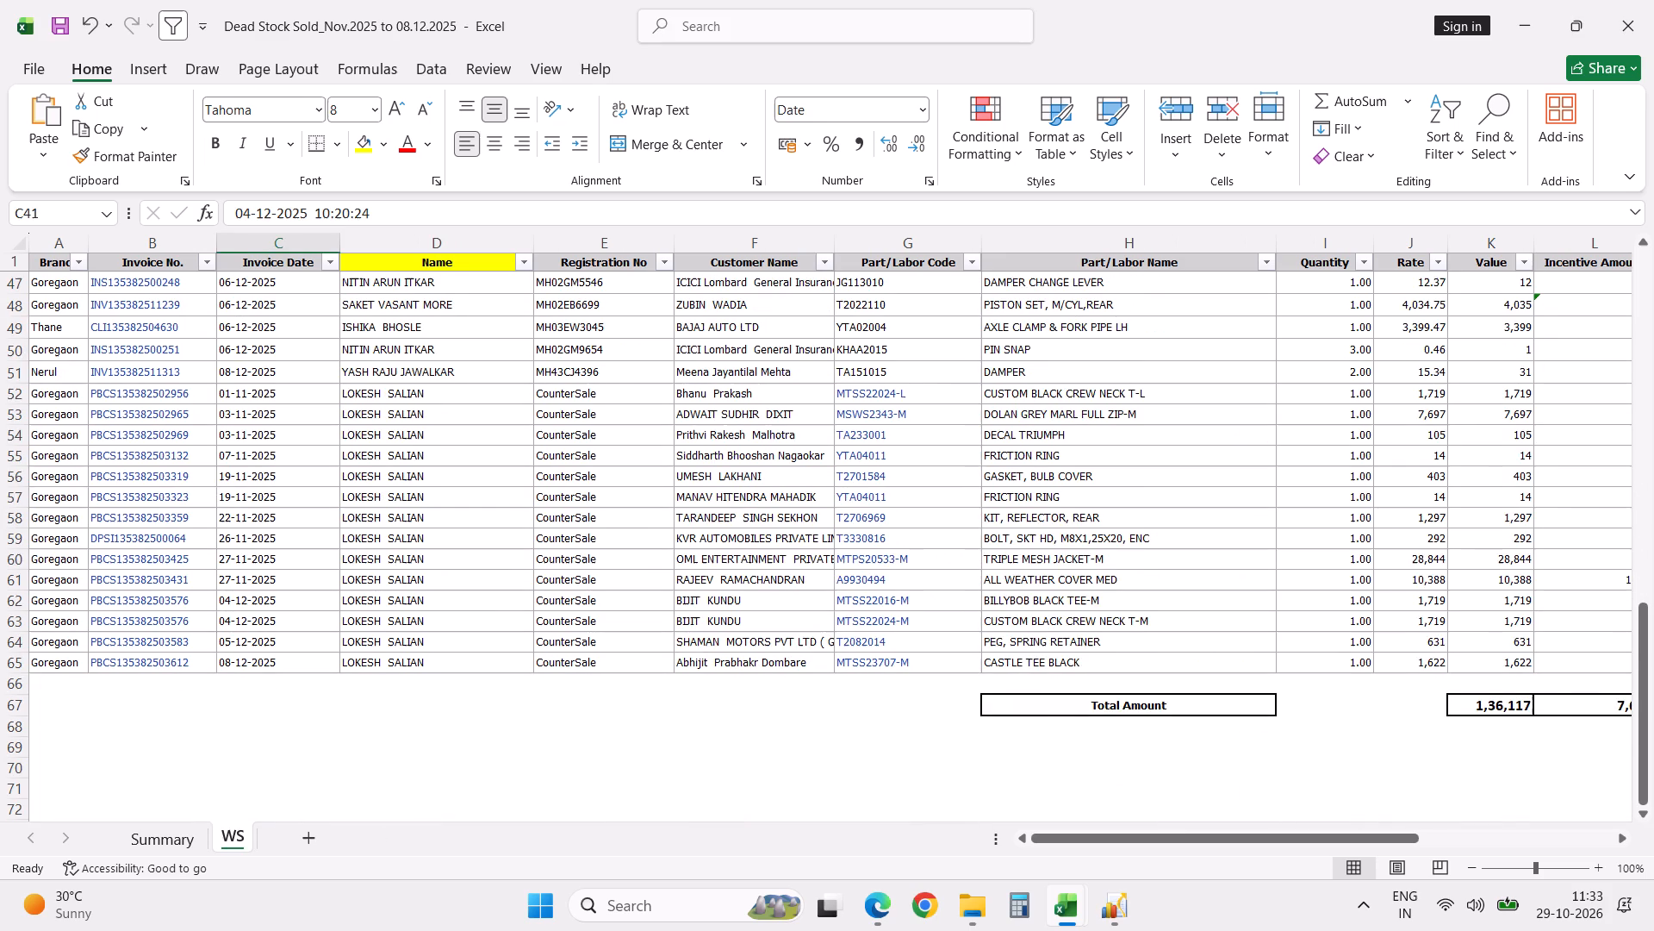
key(alt+Tab)
scroll(623, 666, up, 1)
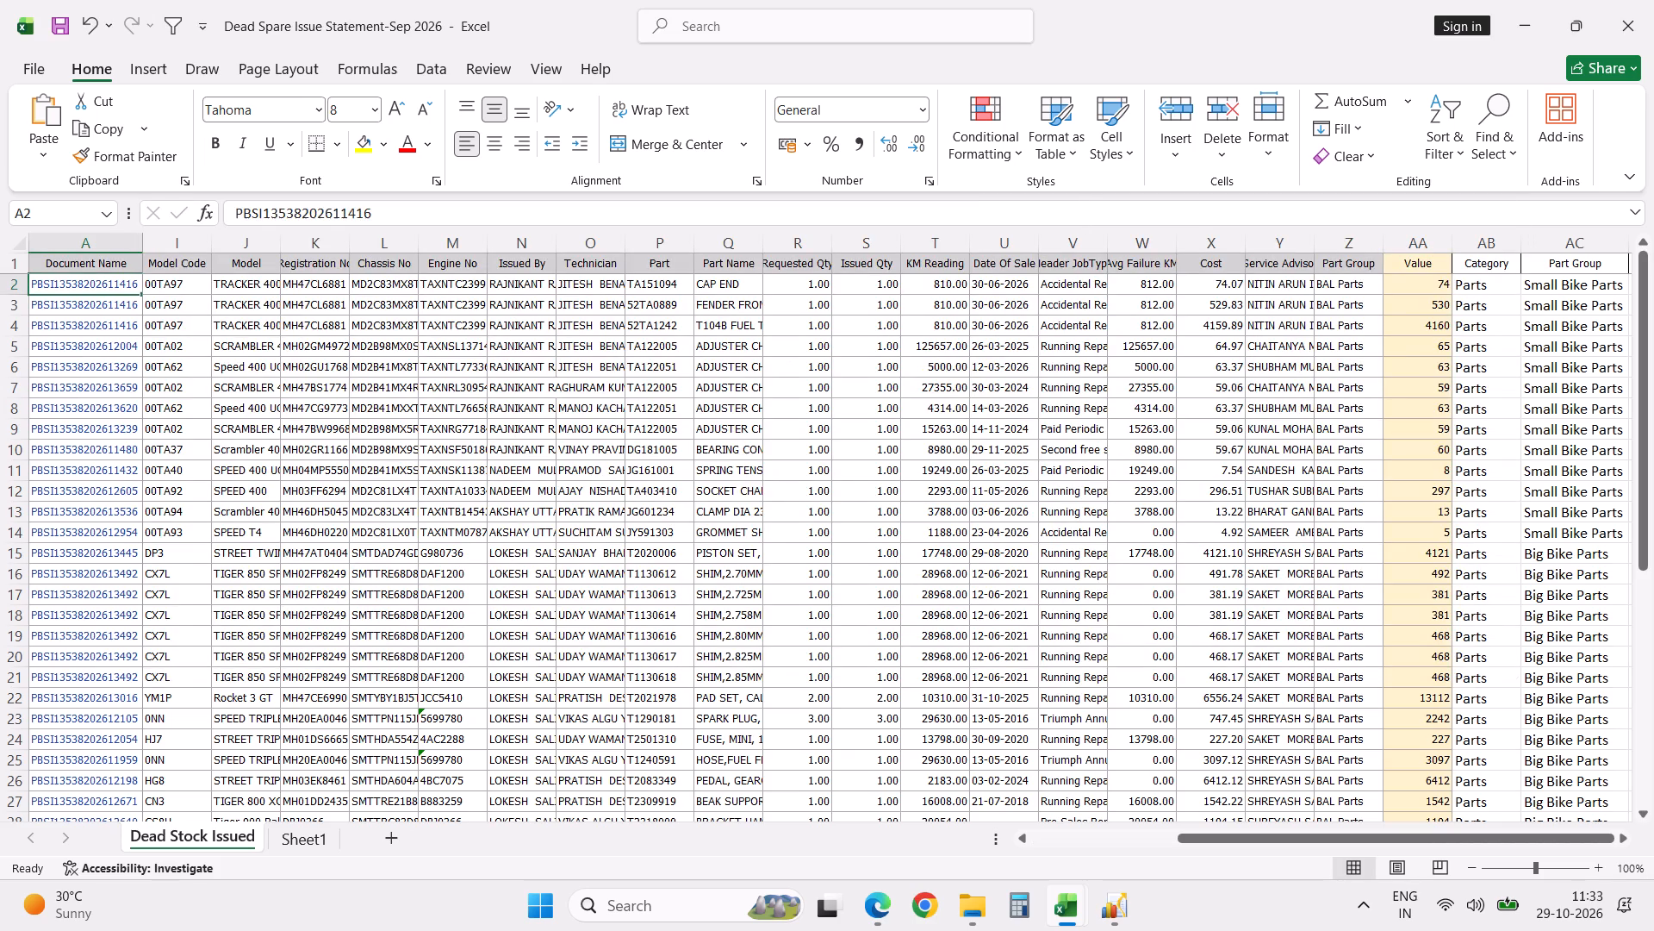
scroll(623, 666, up, 11)
key(ctrl+c)
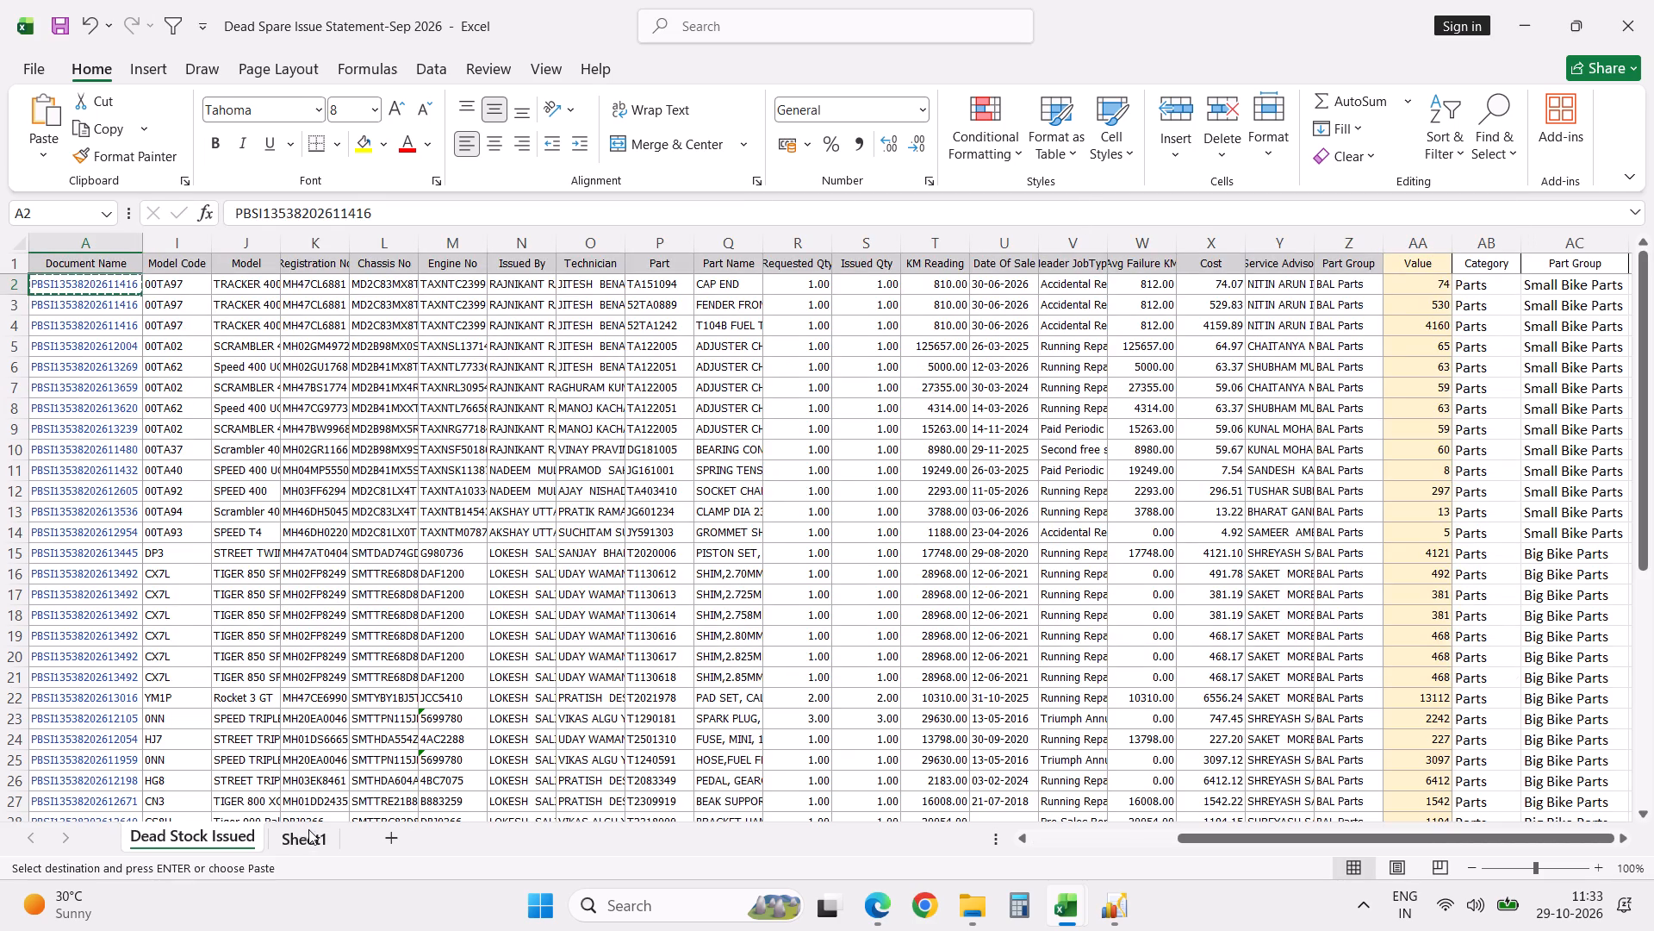
click(308, 834)
click(481, 604)
key(ctrl+f)
key(ctrl+v)
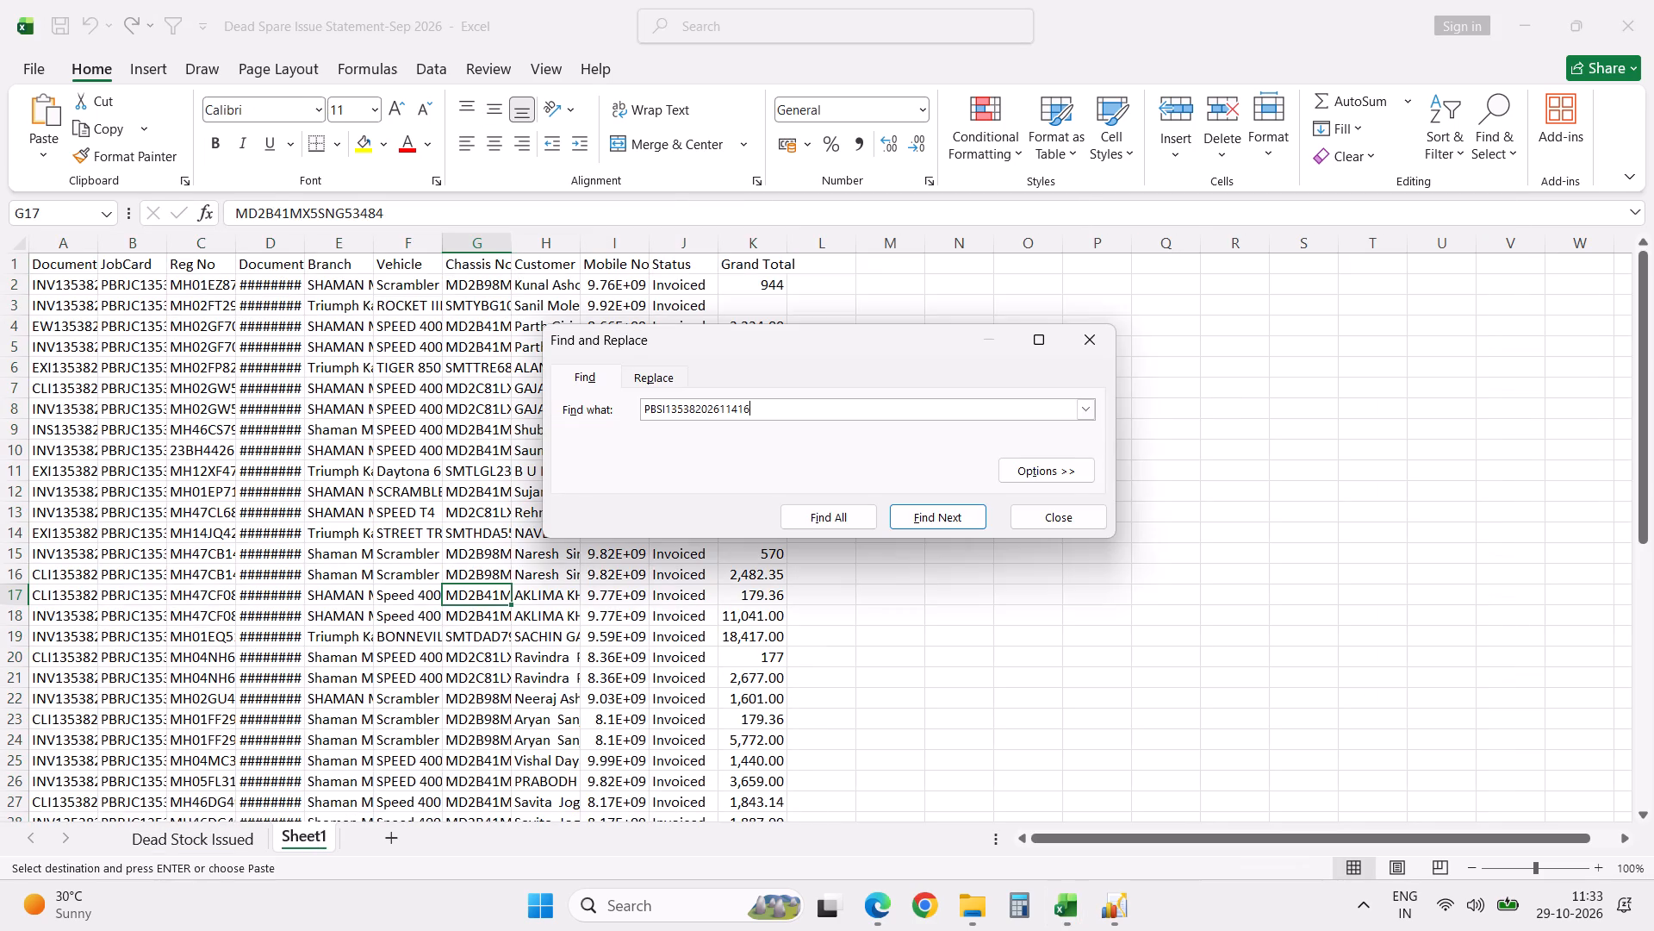
key(Return)
key(Return)
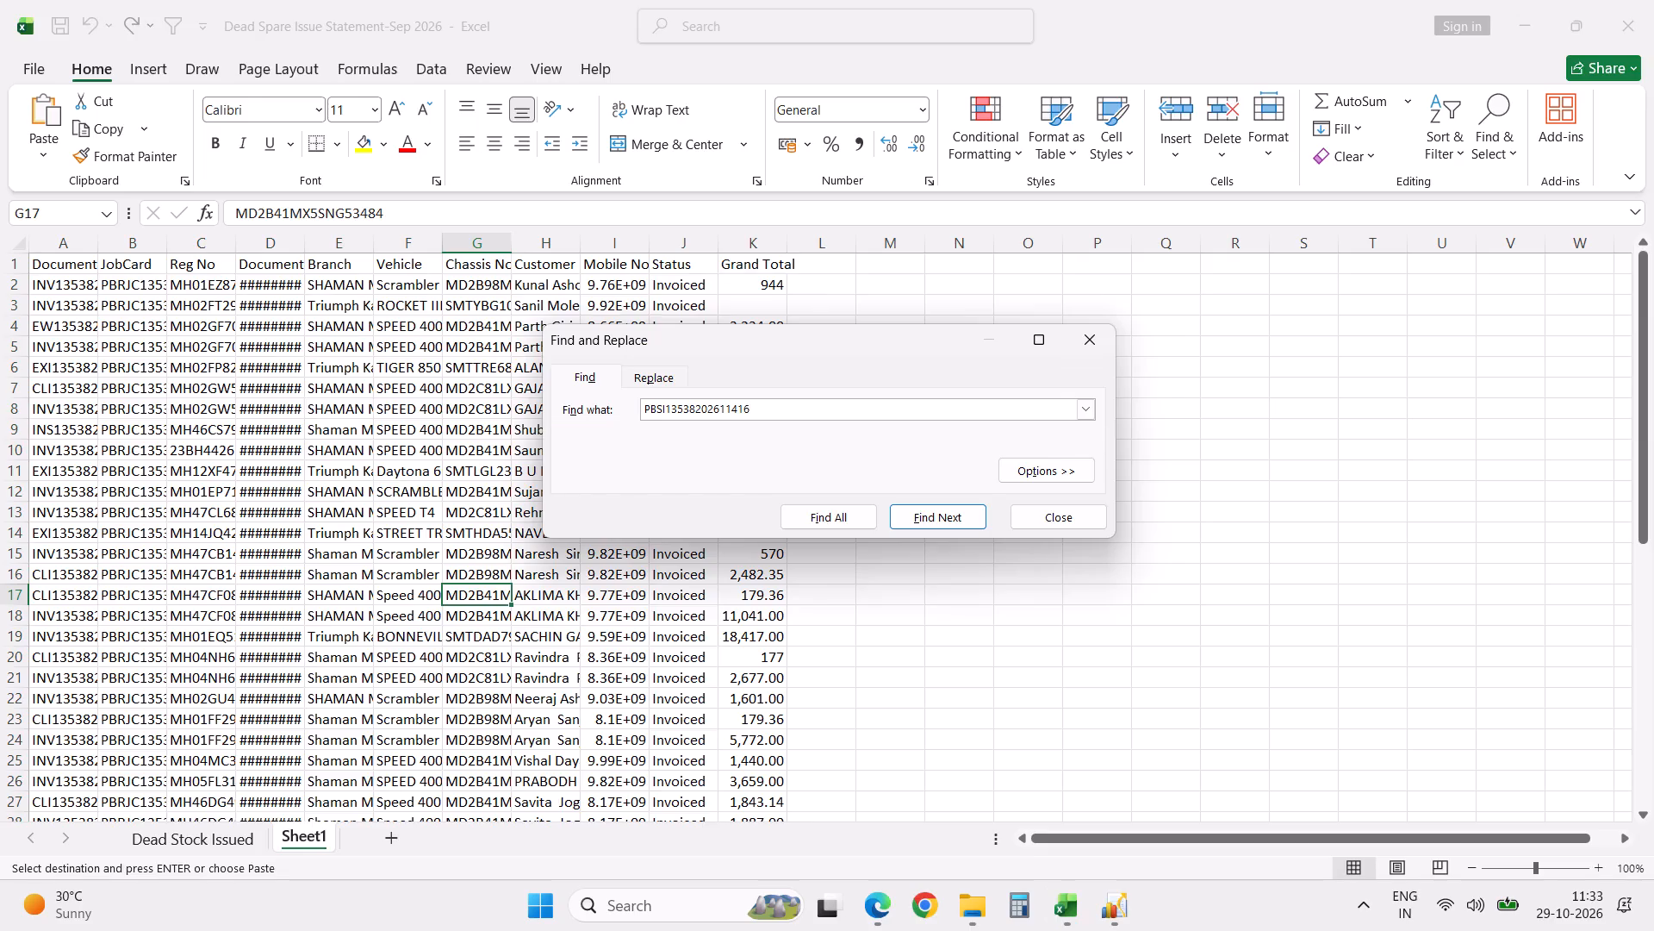
key(Escape)
Autofit all the data columns on Sheet1 and check the job card invoice rows.
key(ctrl+a)
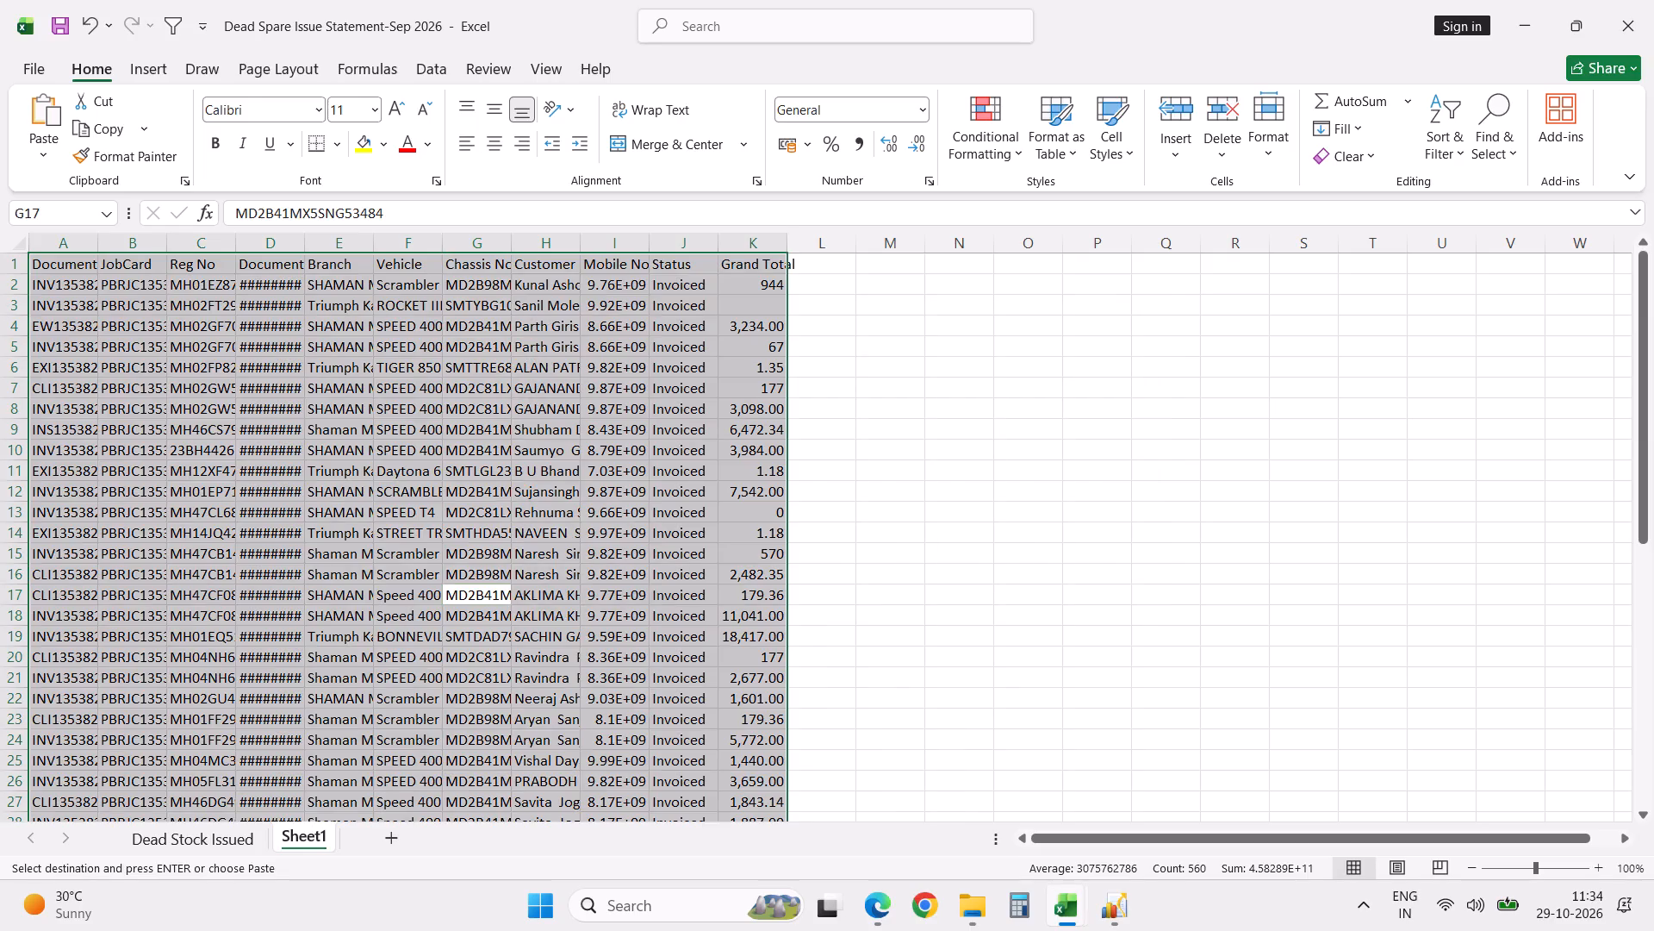
key(alt+h)
key(alt+o)
key(alt+i)
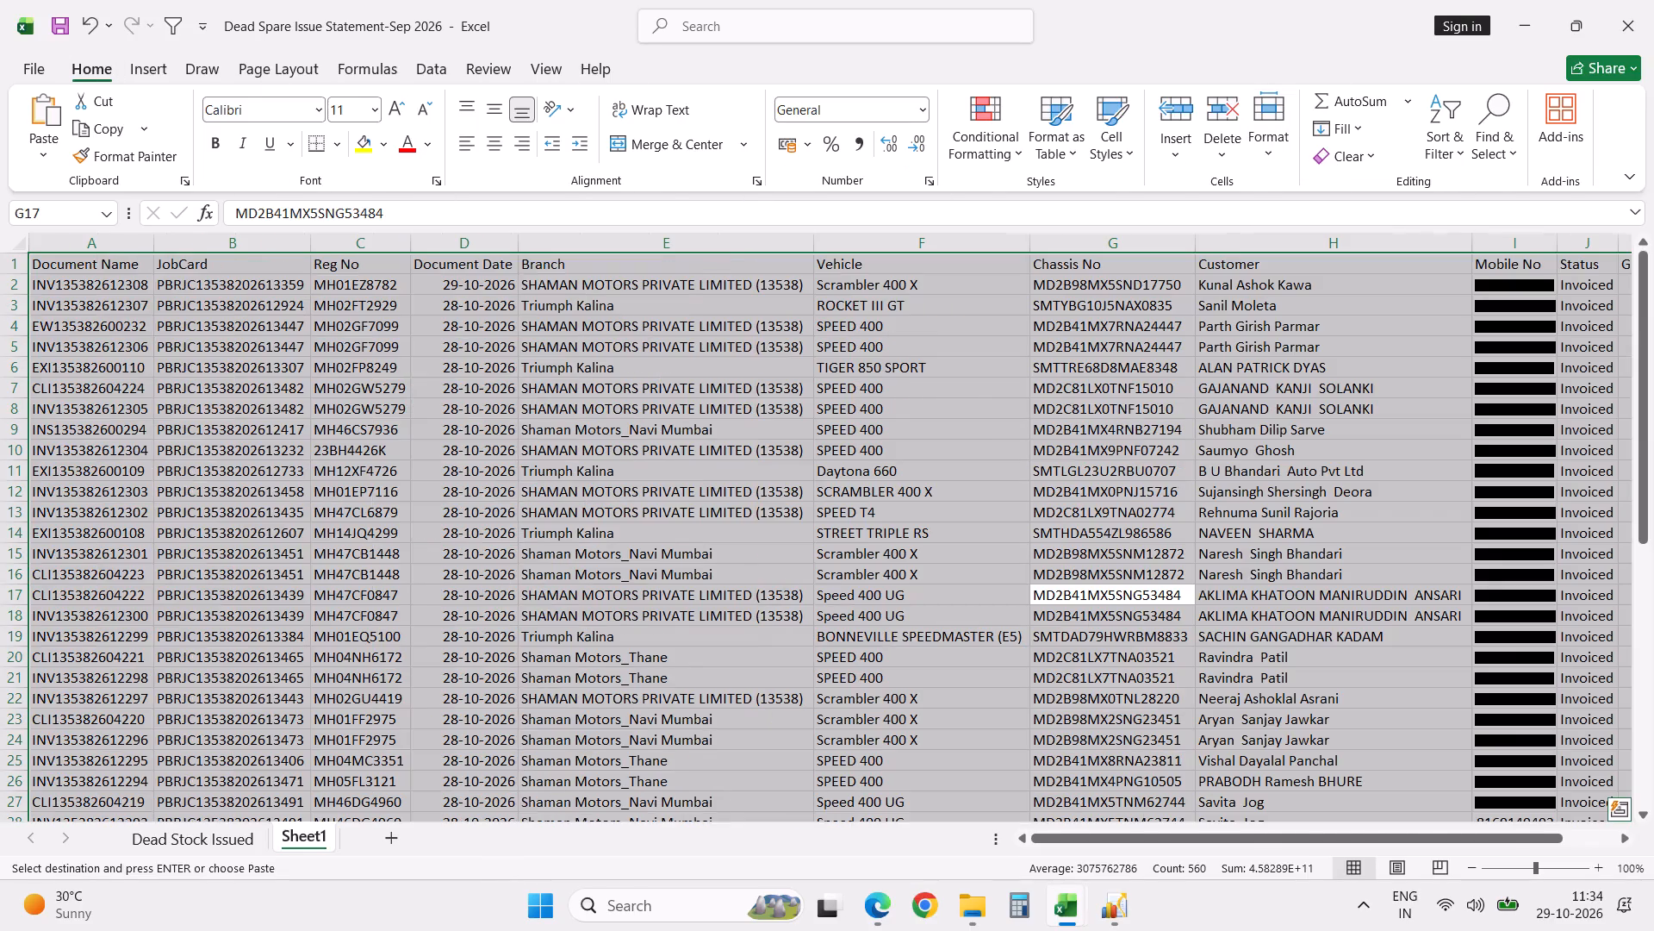
click(487, 495)
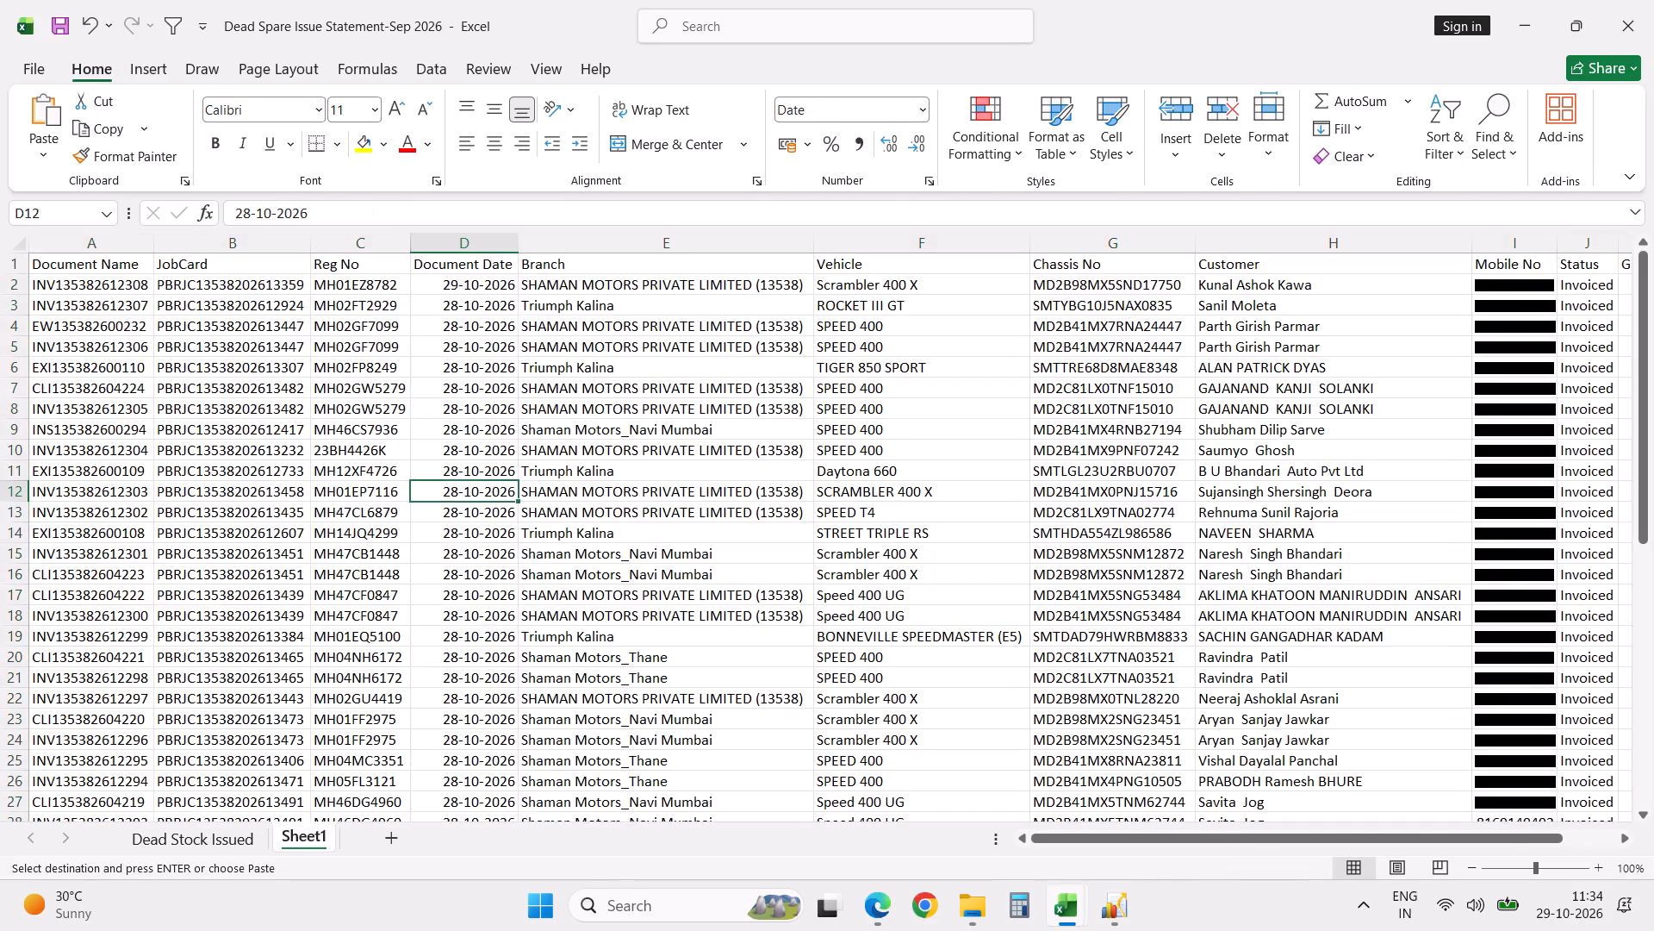
scroll(487, 495, down, 4)
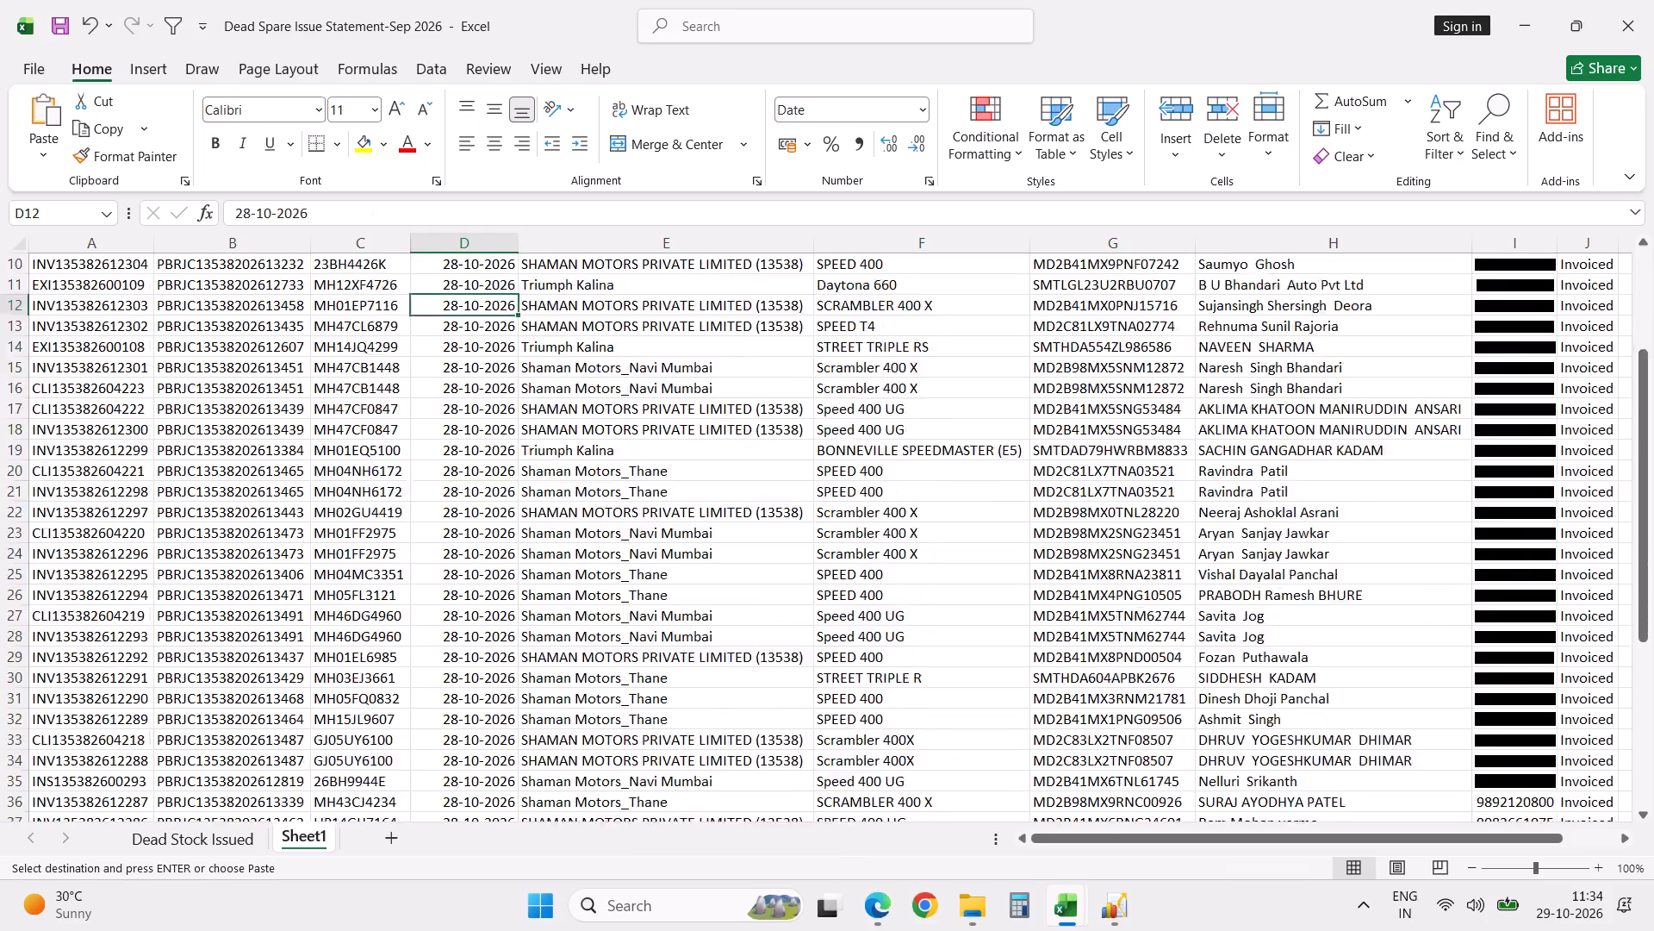
scroll(487, 495, down, 17)
scroll(487, 495, up, 20)
scroll(487, 495, up, 1)
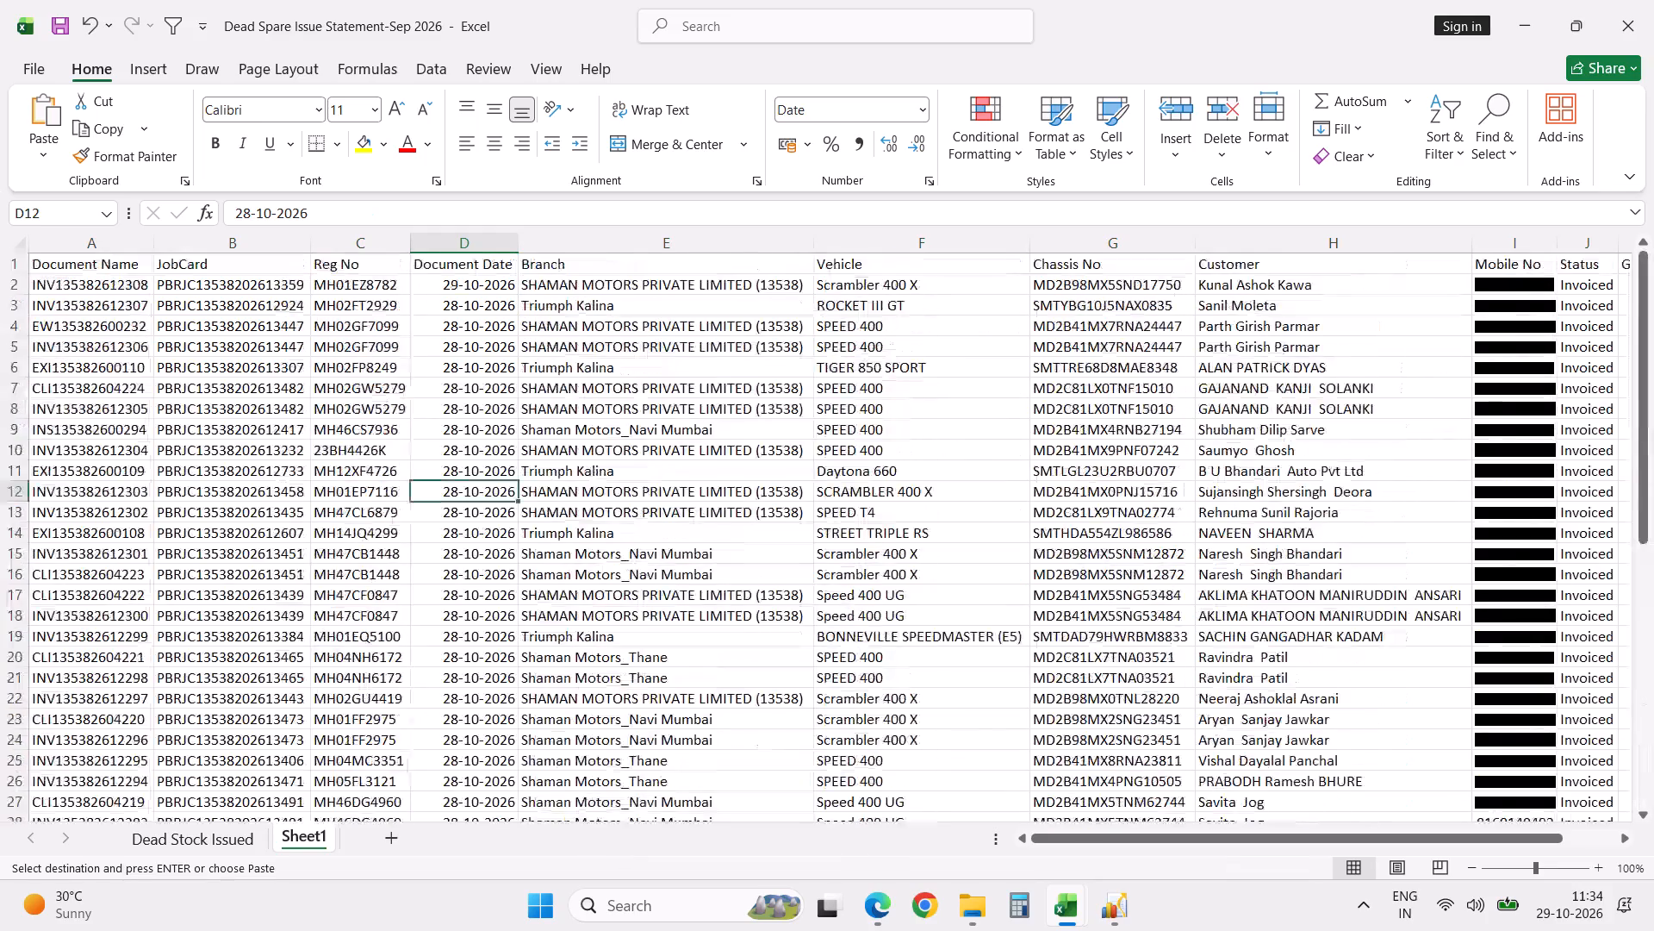
scroll(487, 495, up, 20)
scroll(487, 495, up, 5)
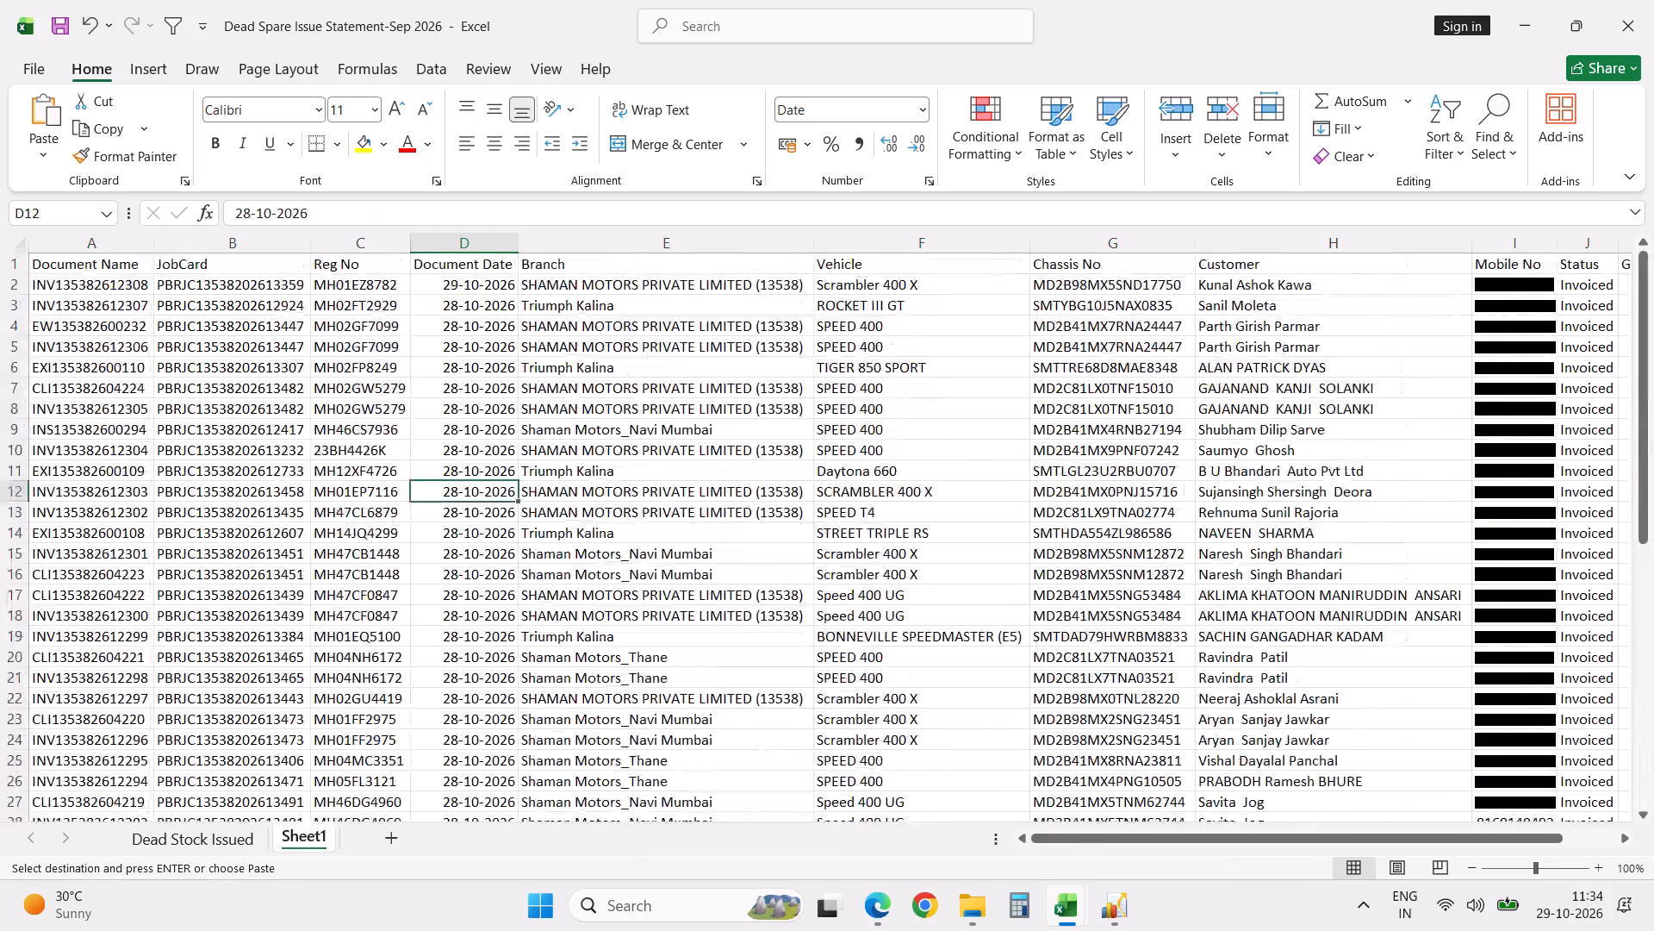
Switch to Excellon and load the All Job Card Invoices - Expense-PB view for the last 1 year.
click(1111, 904)
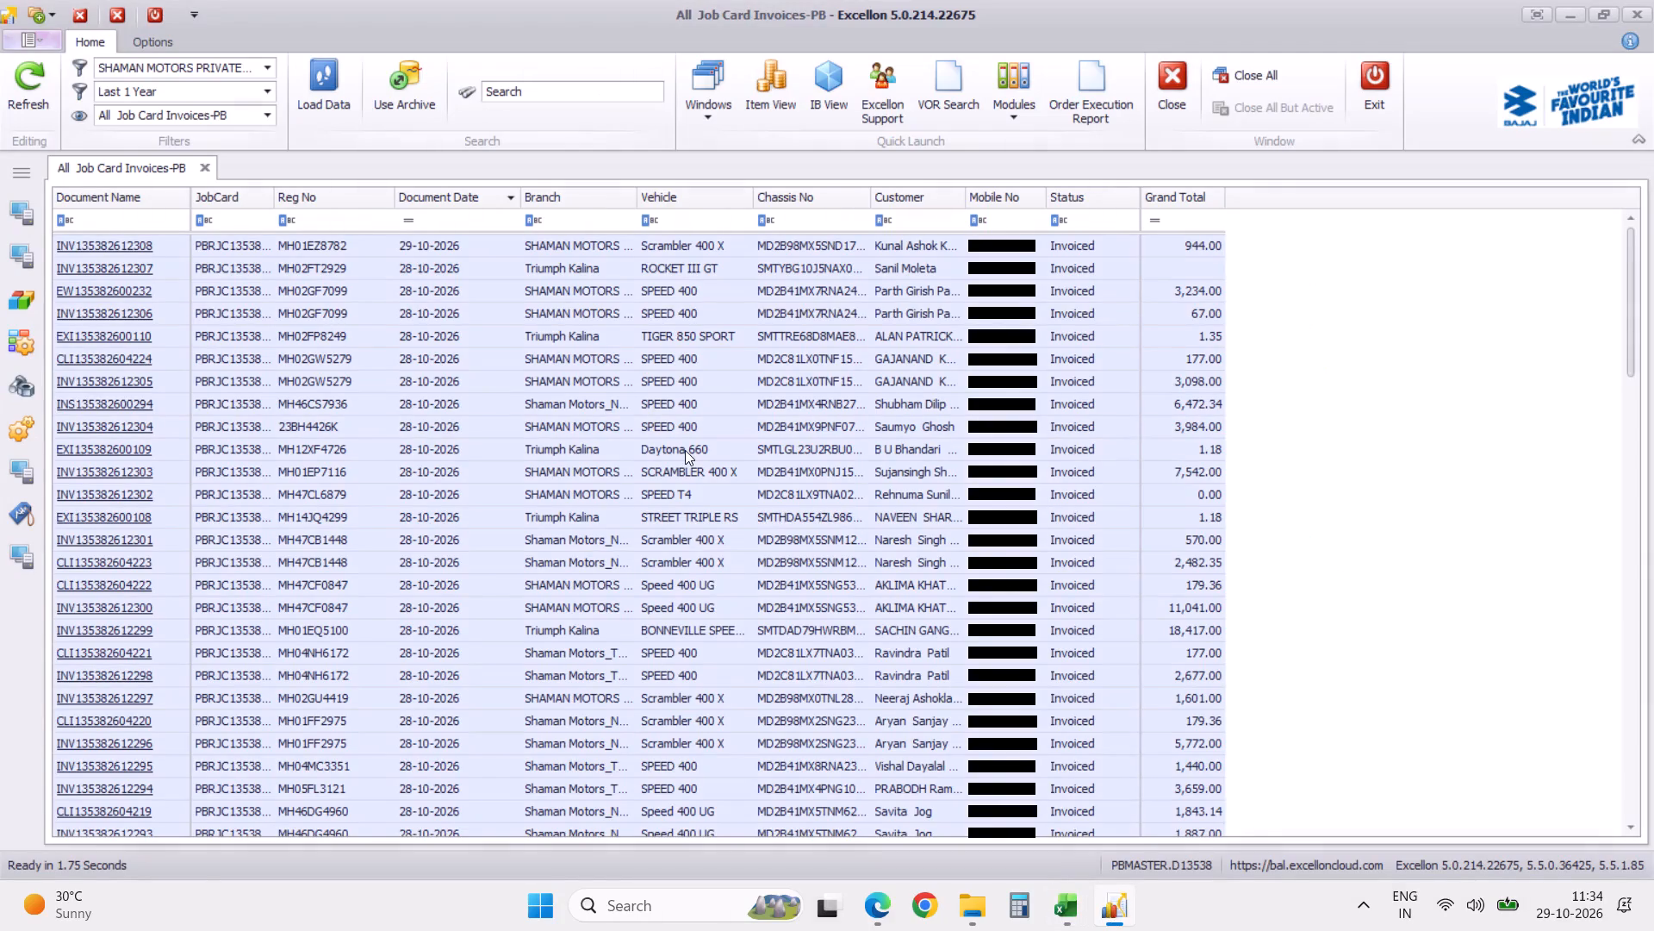
scroll(751, 601, down, 20)
scroll(751, 601, down, 20)
scroll(751, 601, down, 13)
scroll(751, 601, up, 20)
scroll(751, 601, up, 12)
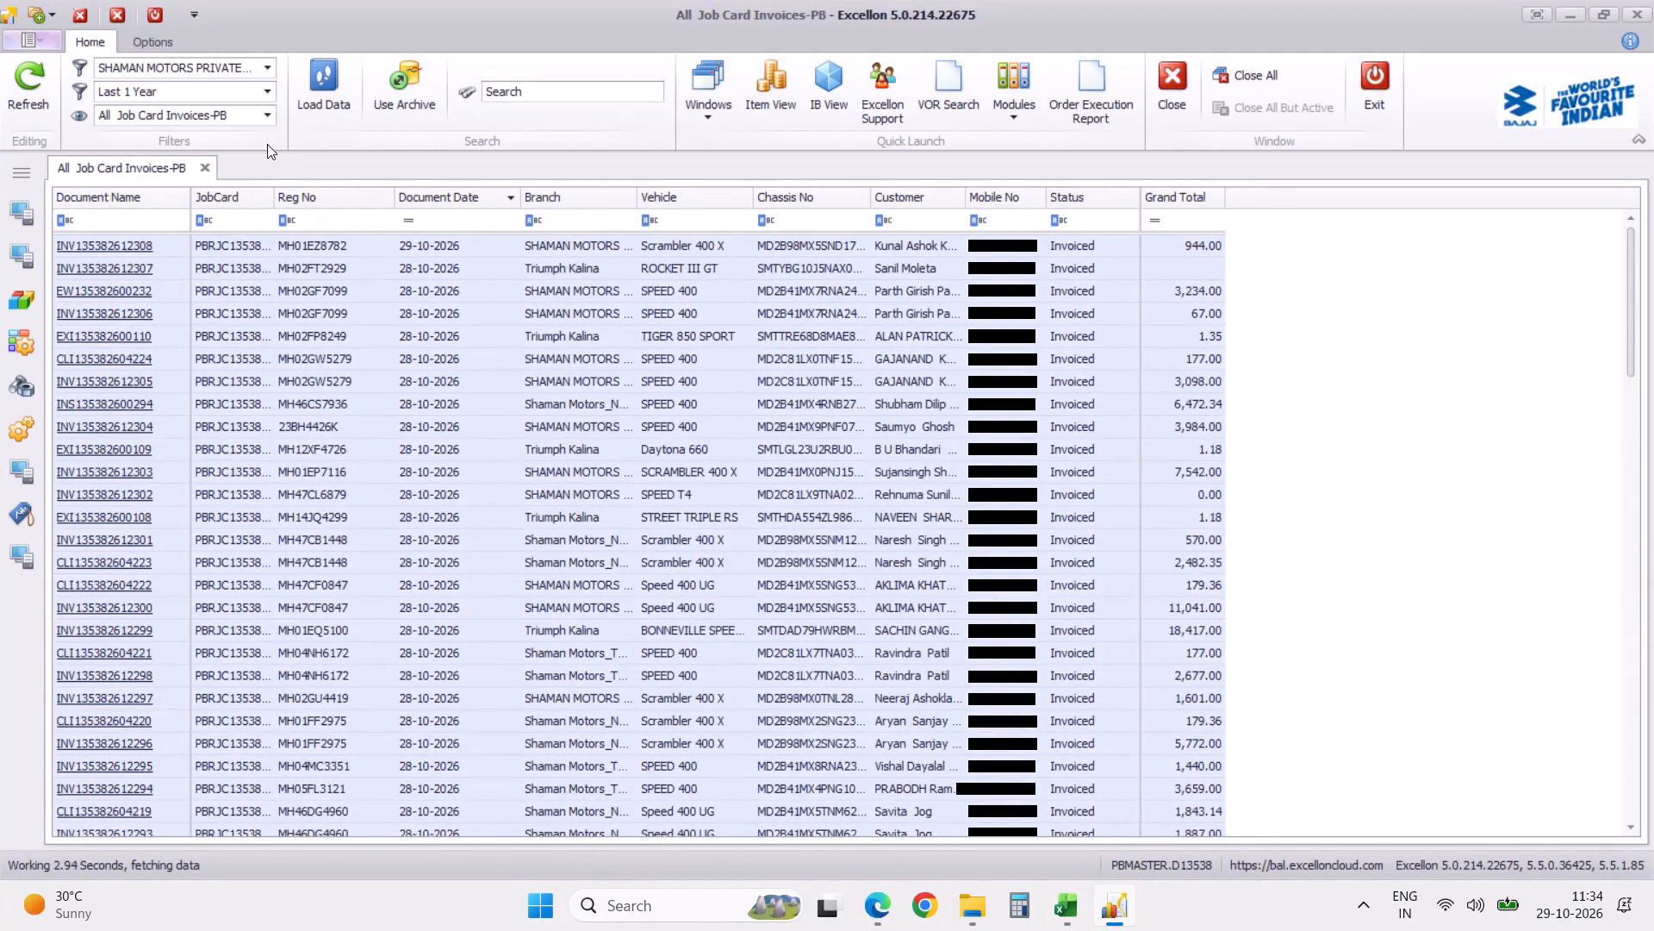
click(273, 117)
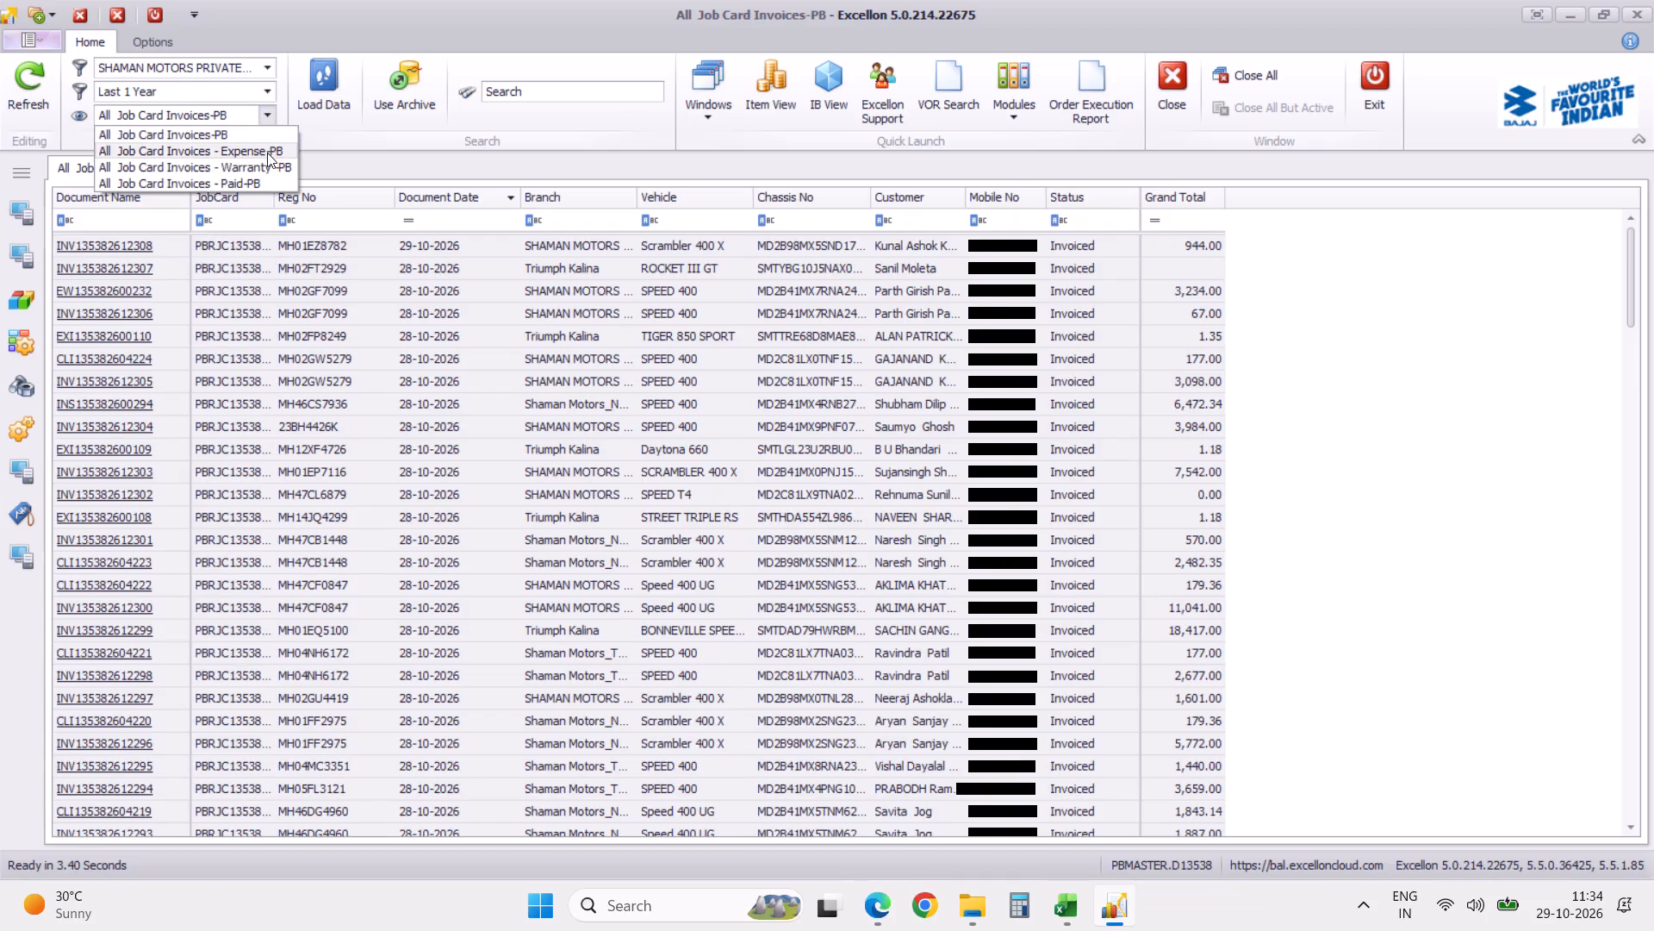
click(267, 153)
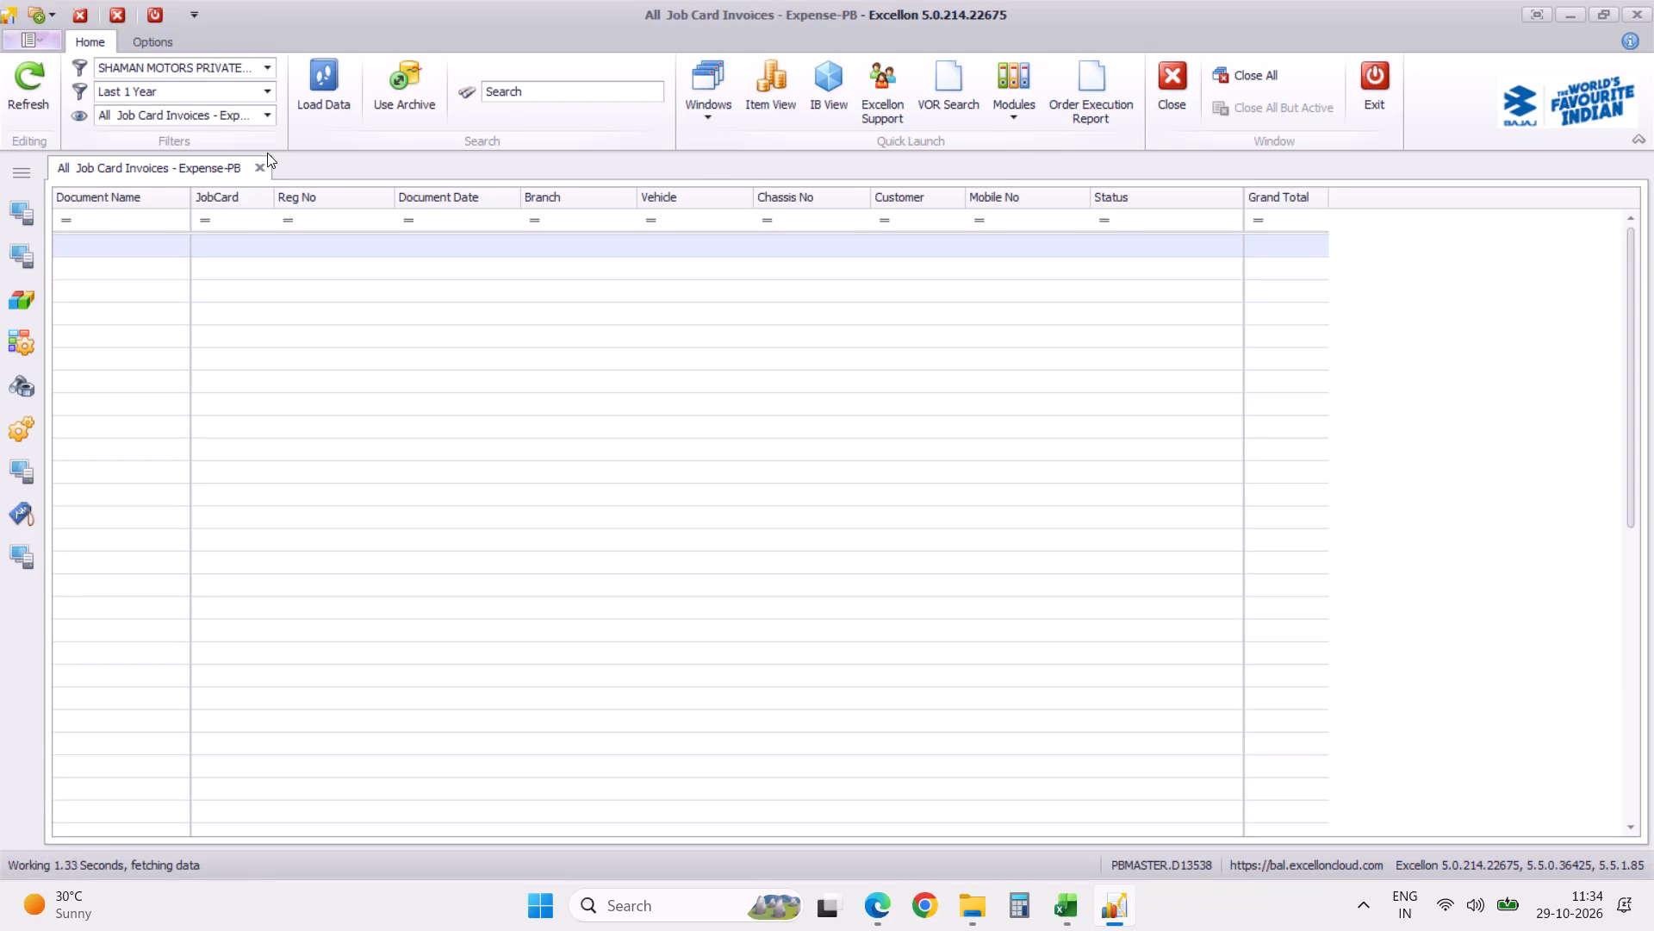
click(329, 73)
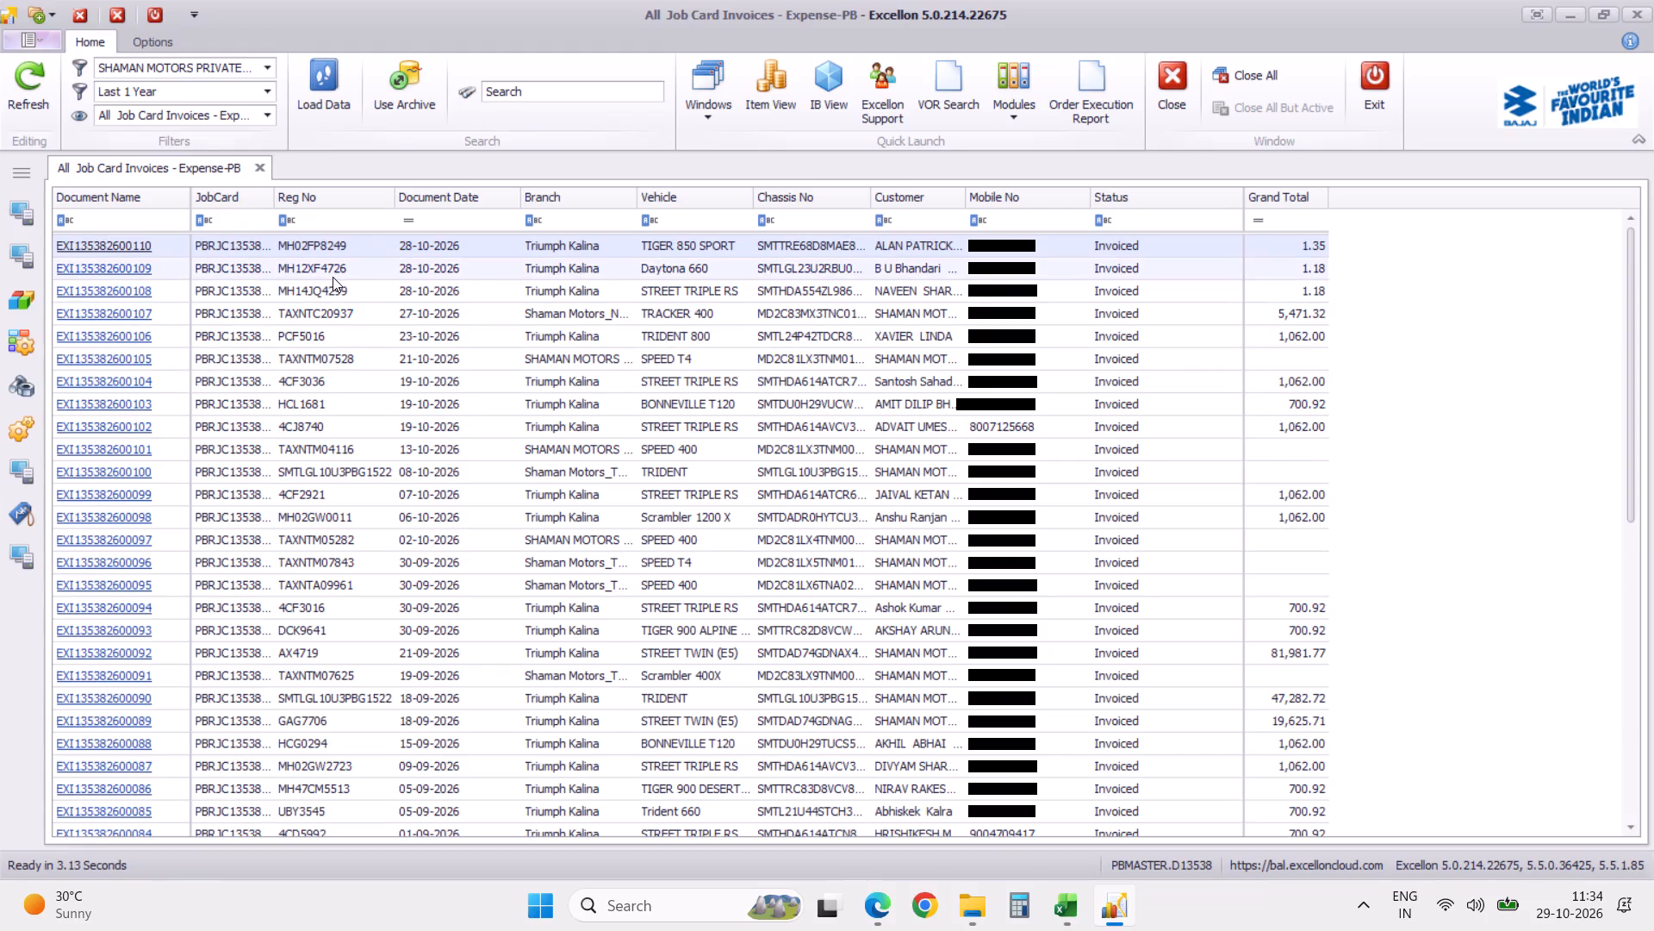
Widen the JobCard column to show full job card numbers, and look through the expense invoices down to the oldest.
drag(275, 201, 378, 216)
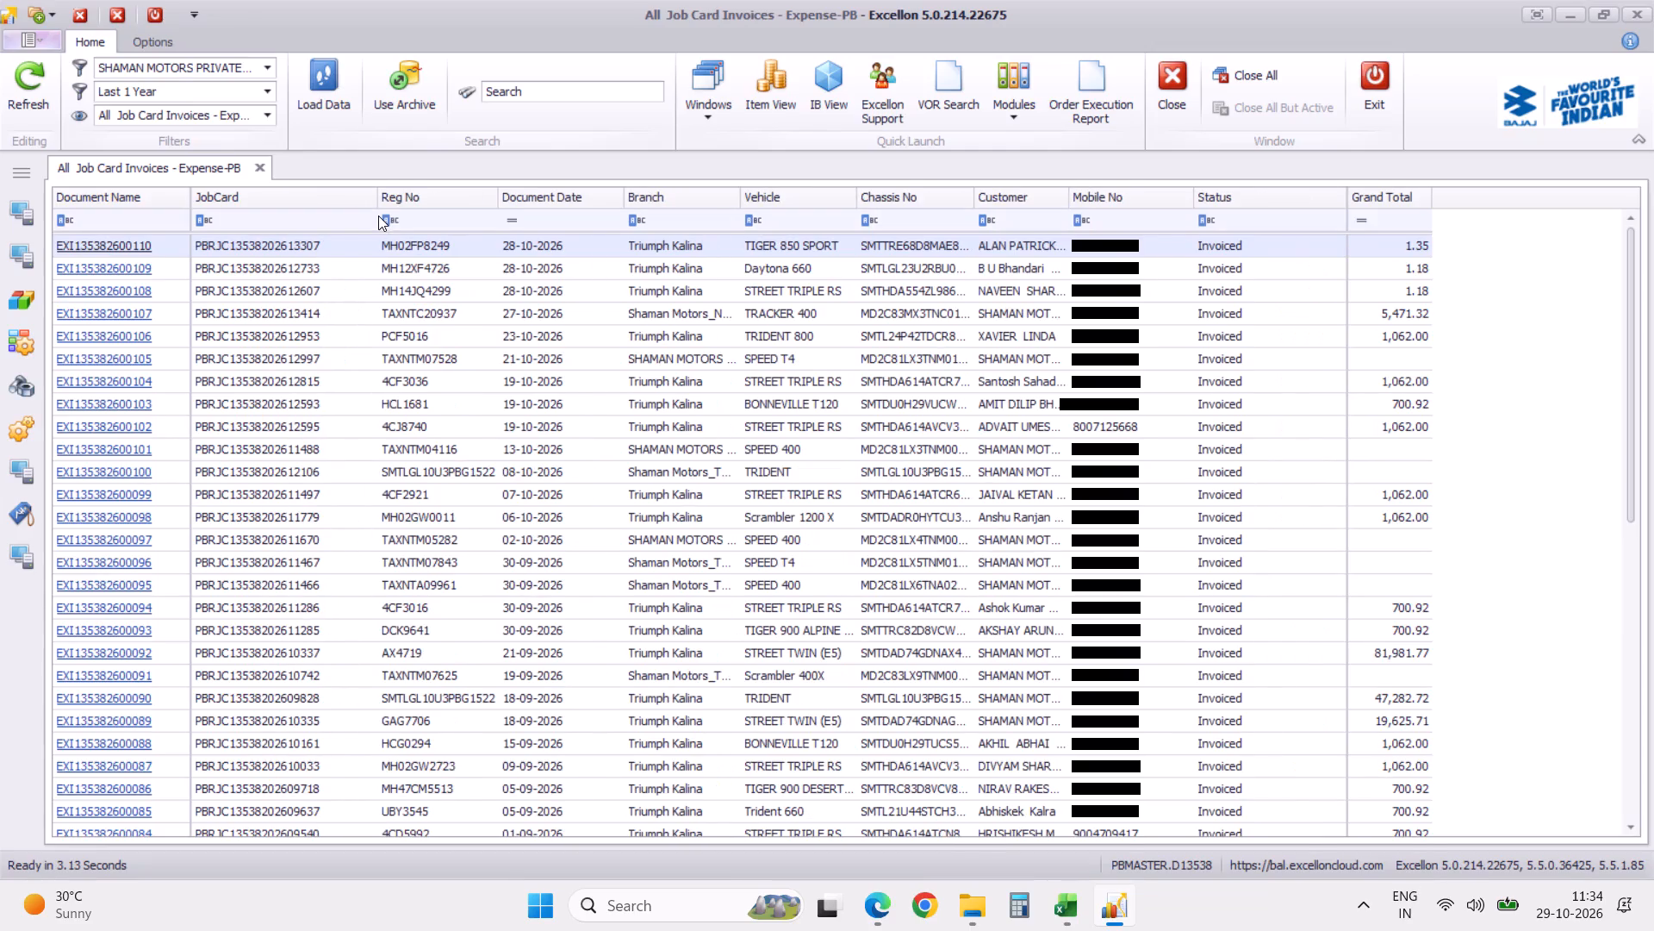
scroll(424, 490, down, 14)
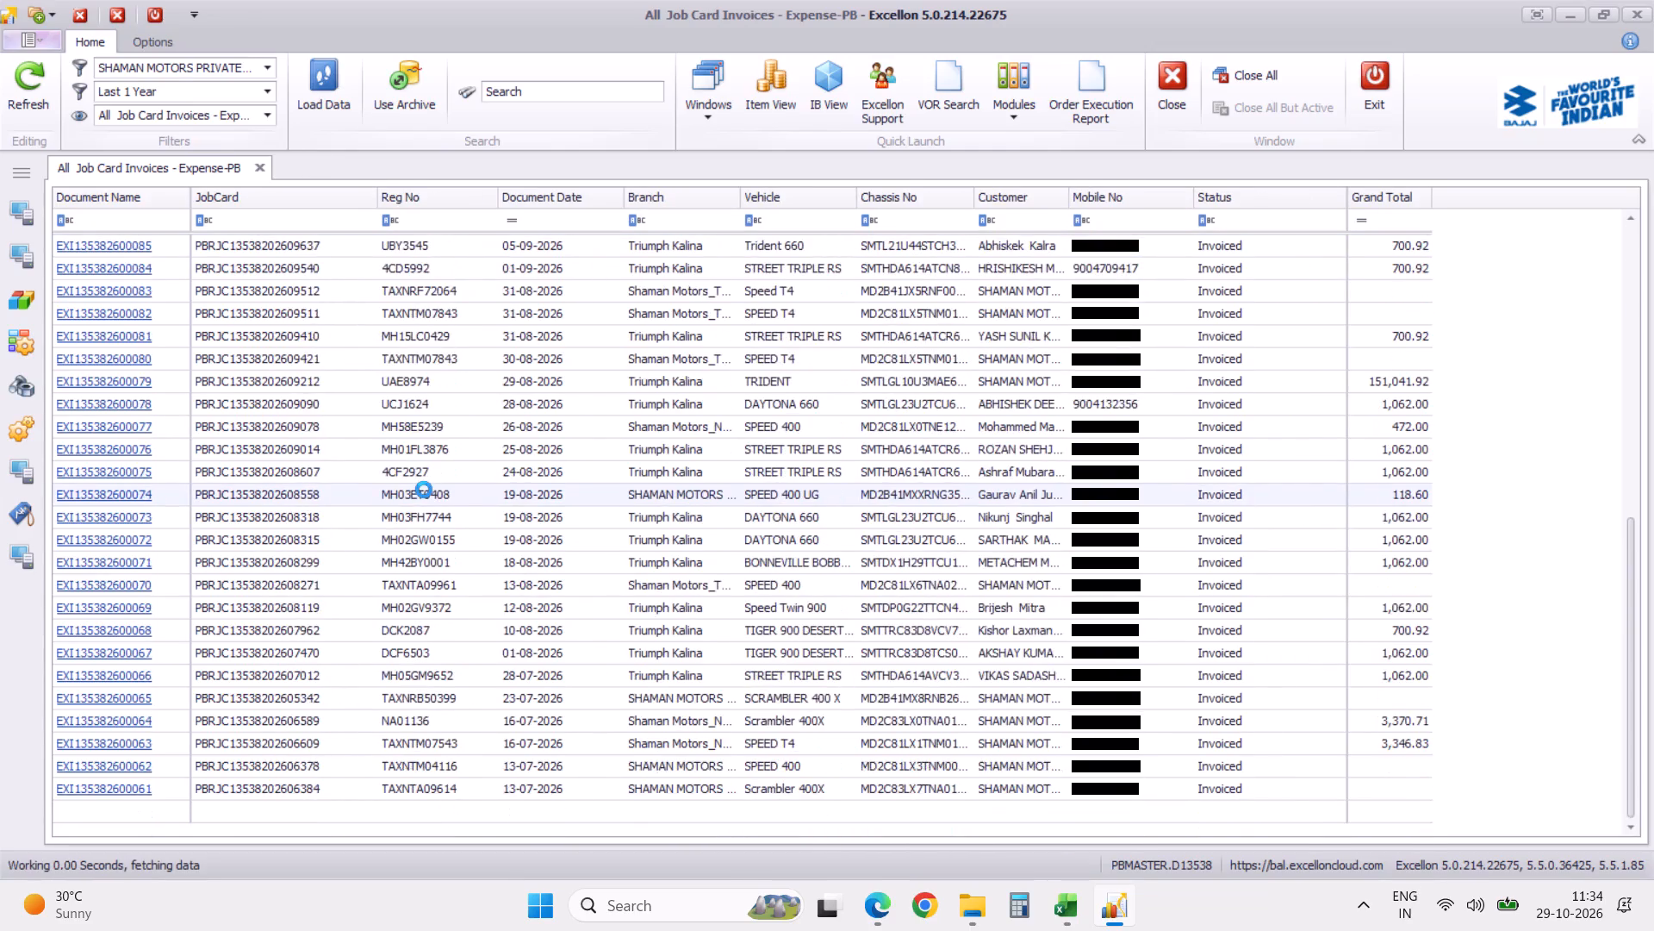
scroll(424, 490, down, 20)
scroll(424, 490, down, 20)
scroll(424, 490, down, 20)
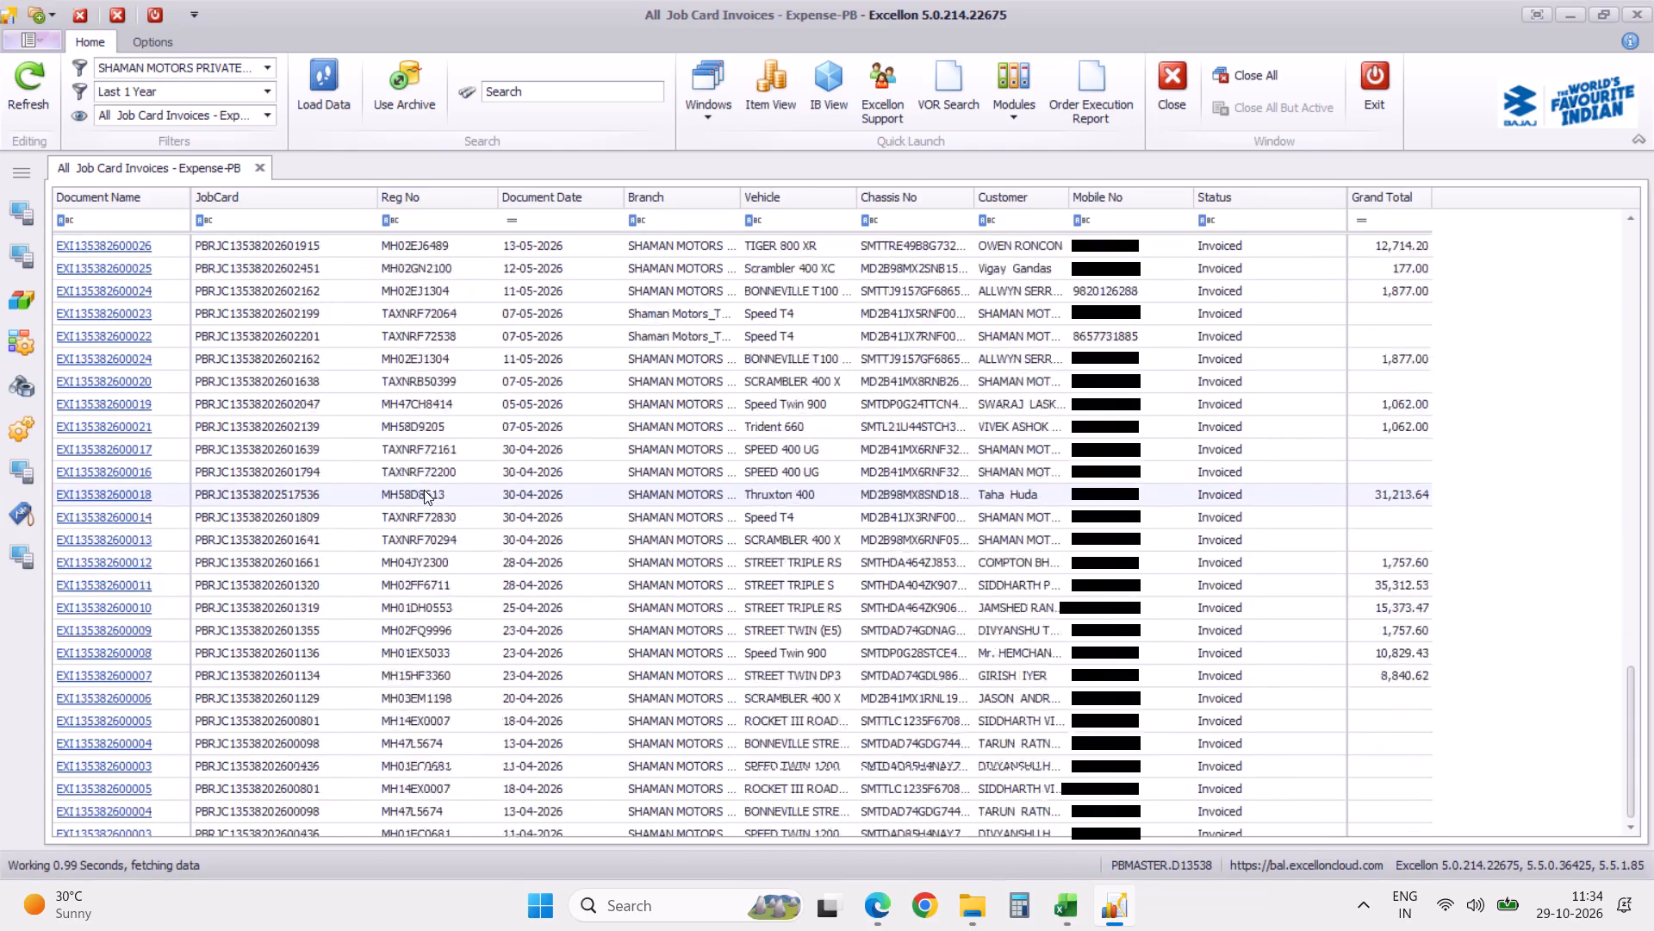
scroll(424, 490, down, 20)
scroll(424, 490, down, 20)
scroll(424, 490, down, 20)
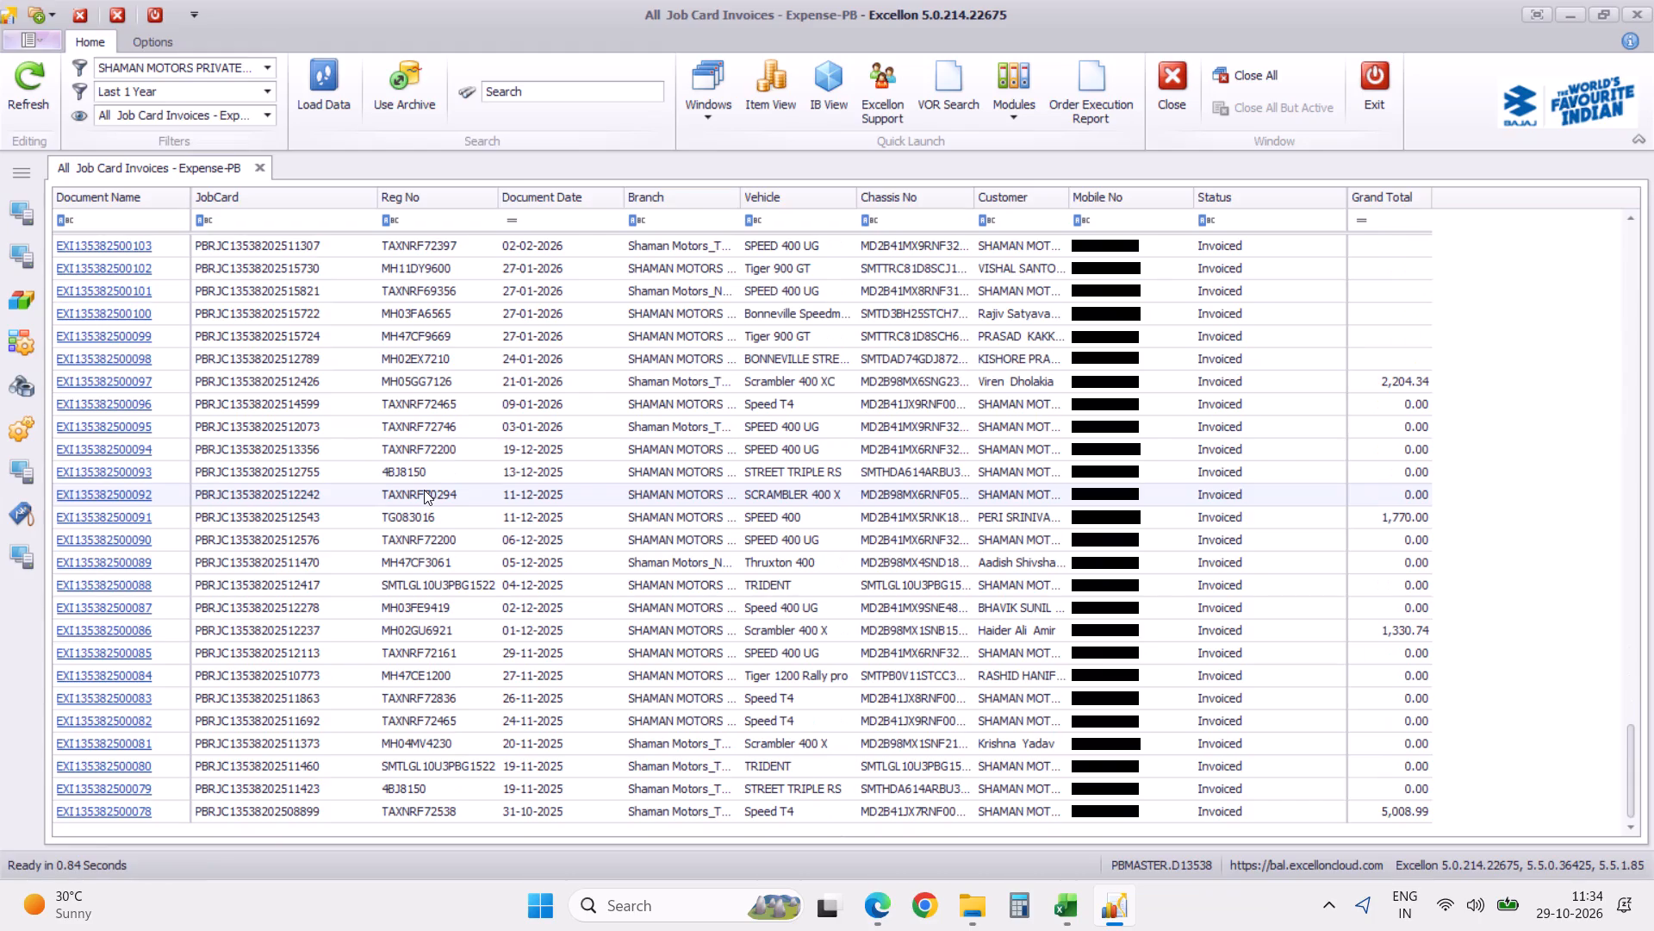
scroll(424, 490, down, 20)
scroll(424, 490, down, 20)
scroll(424, 490, down, 3)
Close the All Job Card Invoices - Expense-PB view and collapse the PB-Billing folder in the Service module.
click(25, 178)
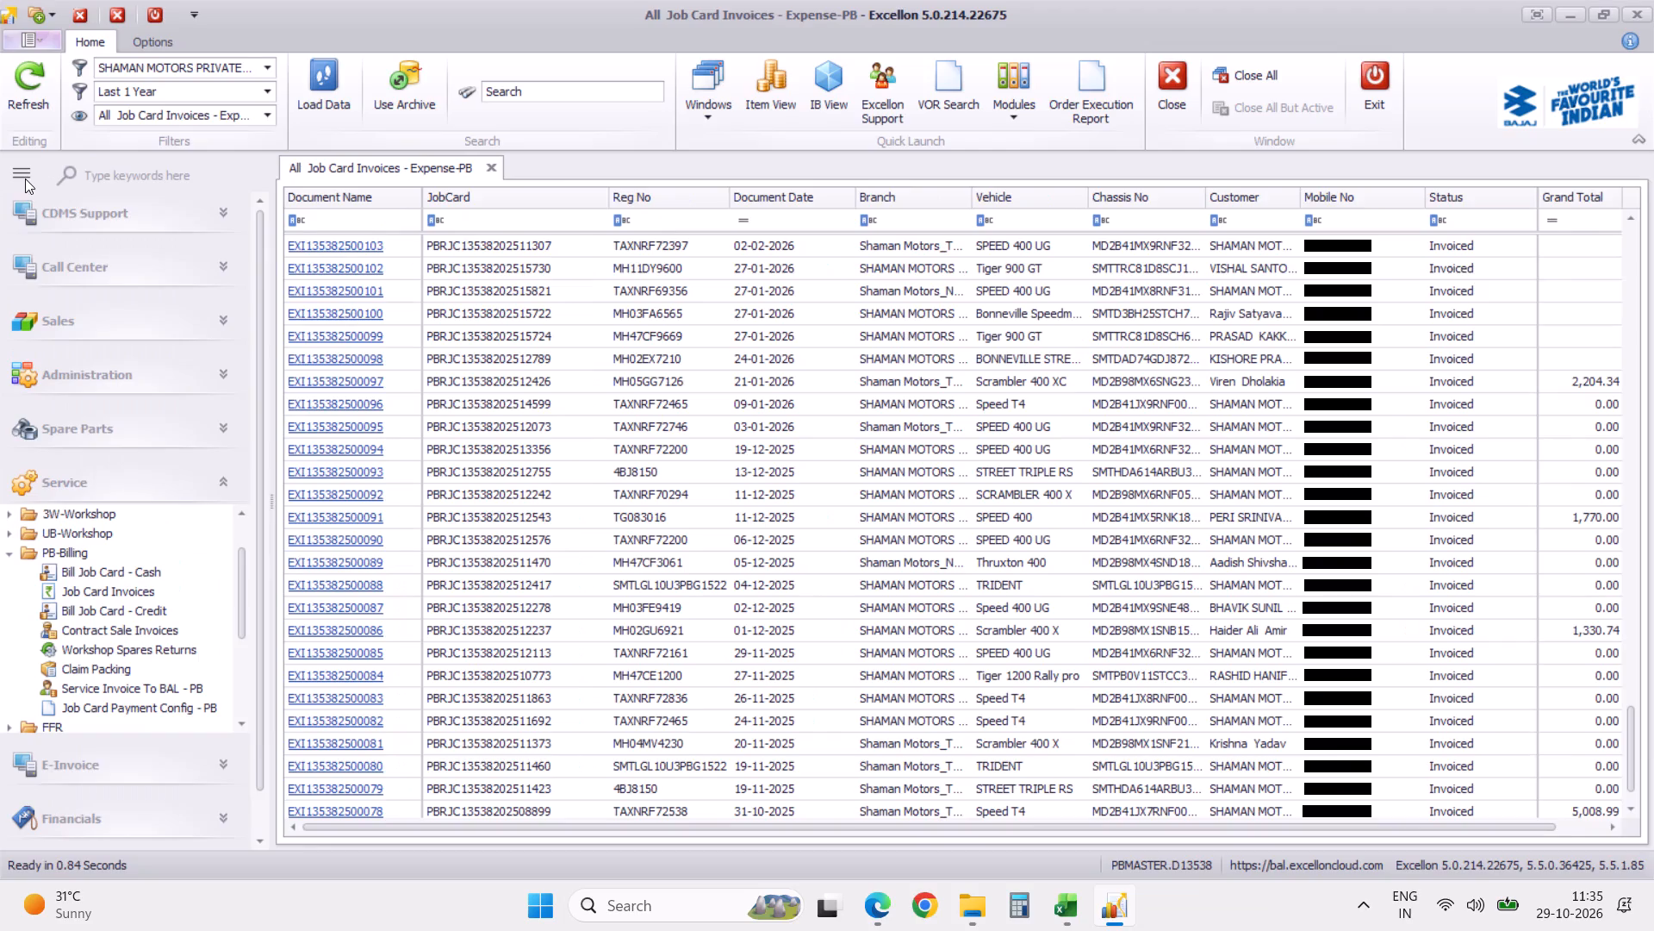
click(492, 163)
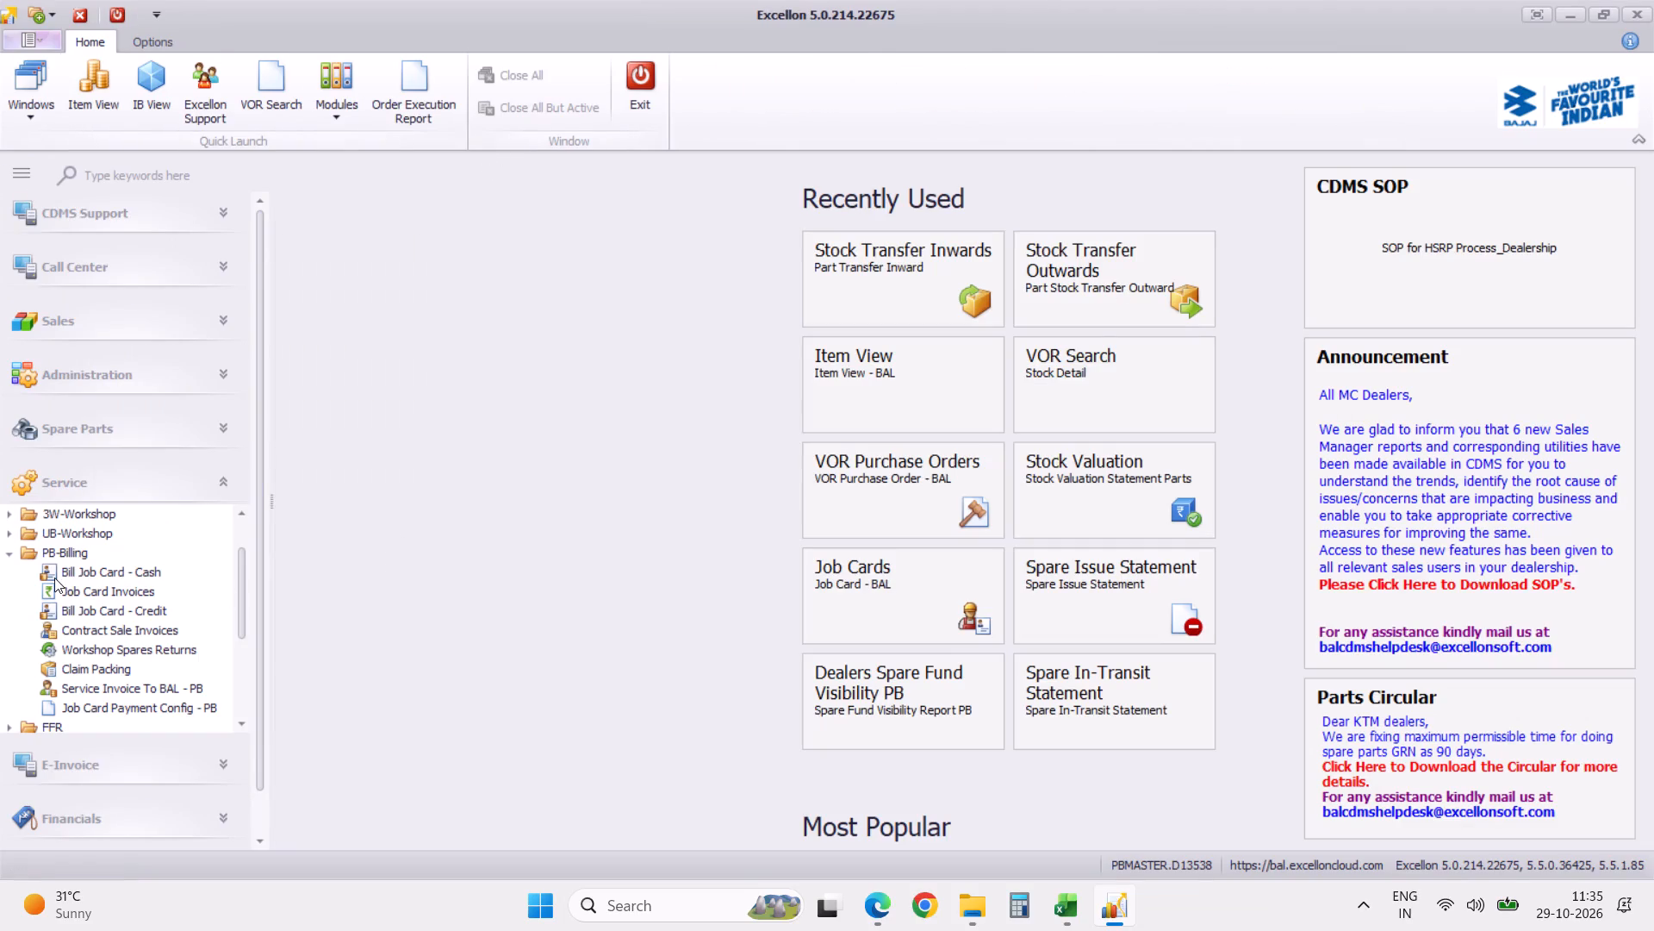
click(9, 555)
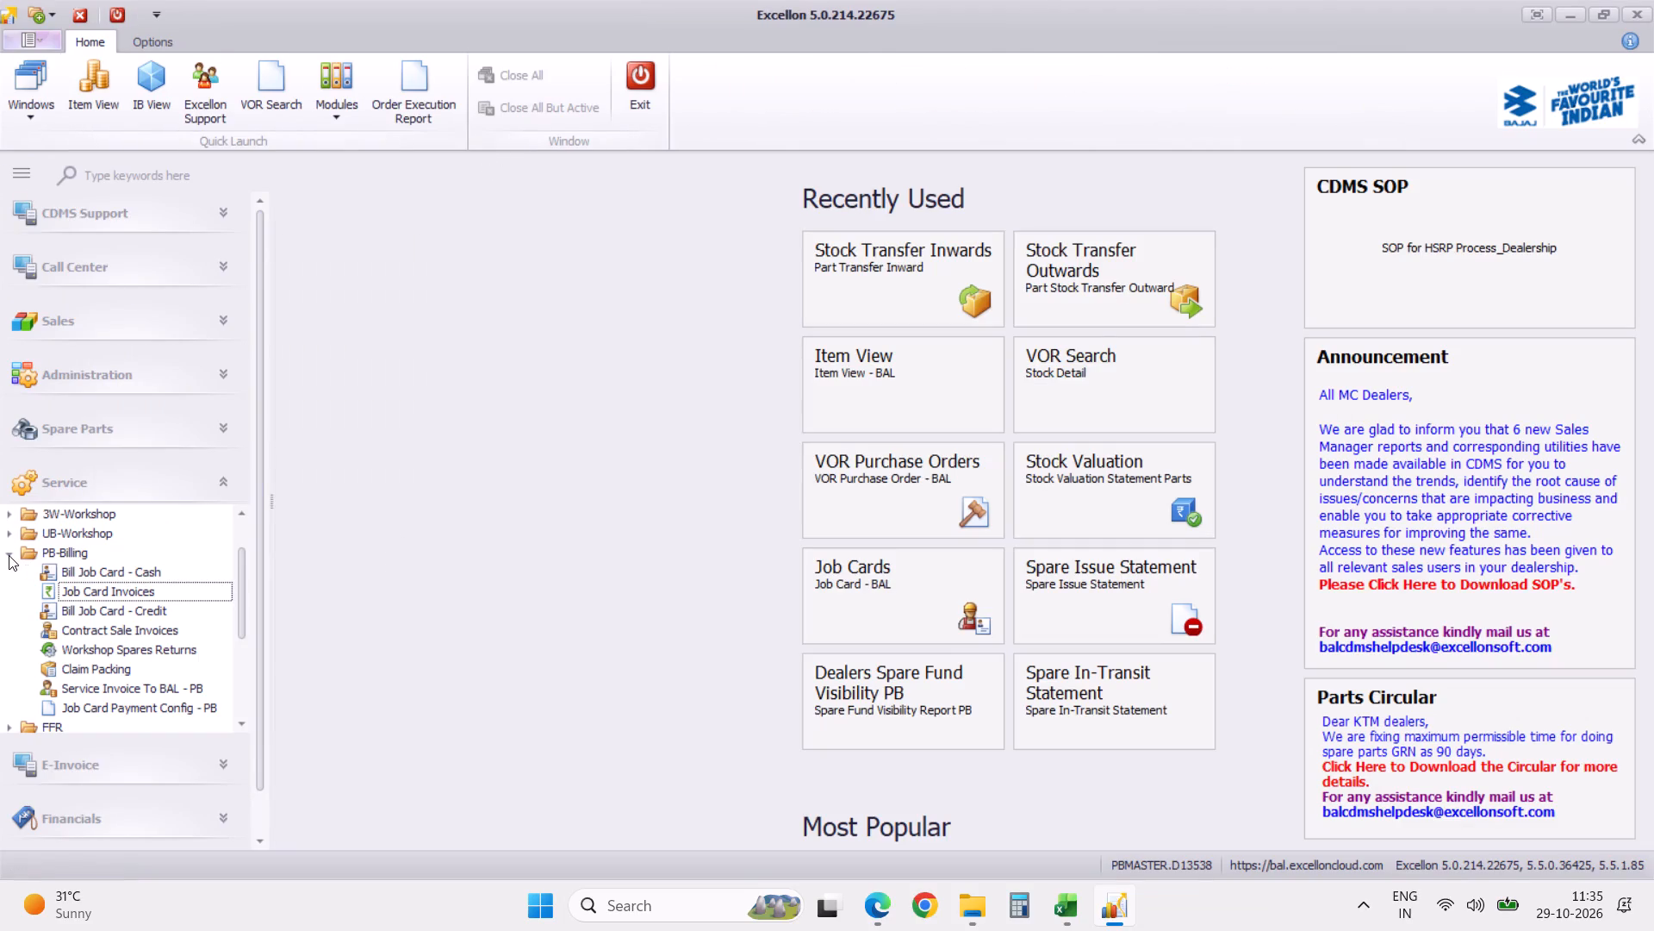
click(9, 555)
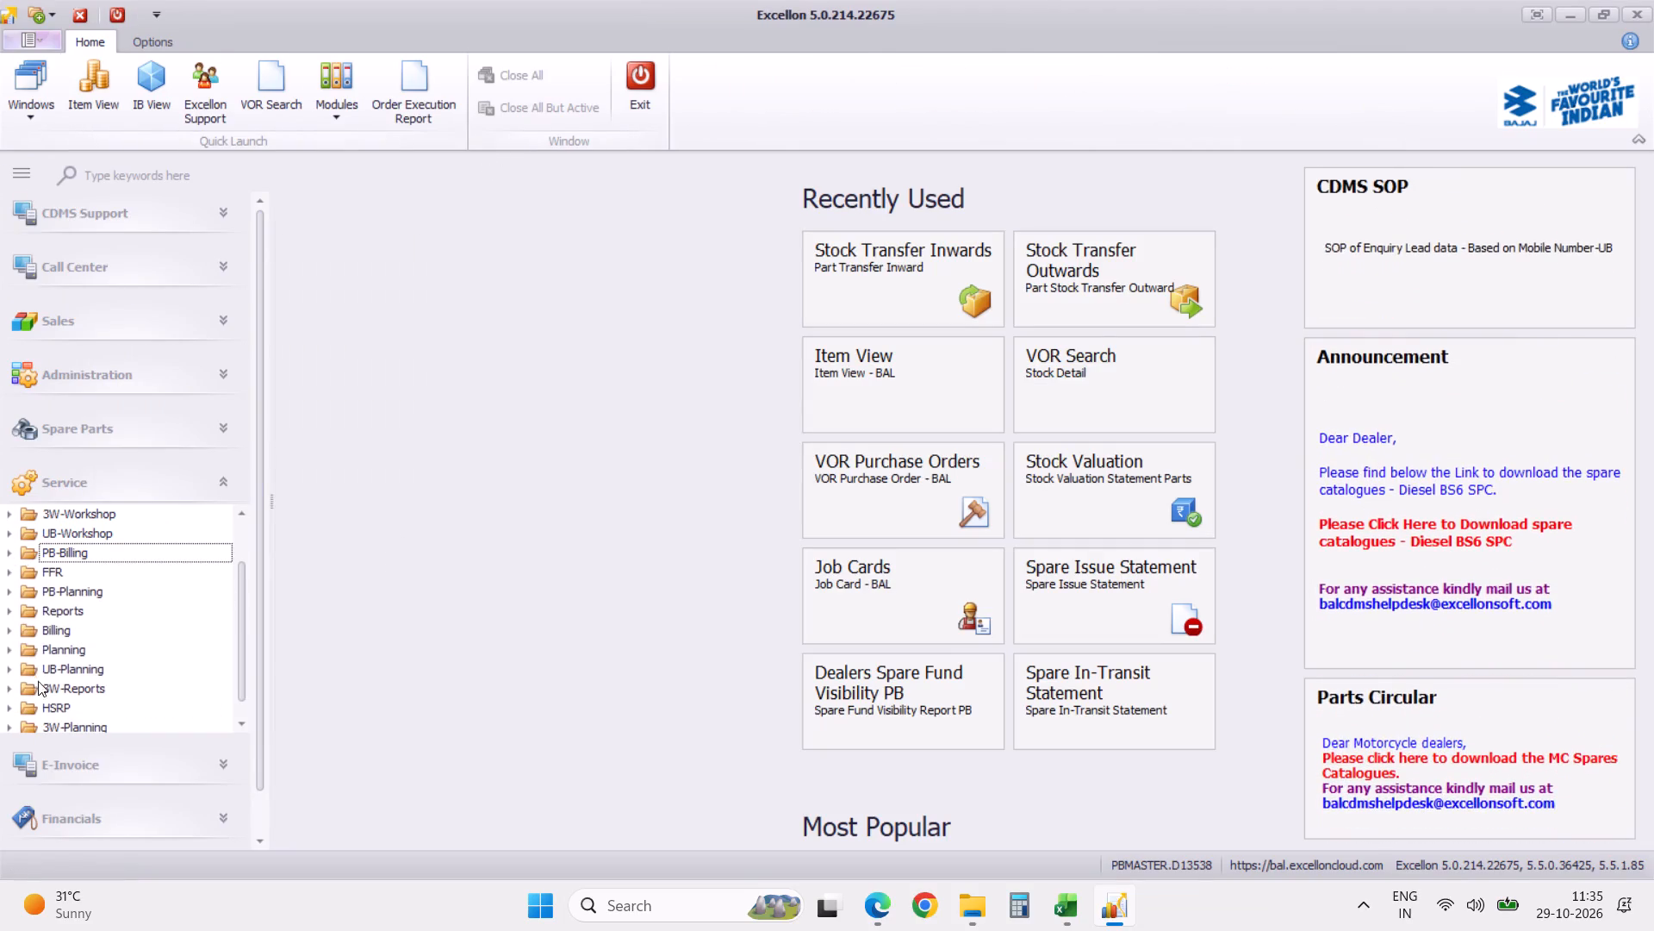
Look through the Service folder of the Service module's Reports for a report covering job card invoices.
click(7, 612)
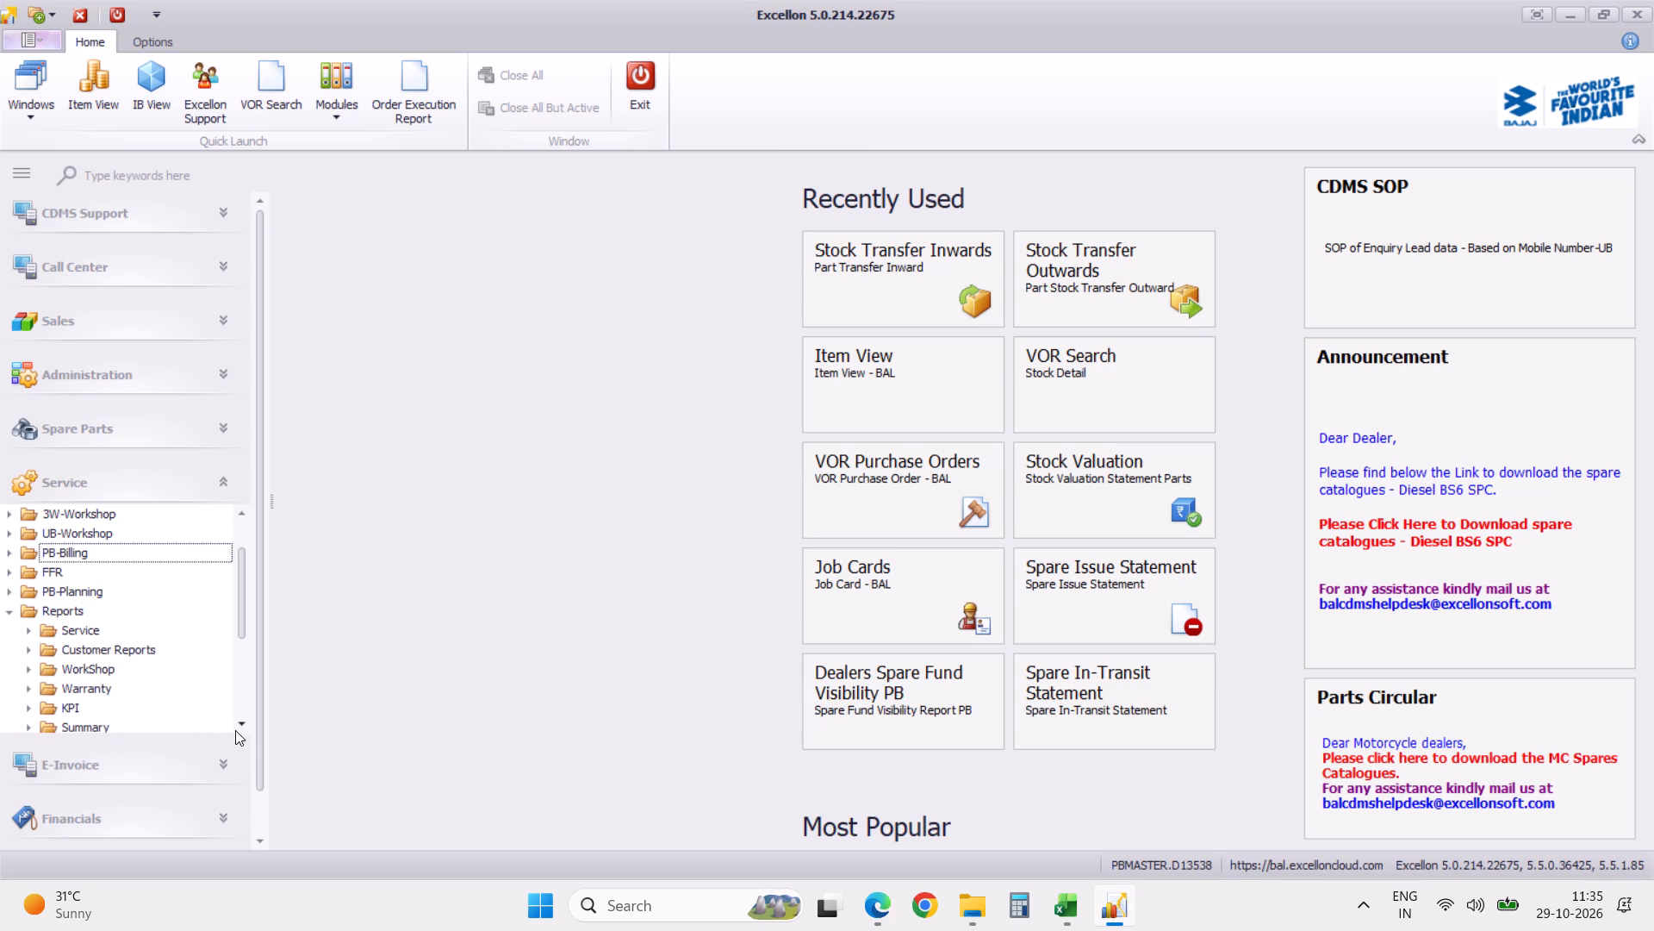
double_click(241, 728)
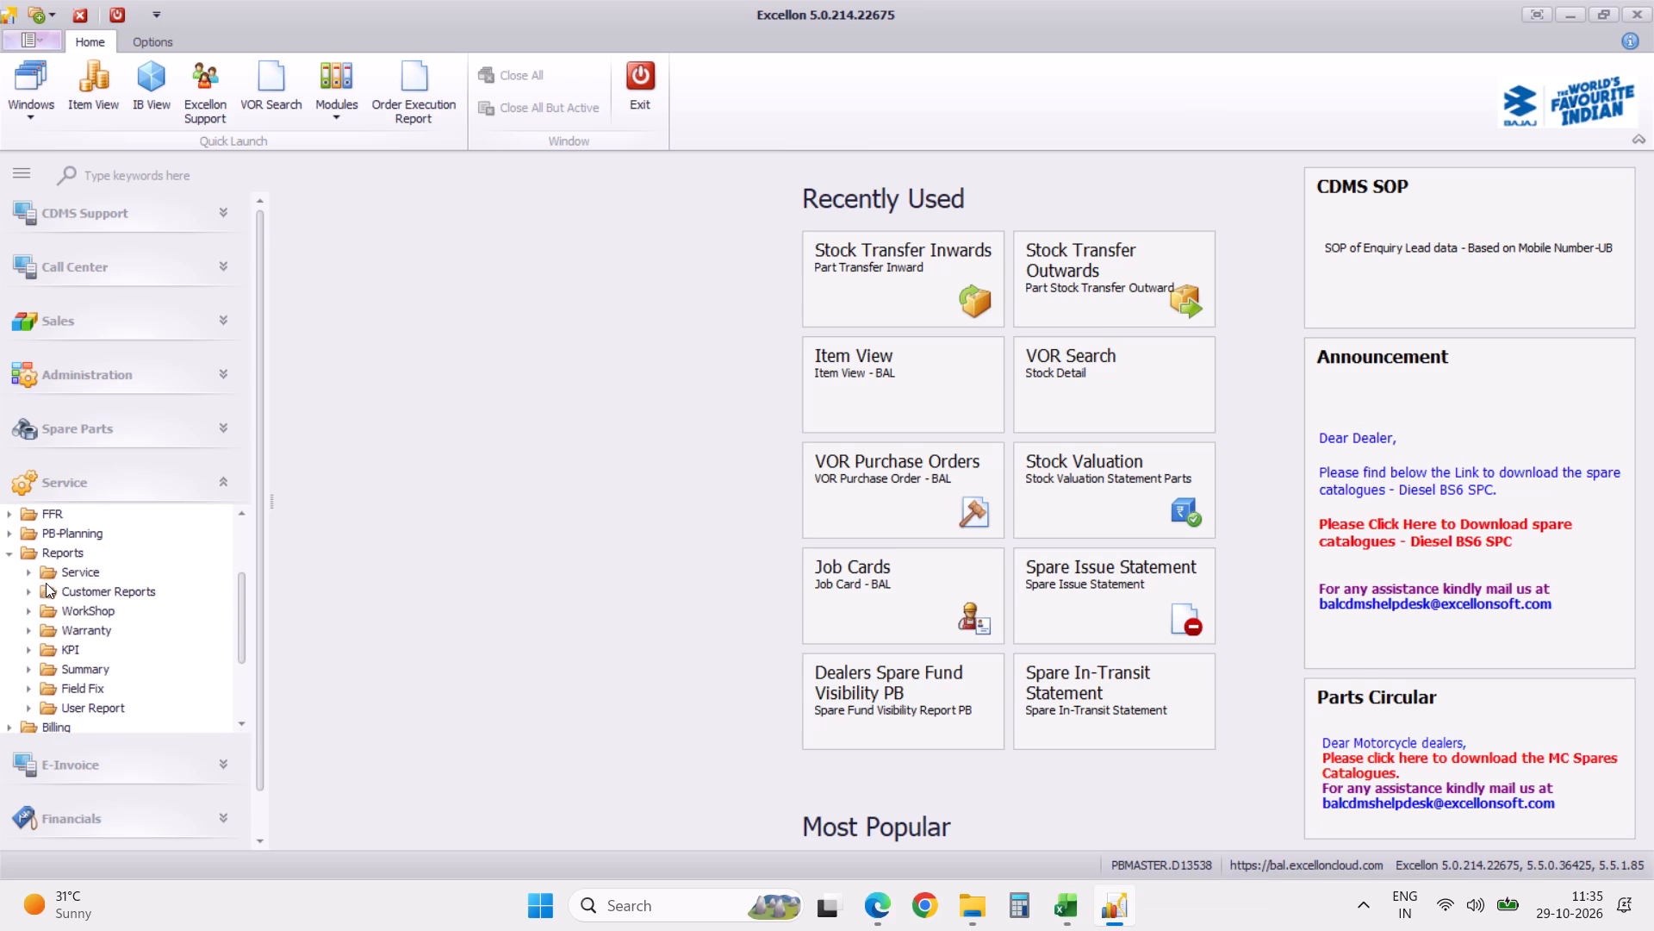
click(32, 572)
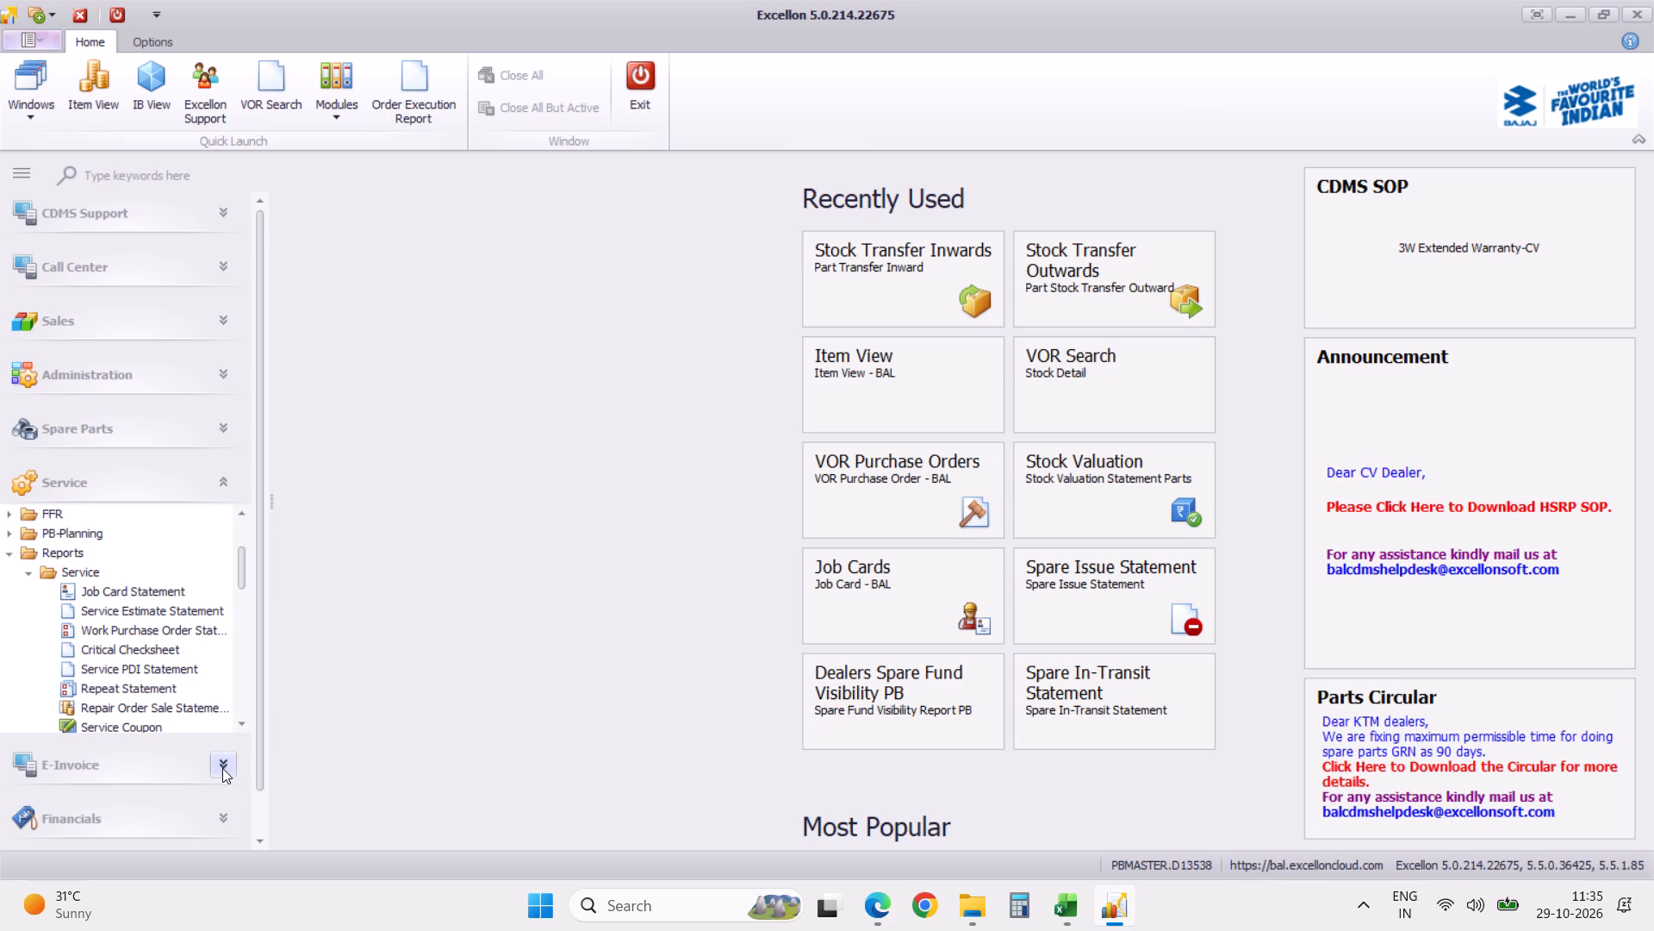
triple_click(243, 726)
double_click(243, 726)
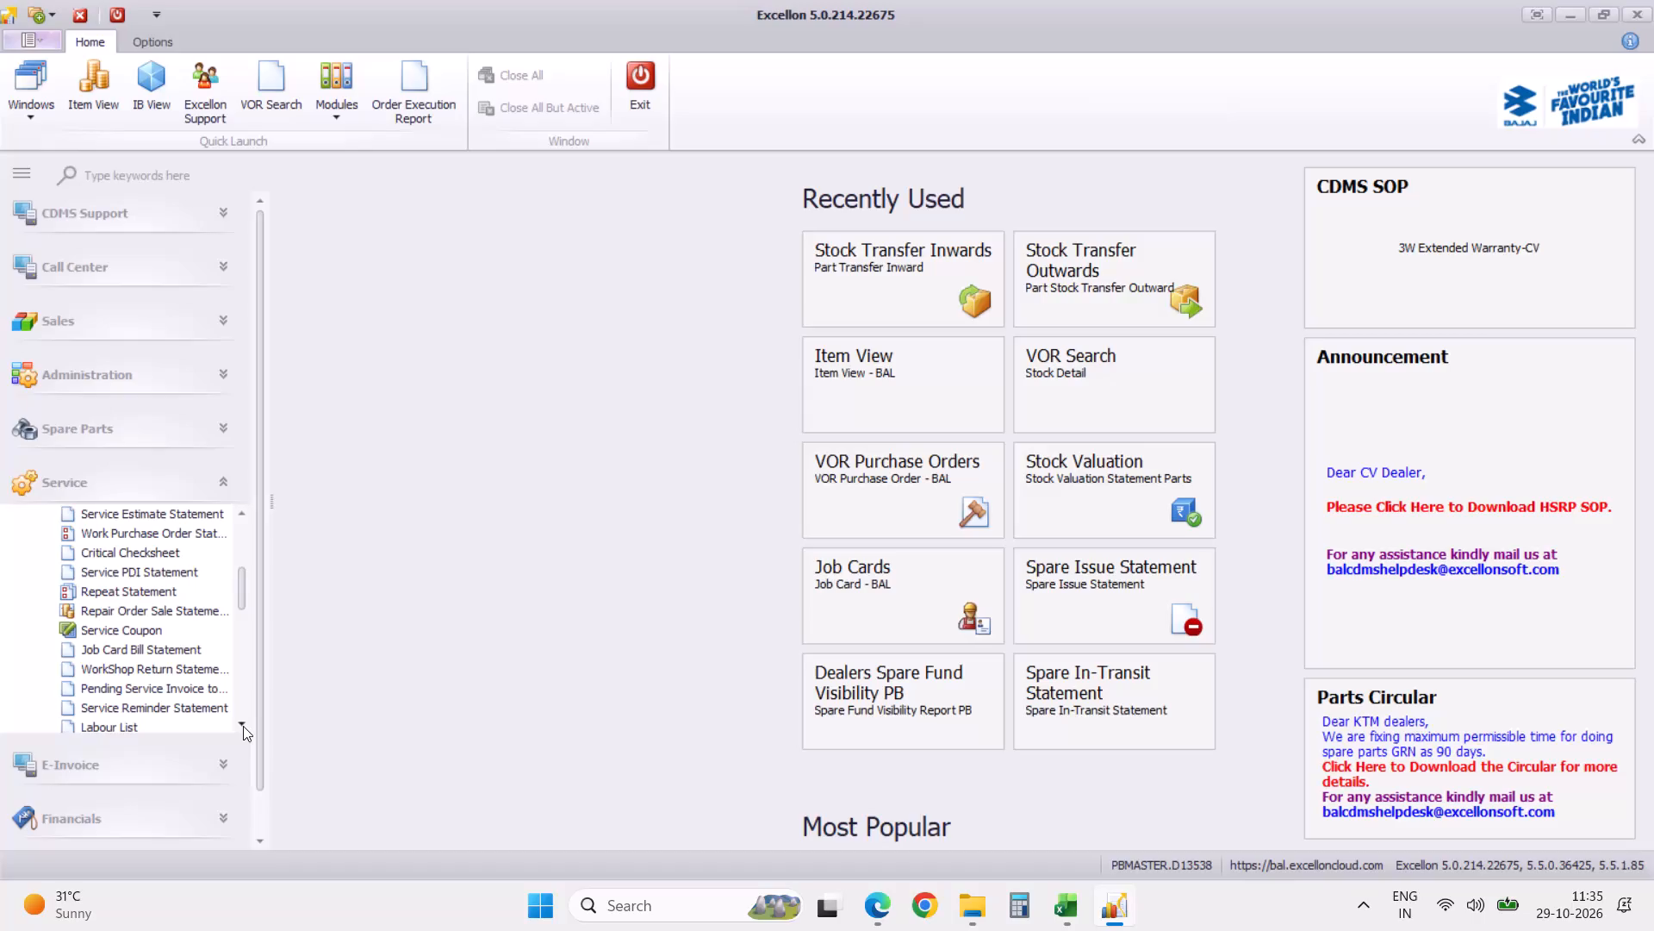
click(243, 726)
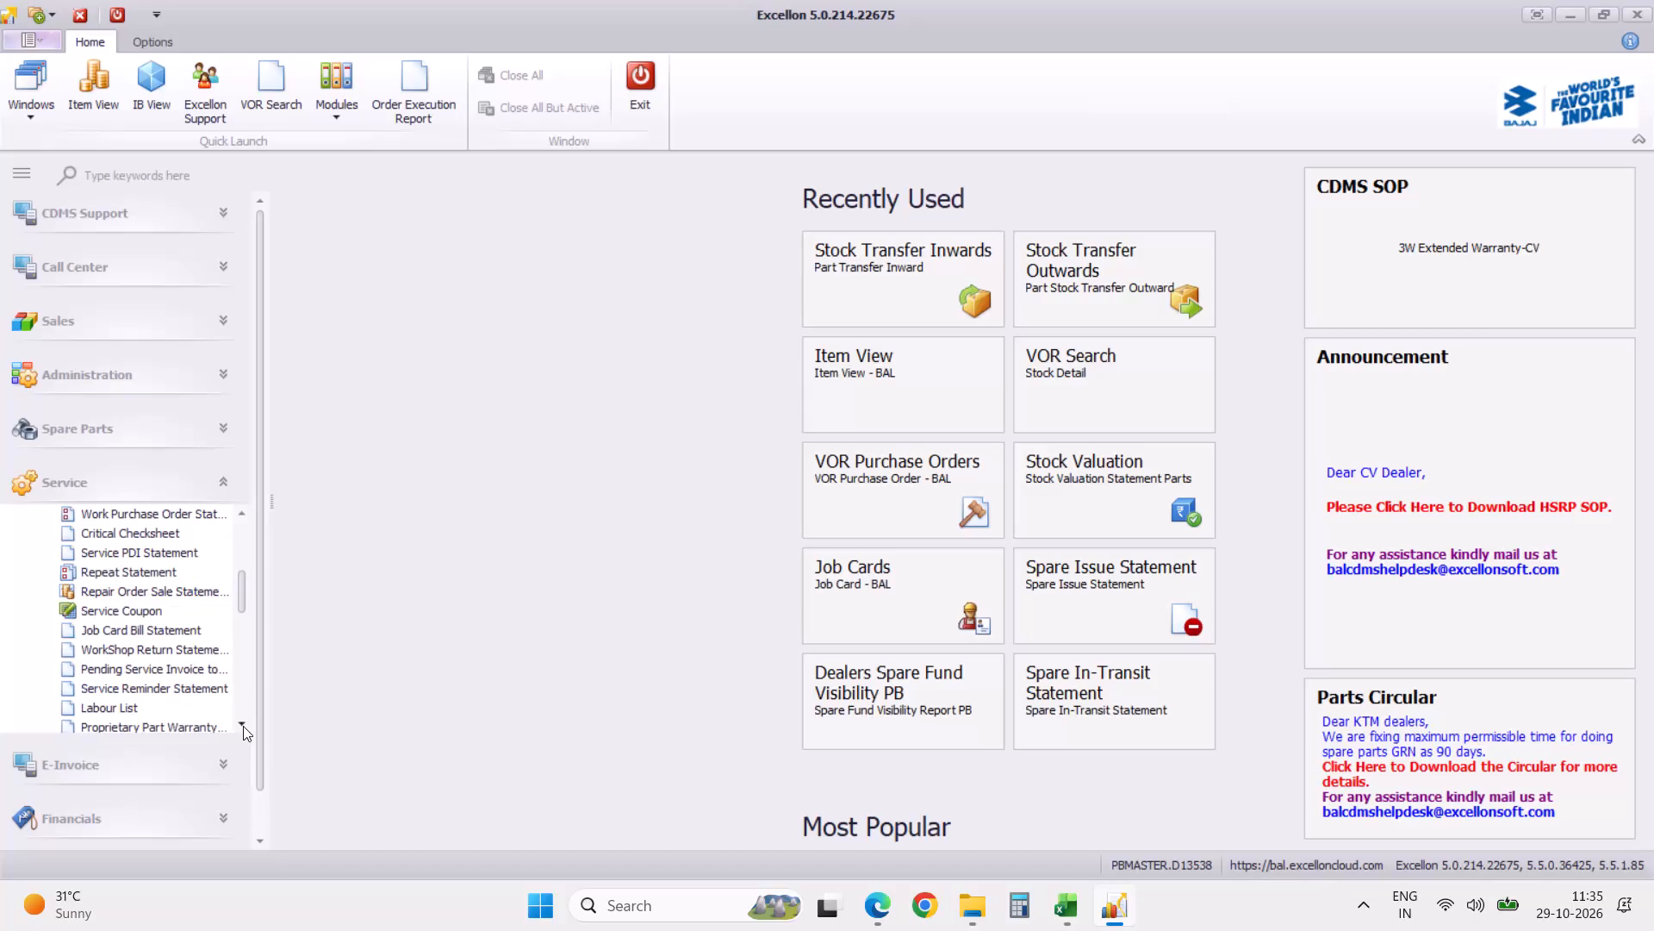
triple_click(243, 726)
triple_click(243, 726)
click(243, 726)
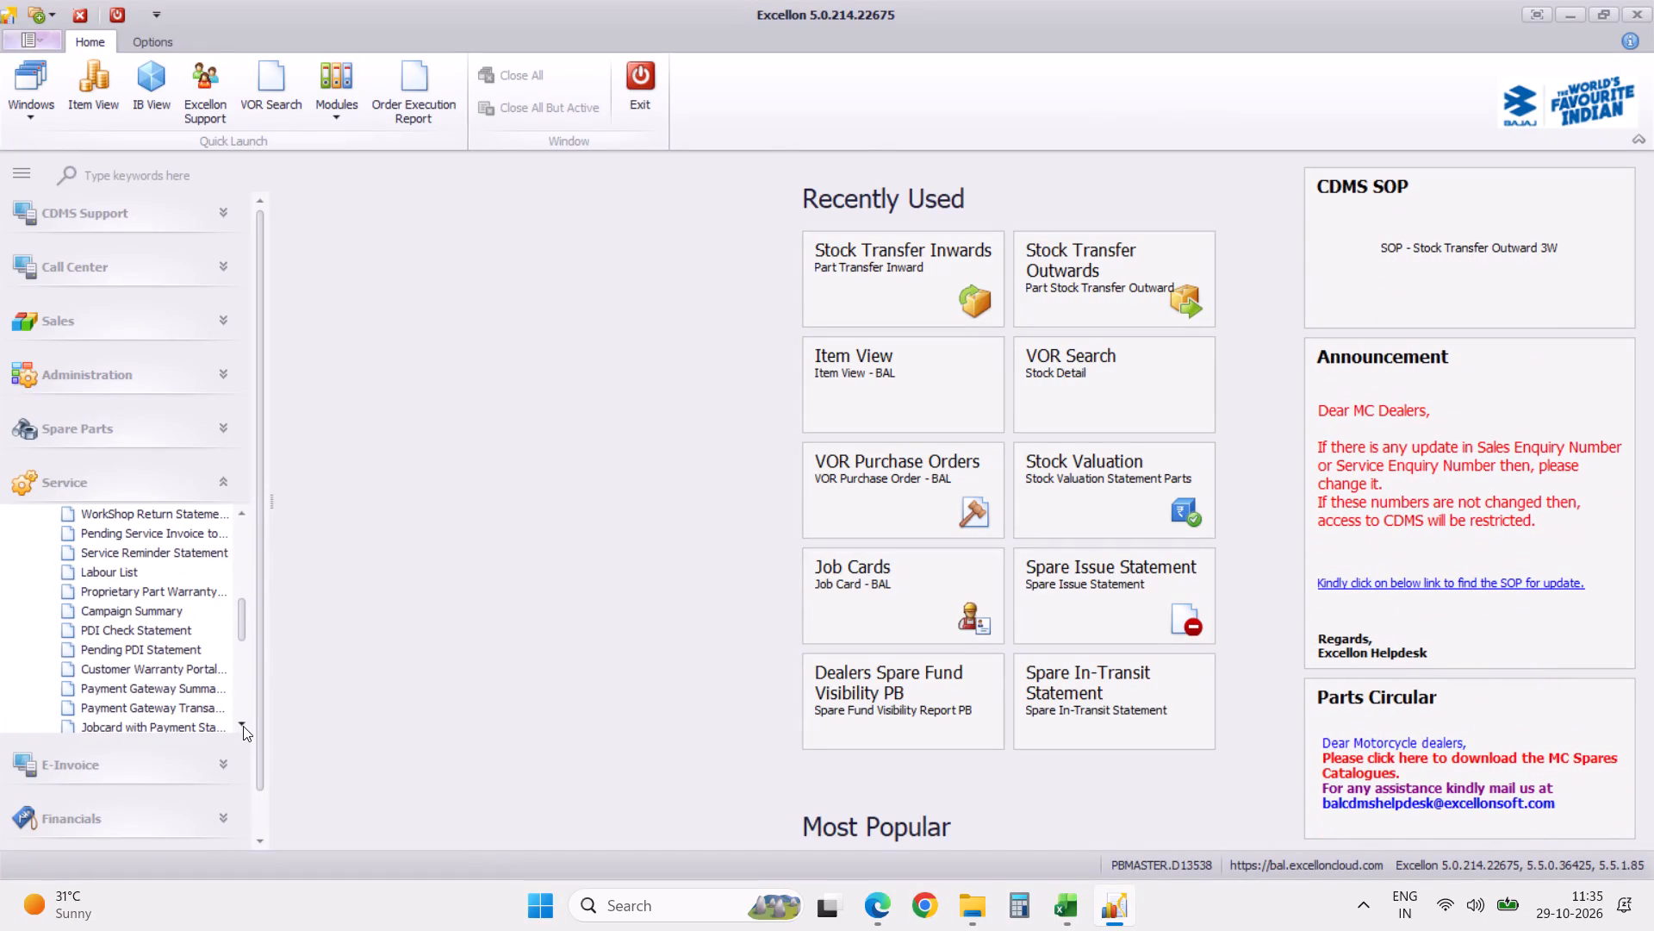
double_click(243, 726)
triple_click(243, 726)
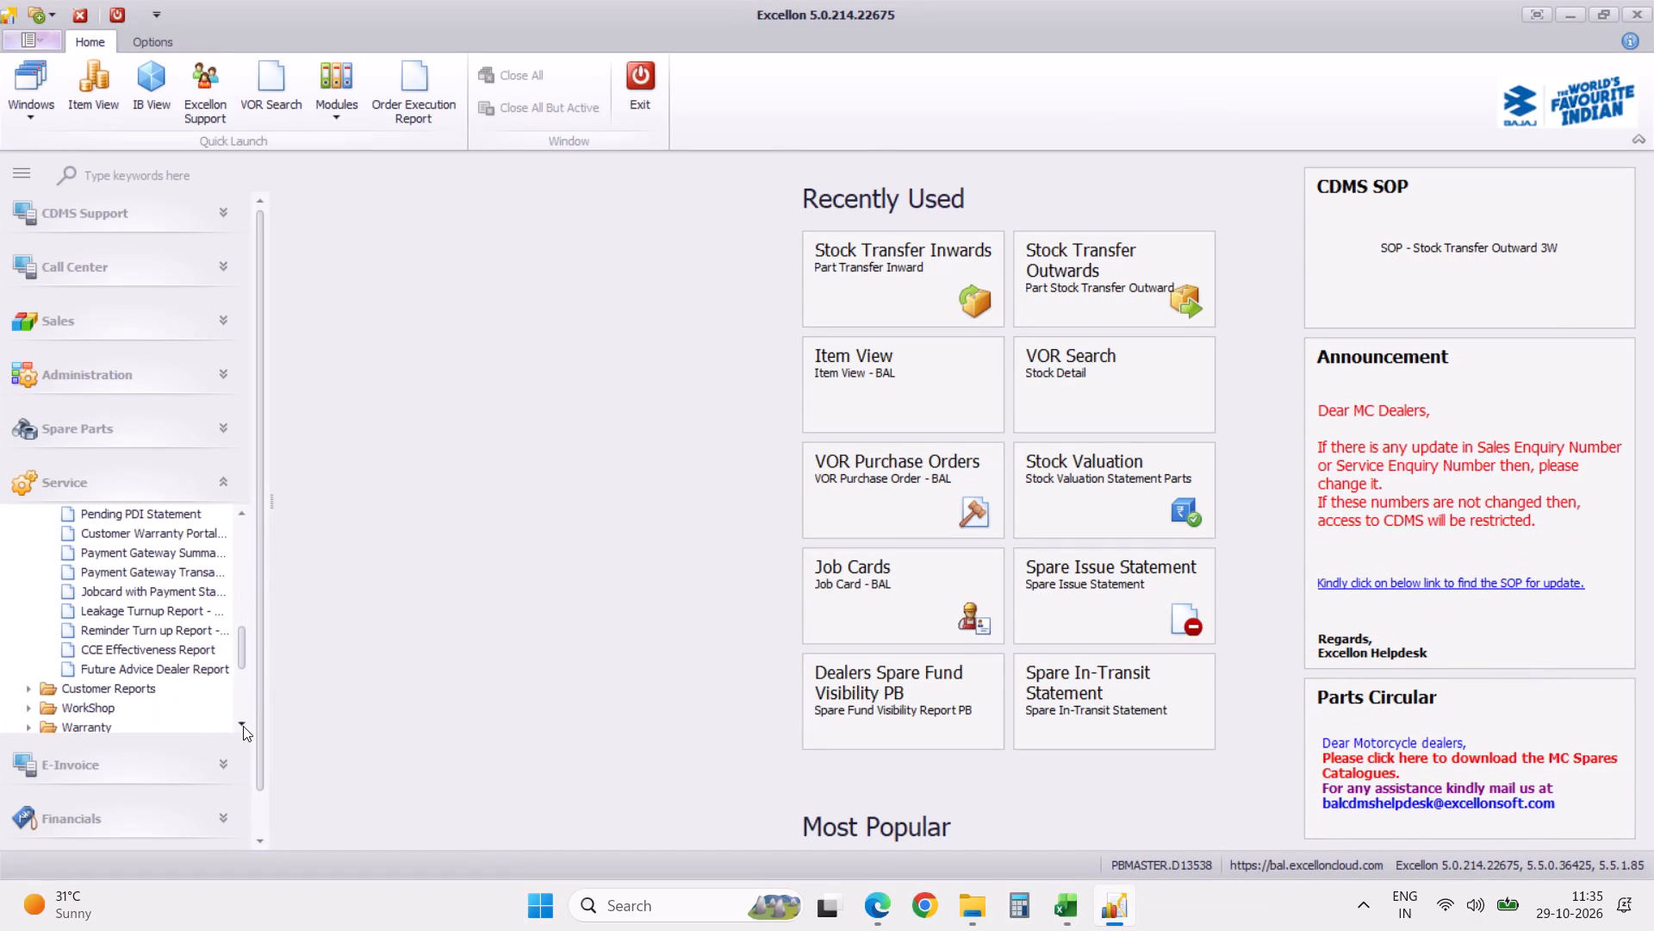
double_click(243, 726)
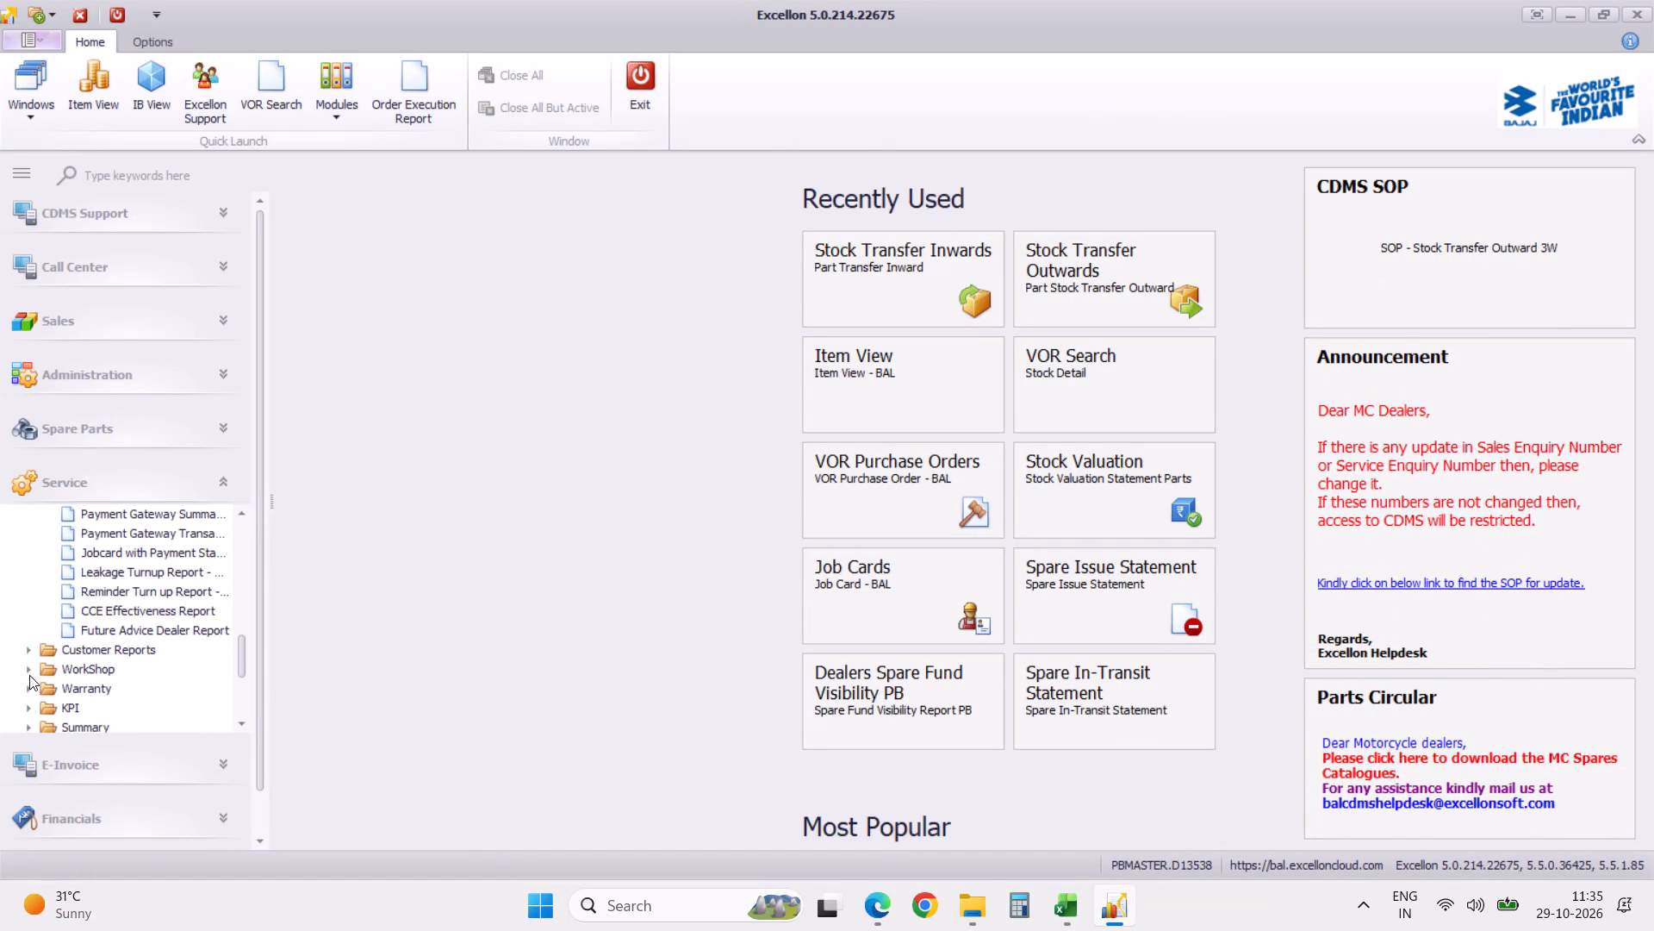
Look through the WorkShop reports in the Service module for a suitable parts issue or invoice report.
click(29, 675)
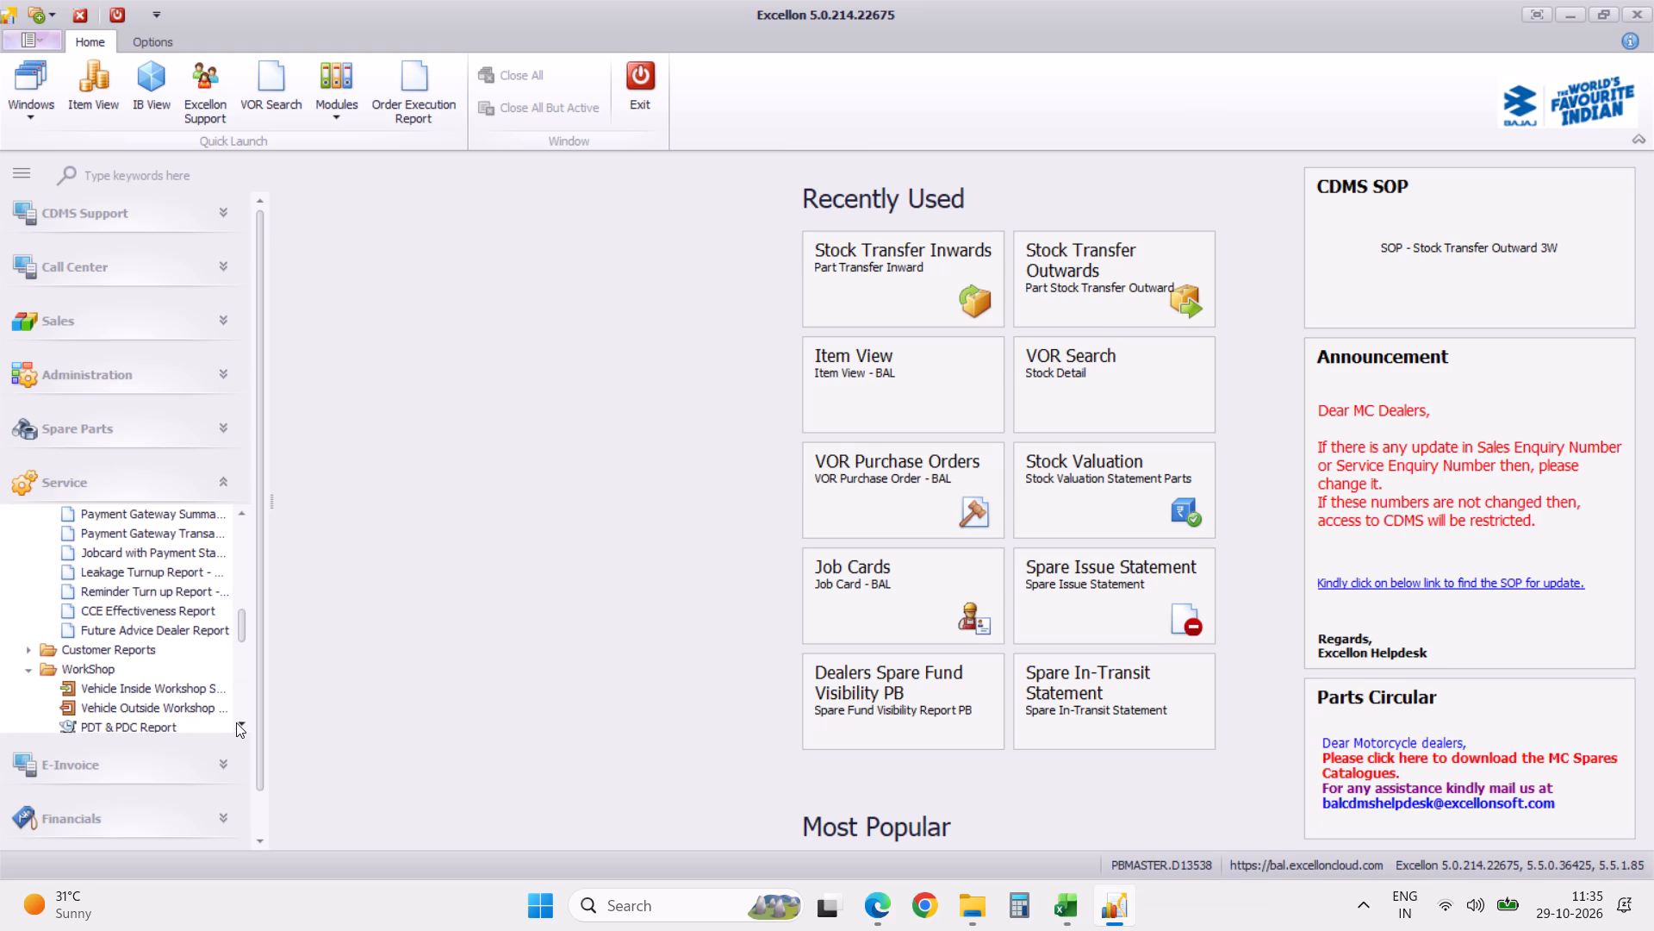
triple_click(239, 724)
triple_click(239, 724)
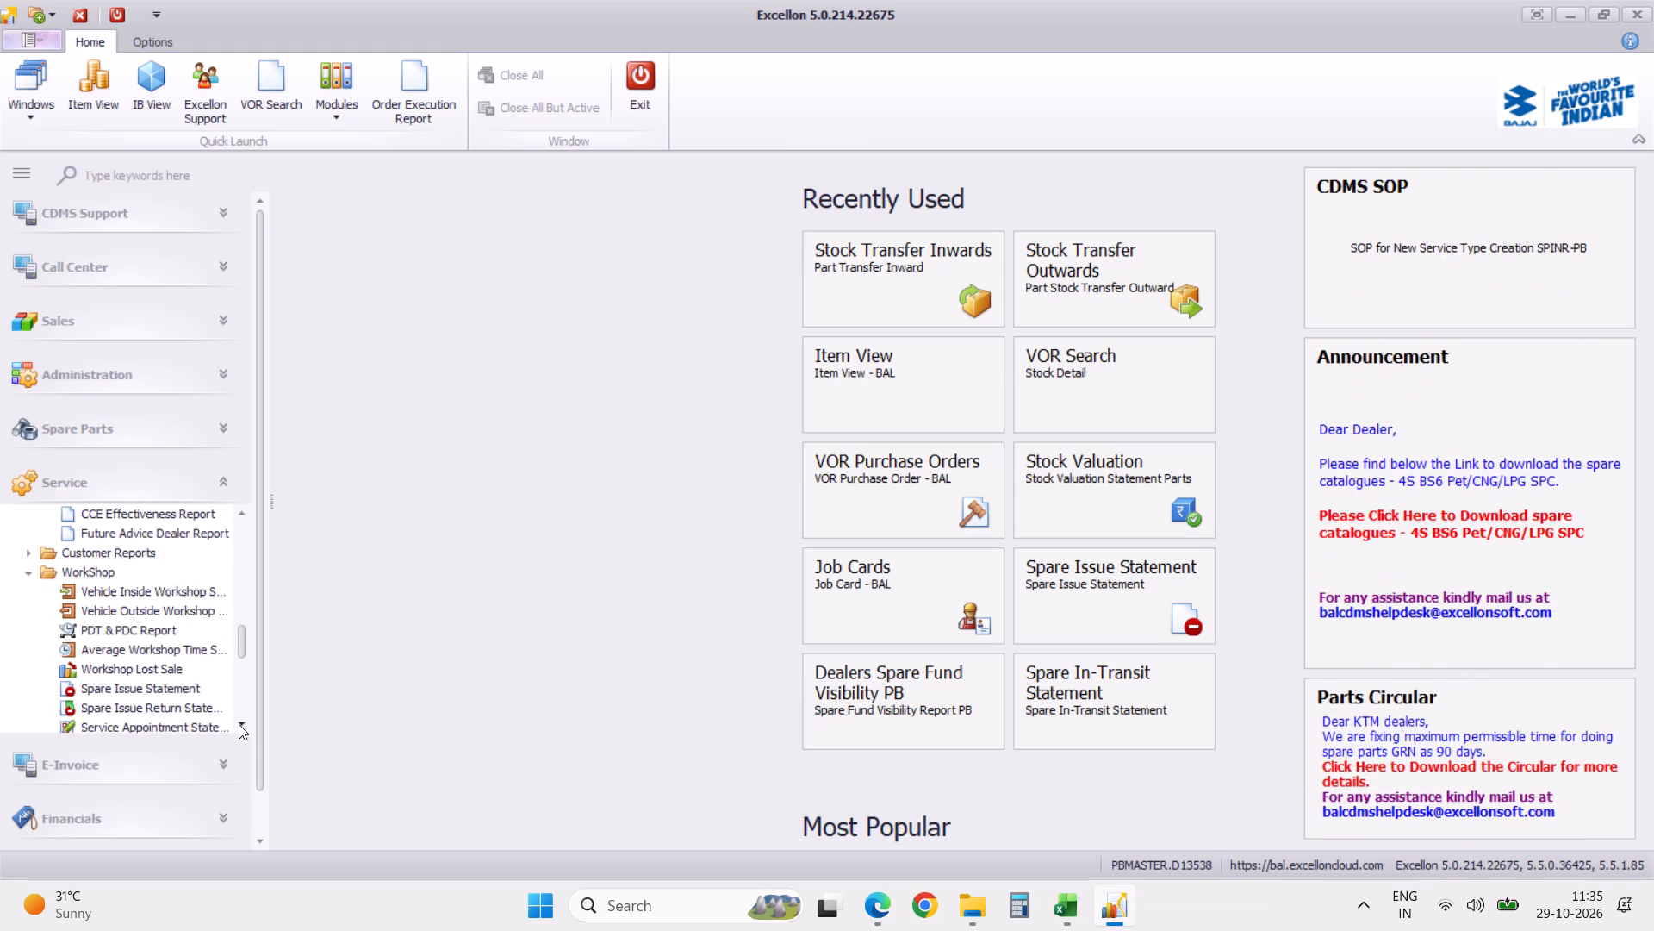
triple_click(239, 724)
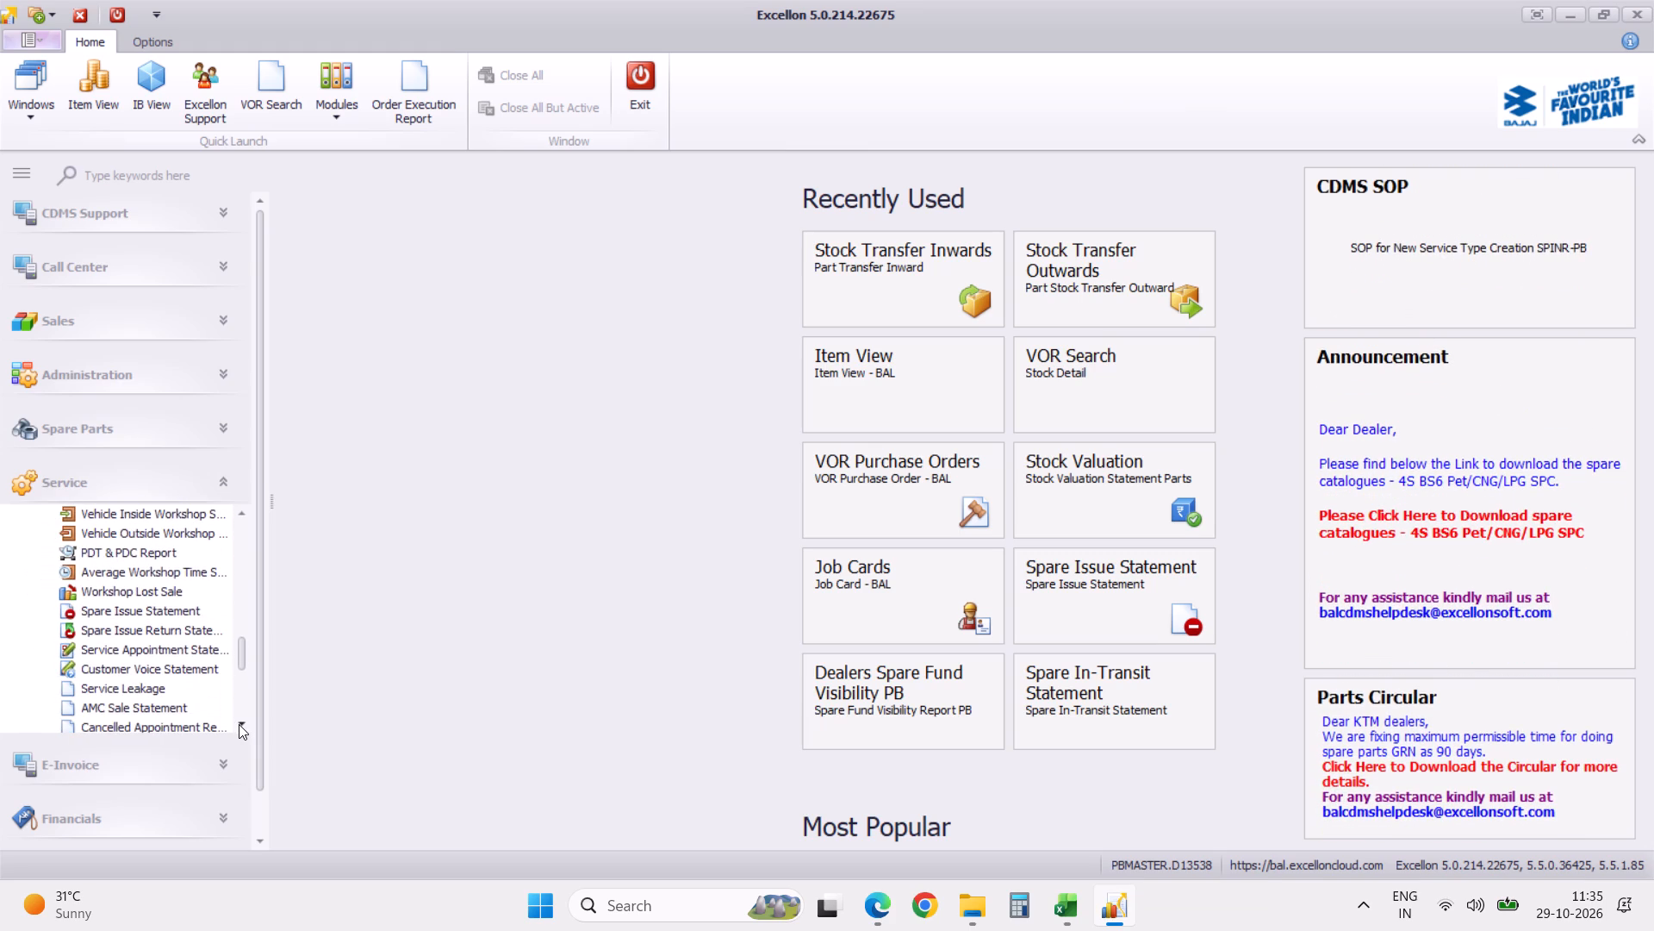
click(239, 724)
click(239, 724)
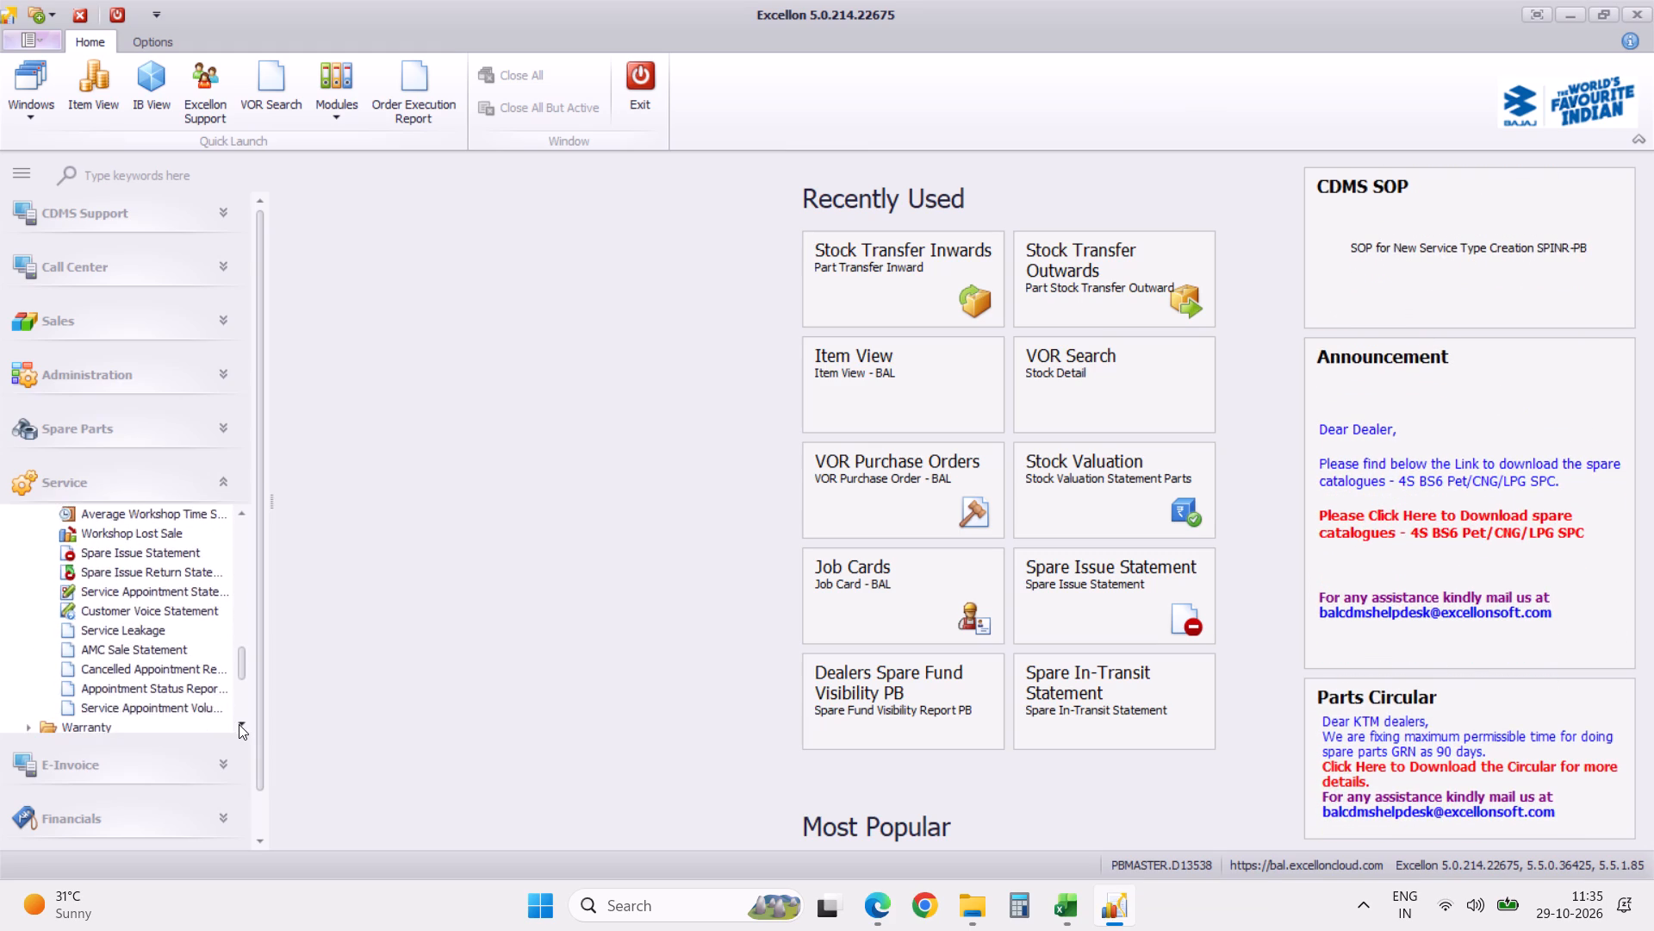
click(239, 724)
triple_click(239, 724)
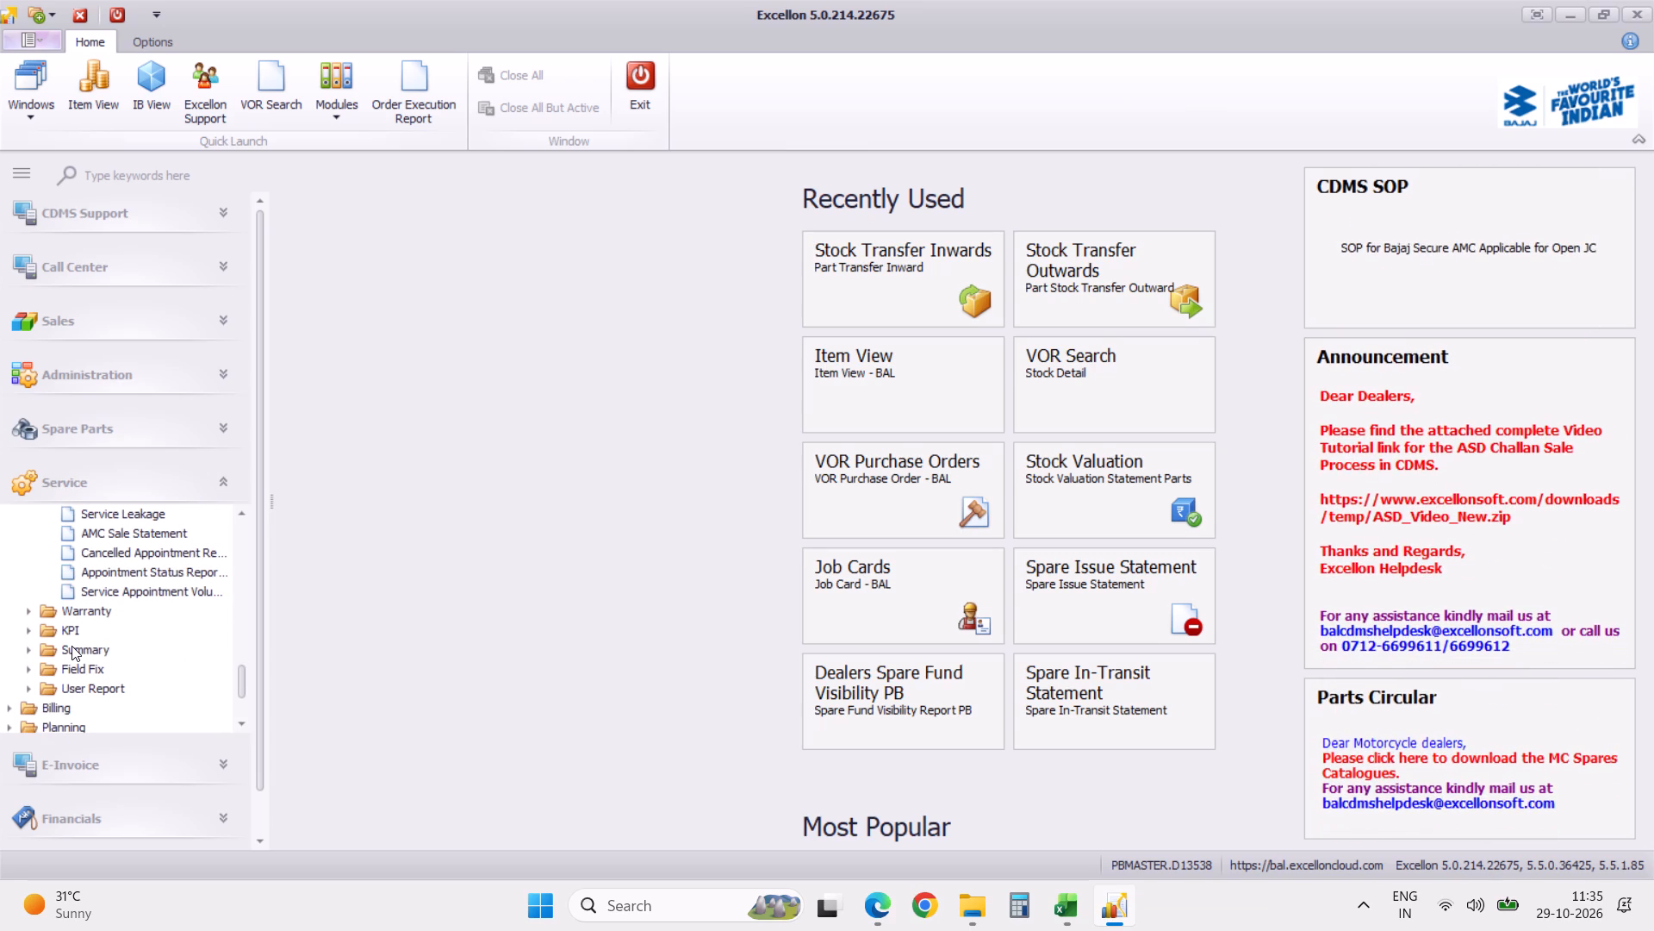
Check the Billing folder and the remaining Service module folders for an invoice report.
click(7, 710)
triple_click(245, 724)
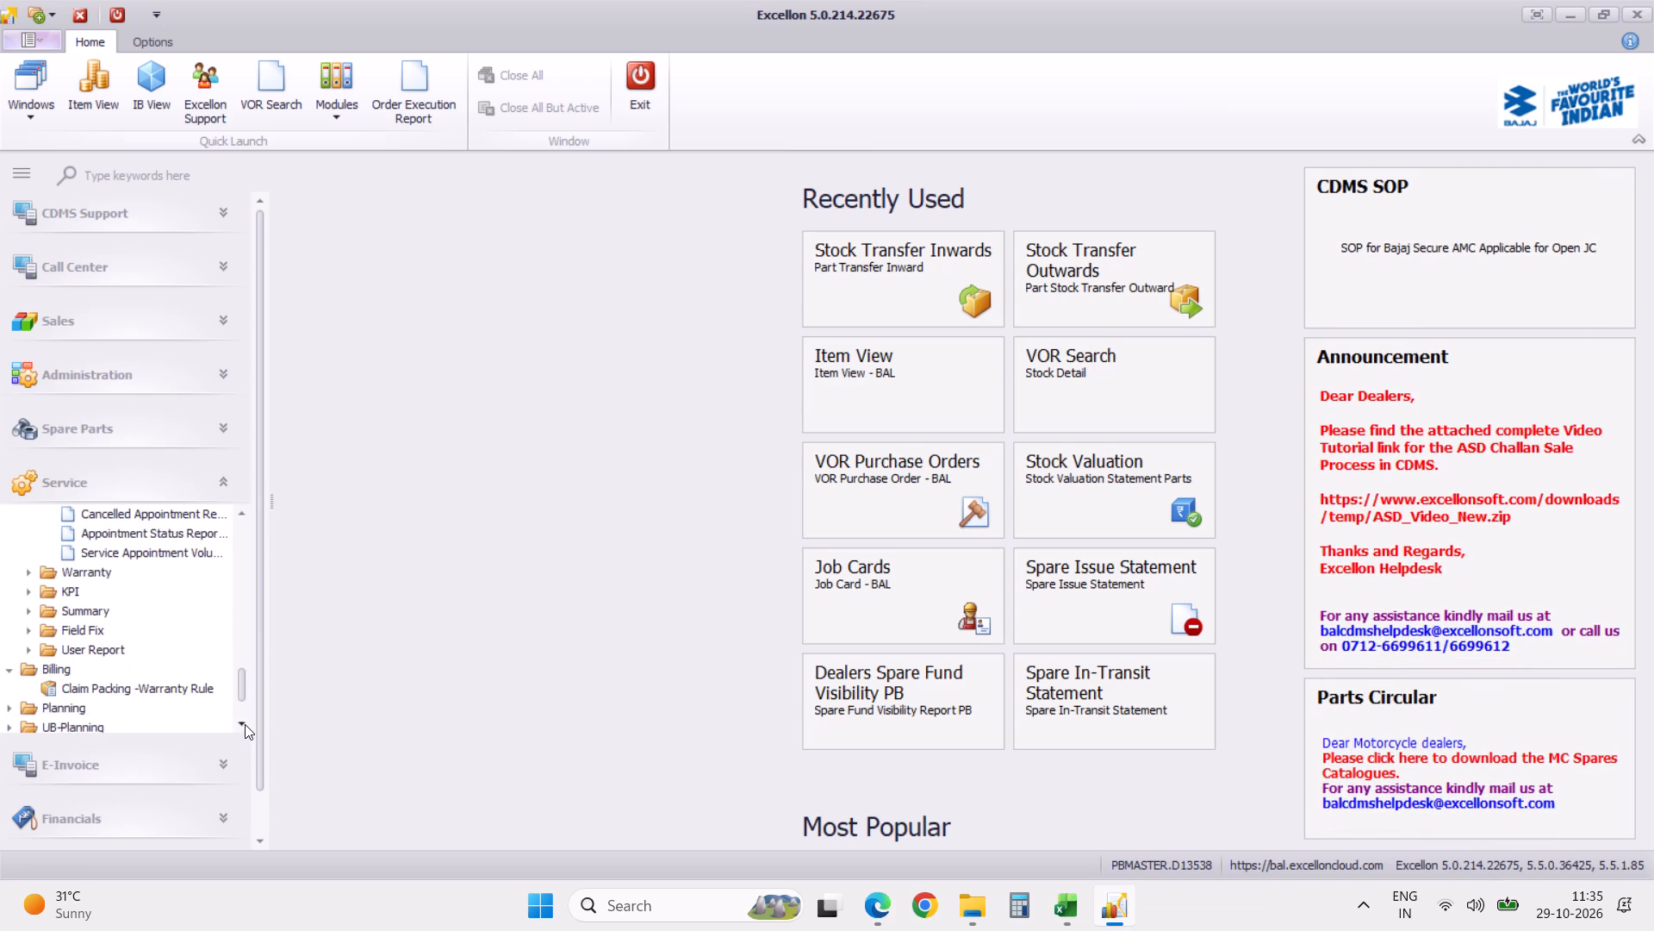
triple_click(245, 724)
double_click(245, 724)
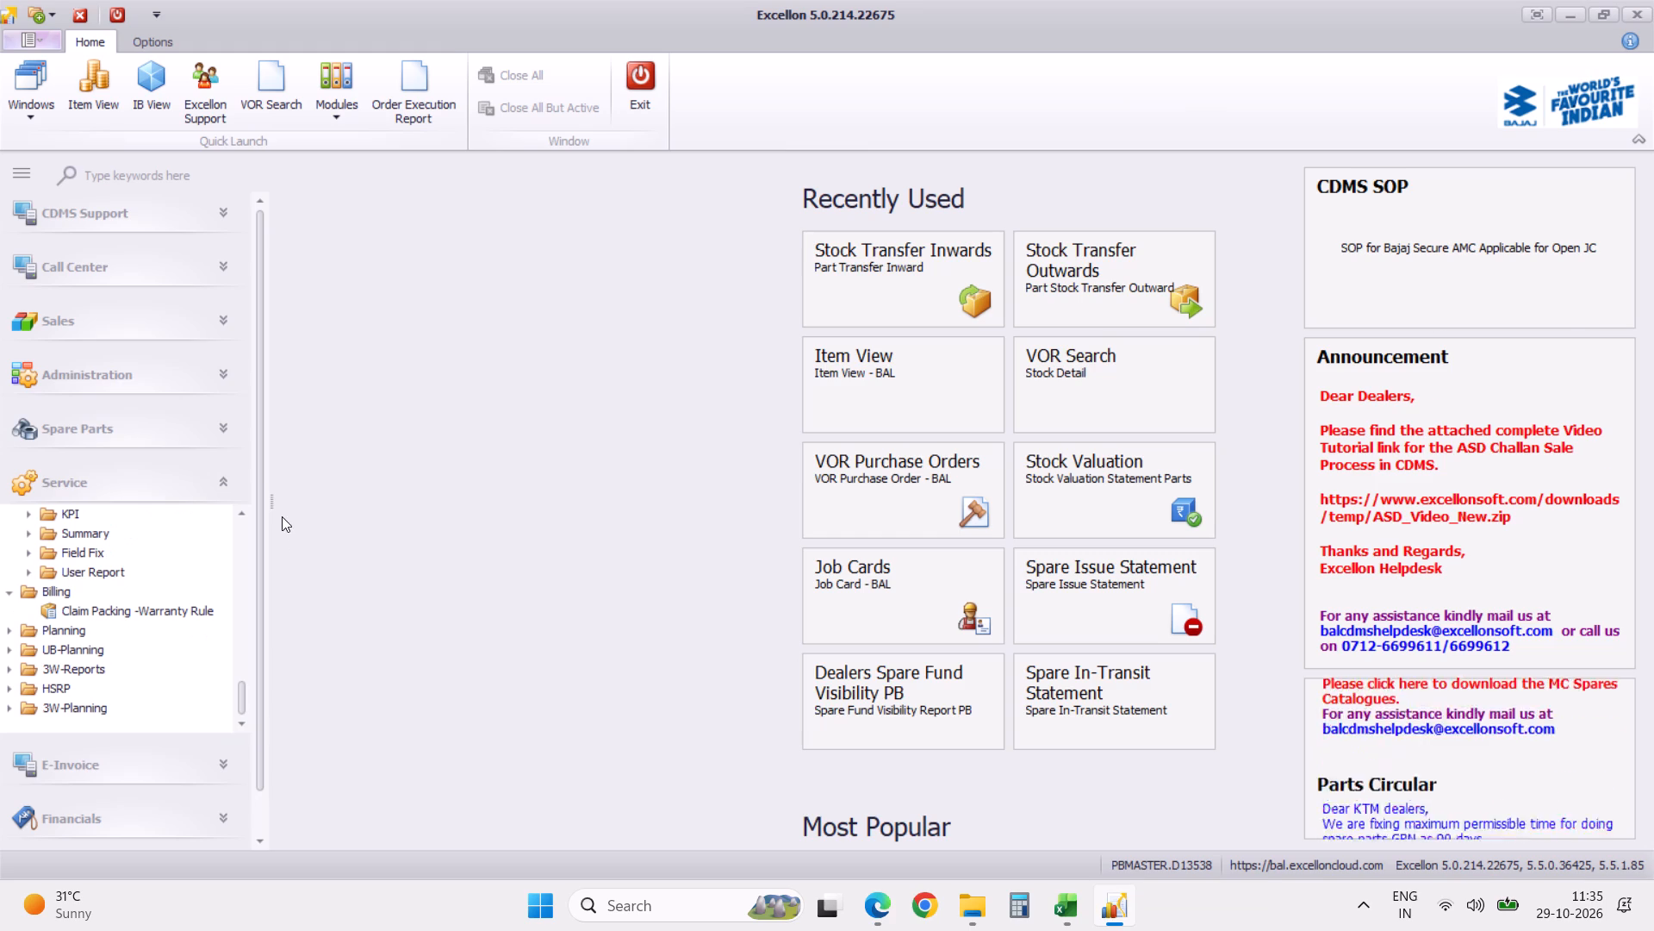
drag(274, 503, 364, 505)
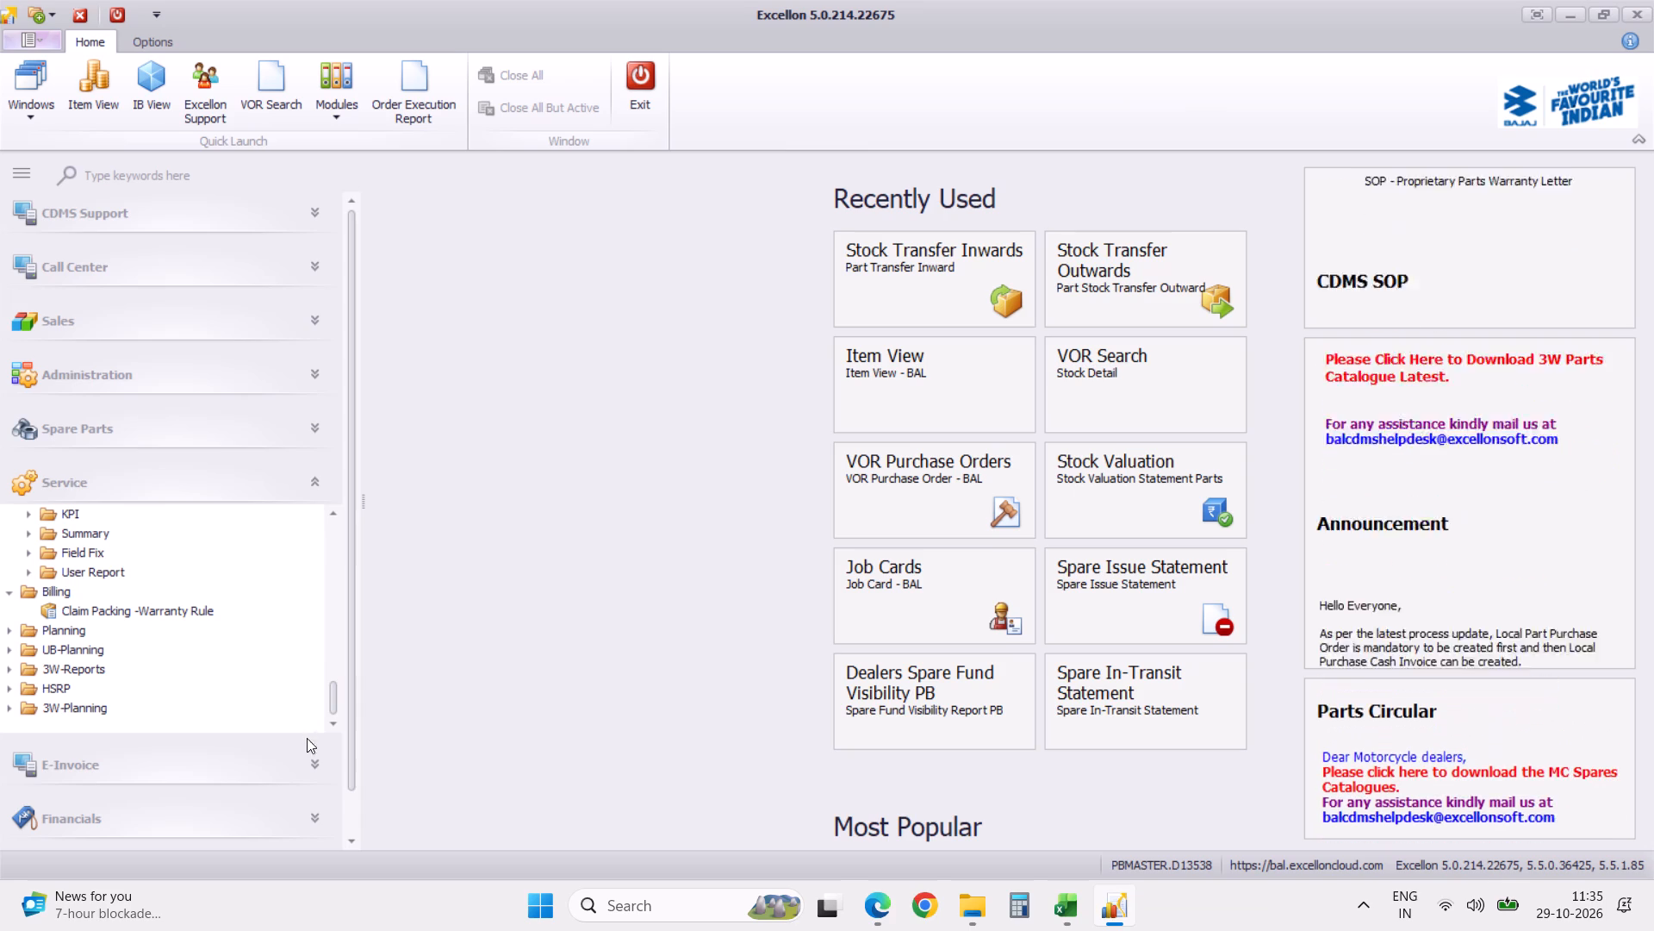
Generate the E-Invoice Statement for Month To Date, examine its columns for job card and part details, and close it.
click(314, 762)
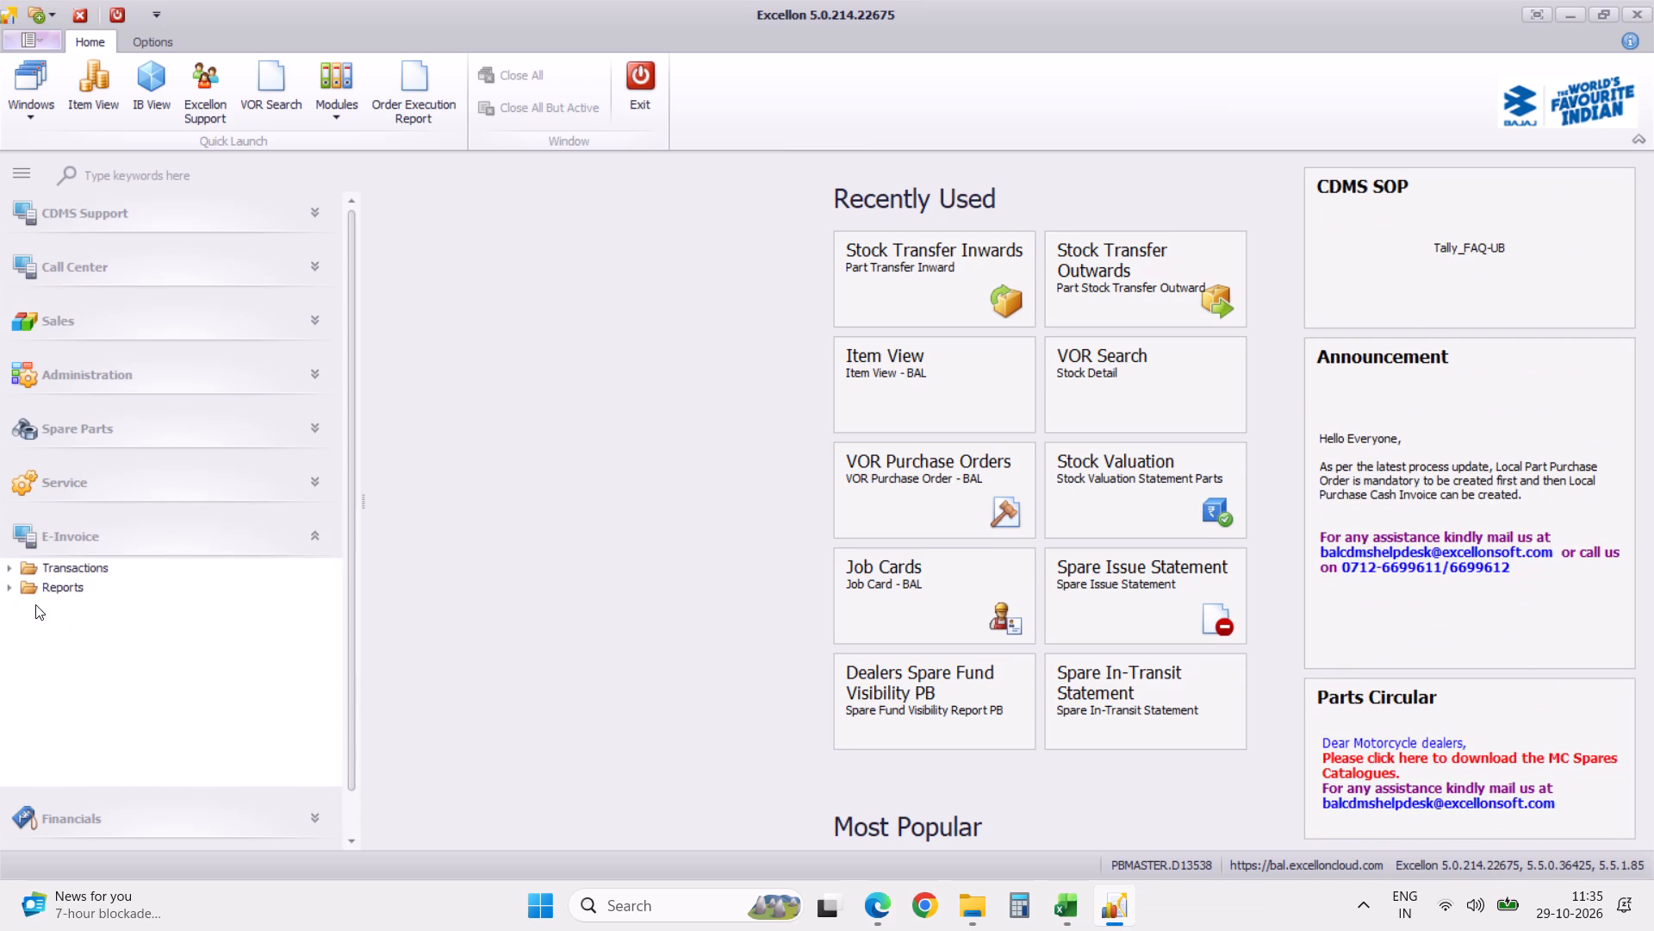
click(8, 587)
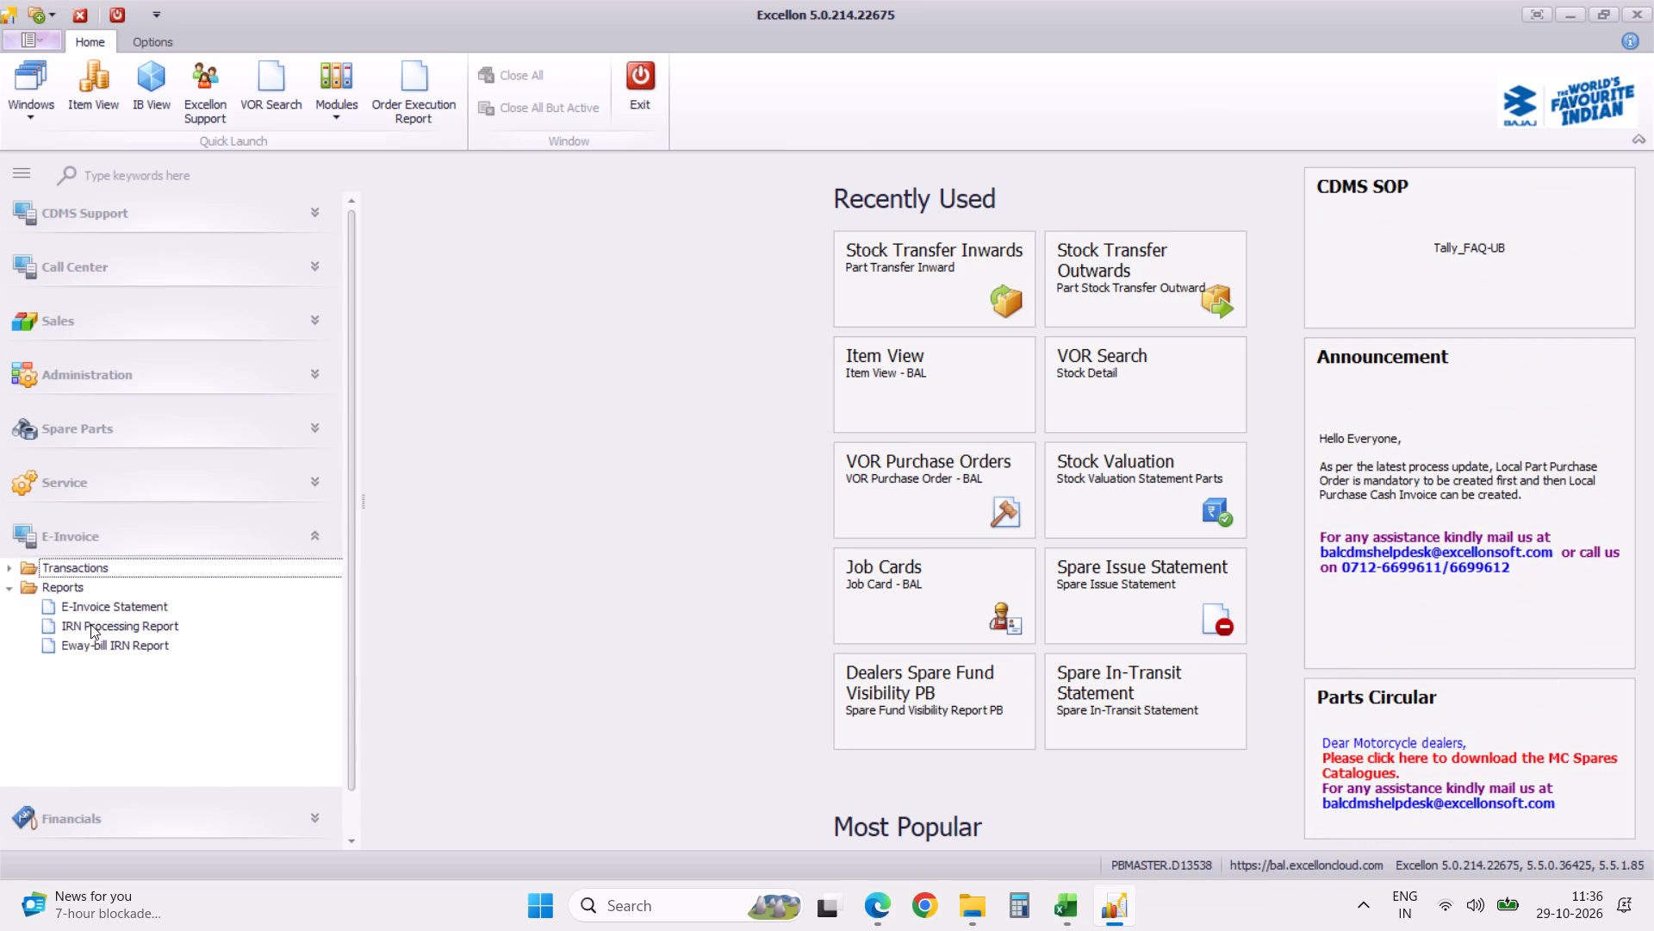
click(115, 608)
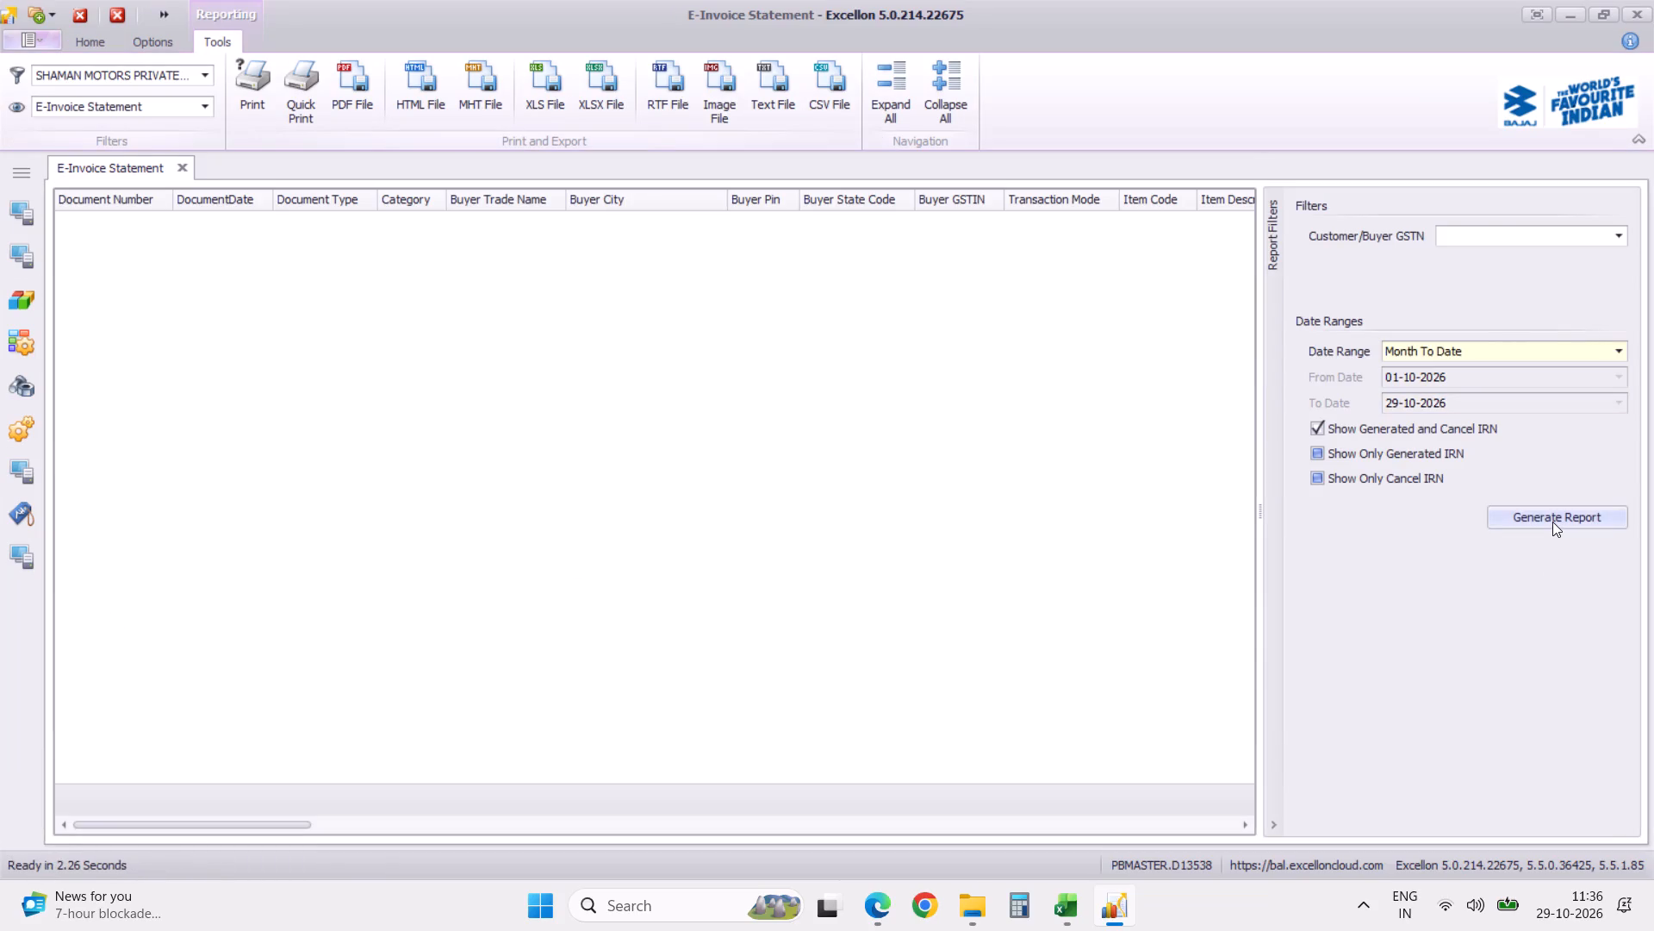
click(1552, 522)
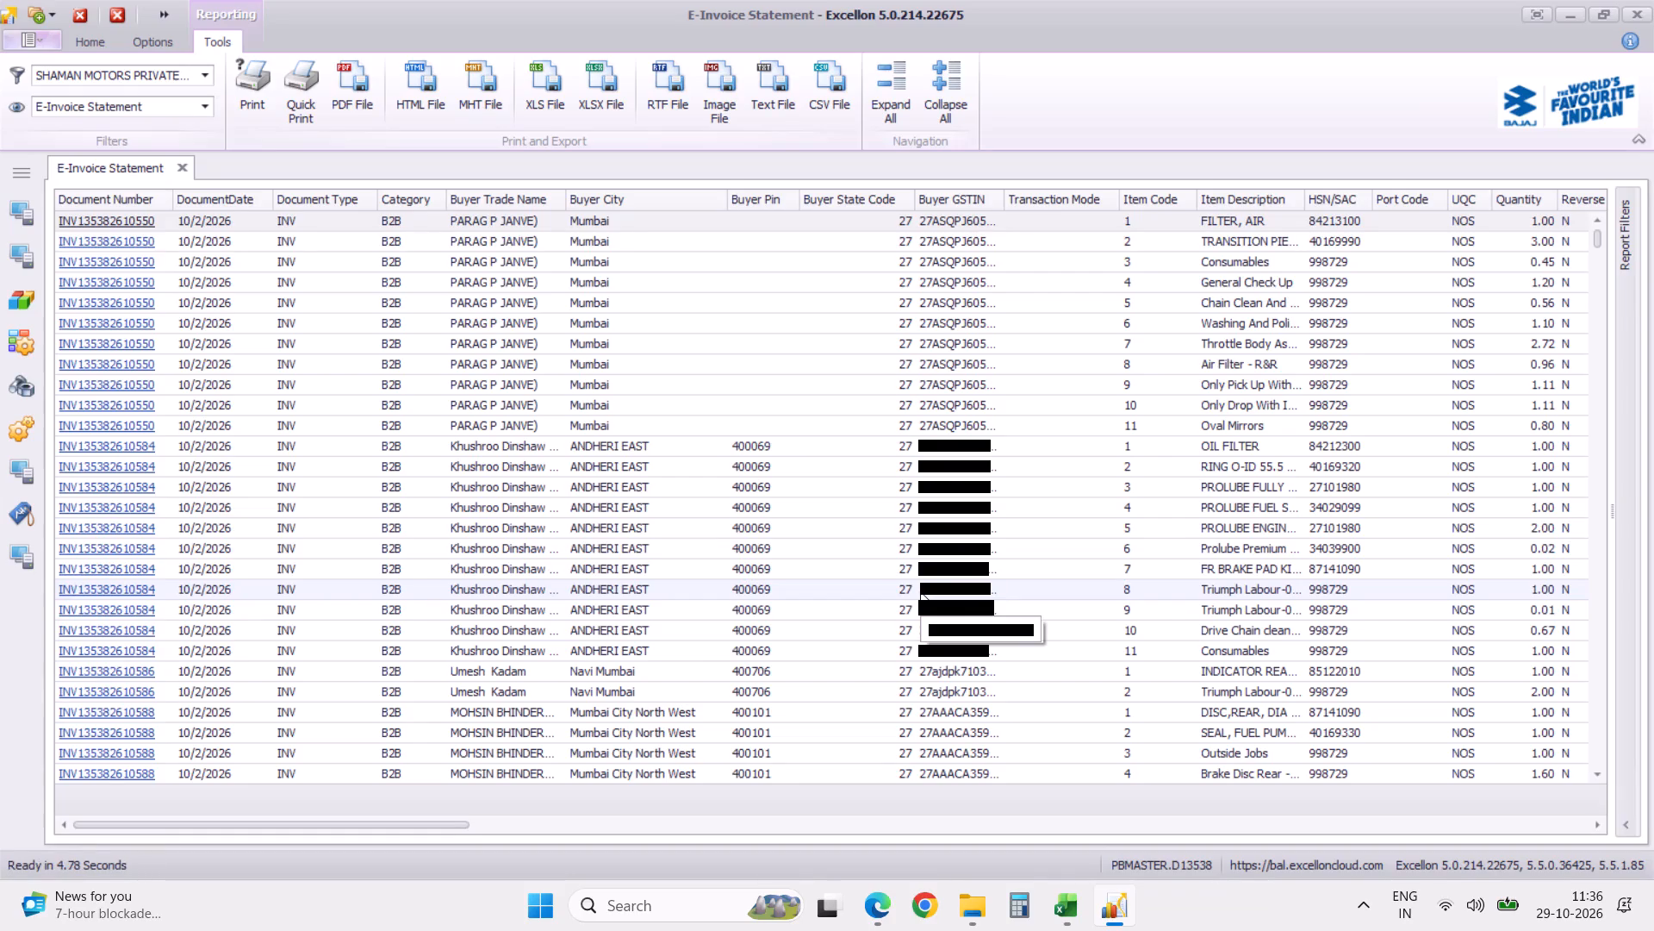
scroll(920, 591, left, 20)
scroll(920, 591, left, 4)
scroll(920, 591, right, 19)
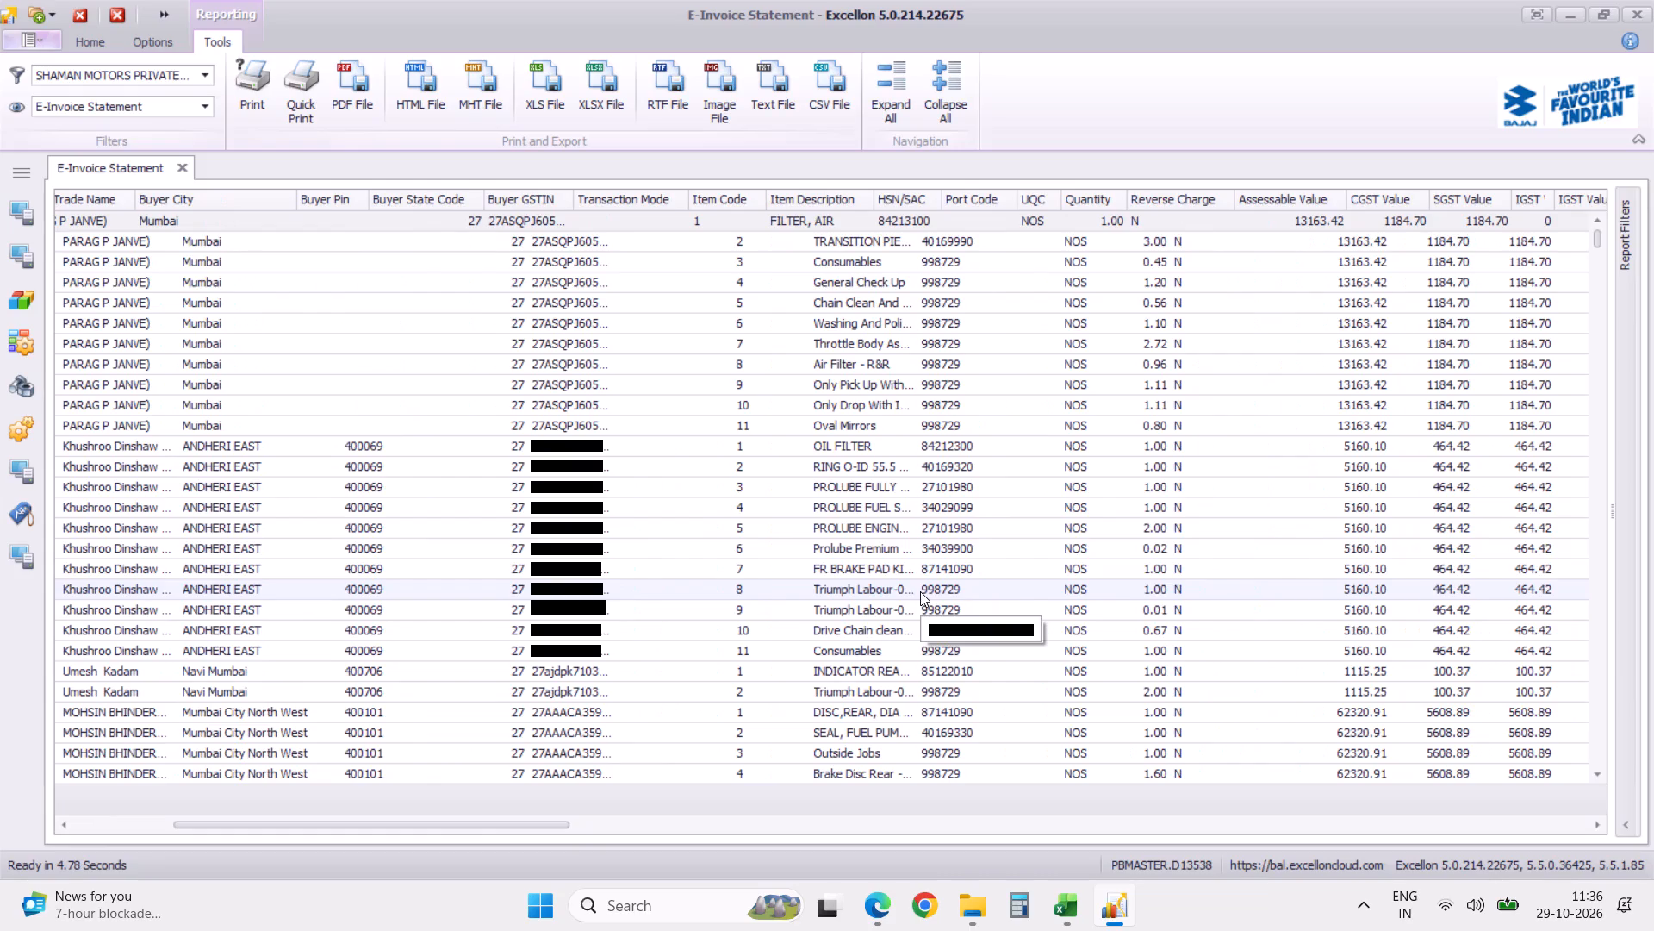
scroll(920, 591, right, 15)
scroll(920, 591, left, 5)
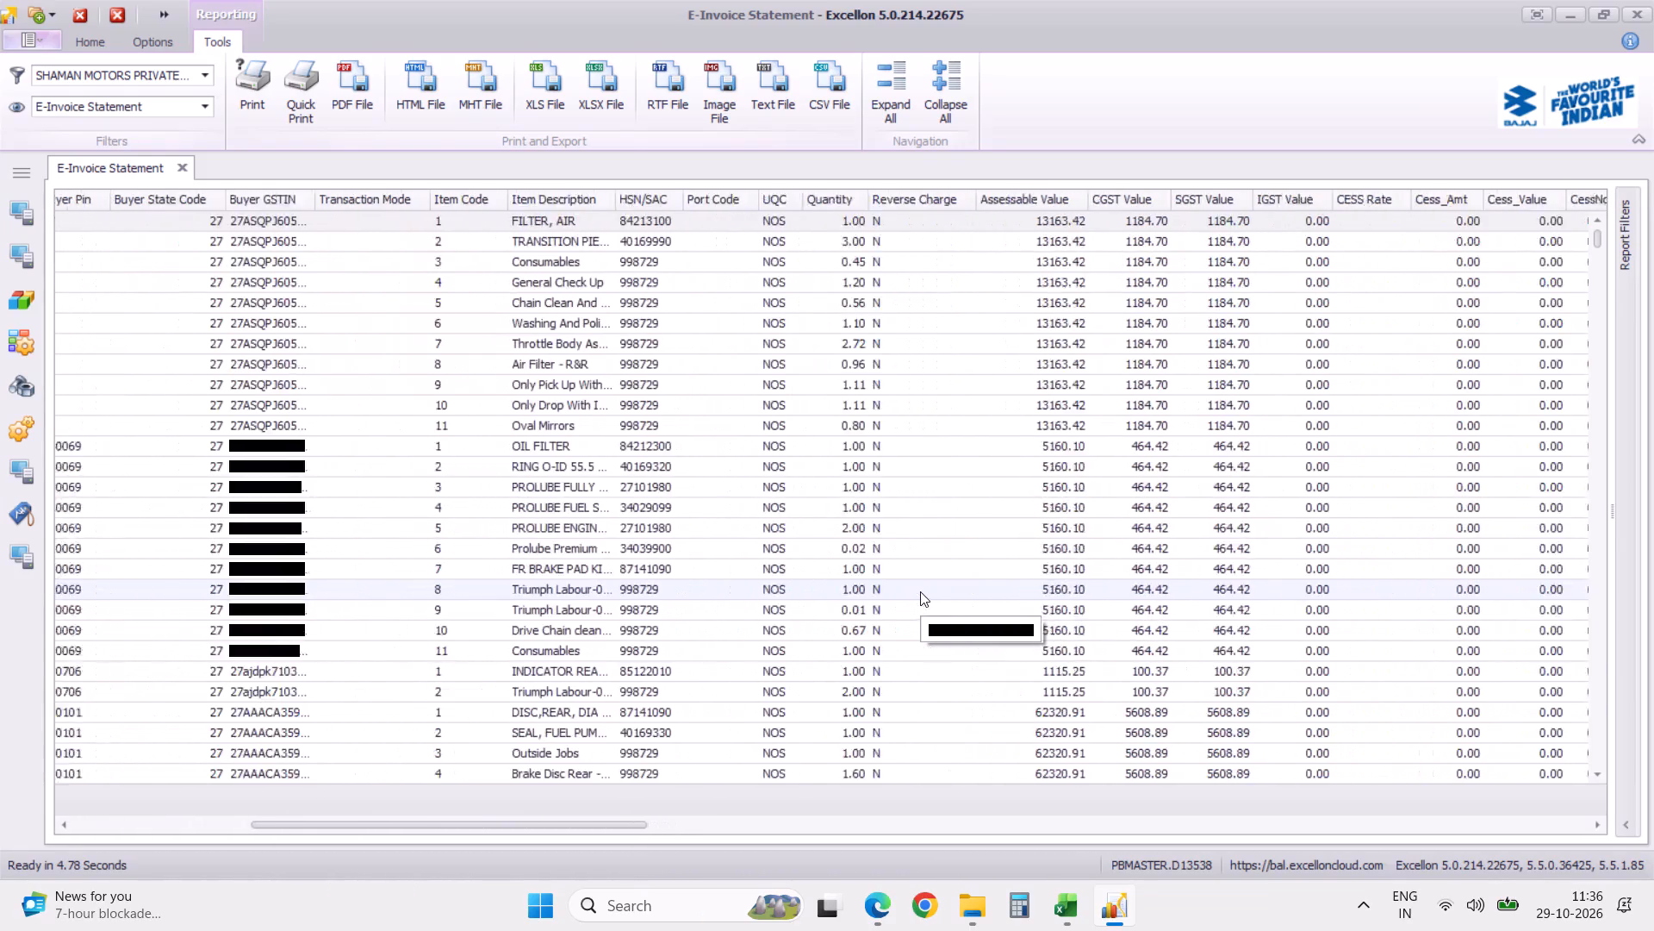
scroll(920, 591, left, 20)
scroll(920, 591, left, 20)
scroll(920, 591, left, 8)
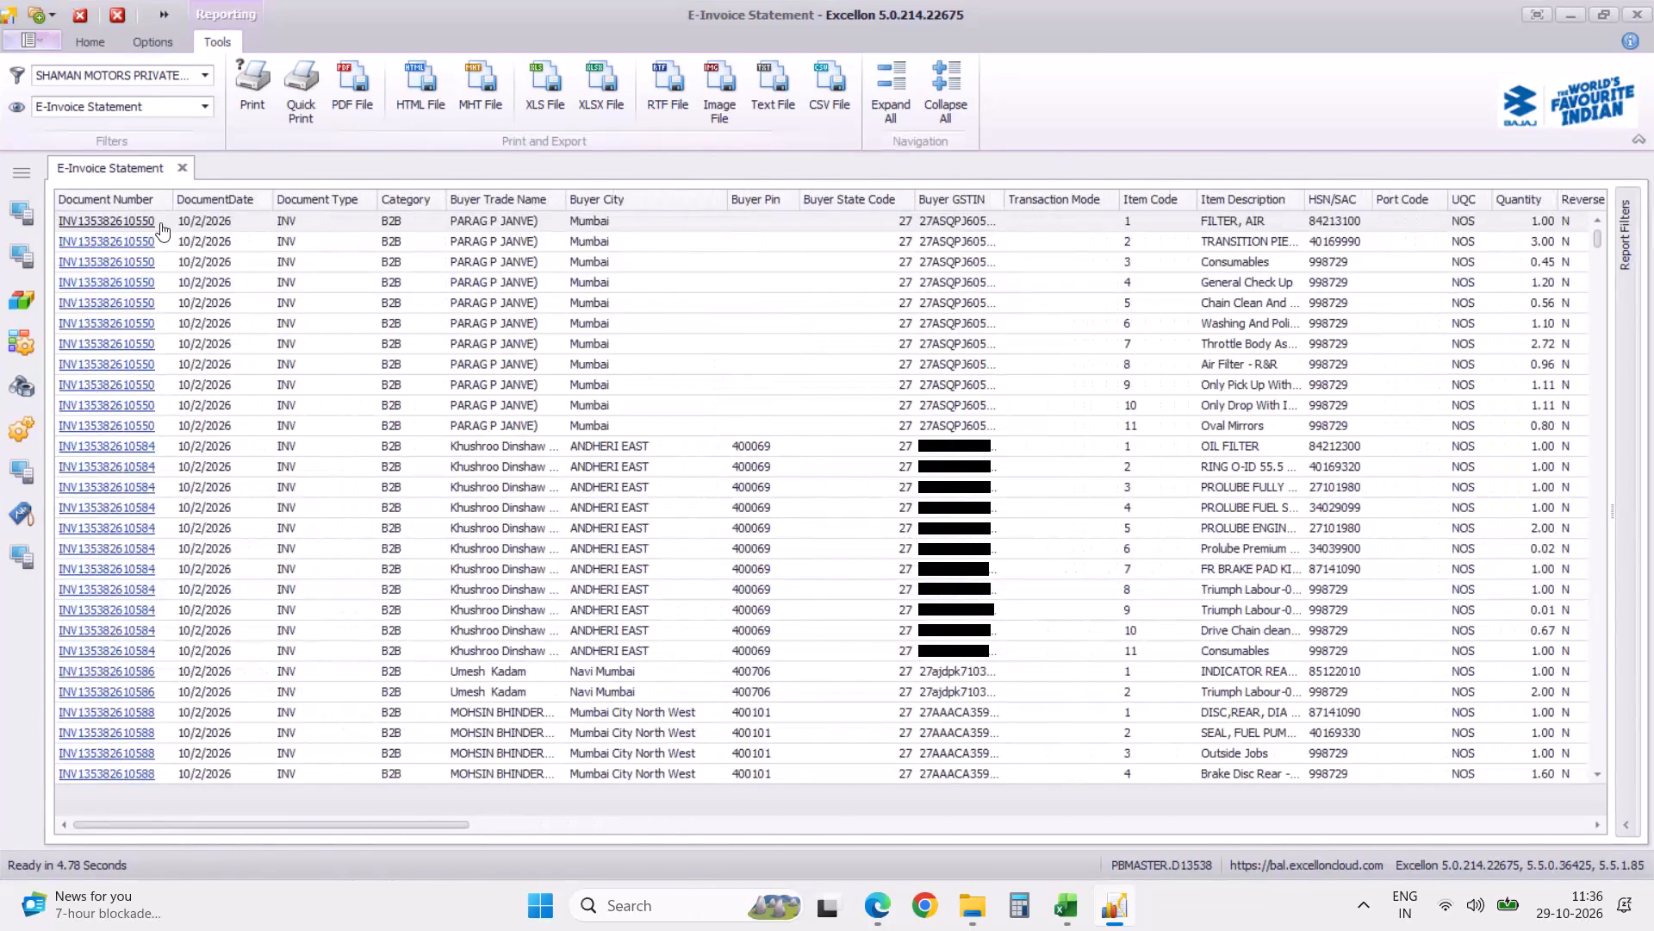
click(183, 163)
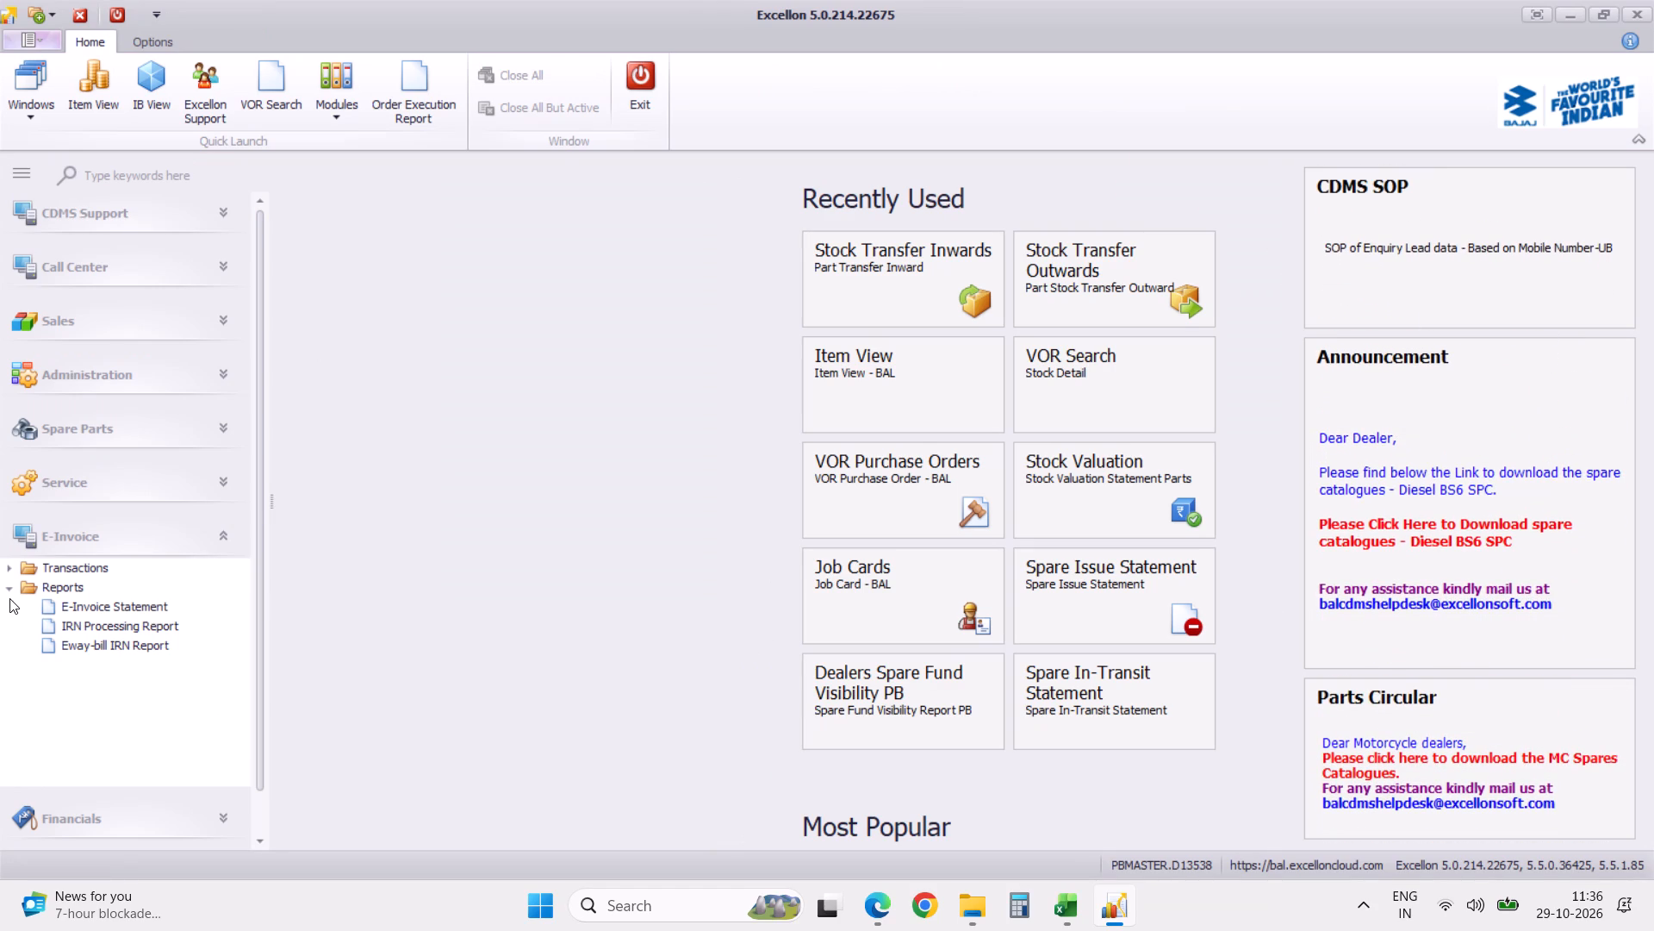
Check the E-Invoice module's Transactions entries, and collapse the module.
click(9, 571)
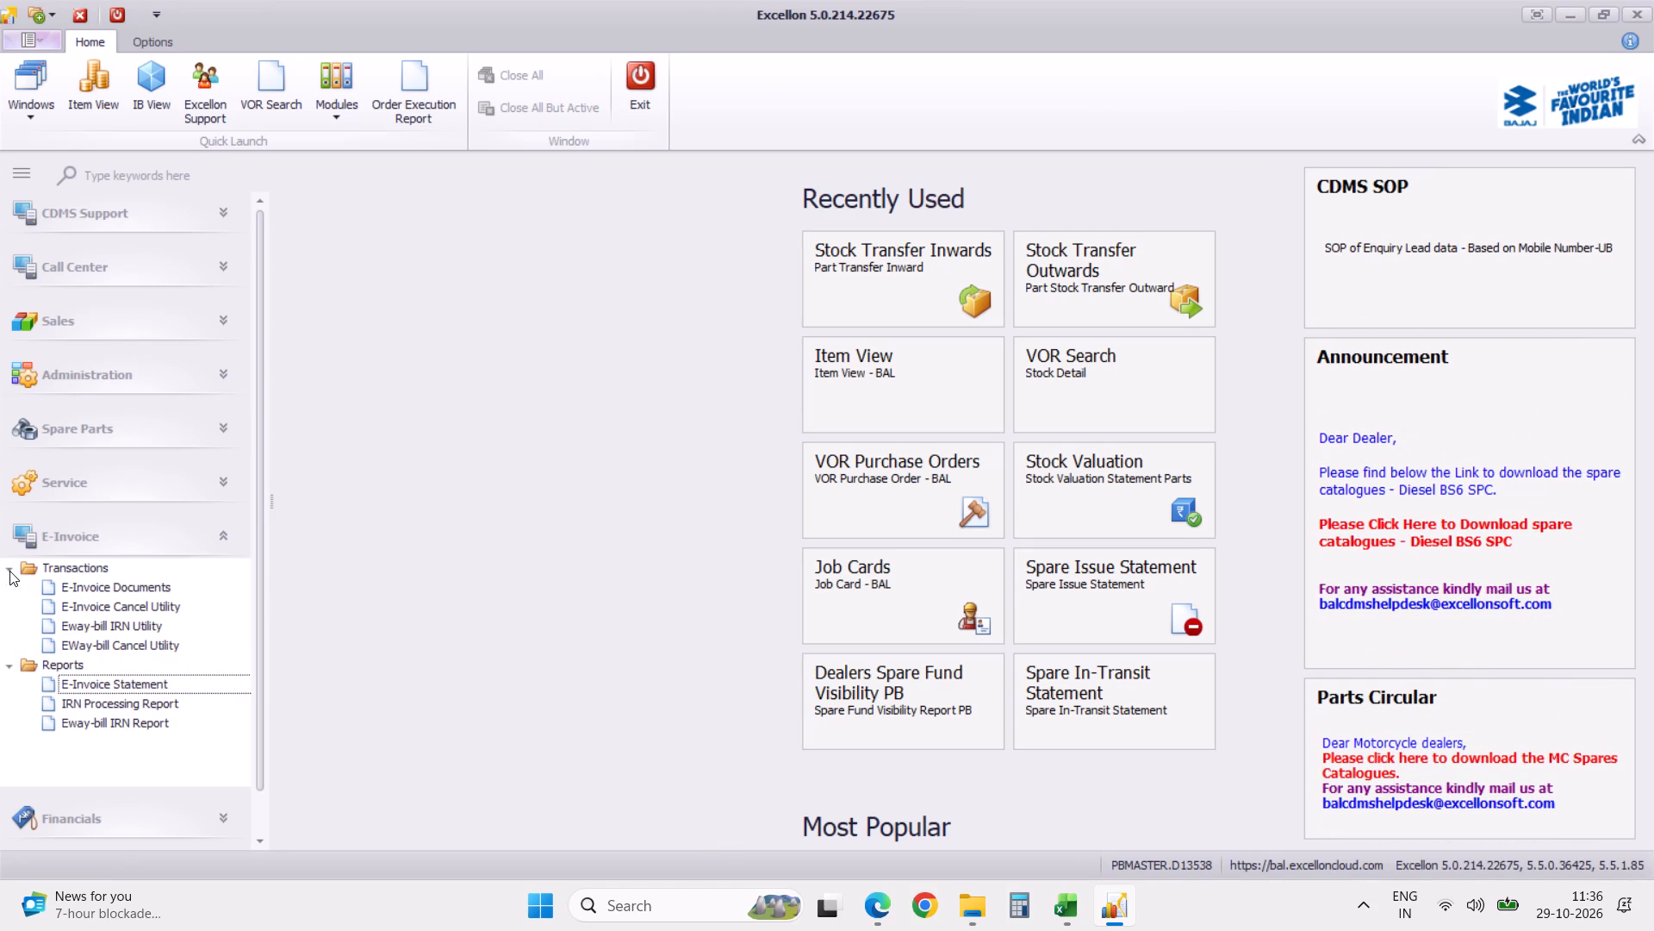
click(9, 571)
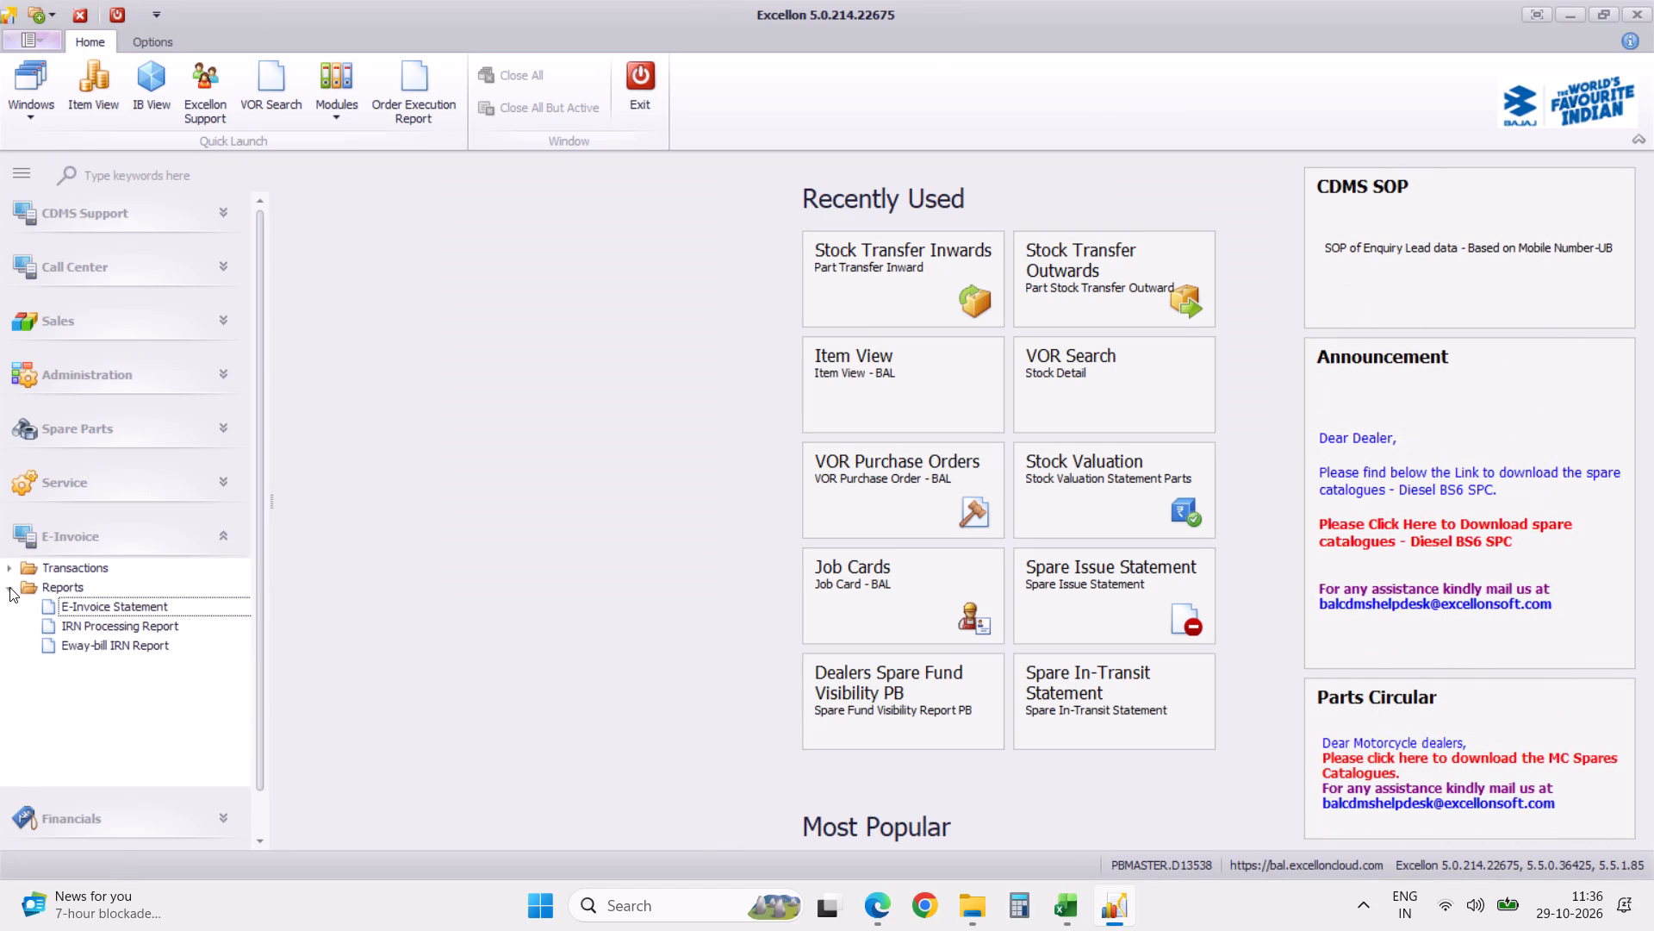
click(9, 588)
click(227, 536)
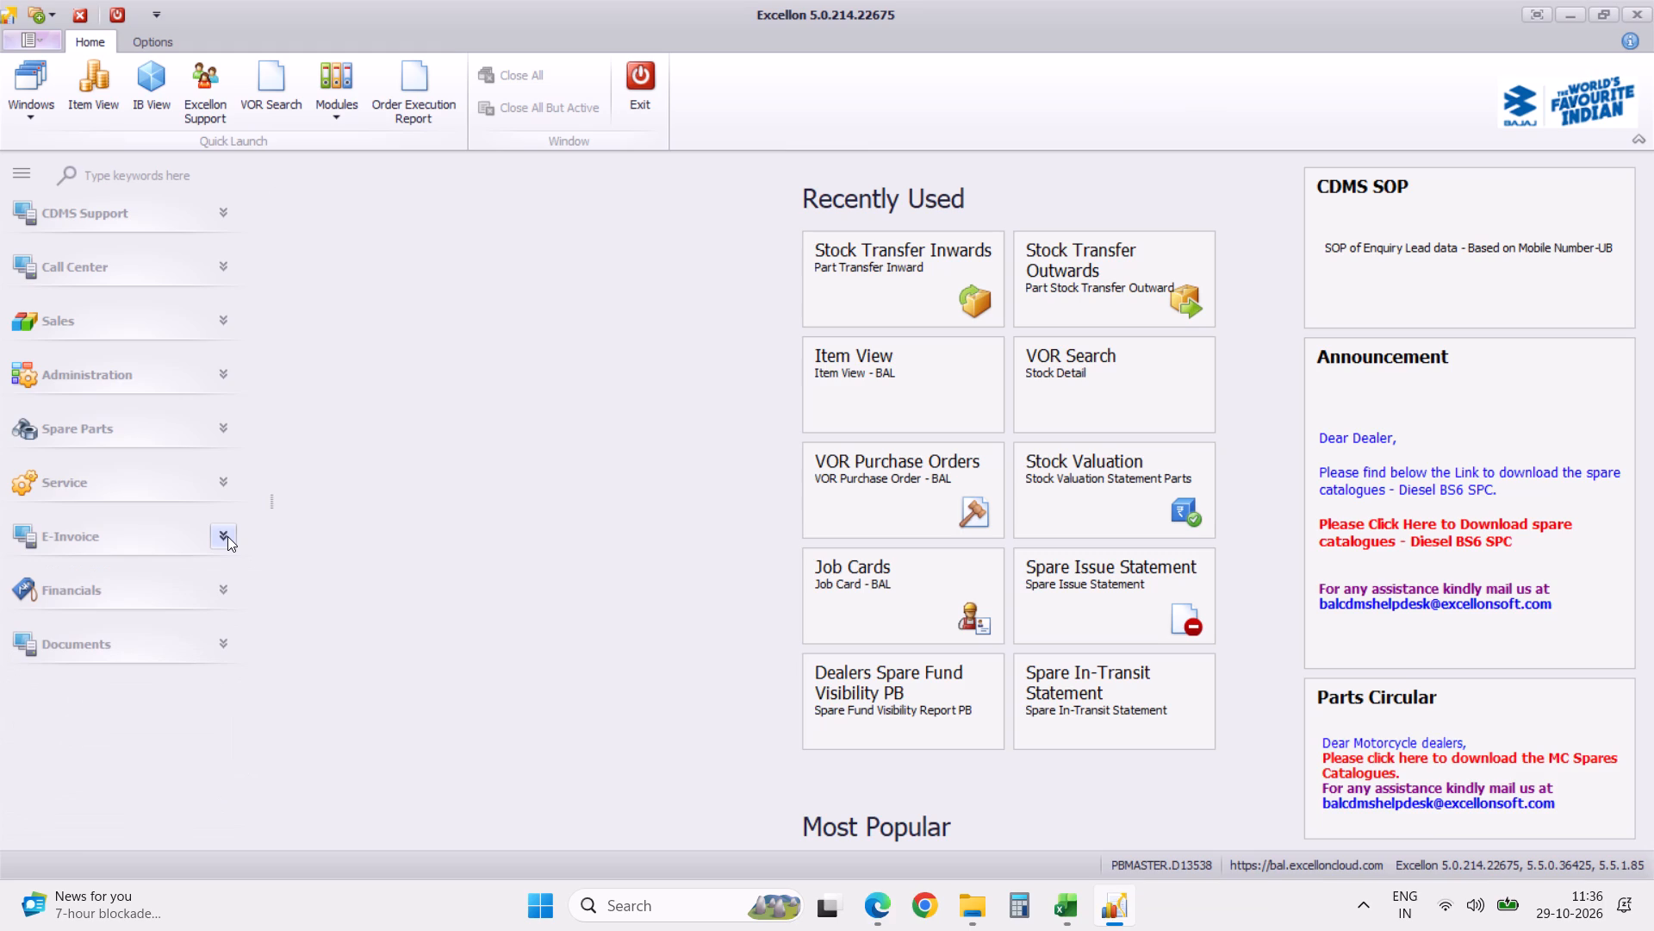
Look back through the Service module's WorkShop reports, collapsing the Billing and WorkShop folders.
click(225, 484)
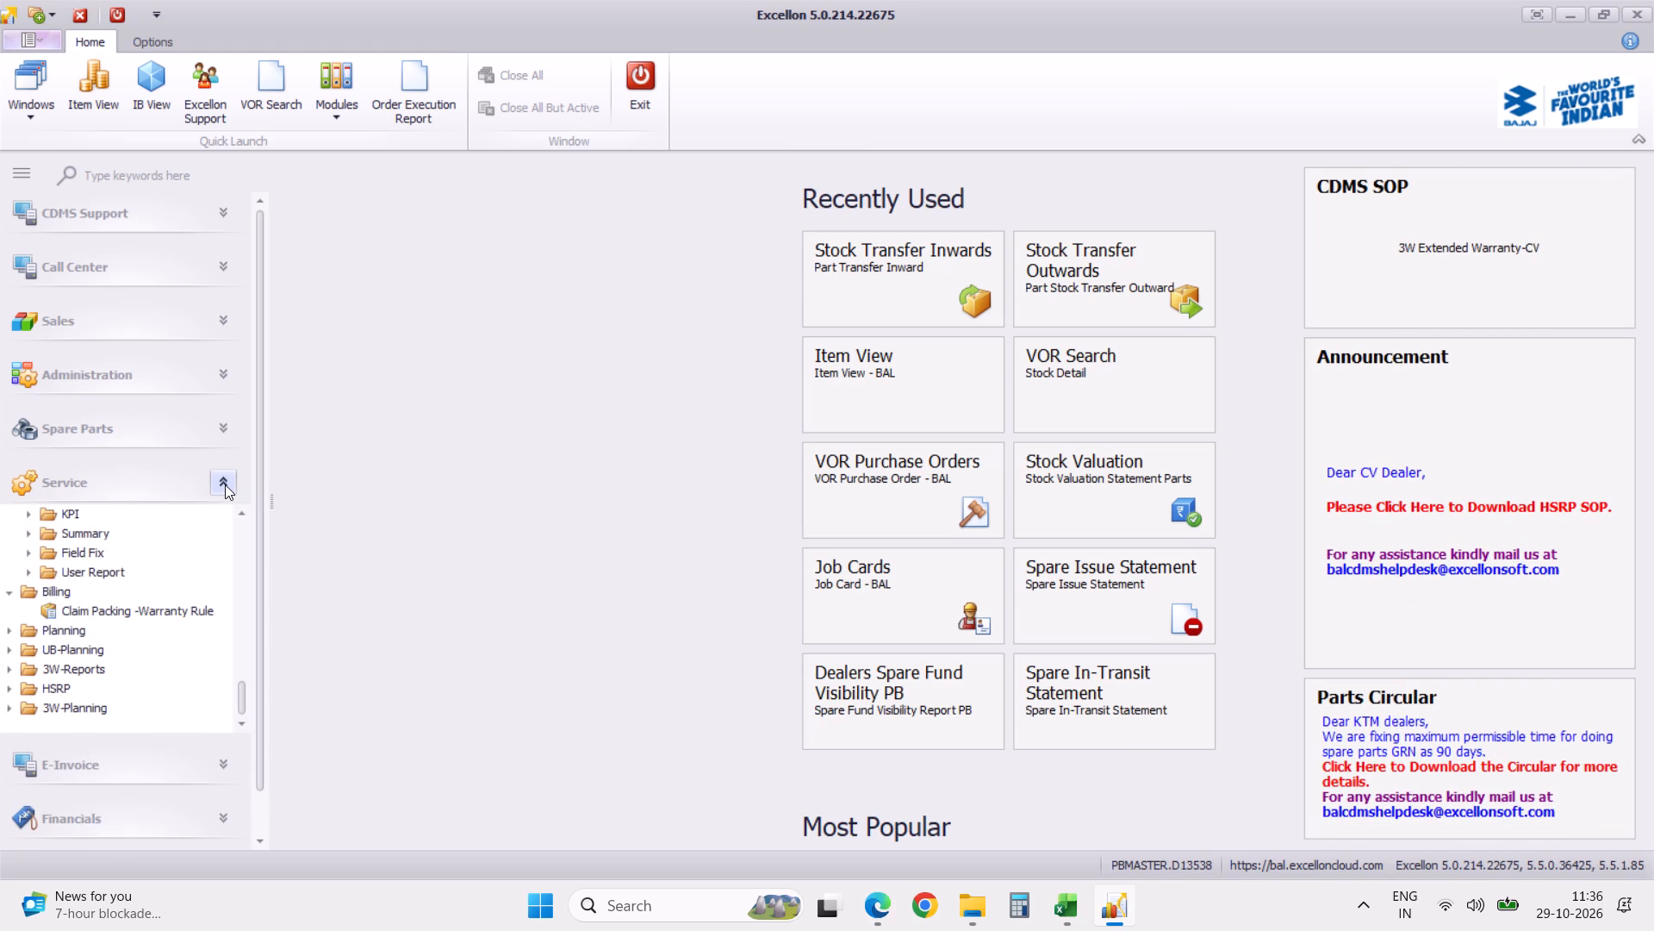
click(10, 592)
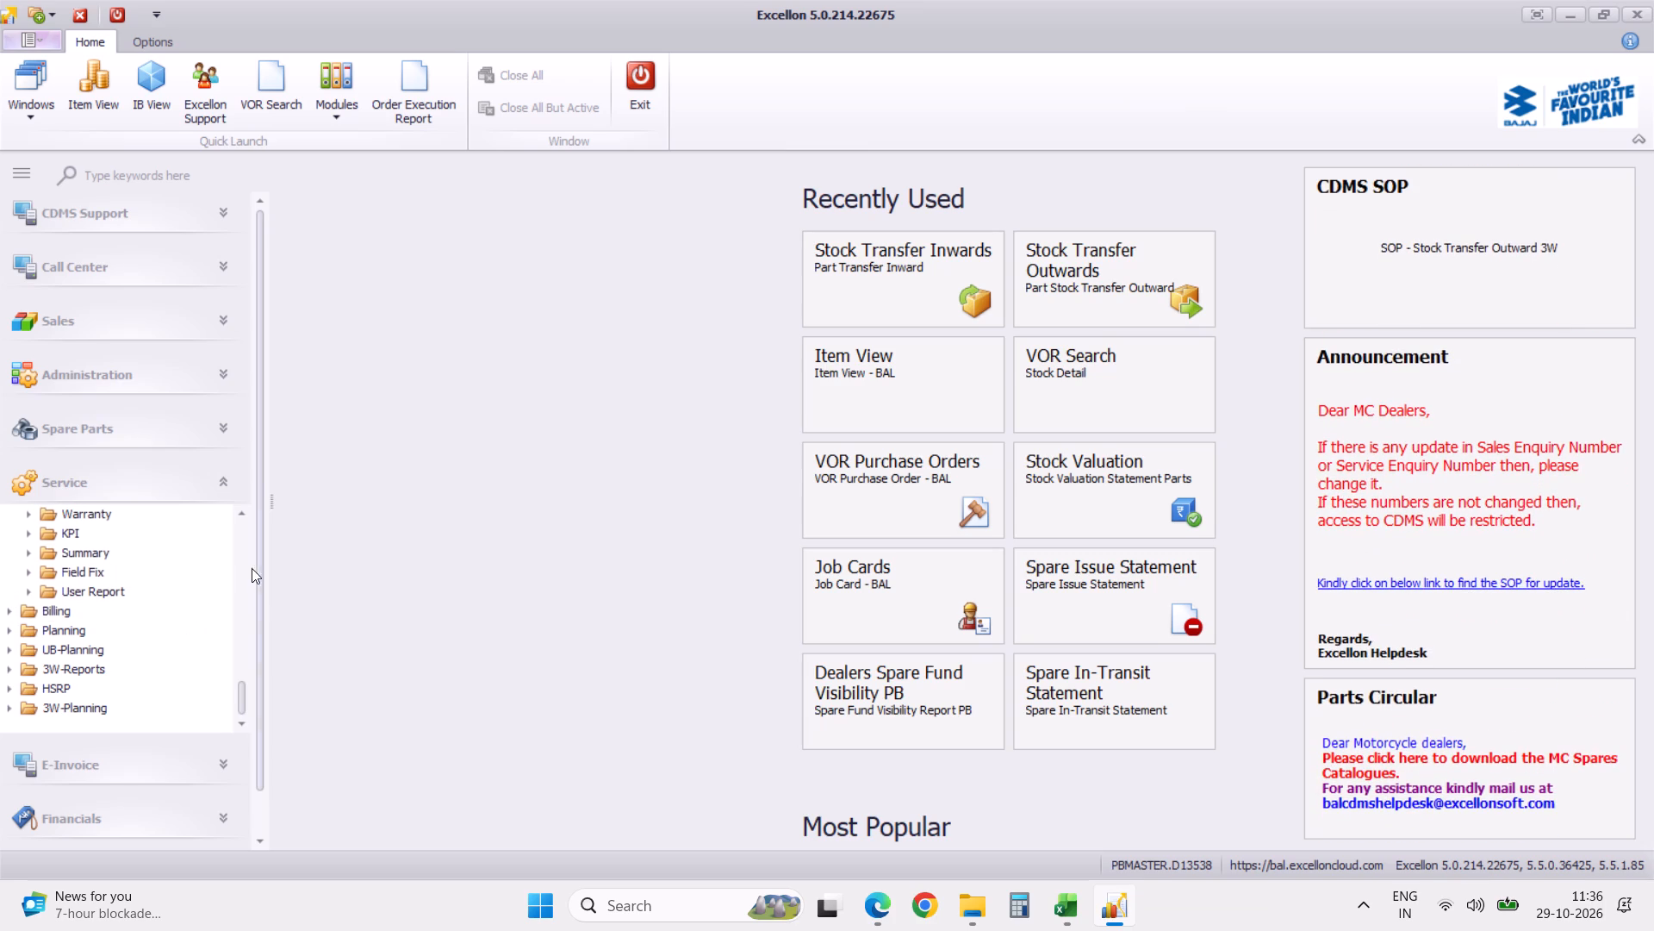
triple_click(243, 513)
triple_click(243, 513)
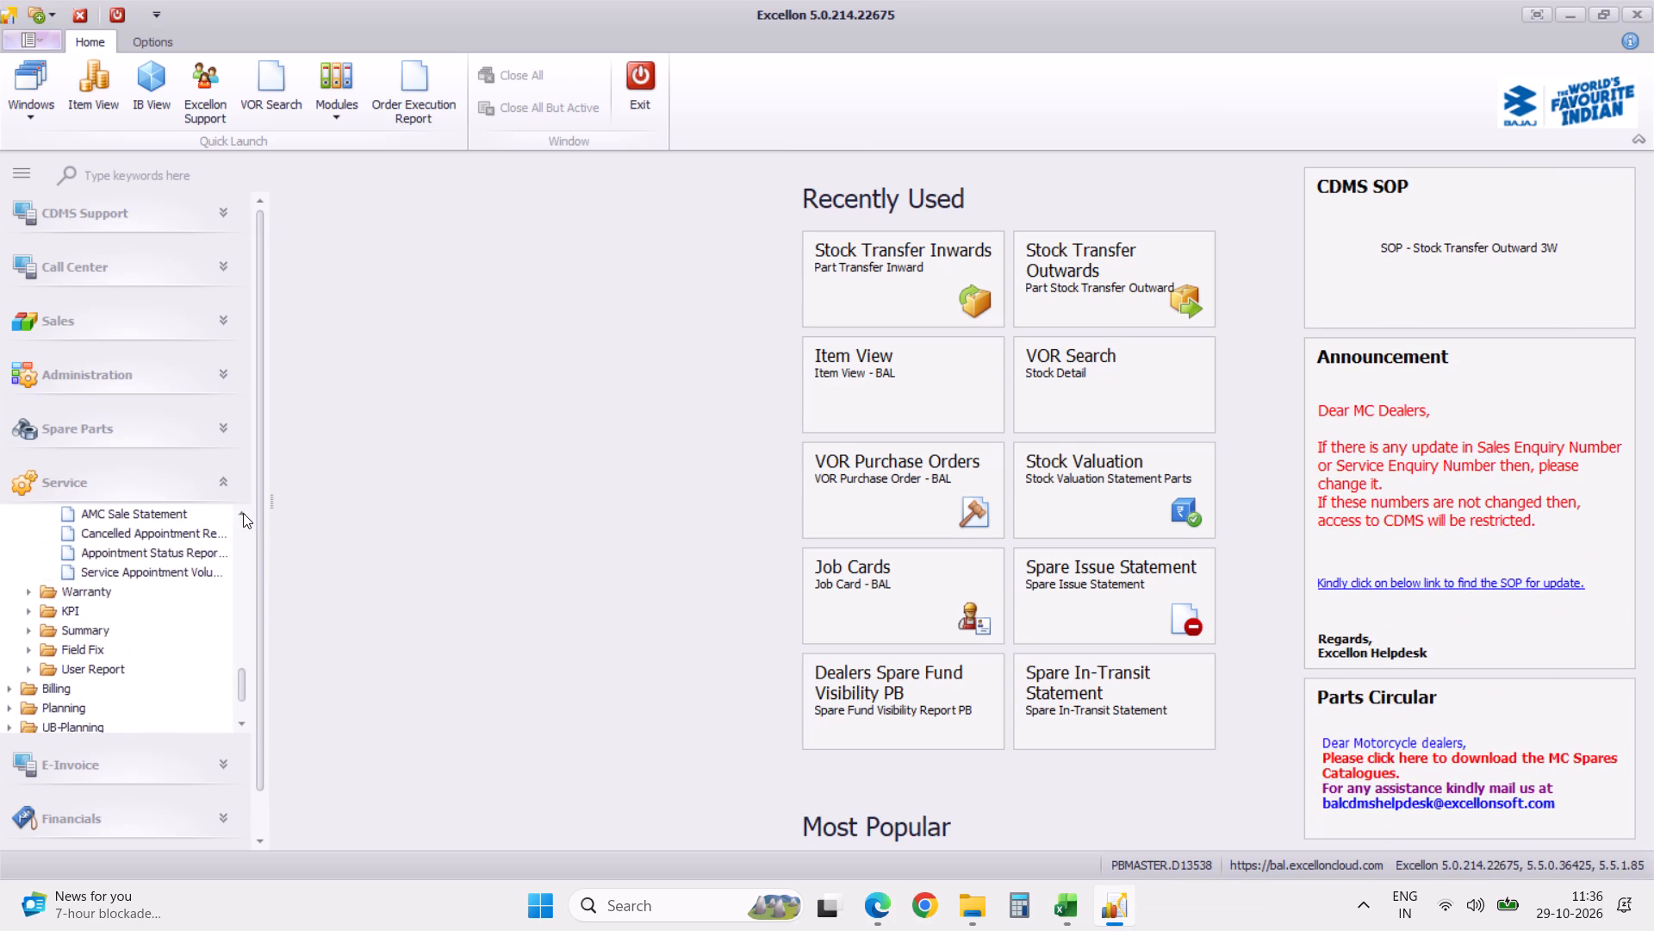
triple_click(243, 513)
click(243, 513)
click(243, 513)
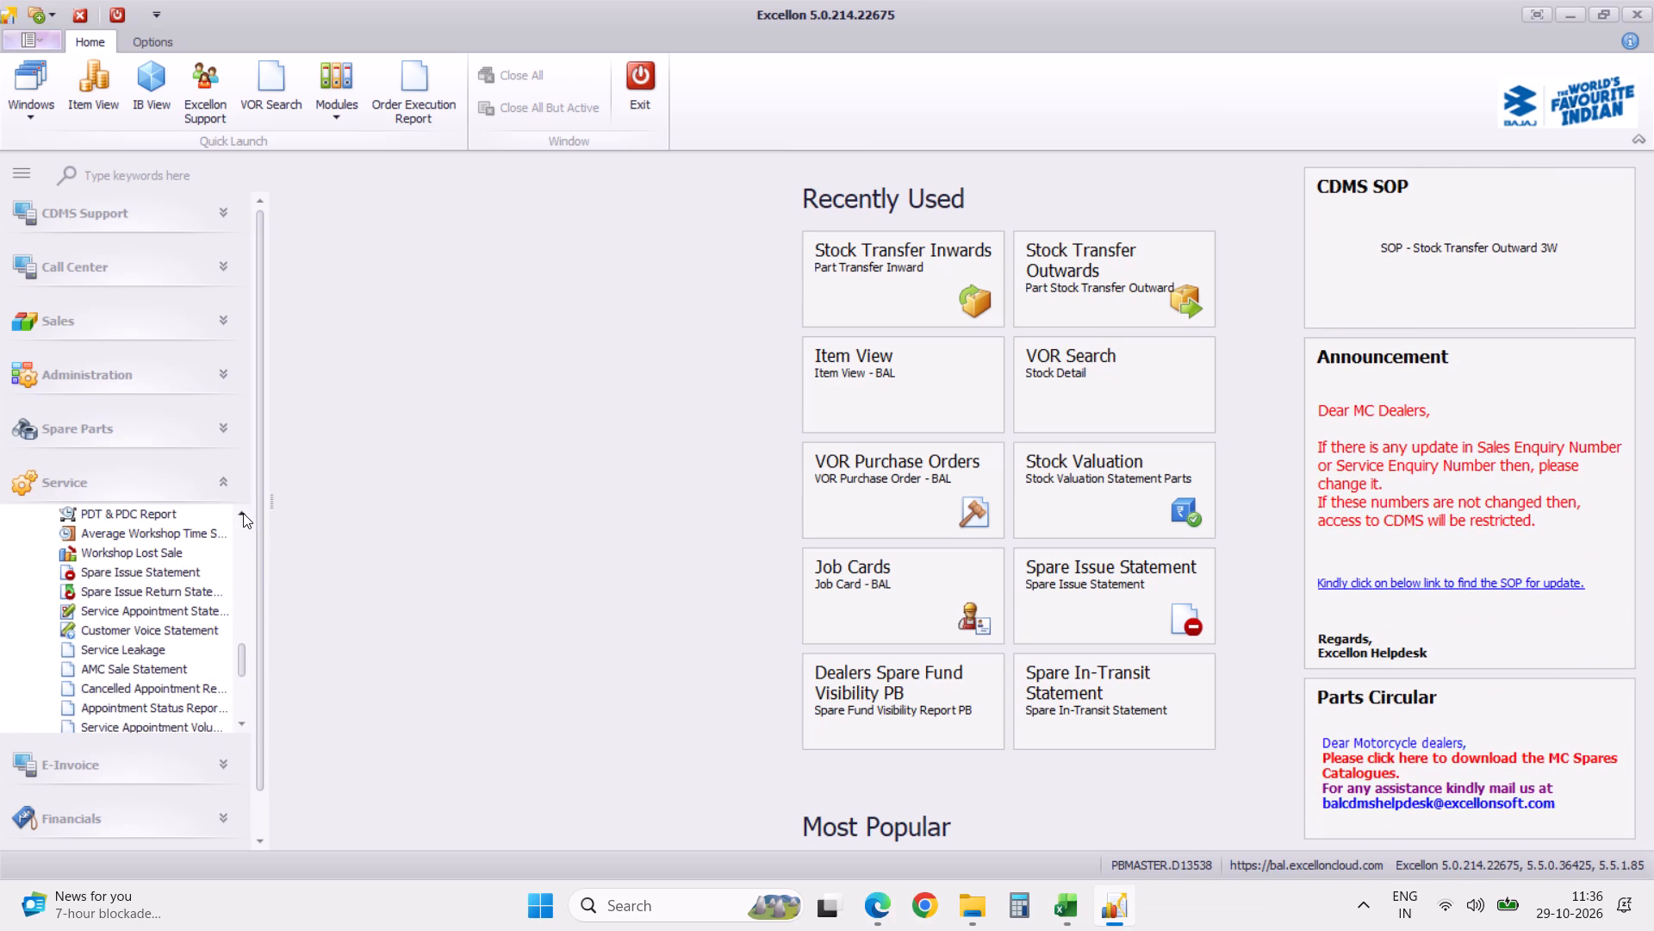
double_click(243, 513)
triple_click(243, 513)
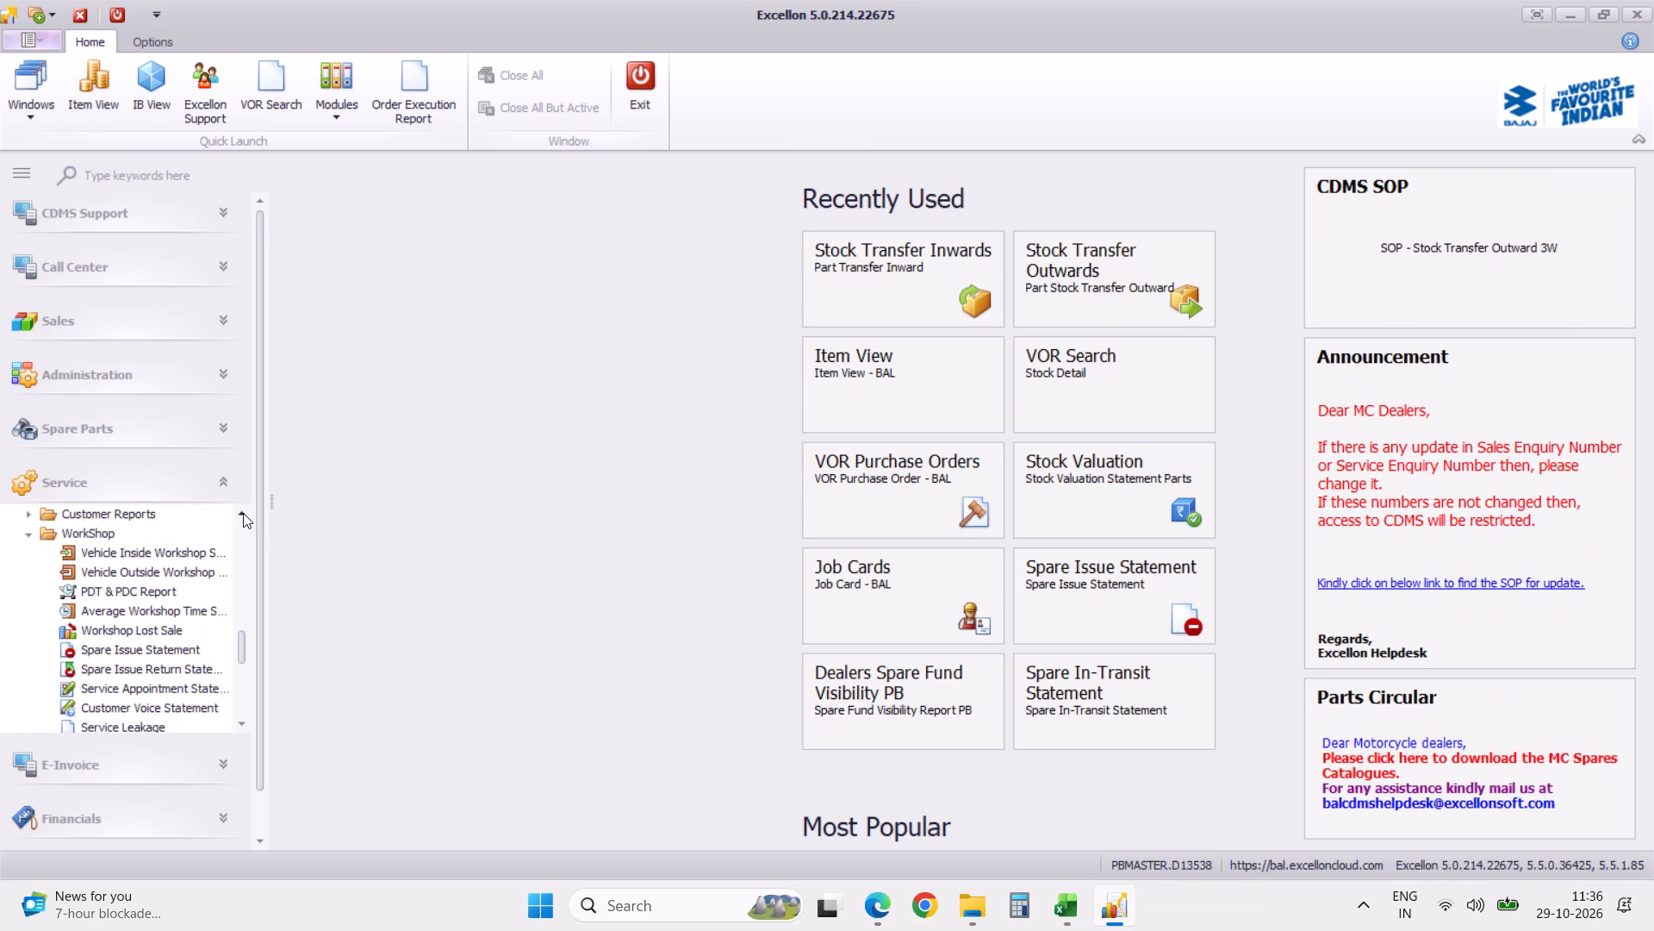
click(243, 513)
click(28, 576)
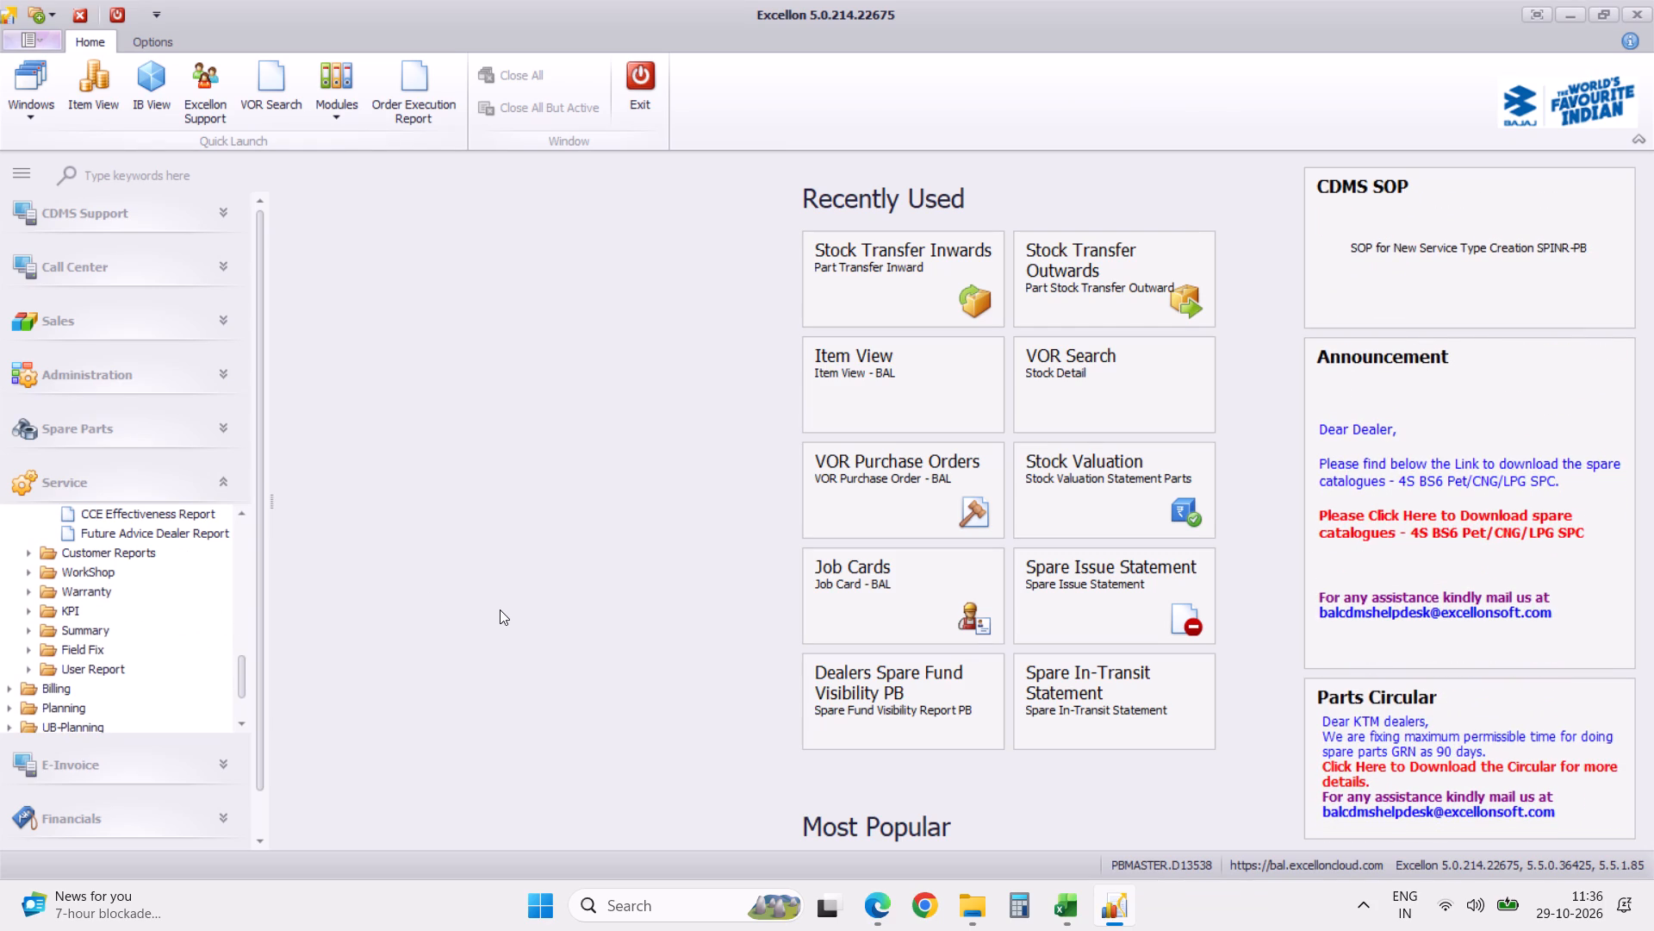
Switch to the Dead Stock Sold_Nov.2025 to 08.12.2025 workbook in Excel and examine the WS sheet's rows and the invoice number types in its filter list.
click(1054, 897)
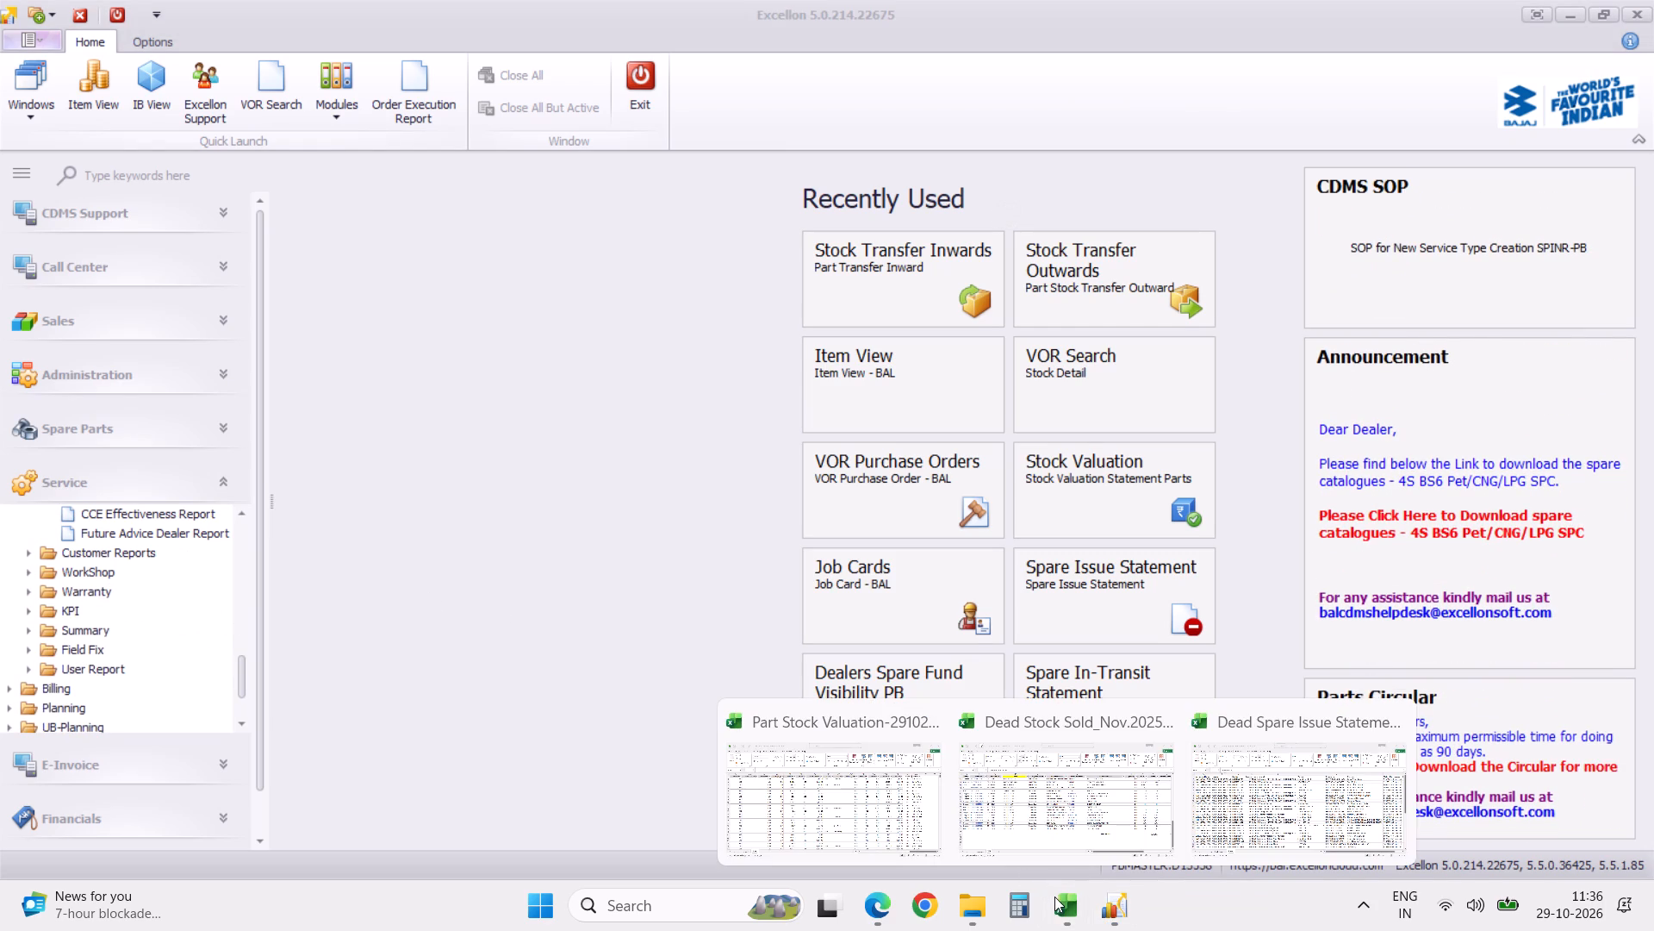
click(1063, 840)
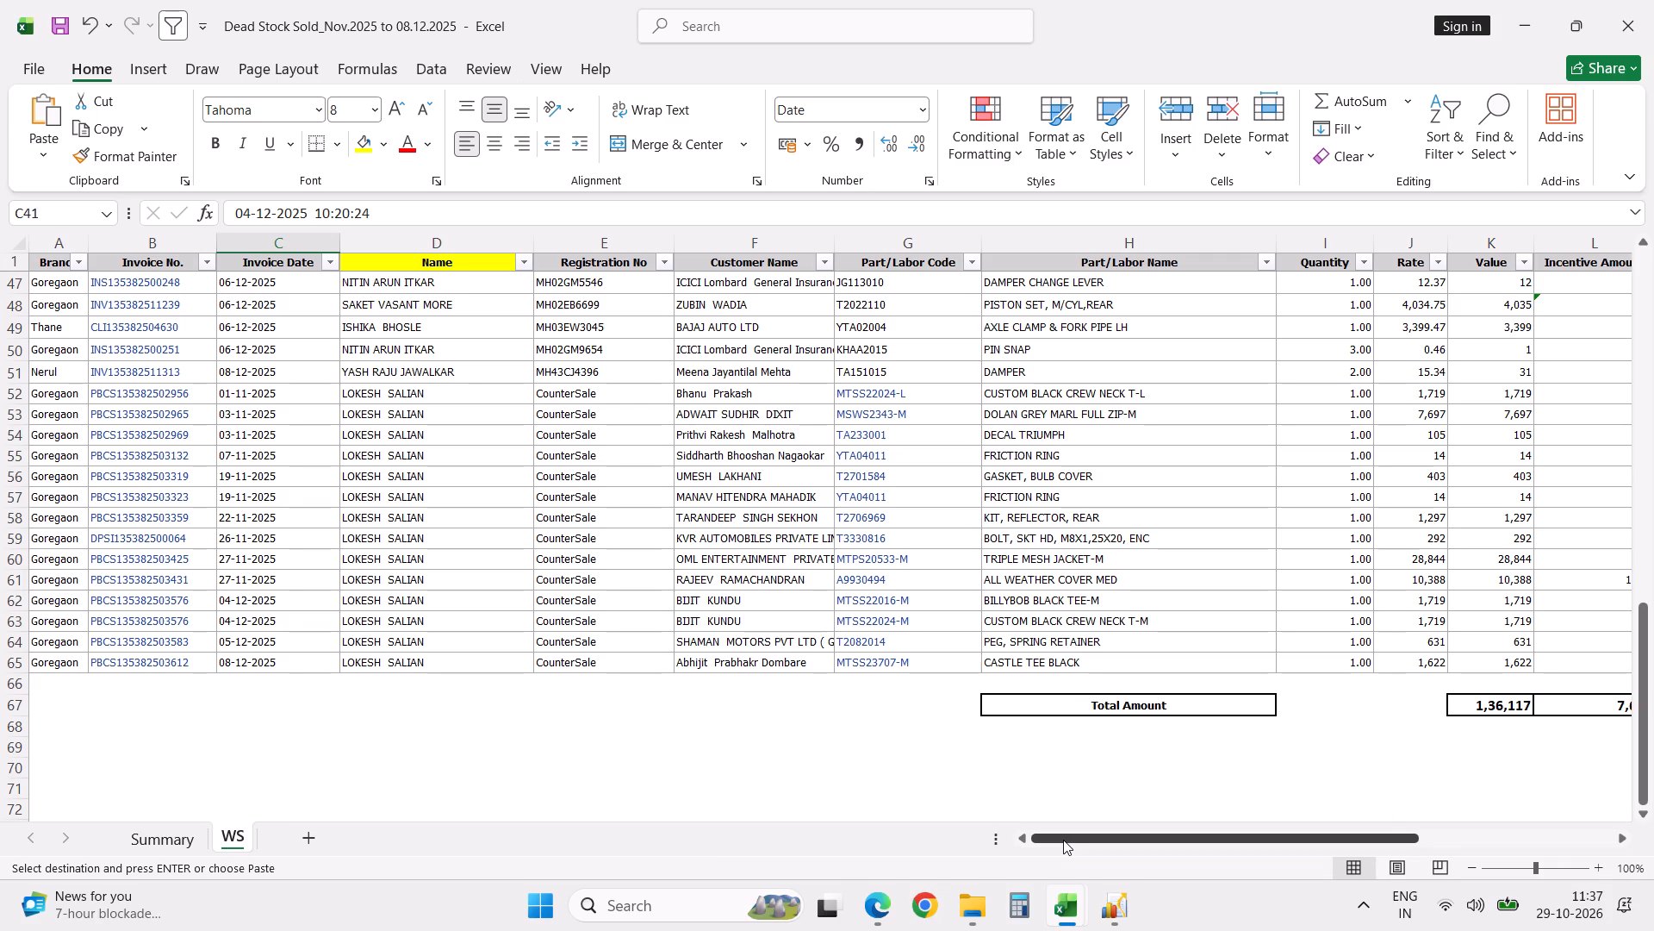
scroll(532, 499, up, 5)
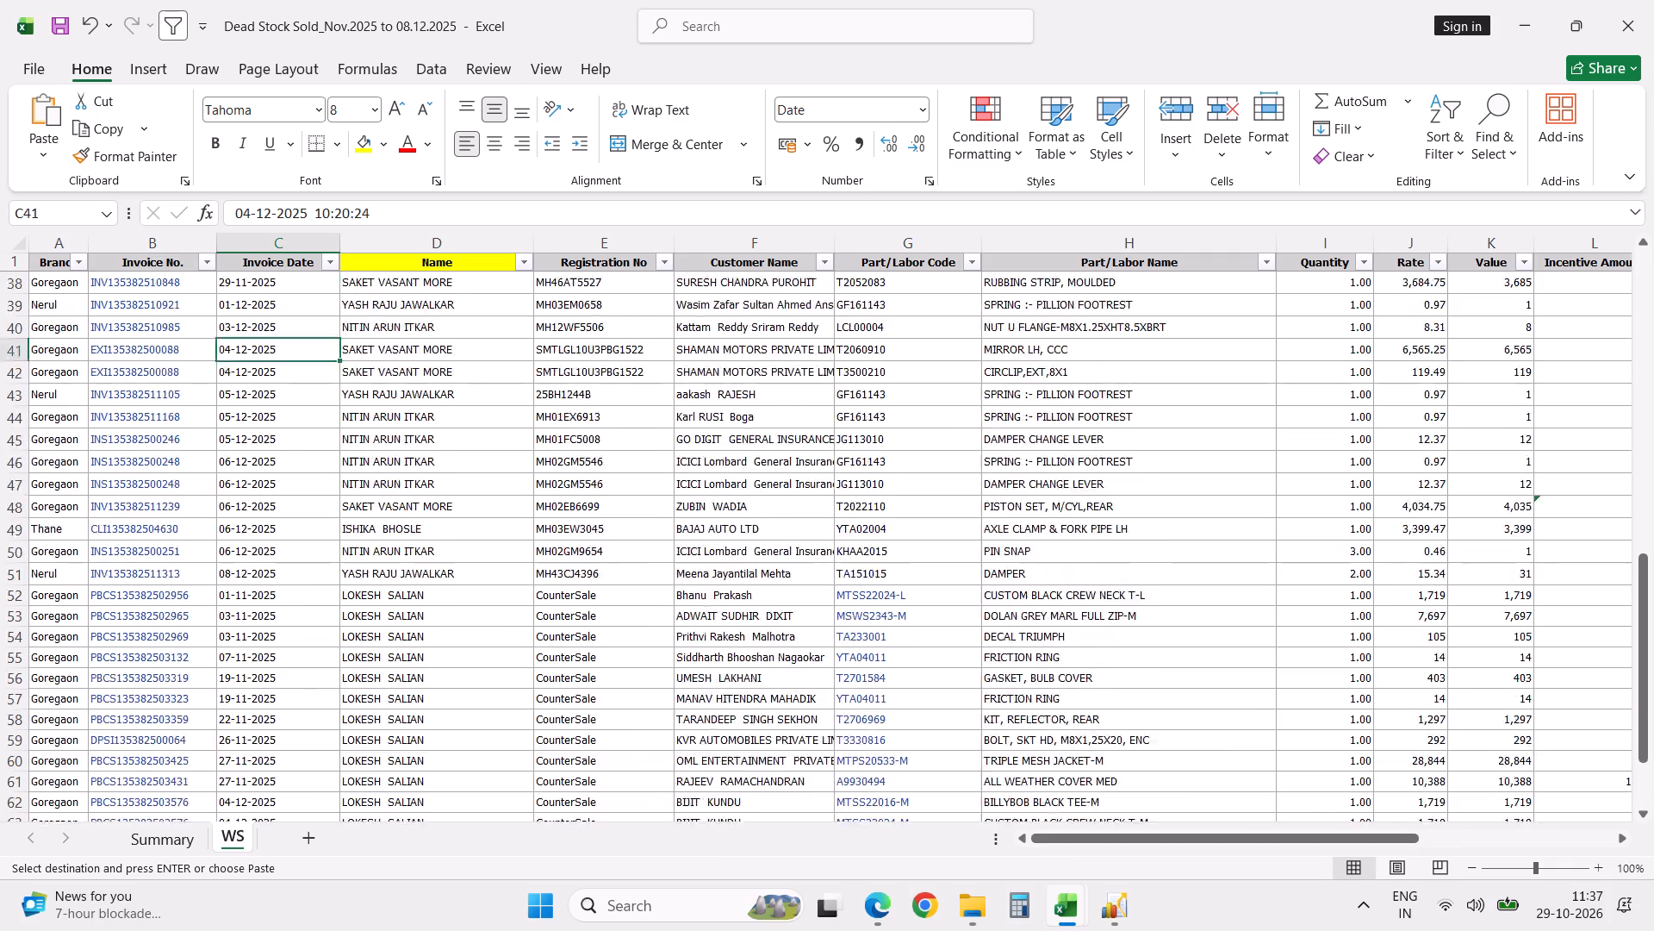
scroll(532, 499, up, 20)
scroll(532, 499, up, 19)
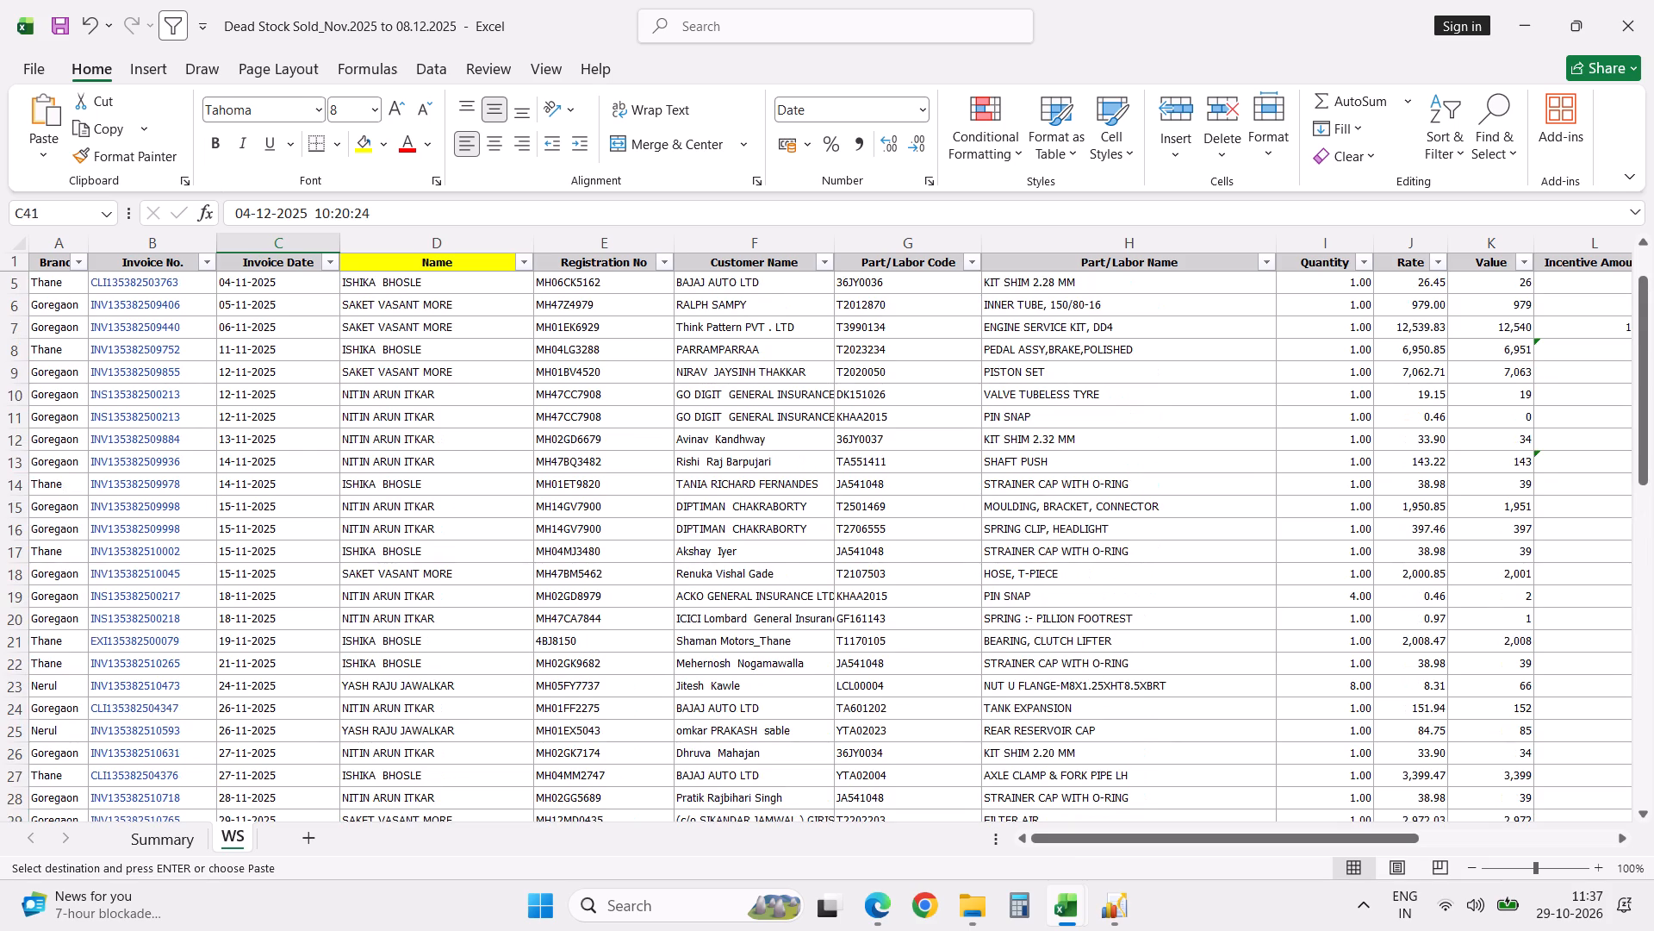
click(204, 264)
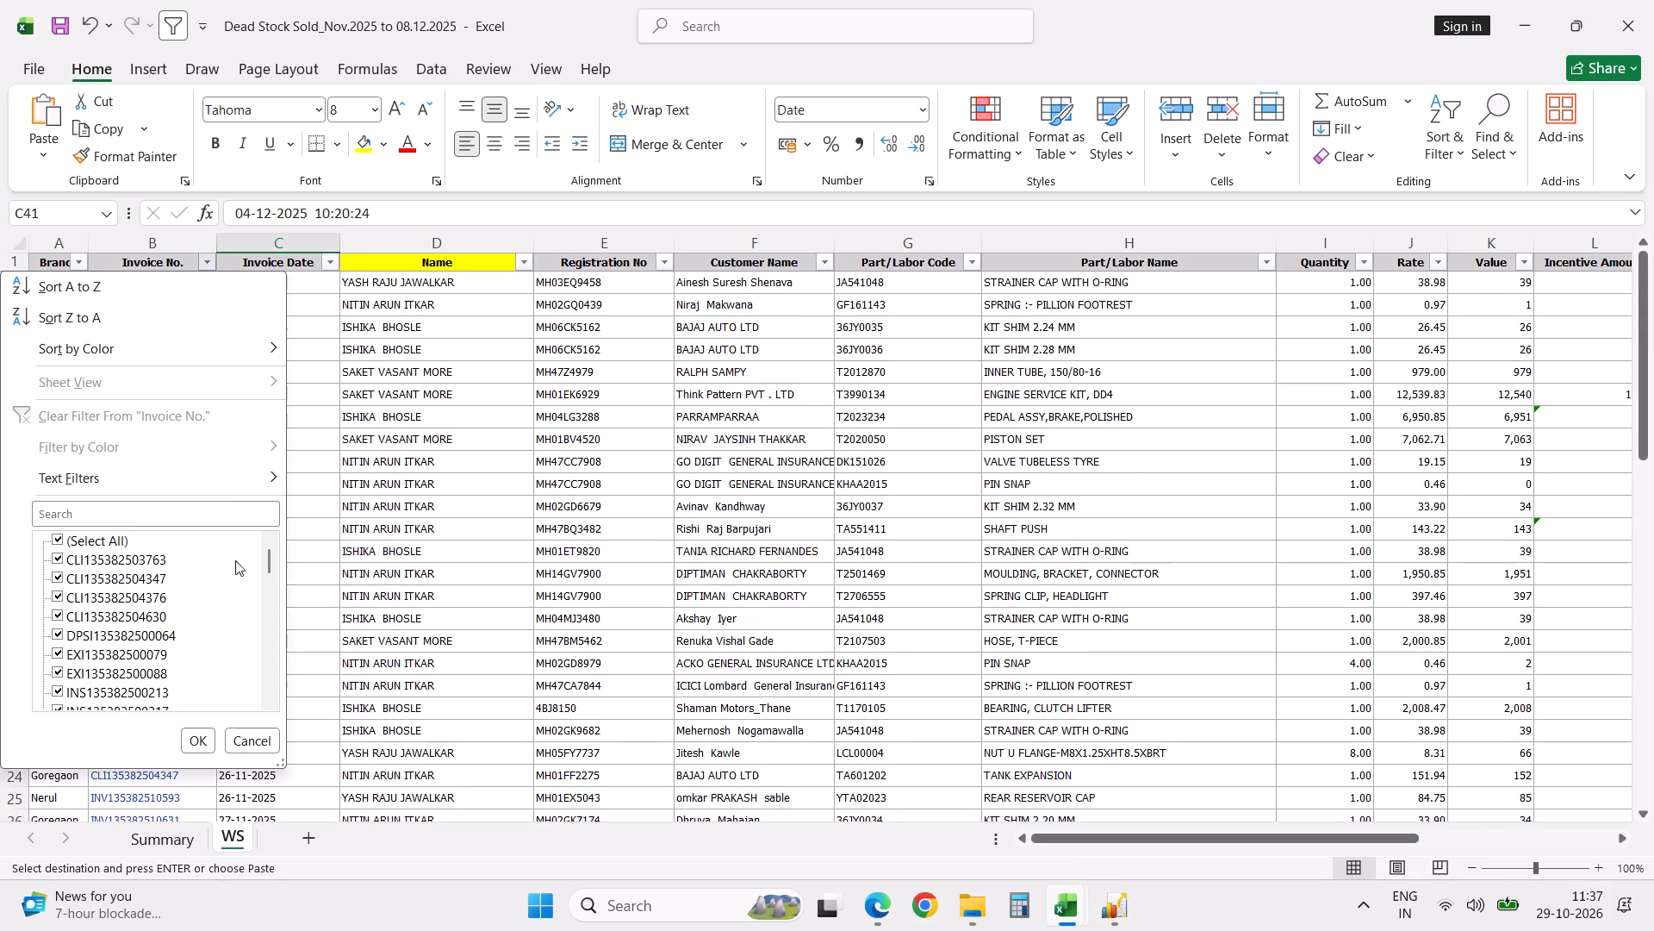
triple_click(270, 701)
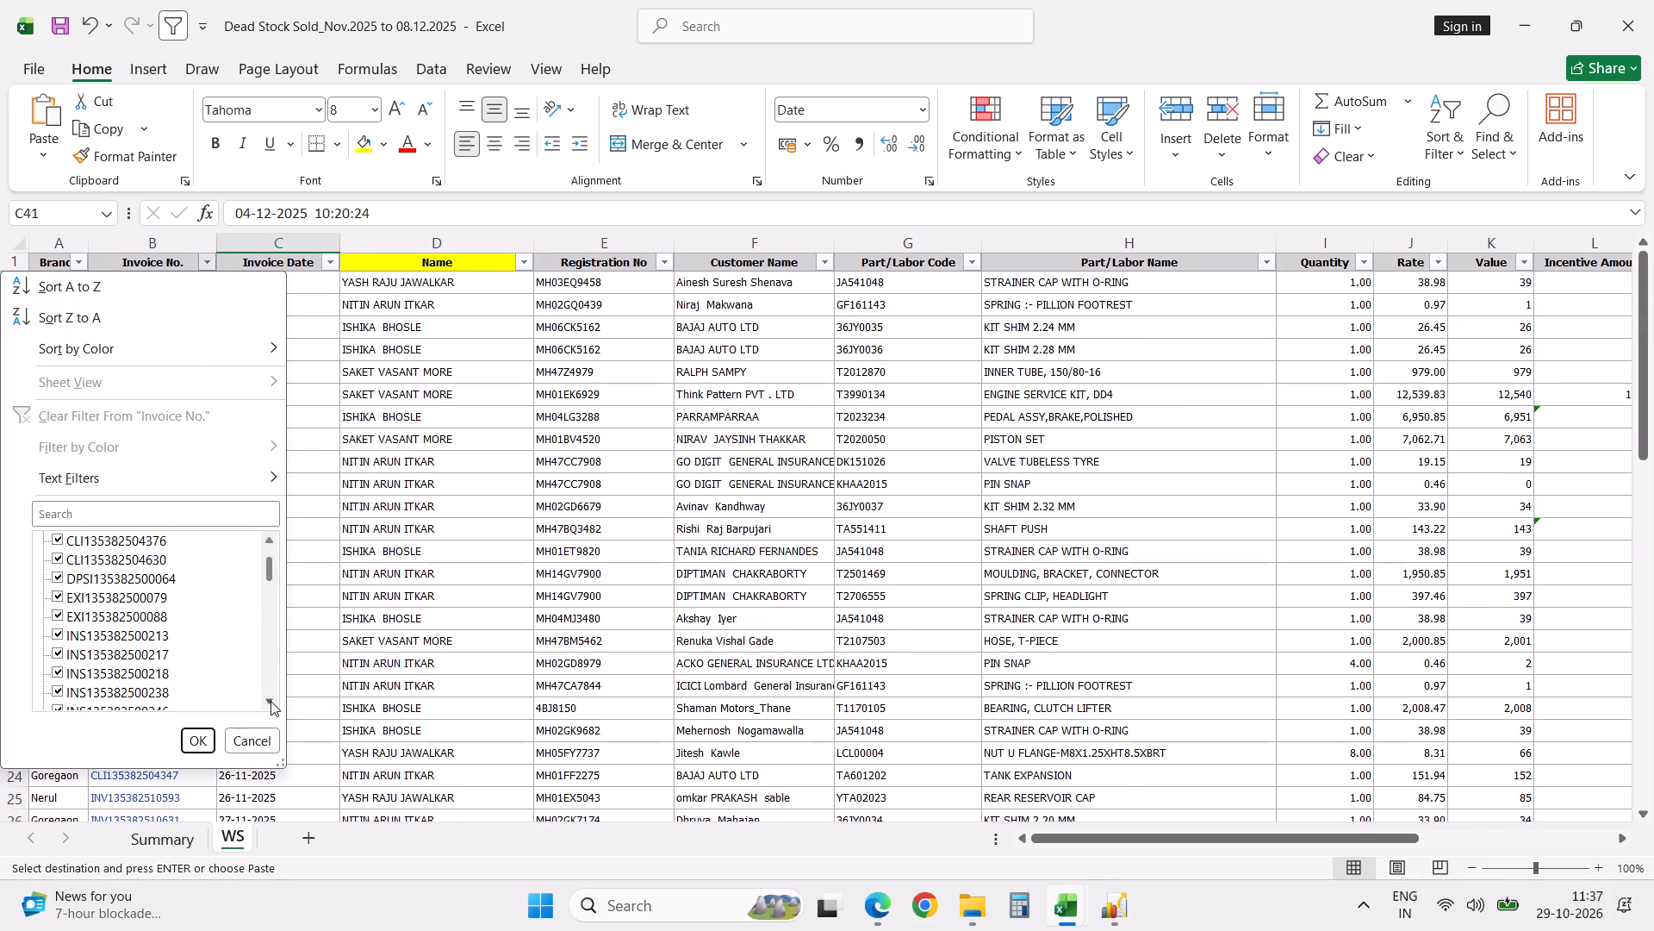
triple_click(270, 701)
triple_click(270, 701)
key(Escape)
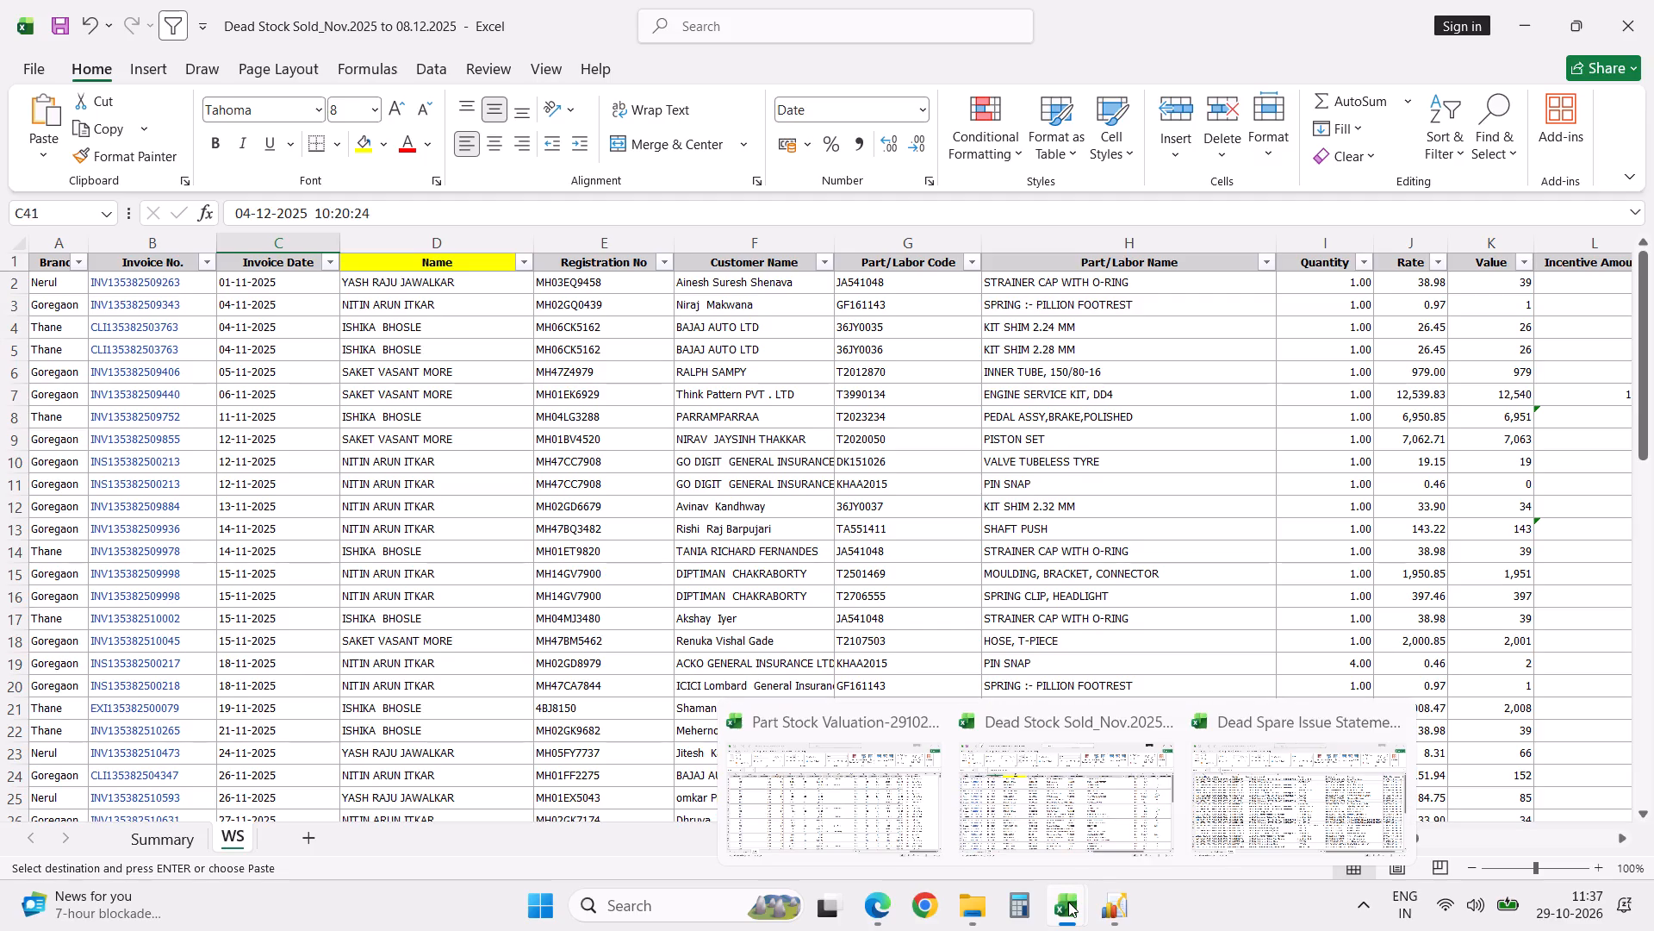
In the Dead Spare Issue Statement-Sep 2026 workbook, compare the Dead Stock Issued rows with the invoice and job card data on Sheet1.
click(1284, 793)
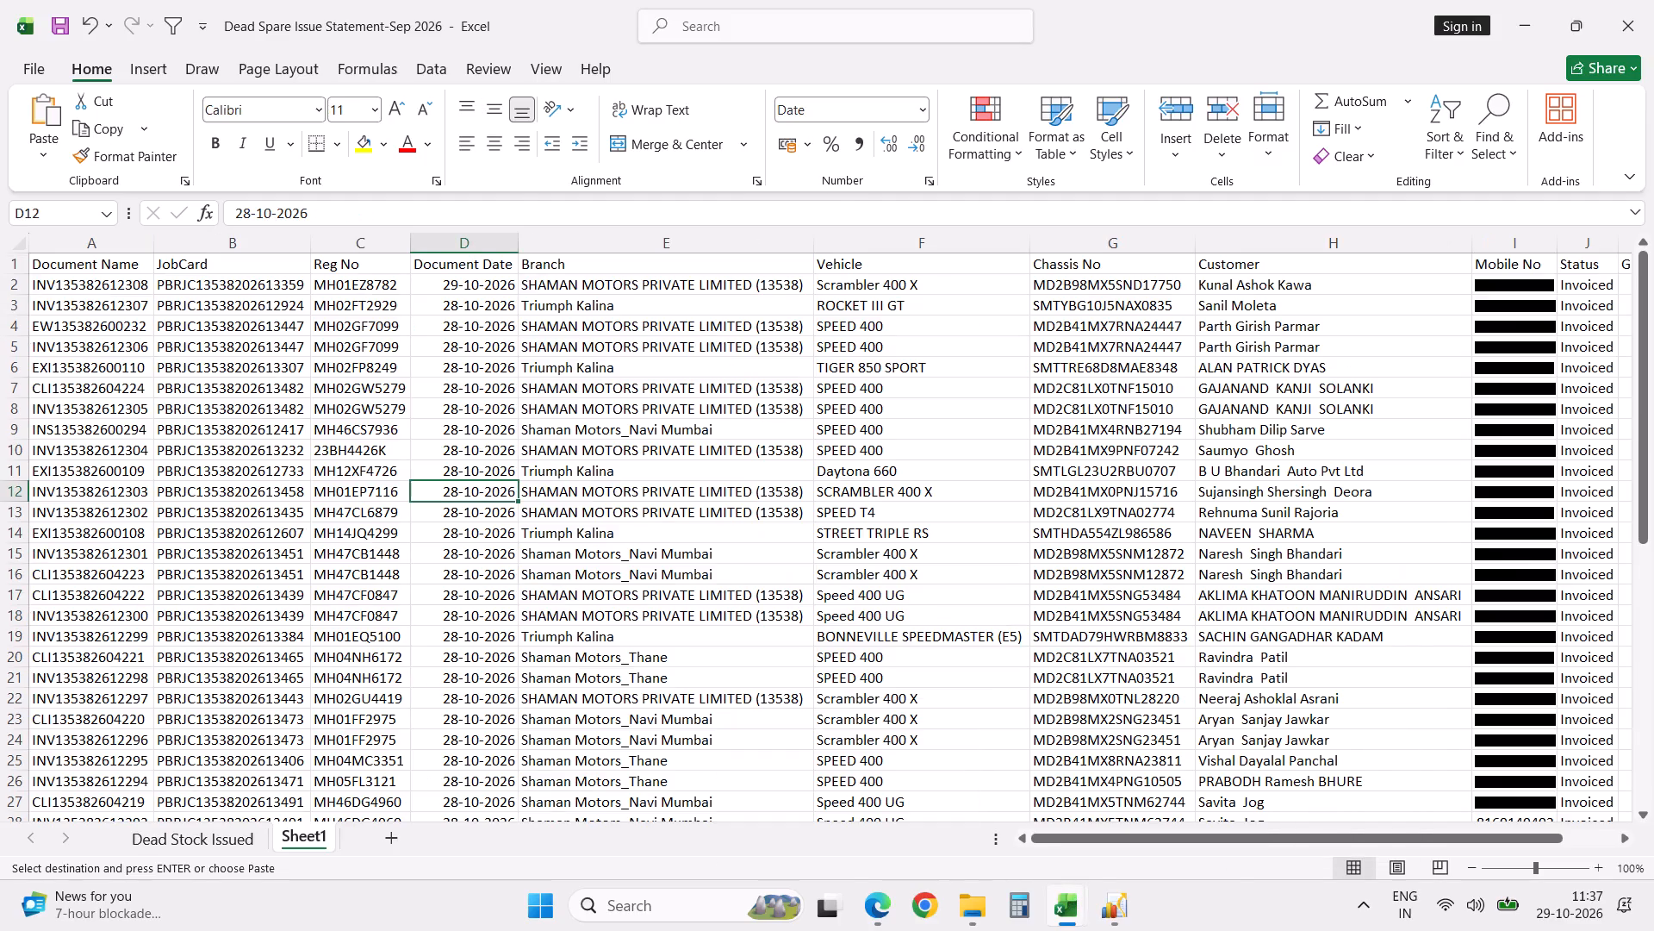
click(196, 838)
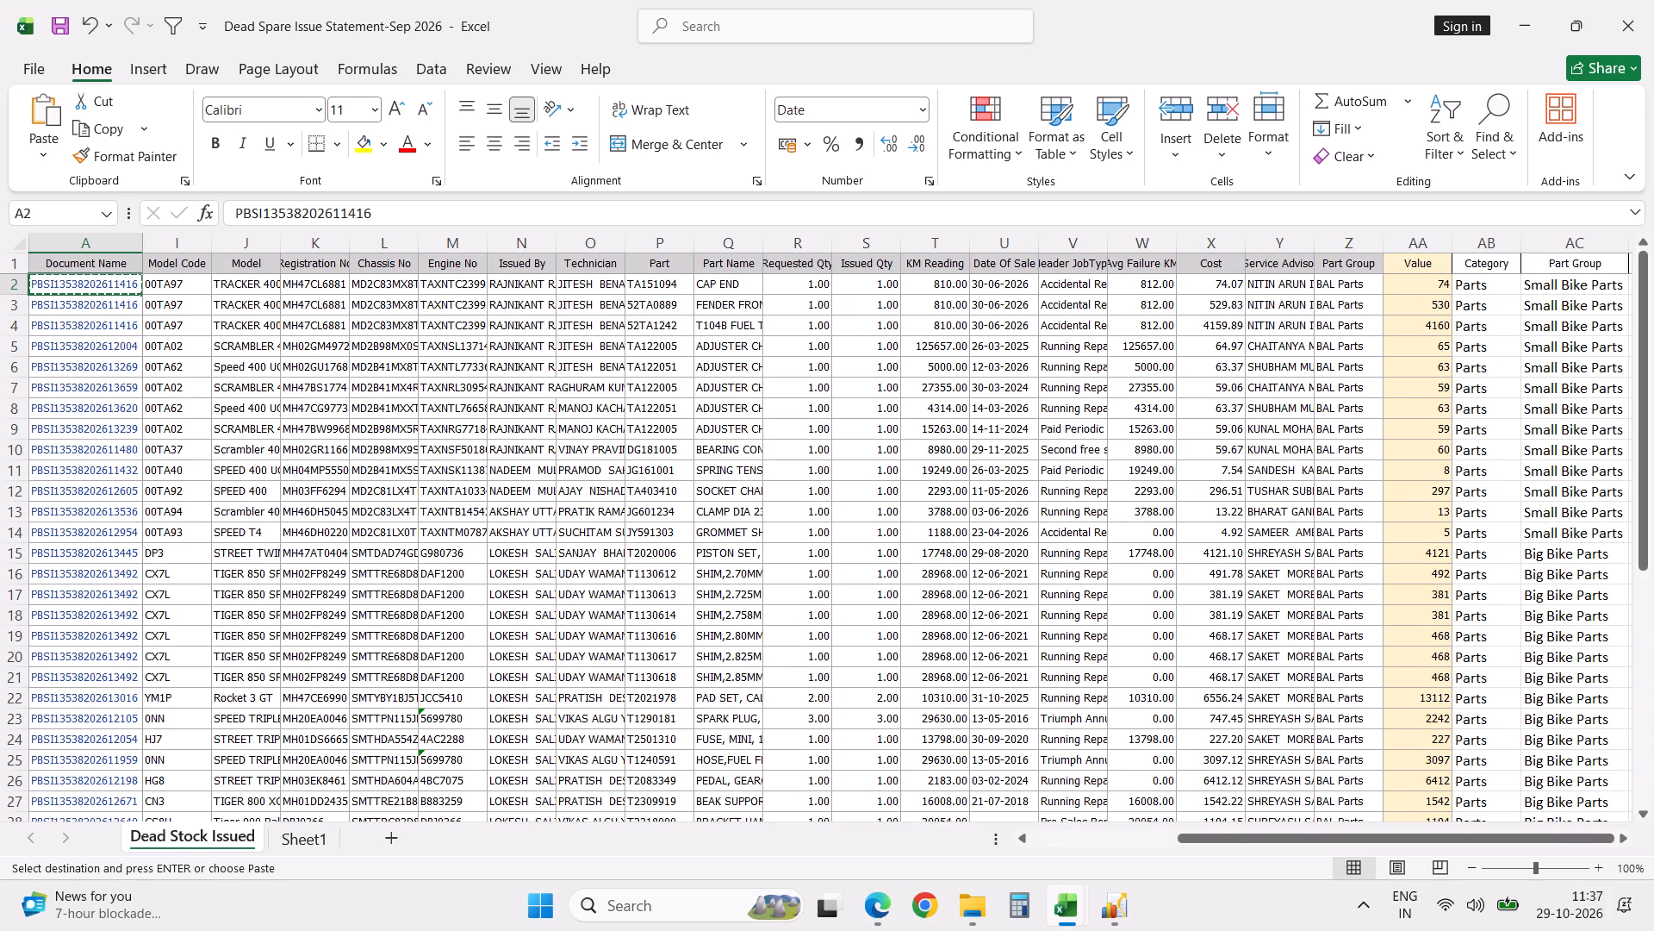
key(Escape)
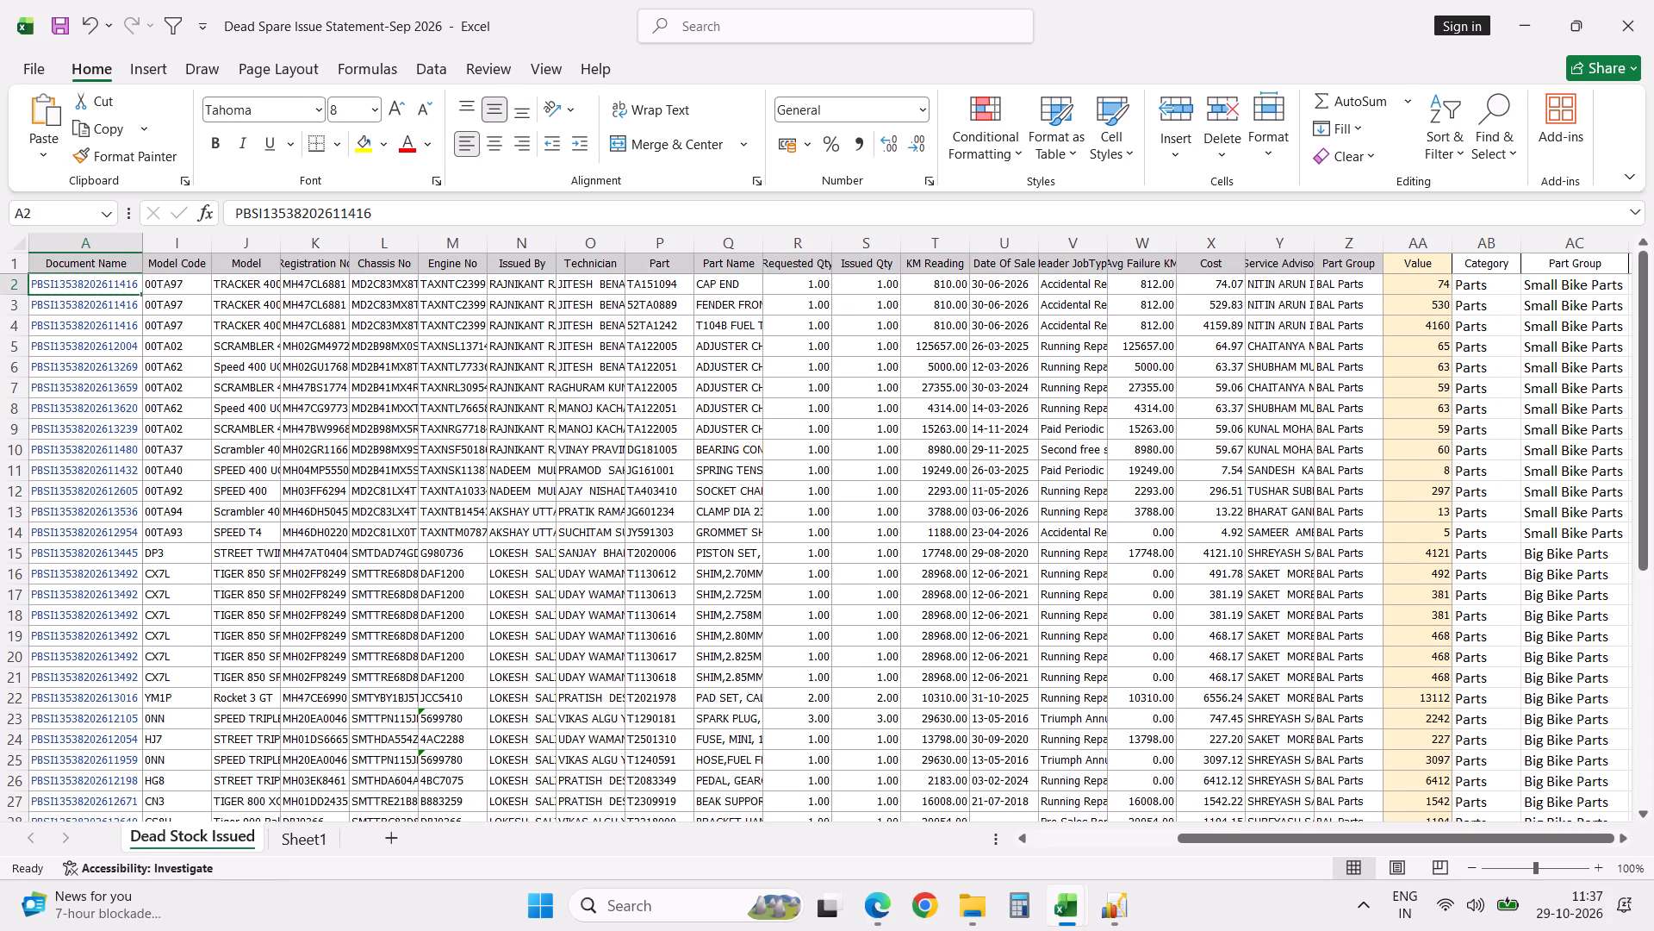
scroll(227, 653, down, 9)
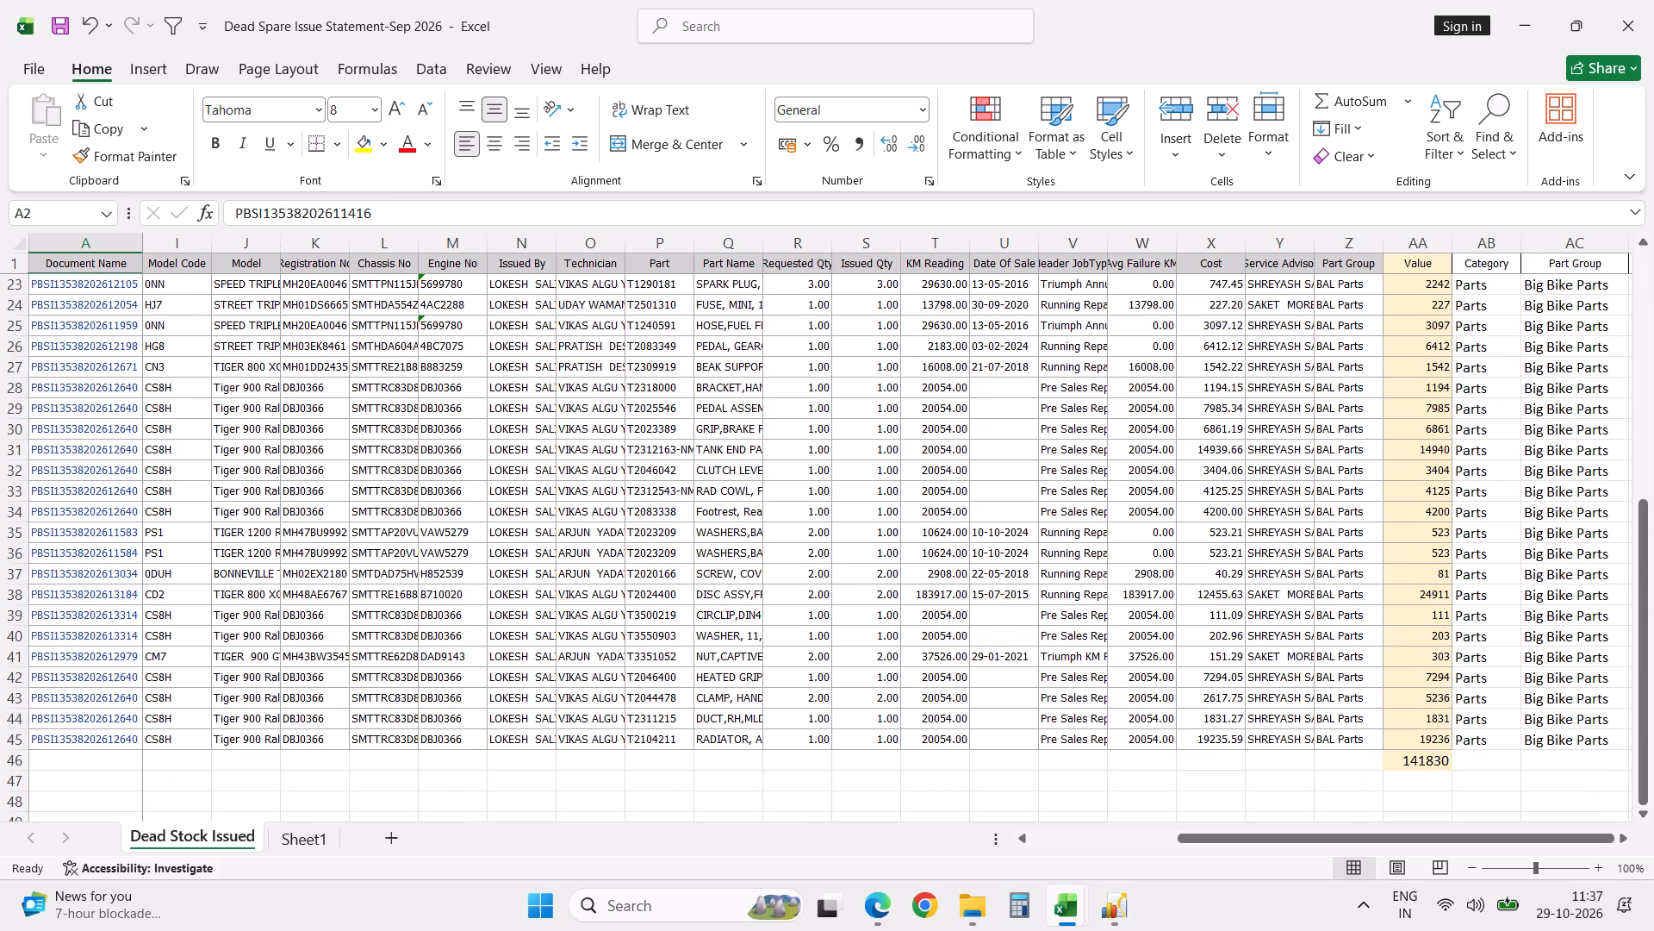
scroll(227, 653, up, 18)
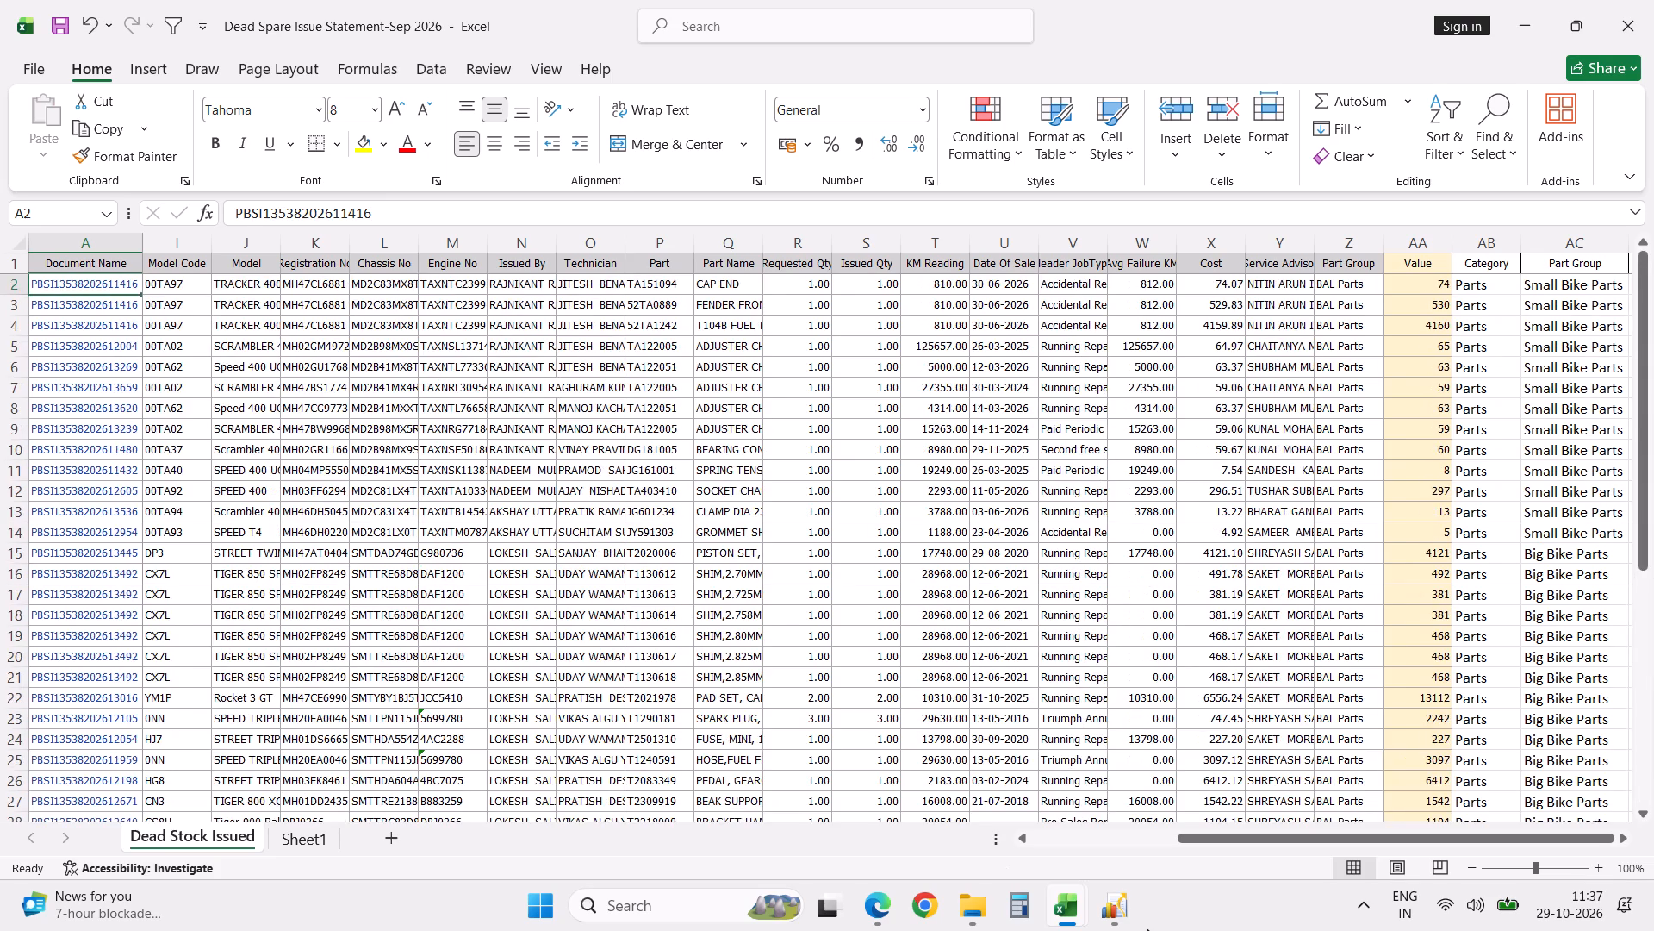
click(323, 826)
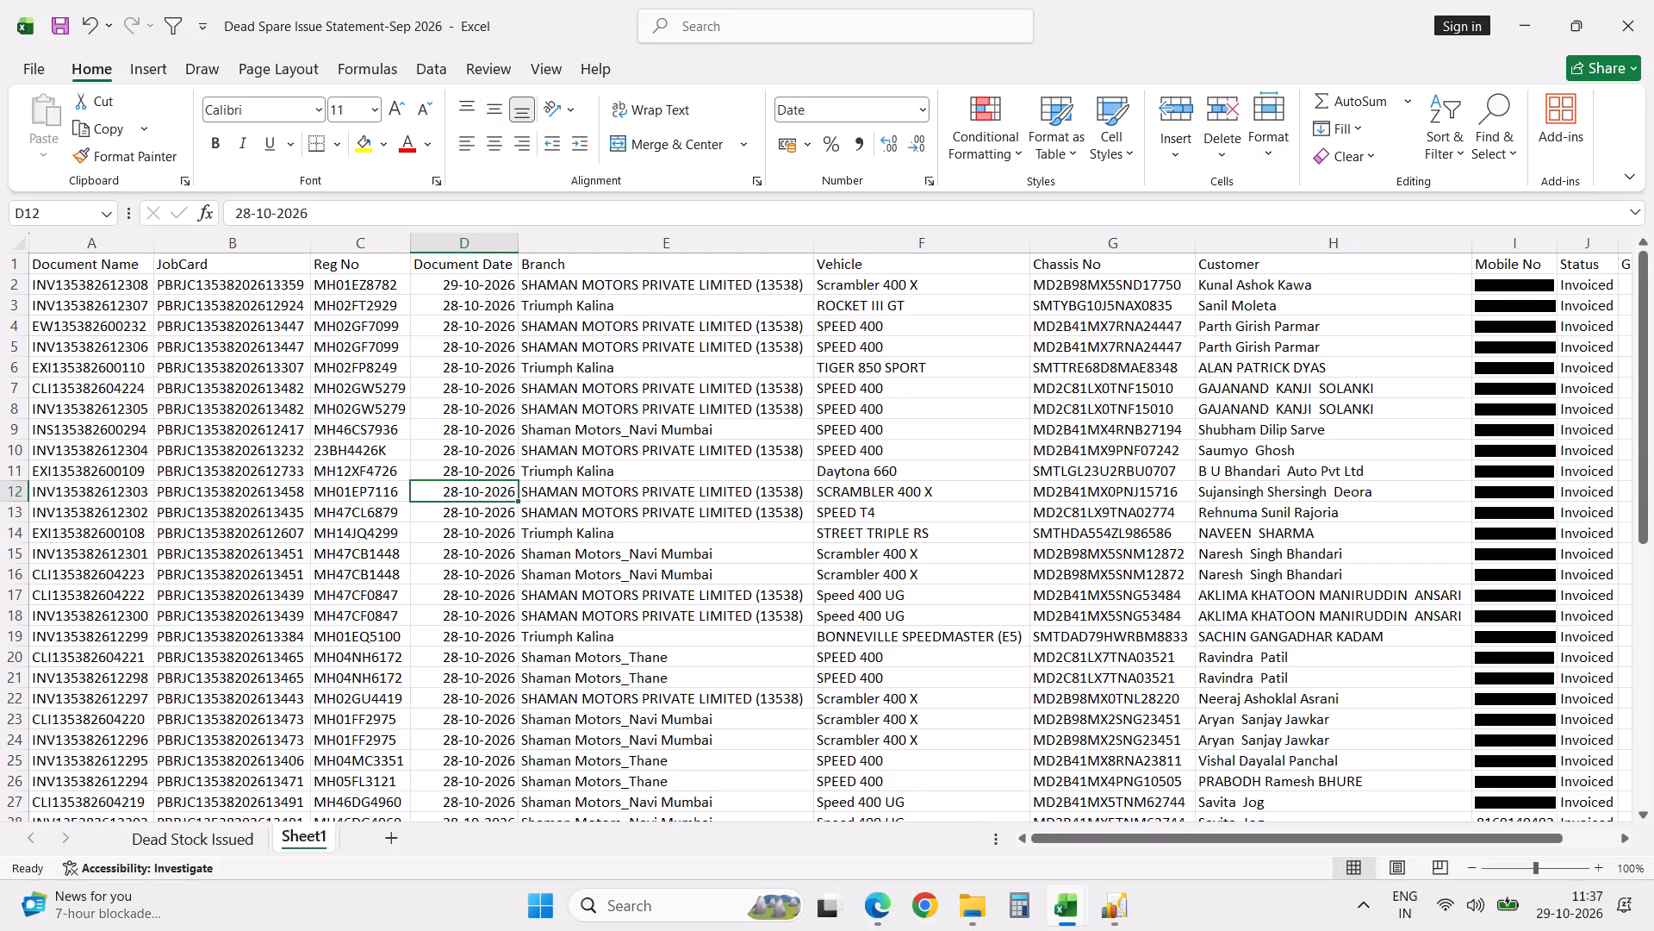
scroll(271, 553, down, 5)
scroll(271, 553, up, 11)
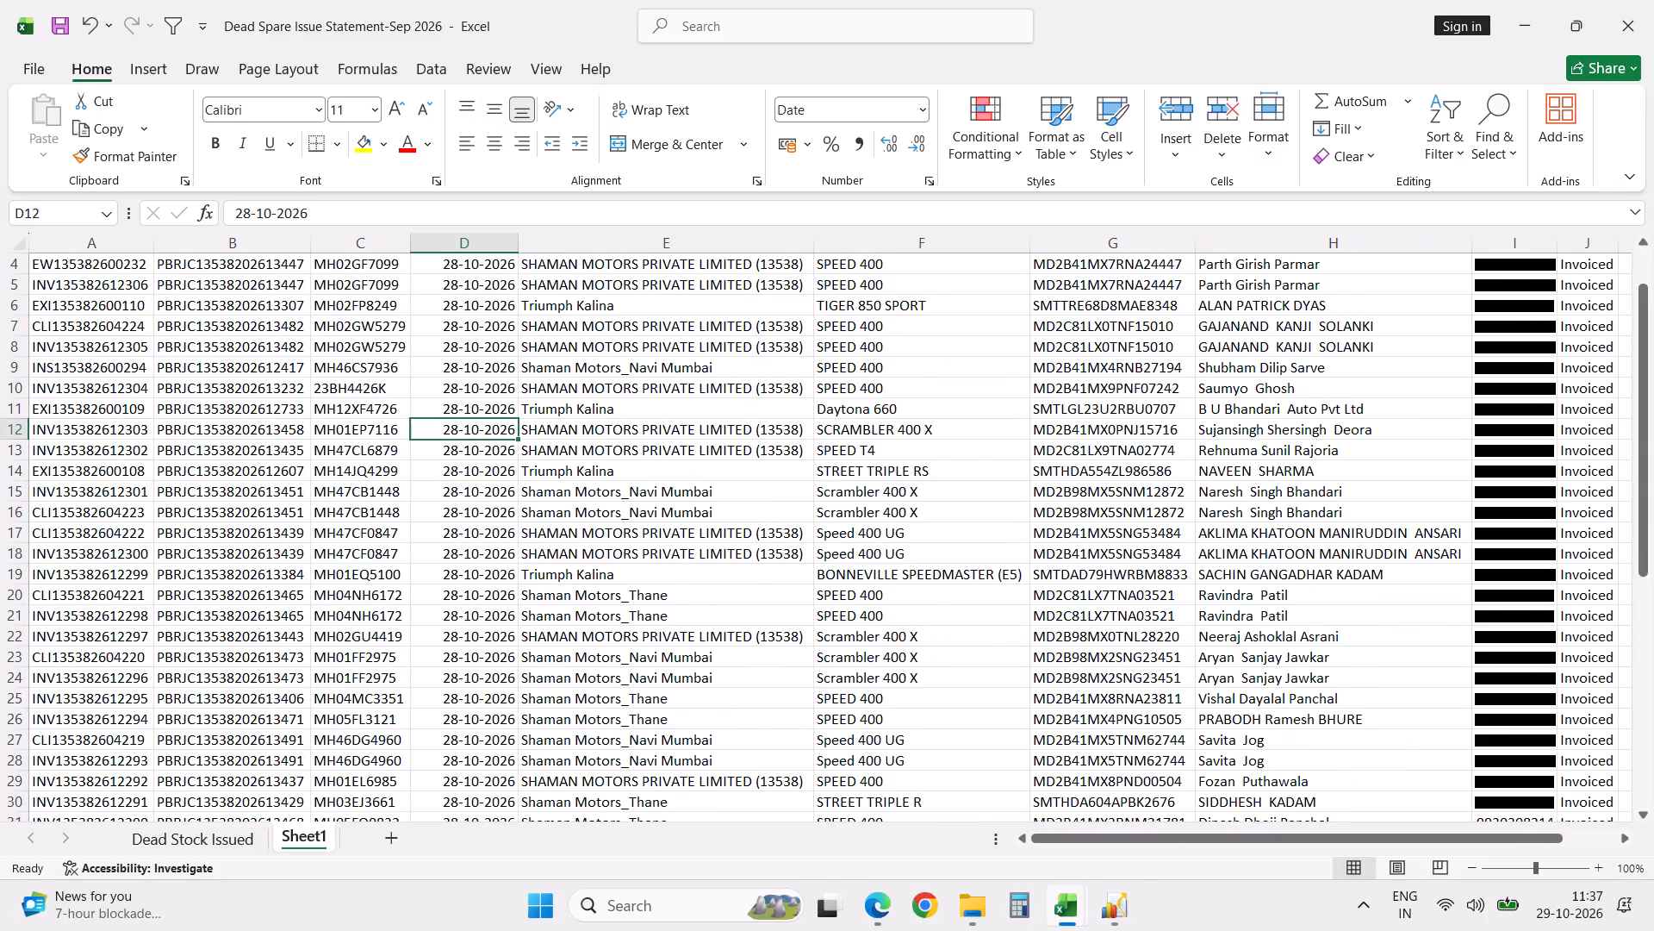
scroll(271, 553, up, 5)
click(216, 840)
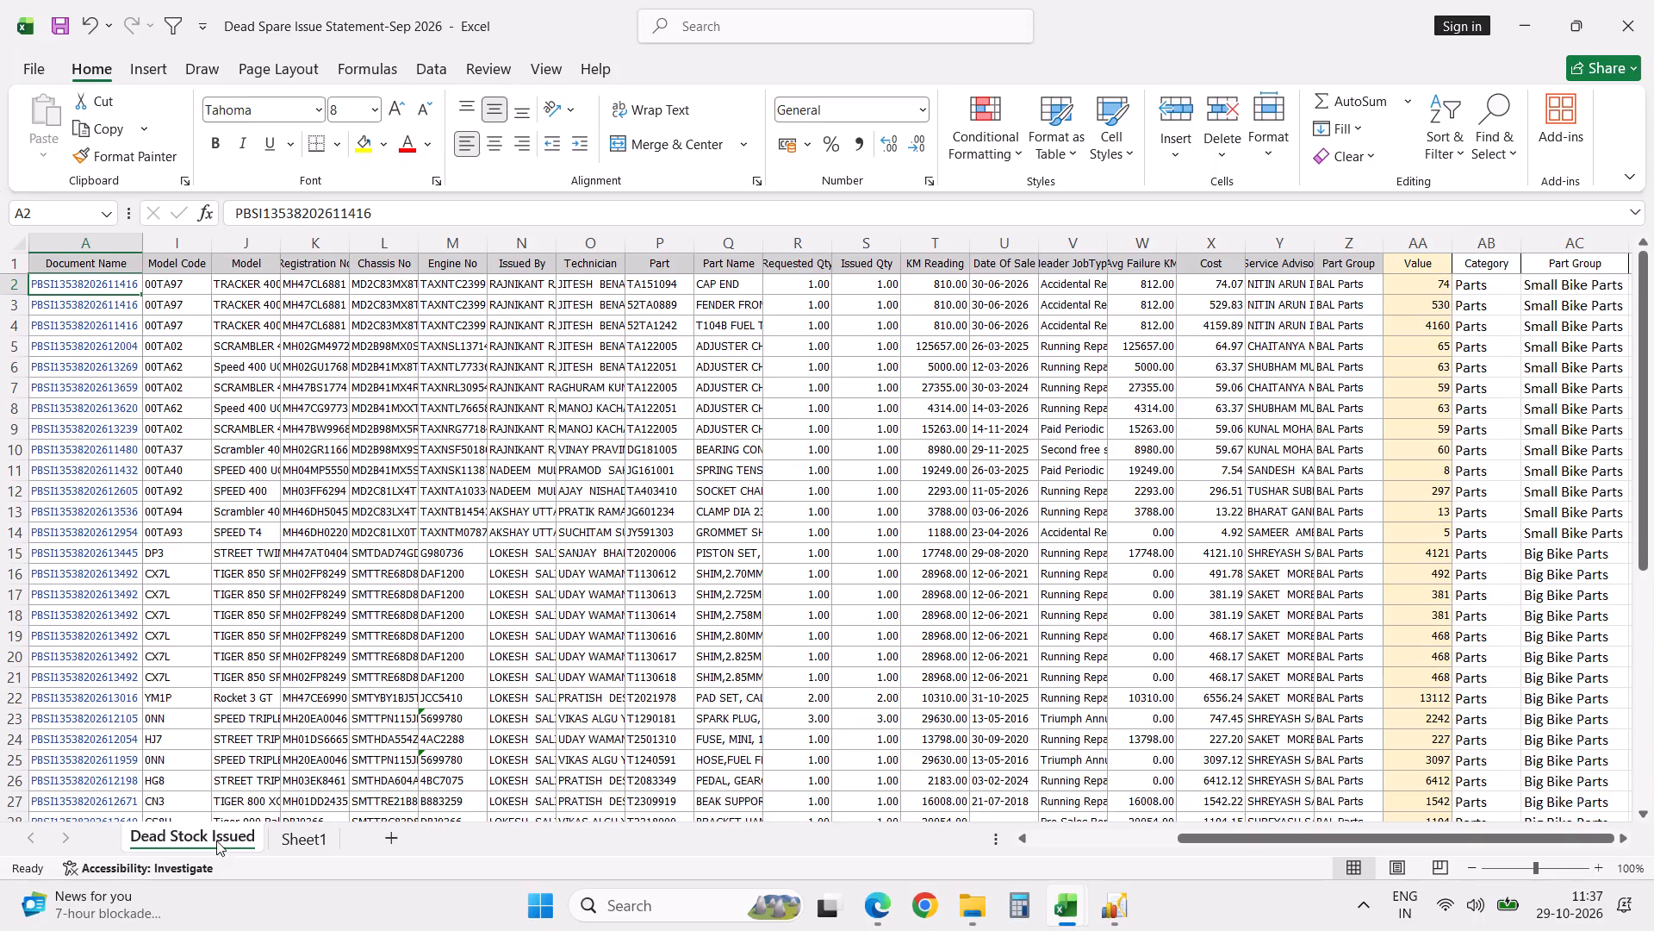
Clear all the pasted job card invoice data from Sheet1 of the Dead Spare Issue Statement workbook.
click(295, 840)
scroll(476, 559, down, 5)
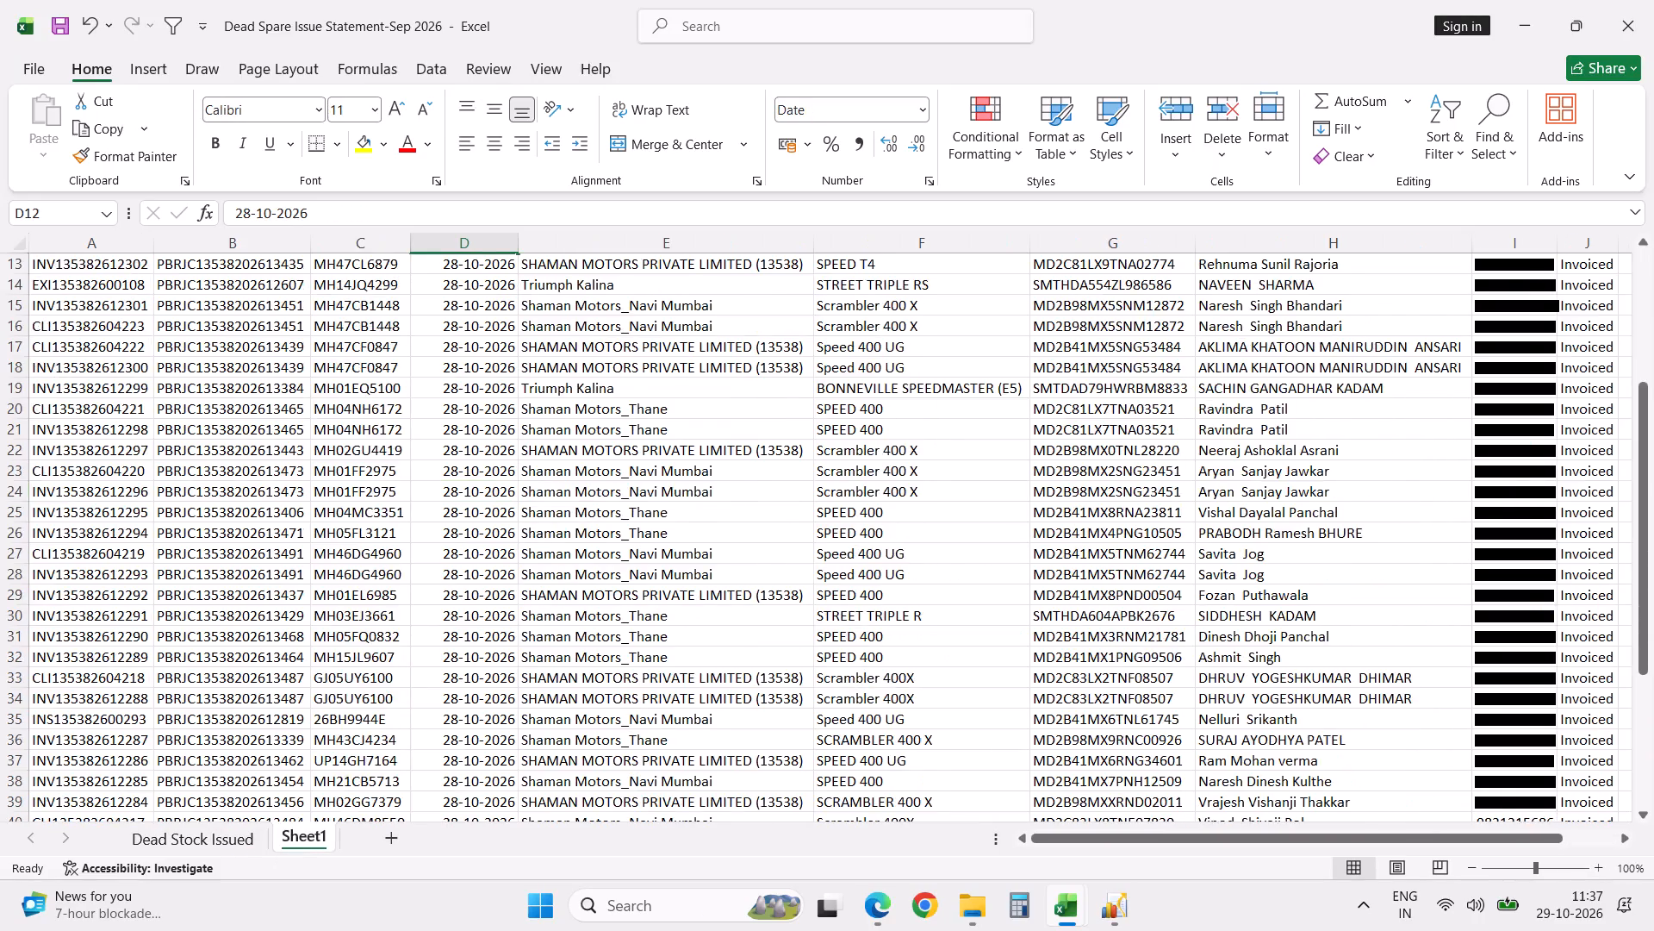
scroll(476, 559, down, 9)
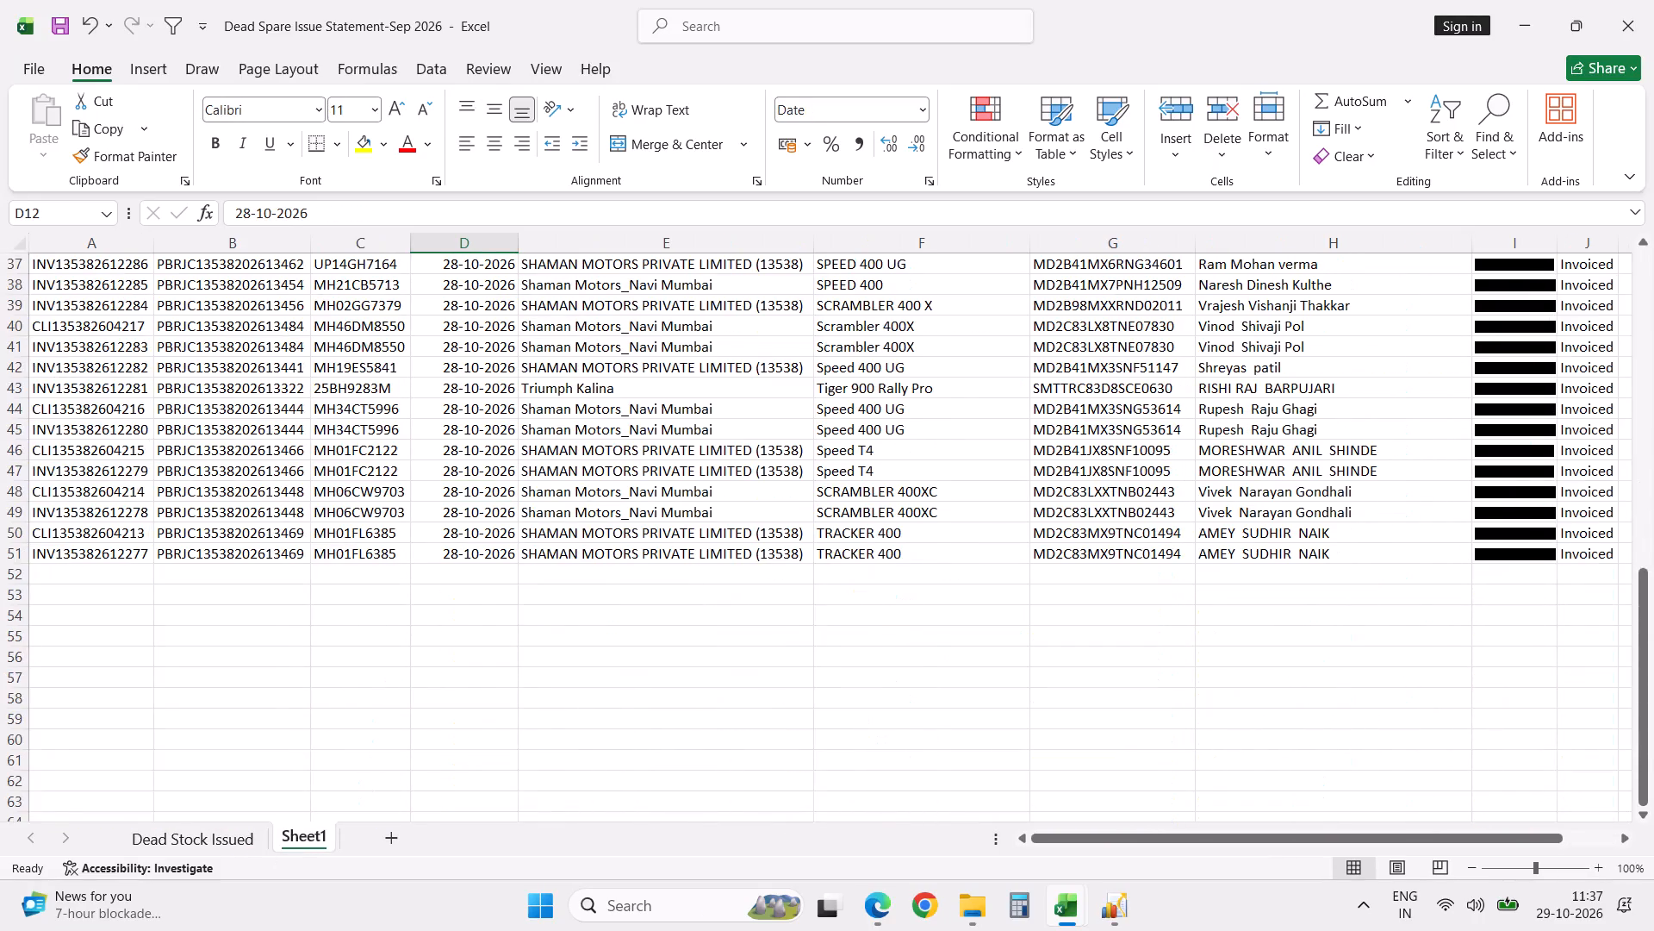
key(ctrl+a)
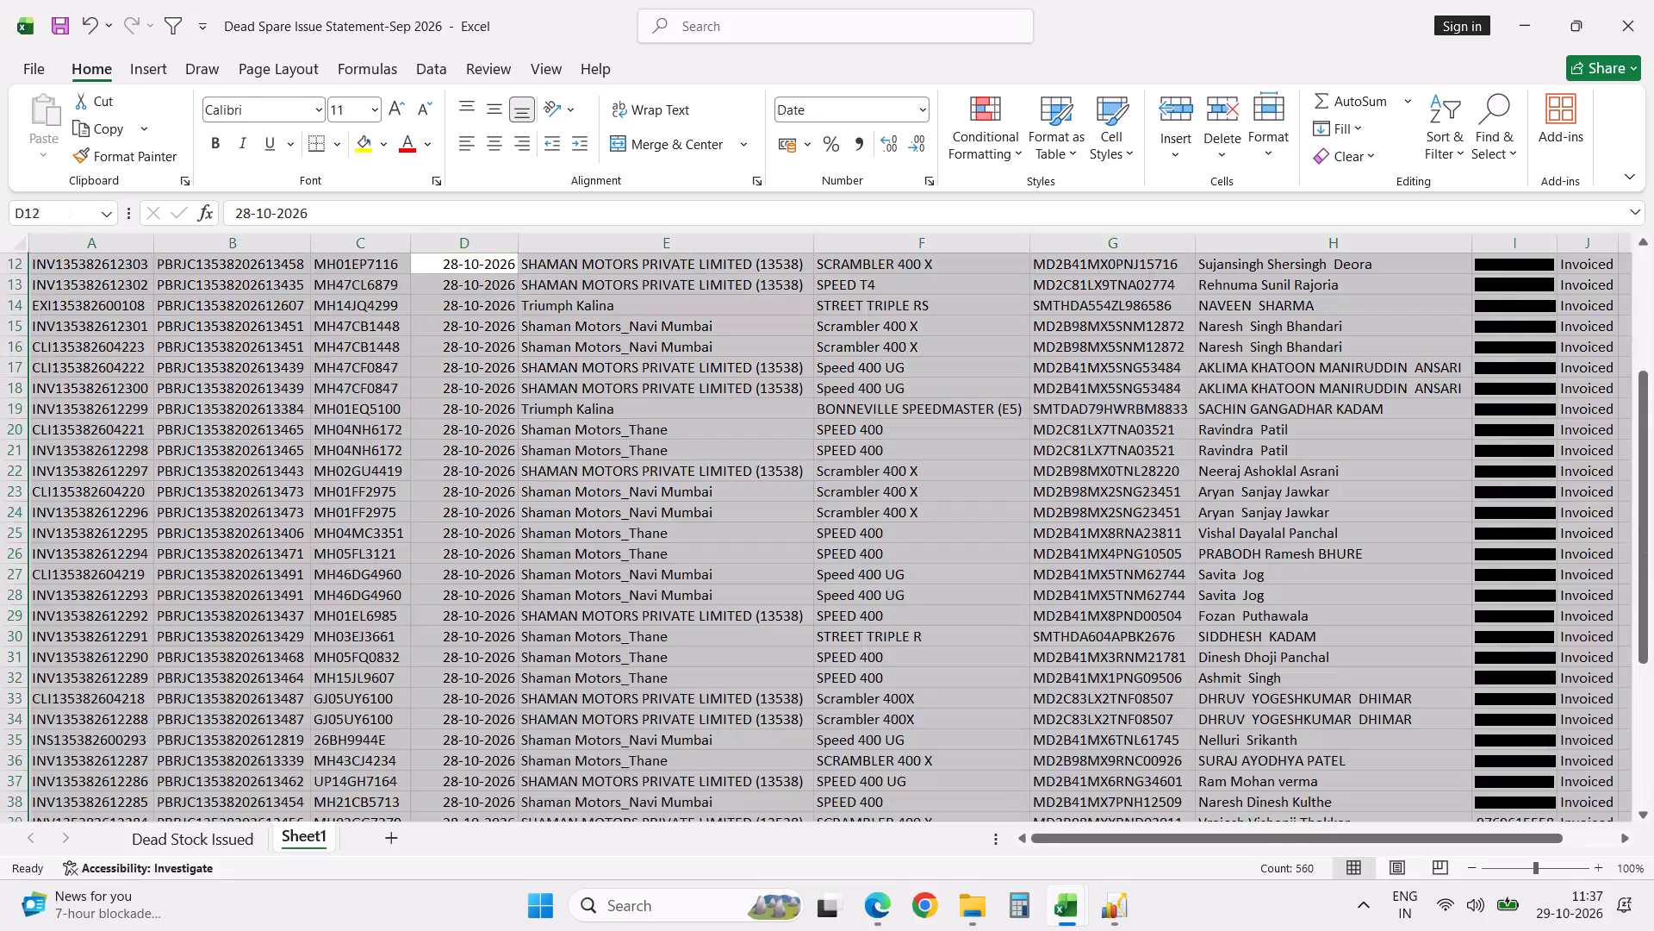
key(Delete)
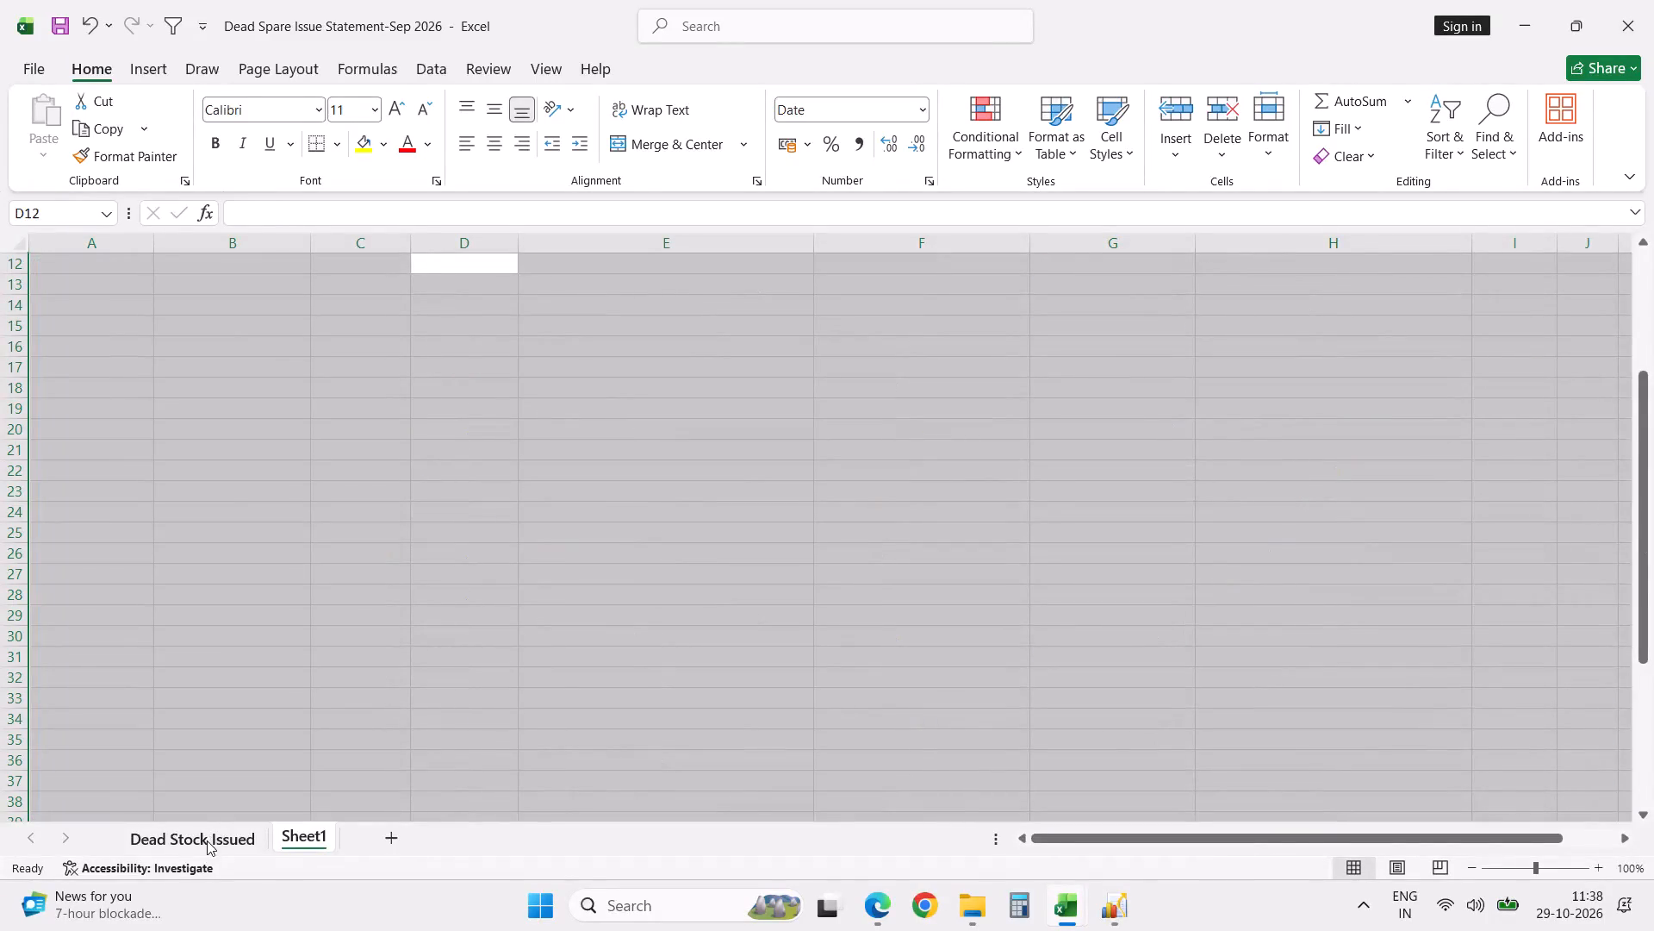
Return to the Dead Stock Issued sheet and select the first data cell in the Part column.
click(207, 840)
click(509, 515)
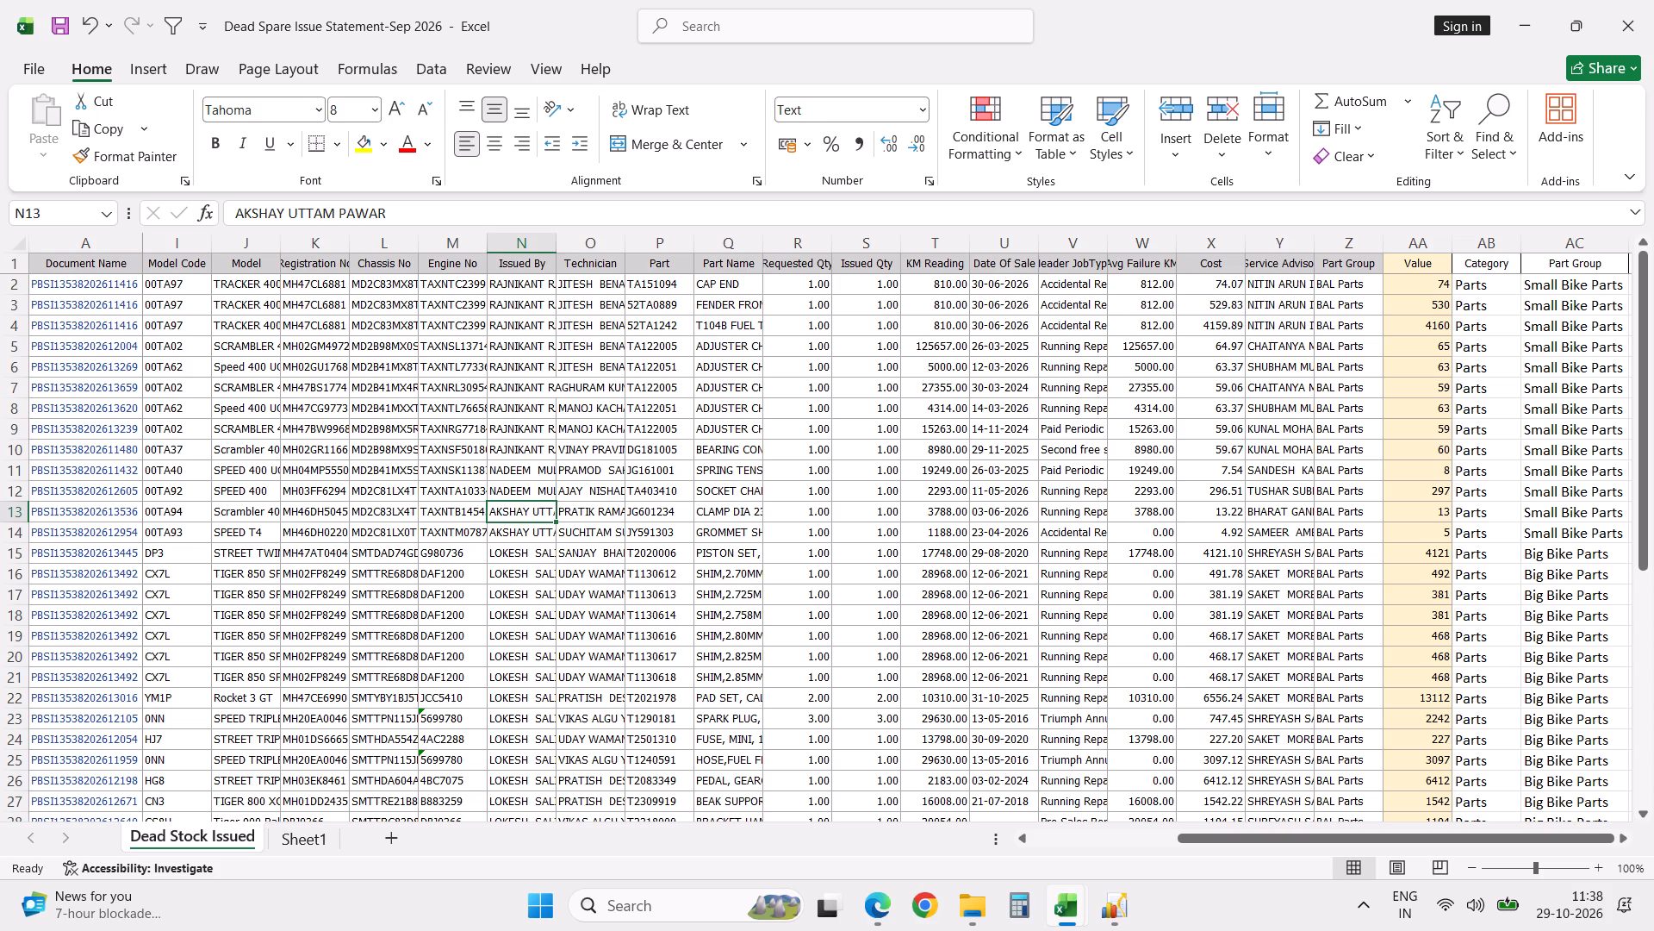
scroll(351, 436, up, 10)
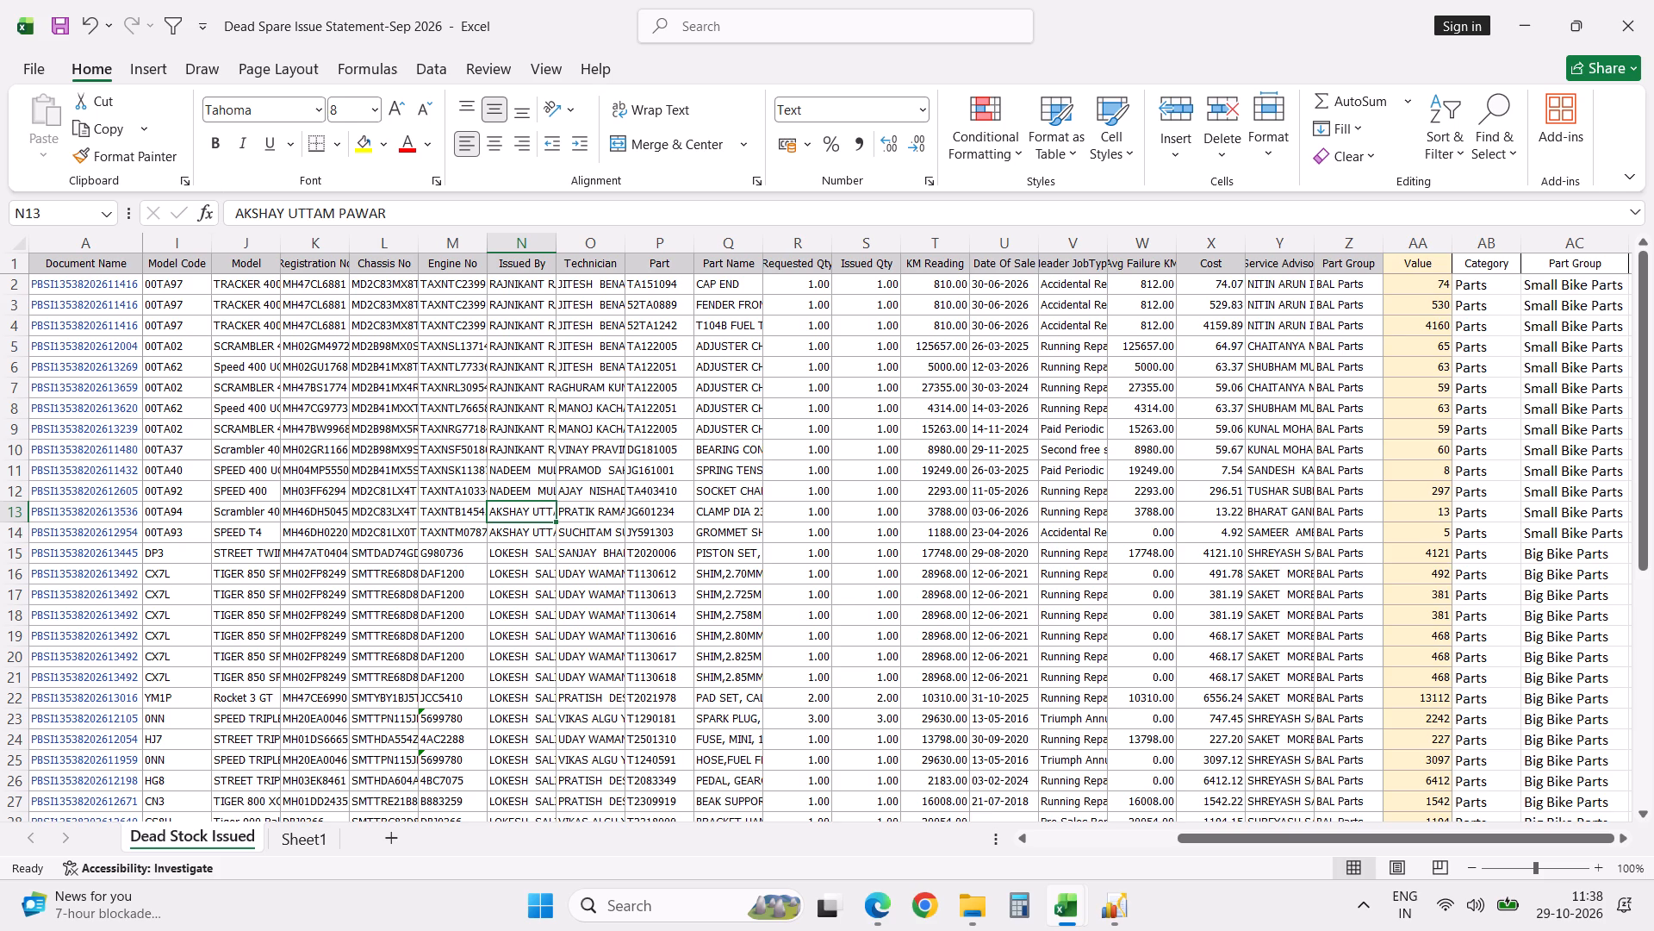
click(670, 286)
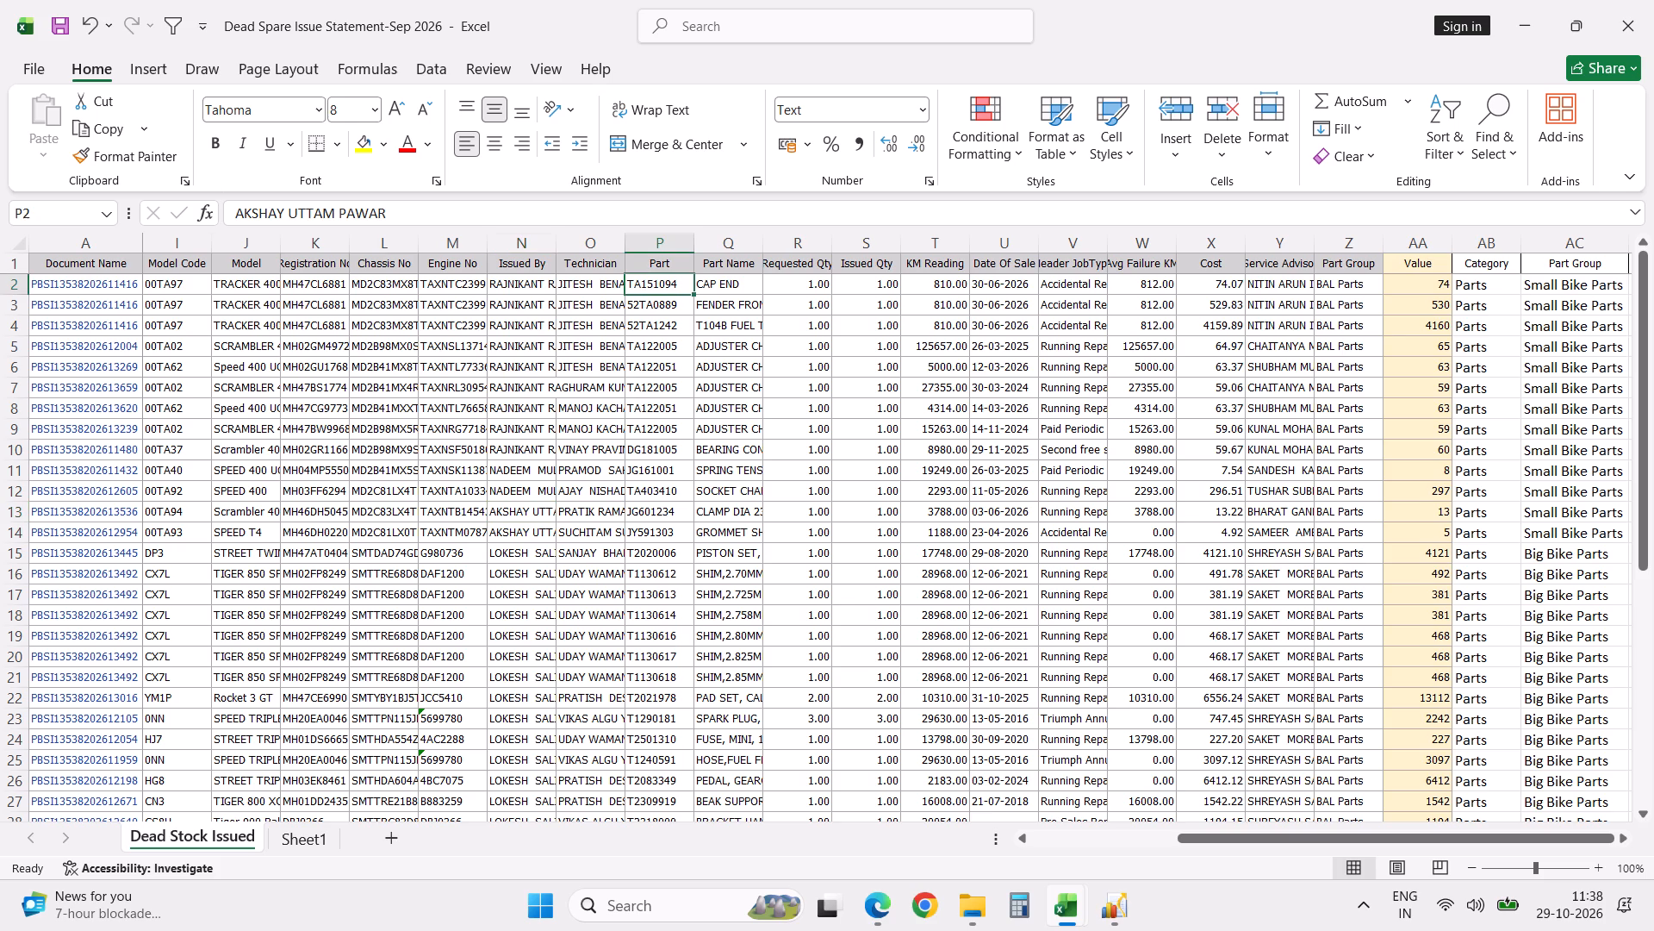
Open the Part List-28102026 workbook from the Masters folder in Downloads.
key(alt+f)
key(o)
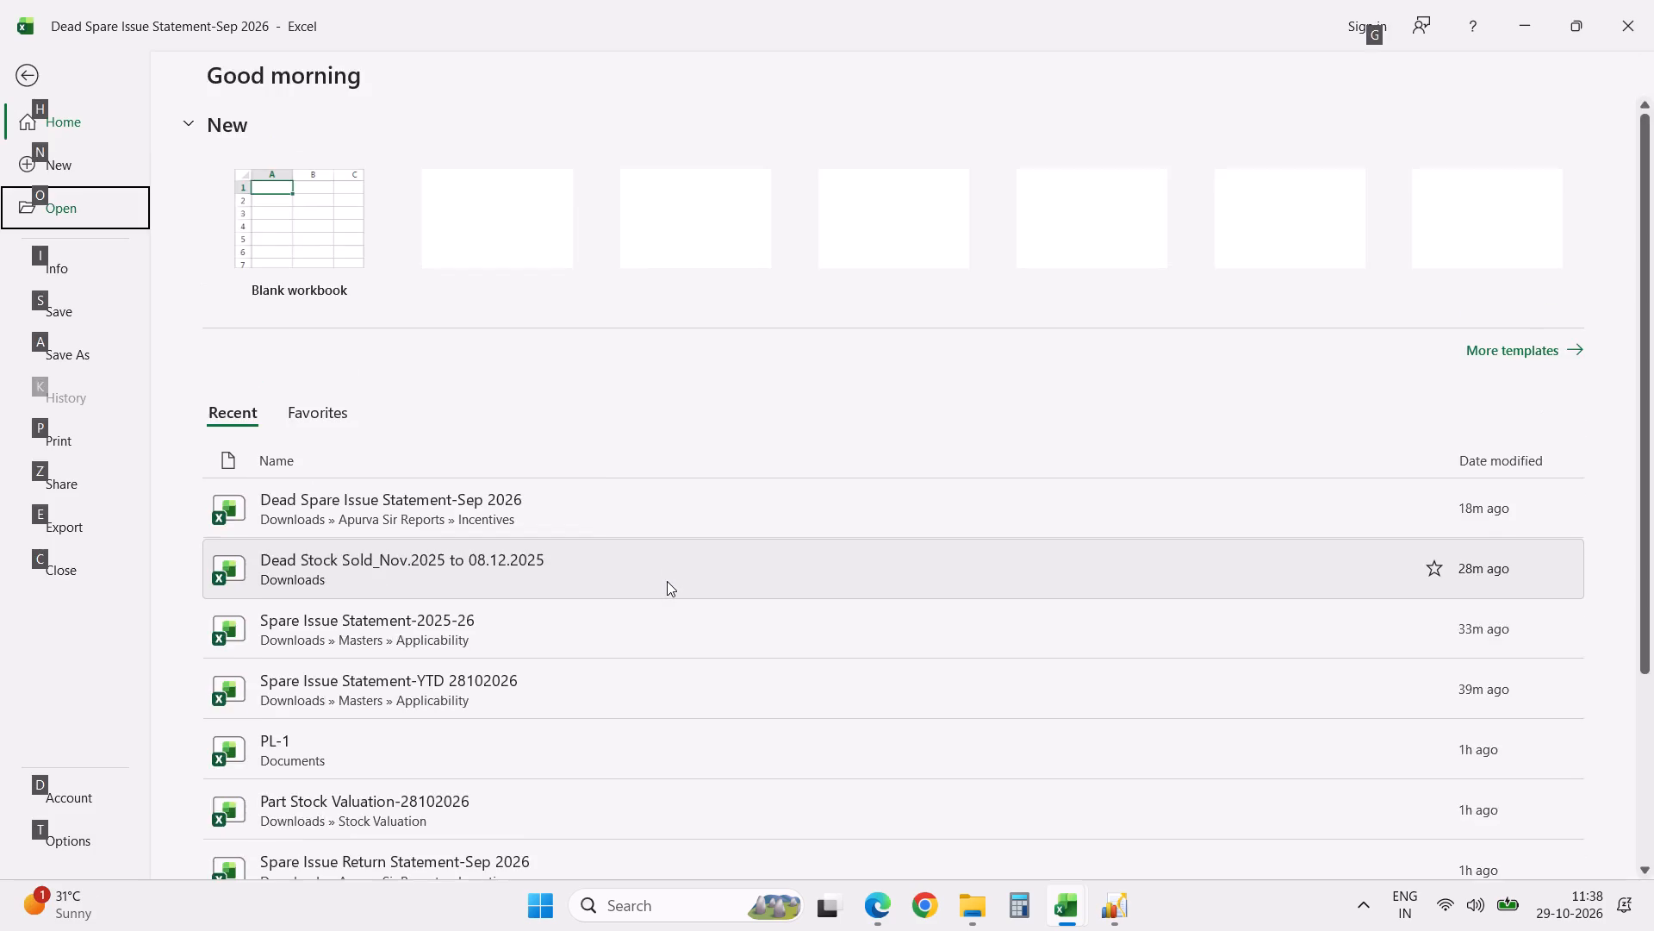
click(314, 396)
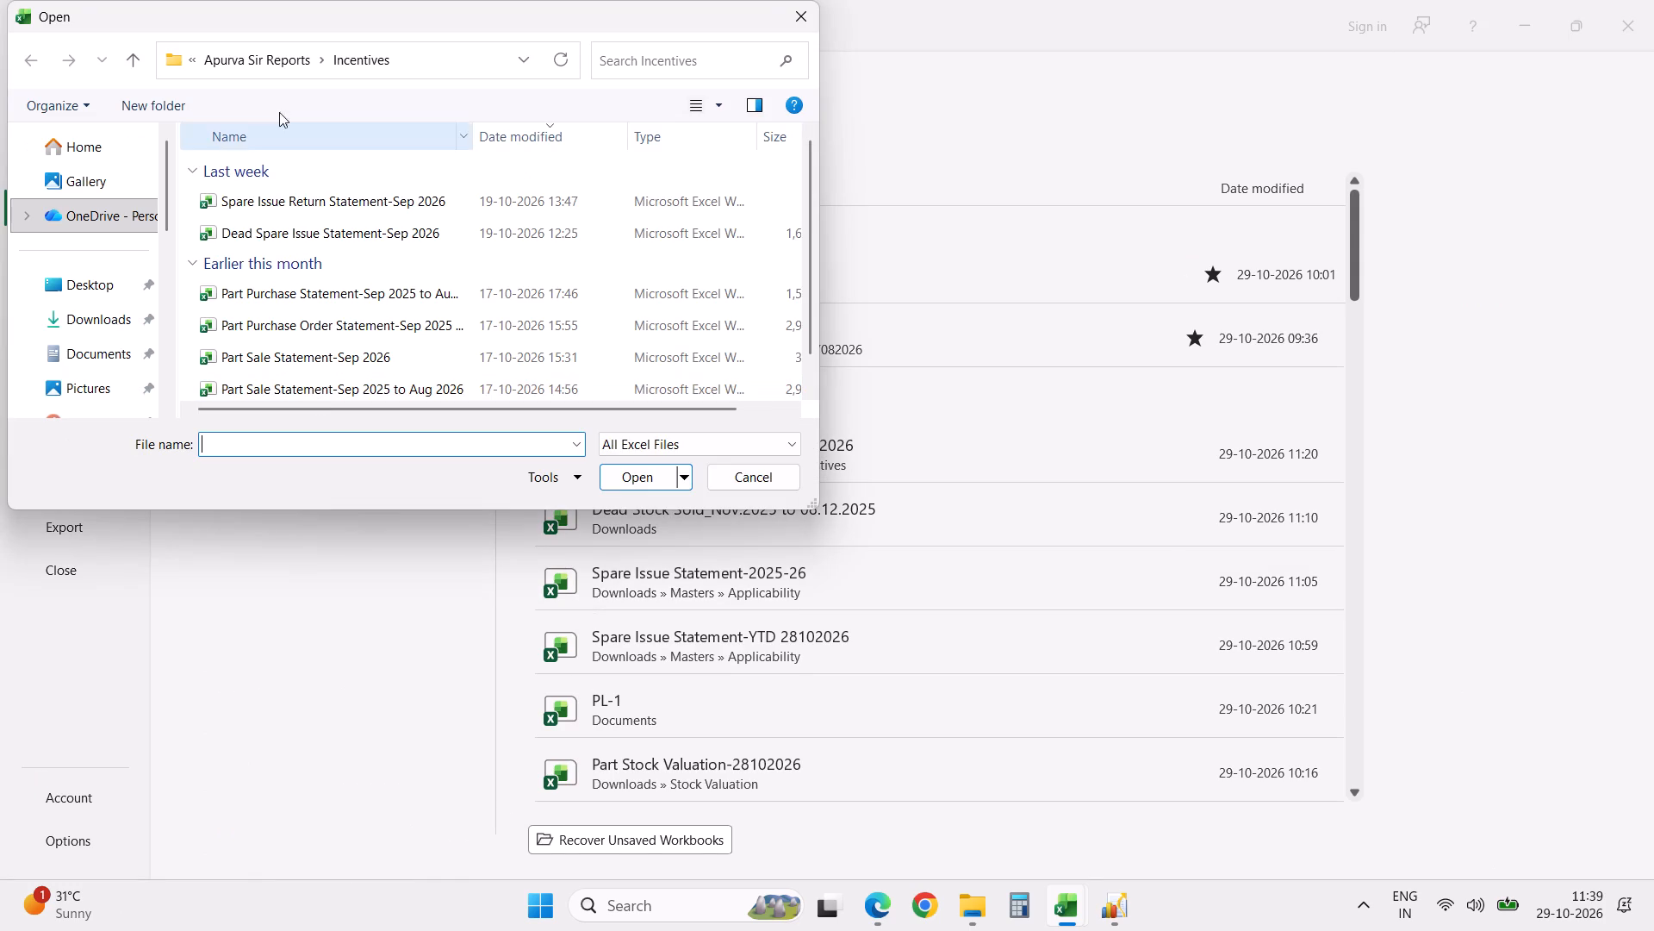
click(270, 59)
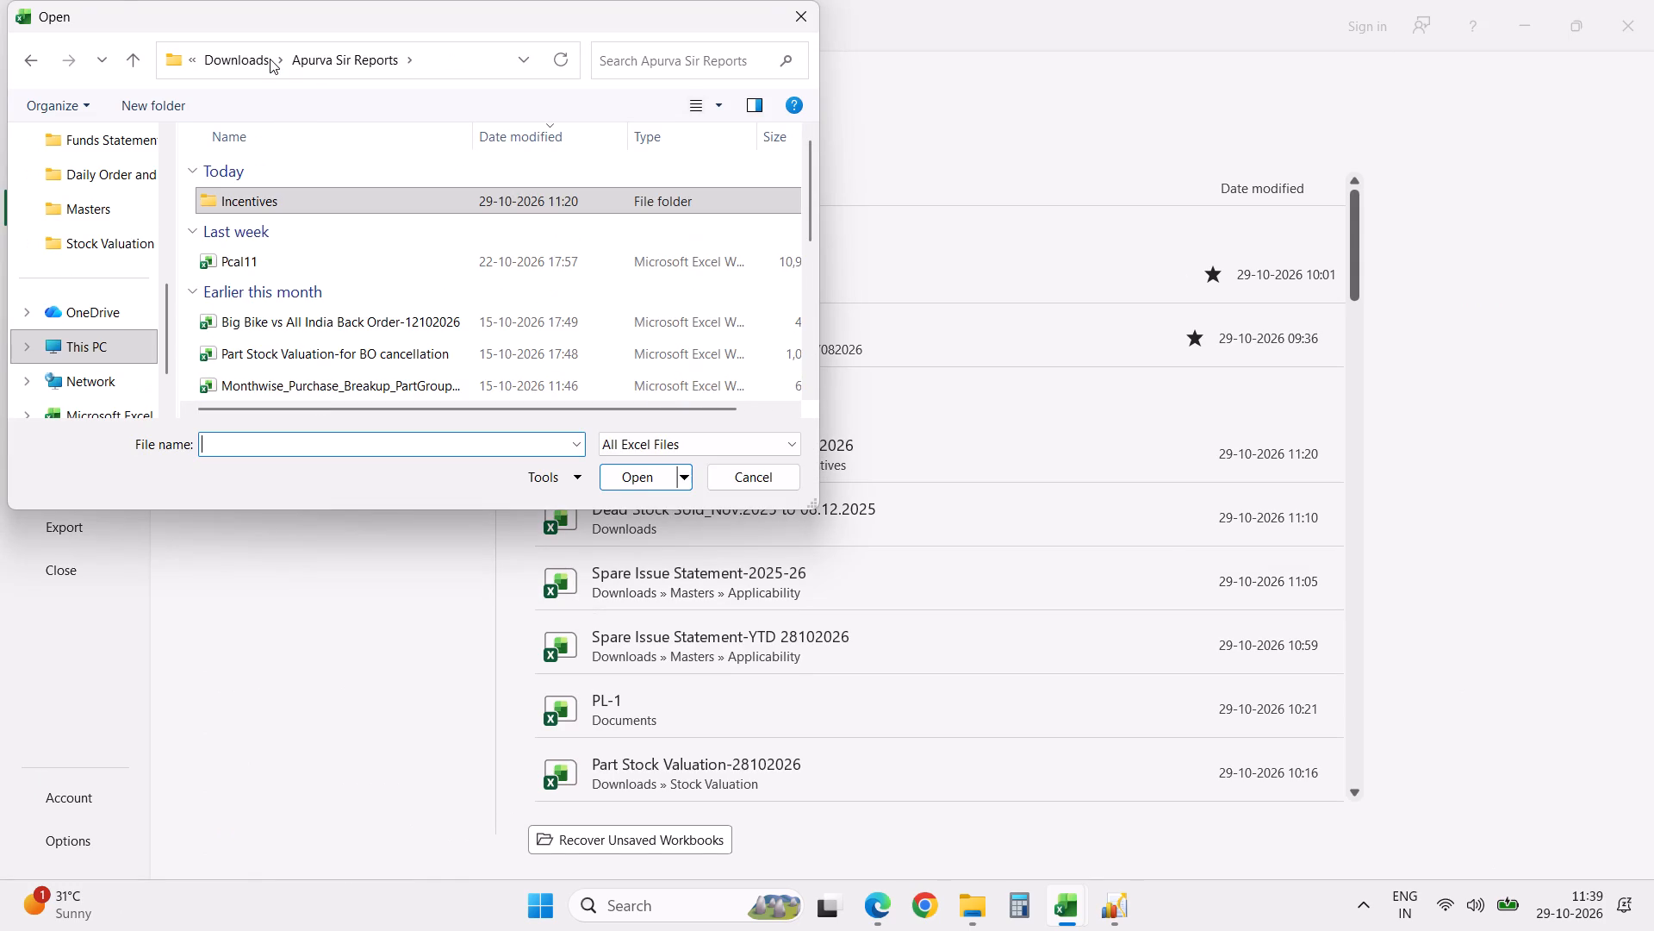
click(270, 59)
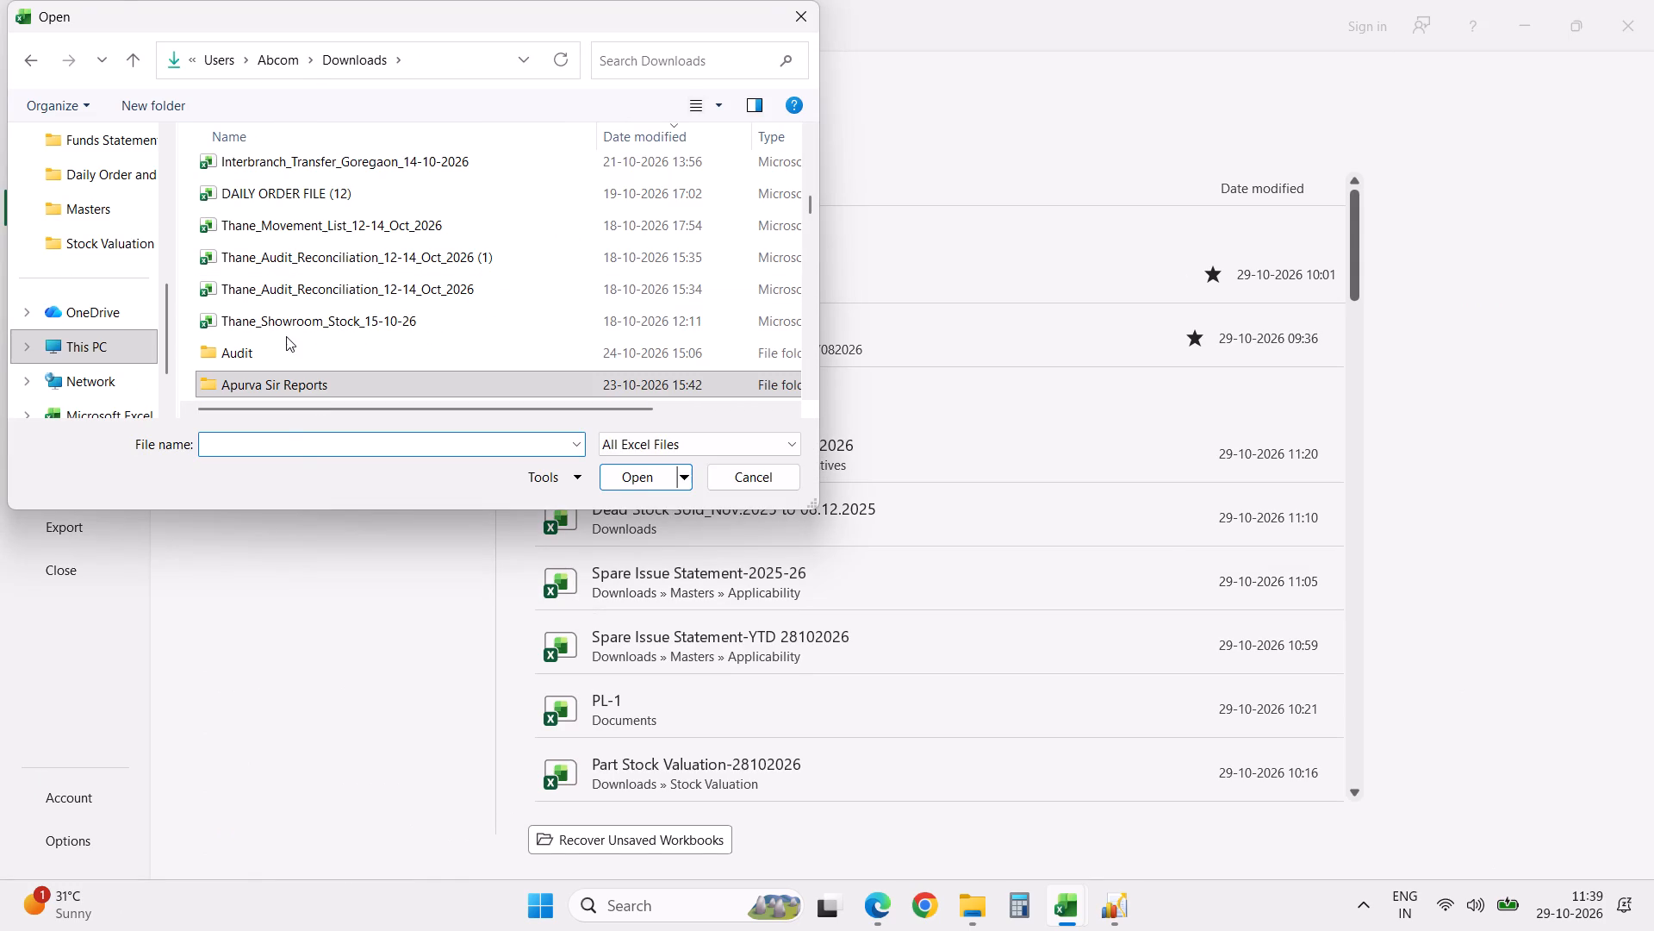
key(m)
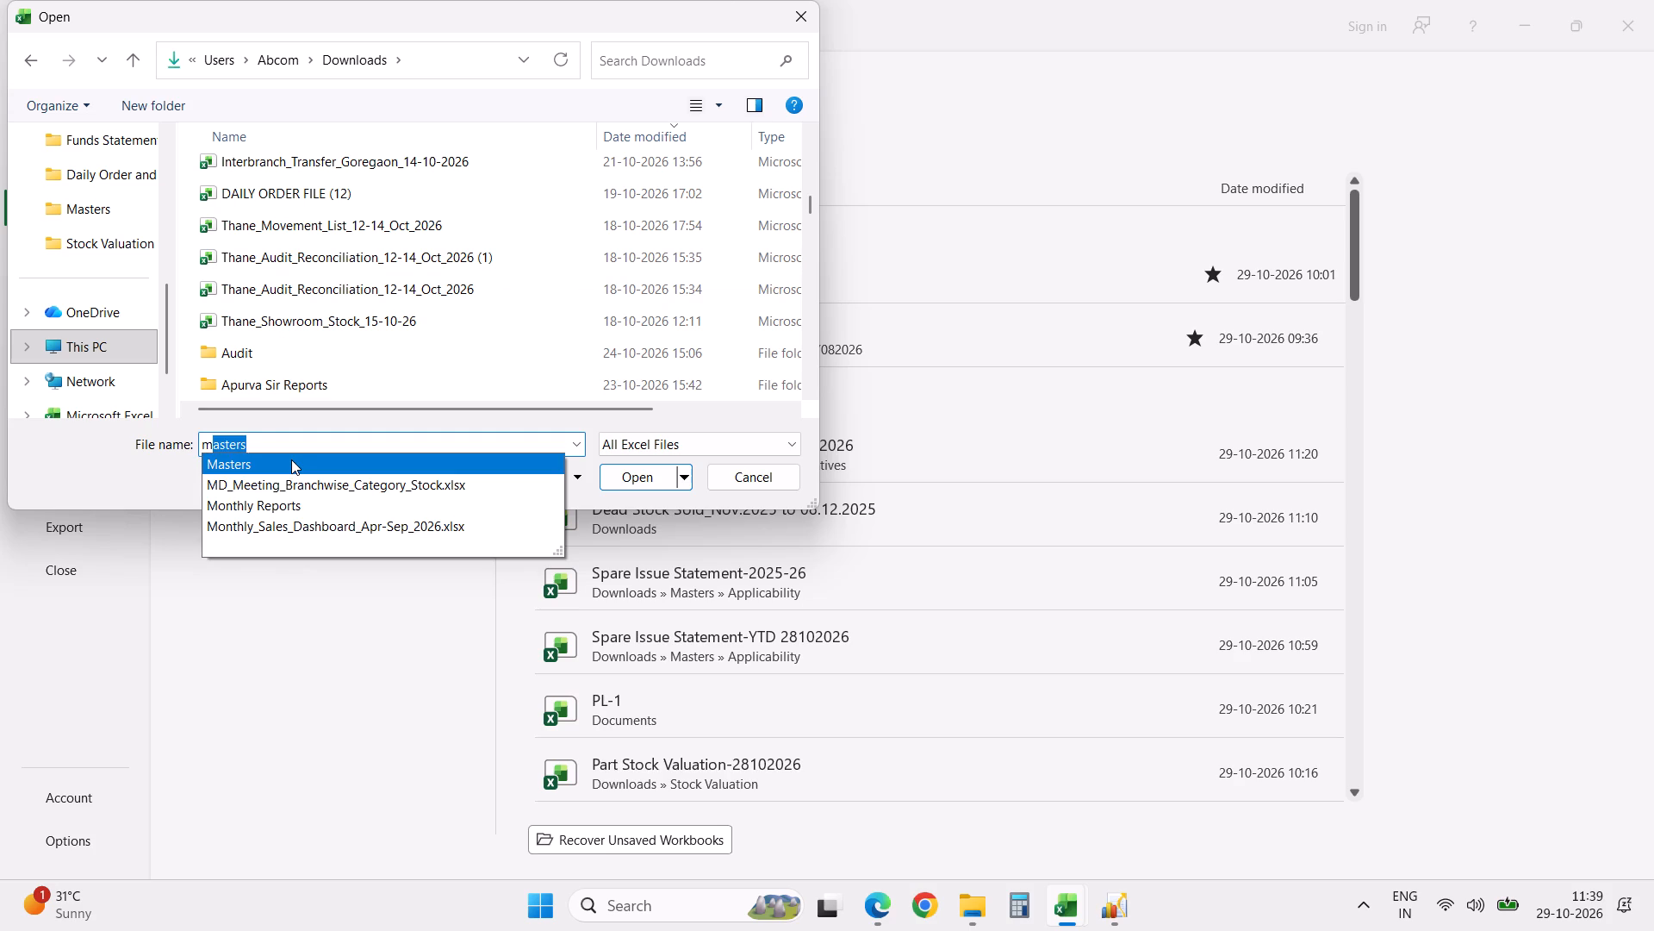
key(Tab)
key(Return)
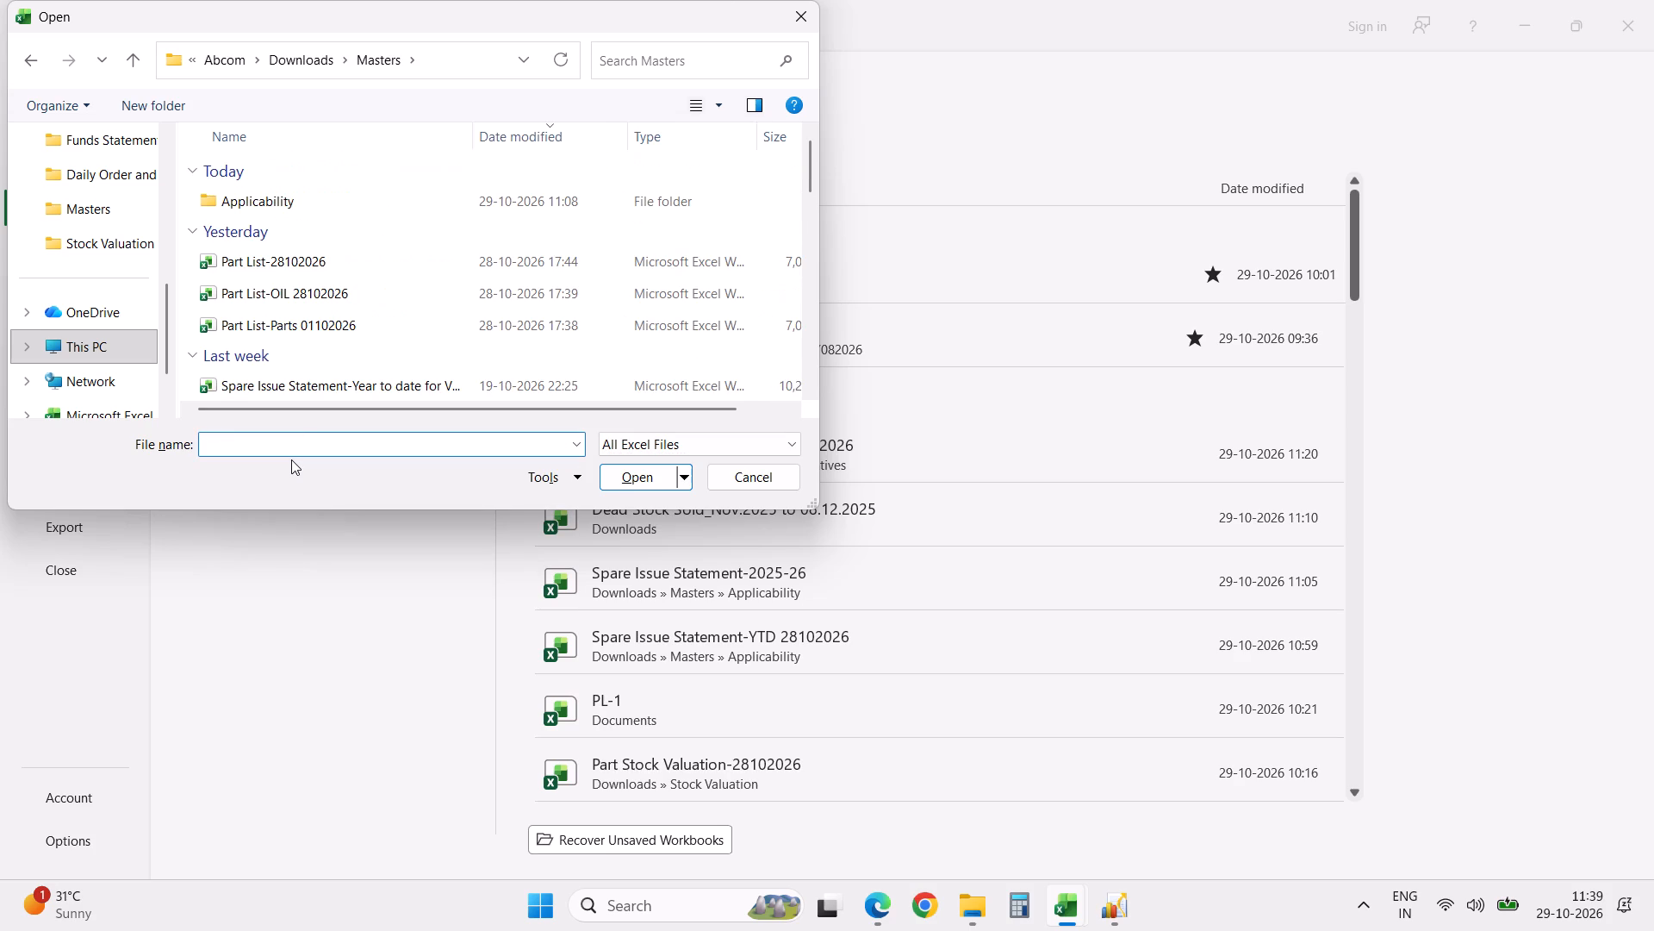
double_click(334, 266)
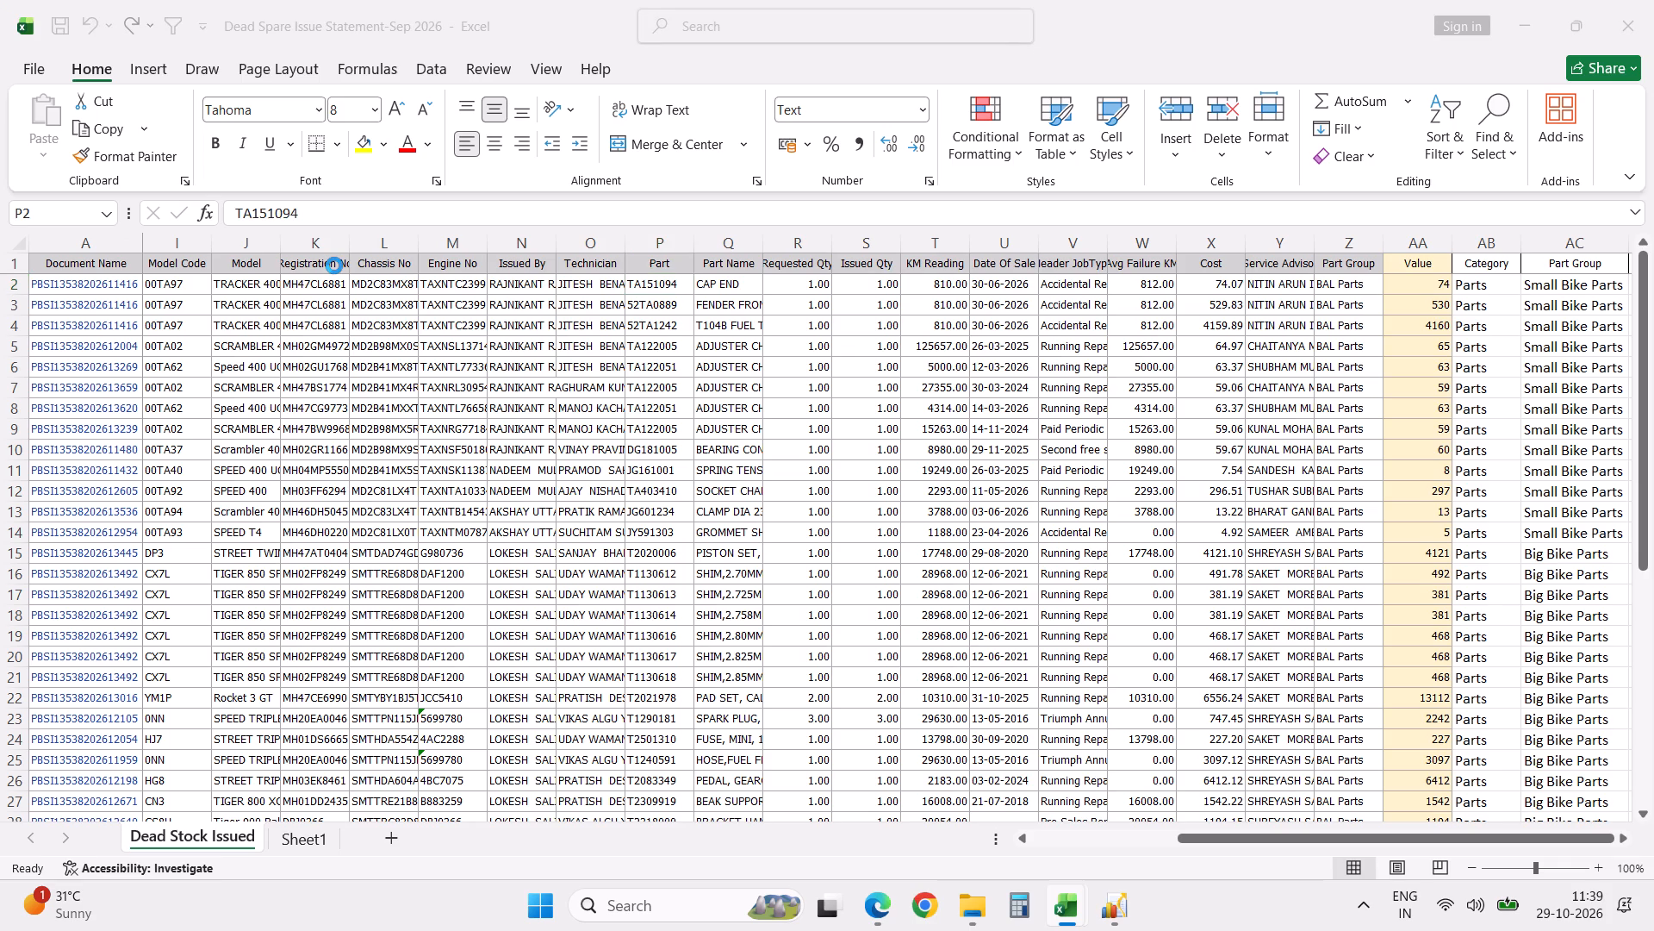
Copy part number TA151094 from the Dead Stock Issued sheet and look up its Purchase Price in Part List-28102026.
key(alt+Tab)
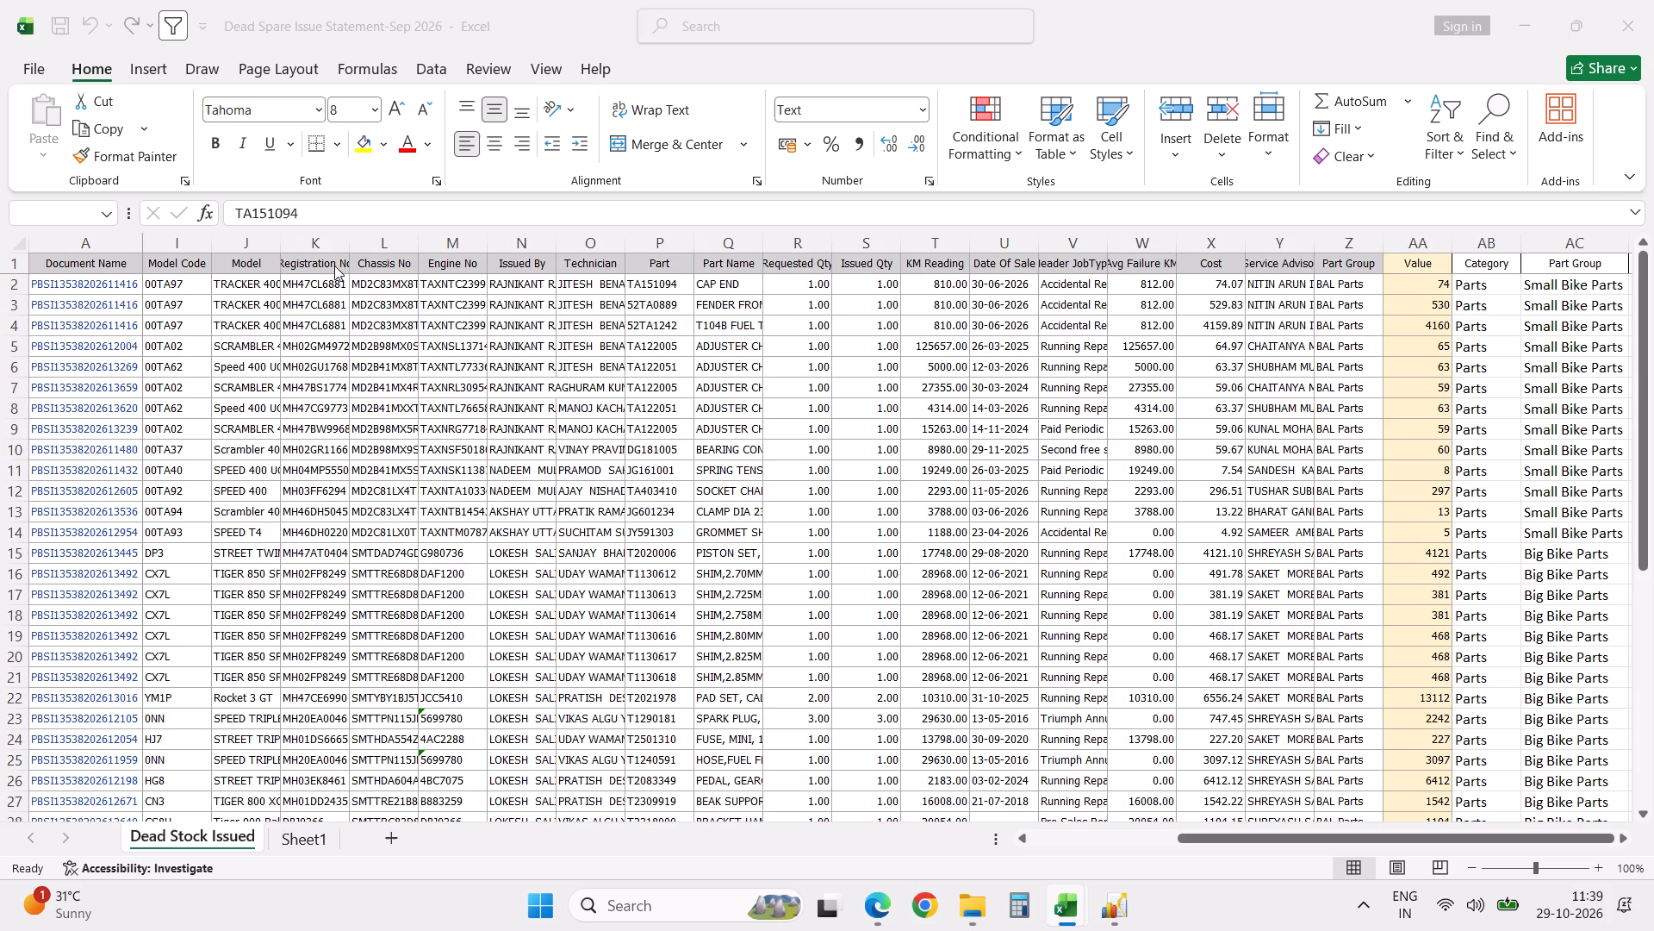
key(ctrl+c)
key(alt+Tab)
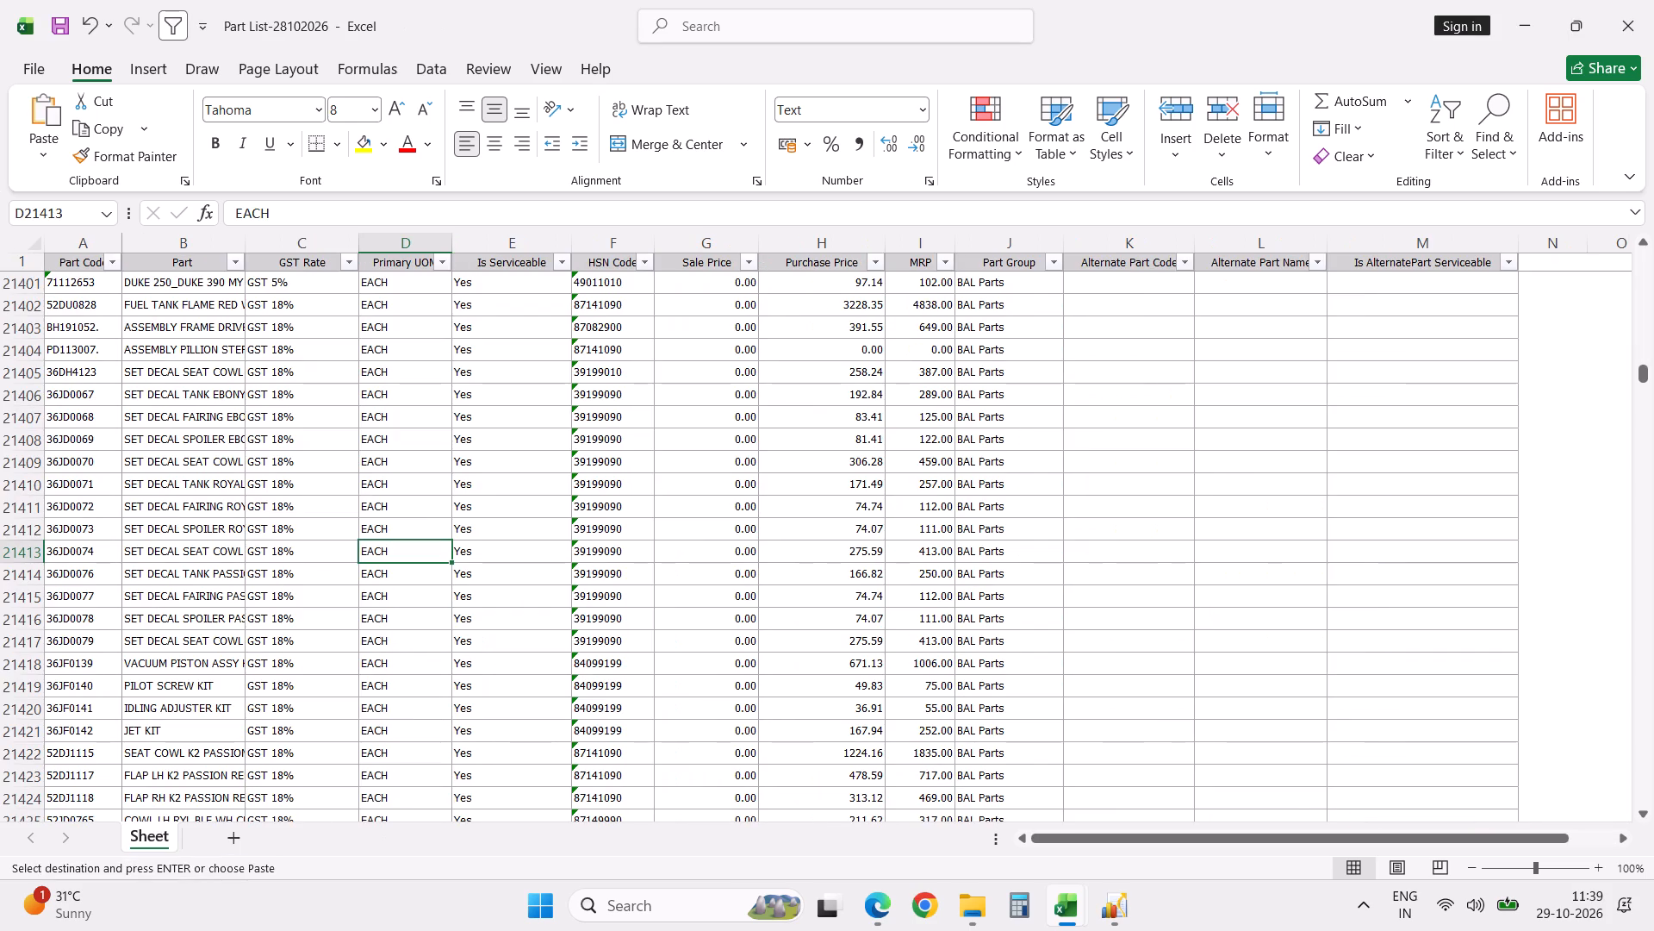
key(ctrl+f)
key(ctrl+v)
key(Return)
key(Escape)
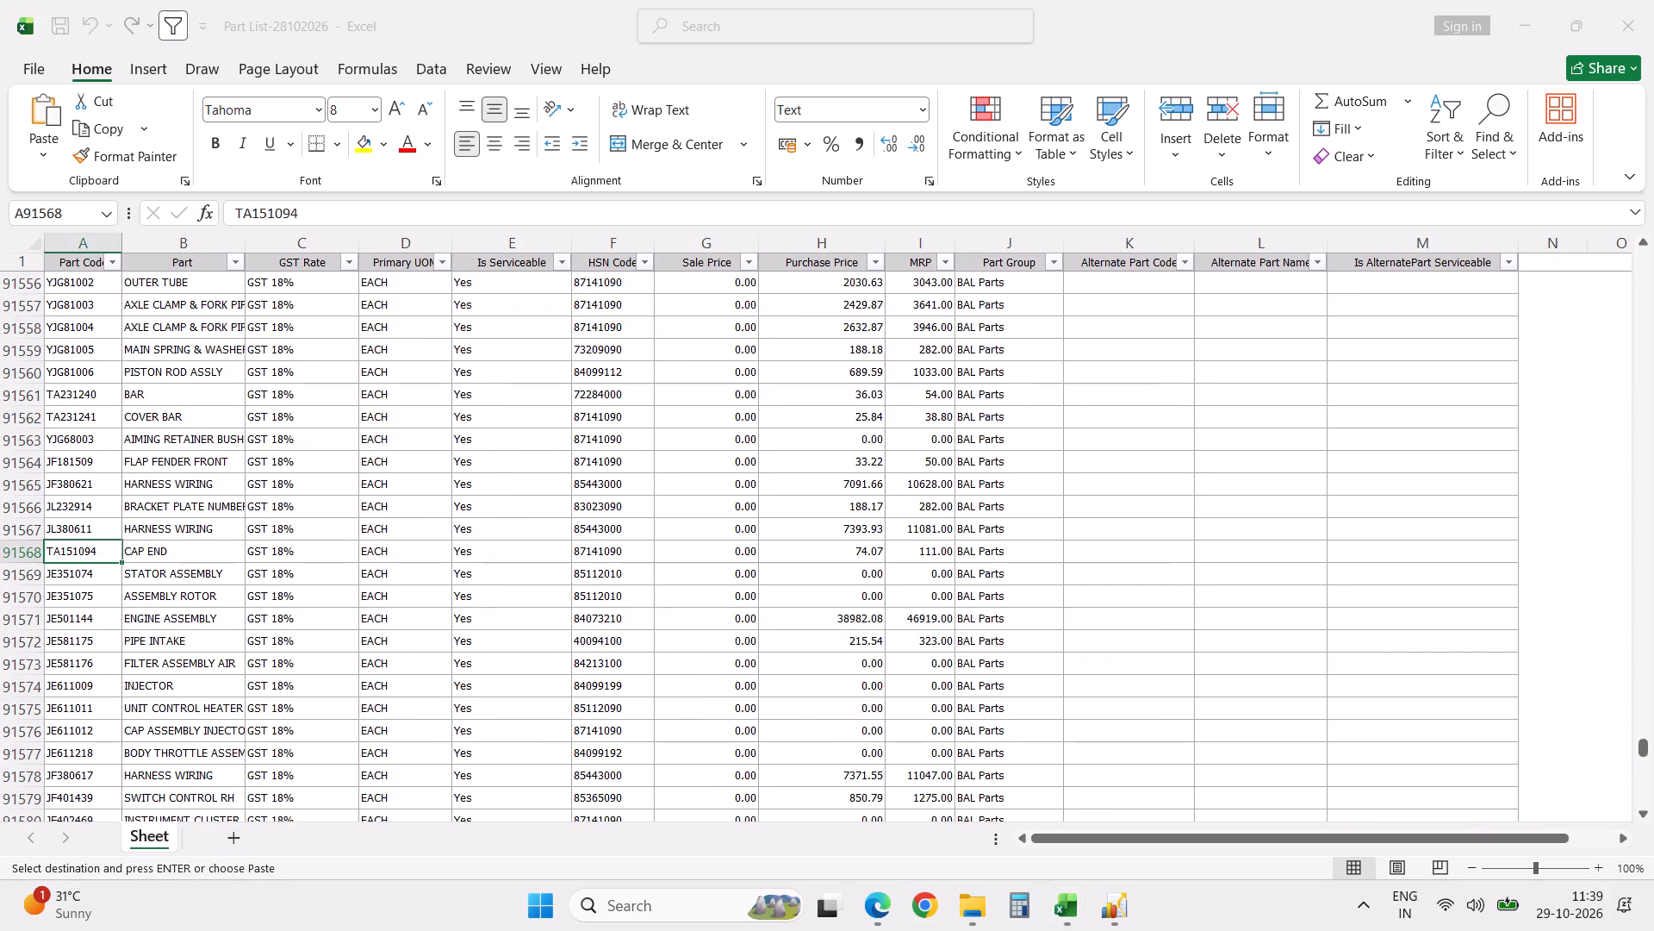
key(Right)
key(Right)
key(Right)
key(Right)
key(Right)
key(Right)
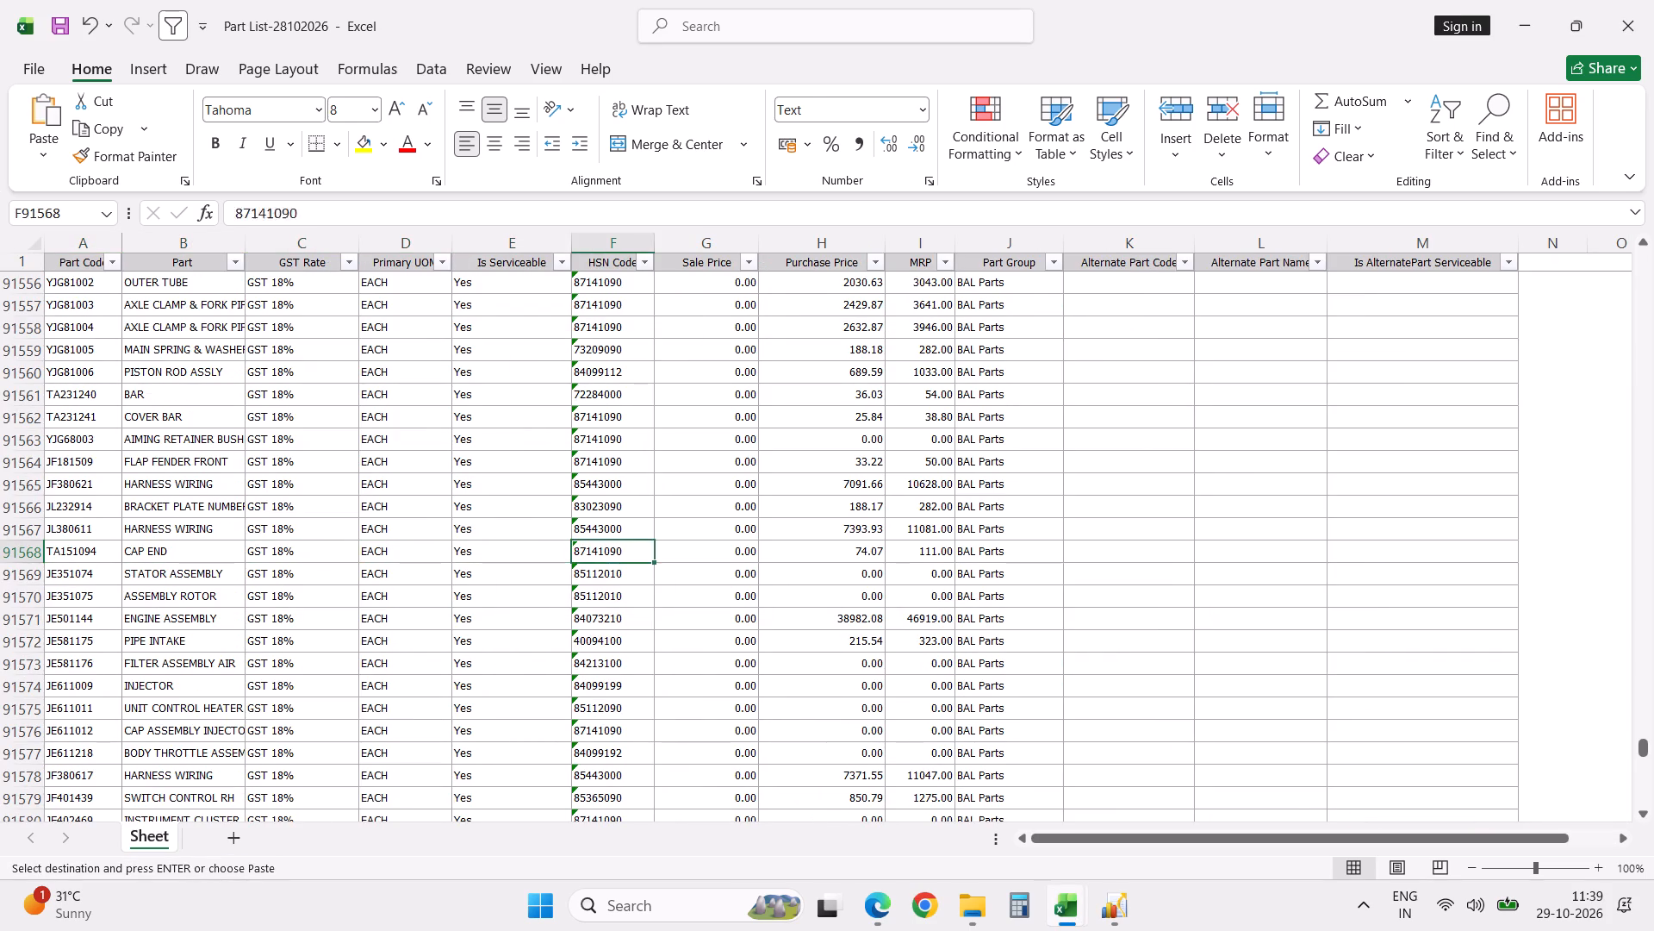
key(Right)
Copy part number 52TA1242 from the Dead Stock Issued sheet and look up its Purchase Price in Part List-28102026.
key(alt+Tab)
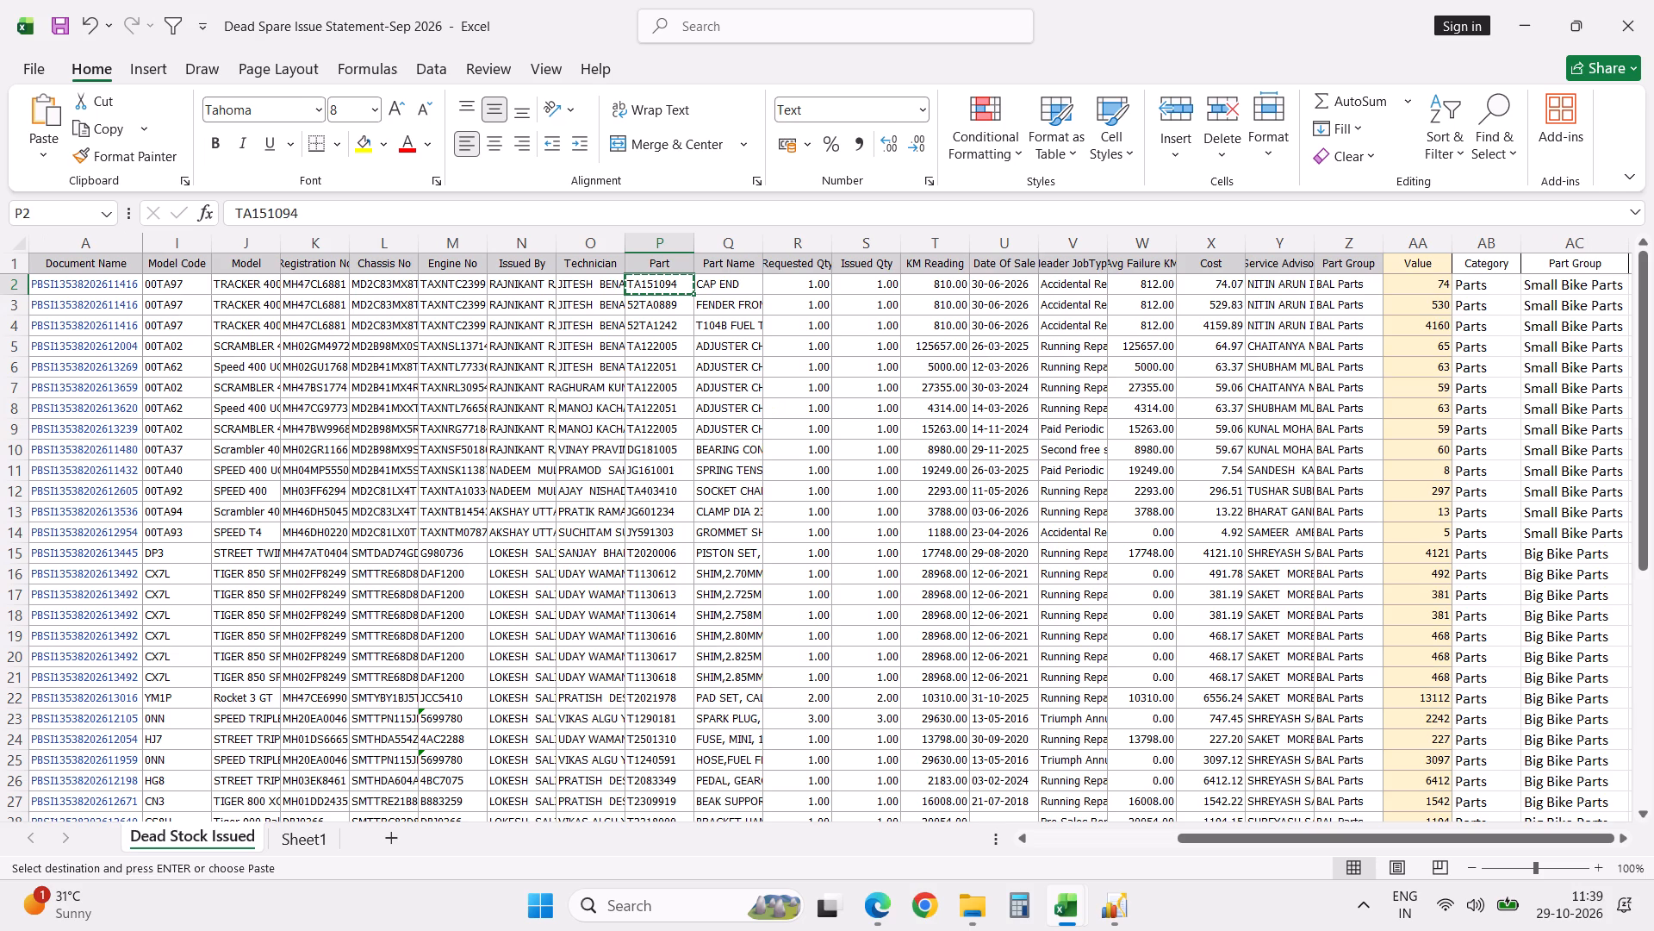
key(Down)
key(Down)
key(ctrl+c)
key(alt+Tab)
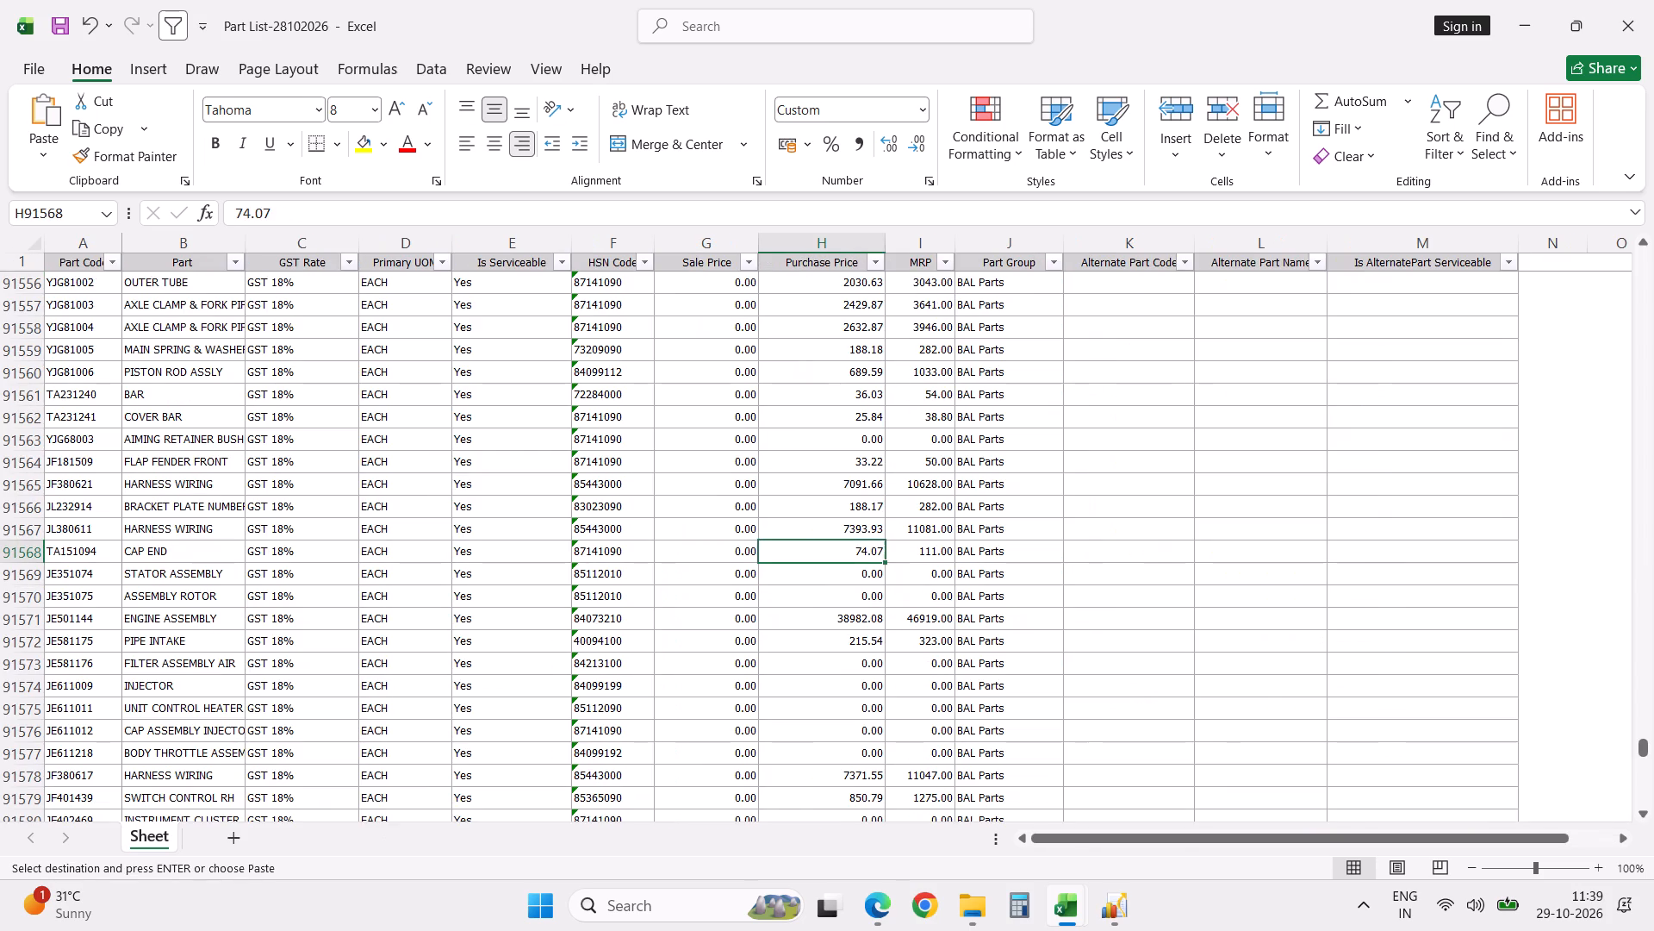
key(ctrl+f)
key(ctrl+v)
key(Return)
key(Escape)
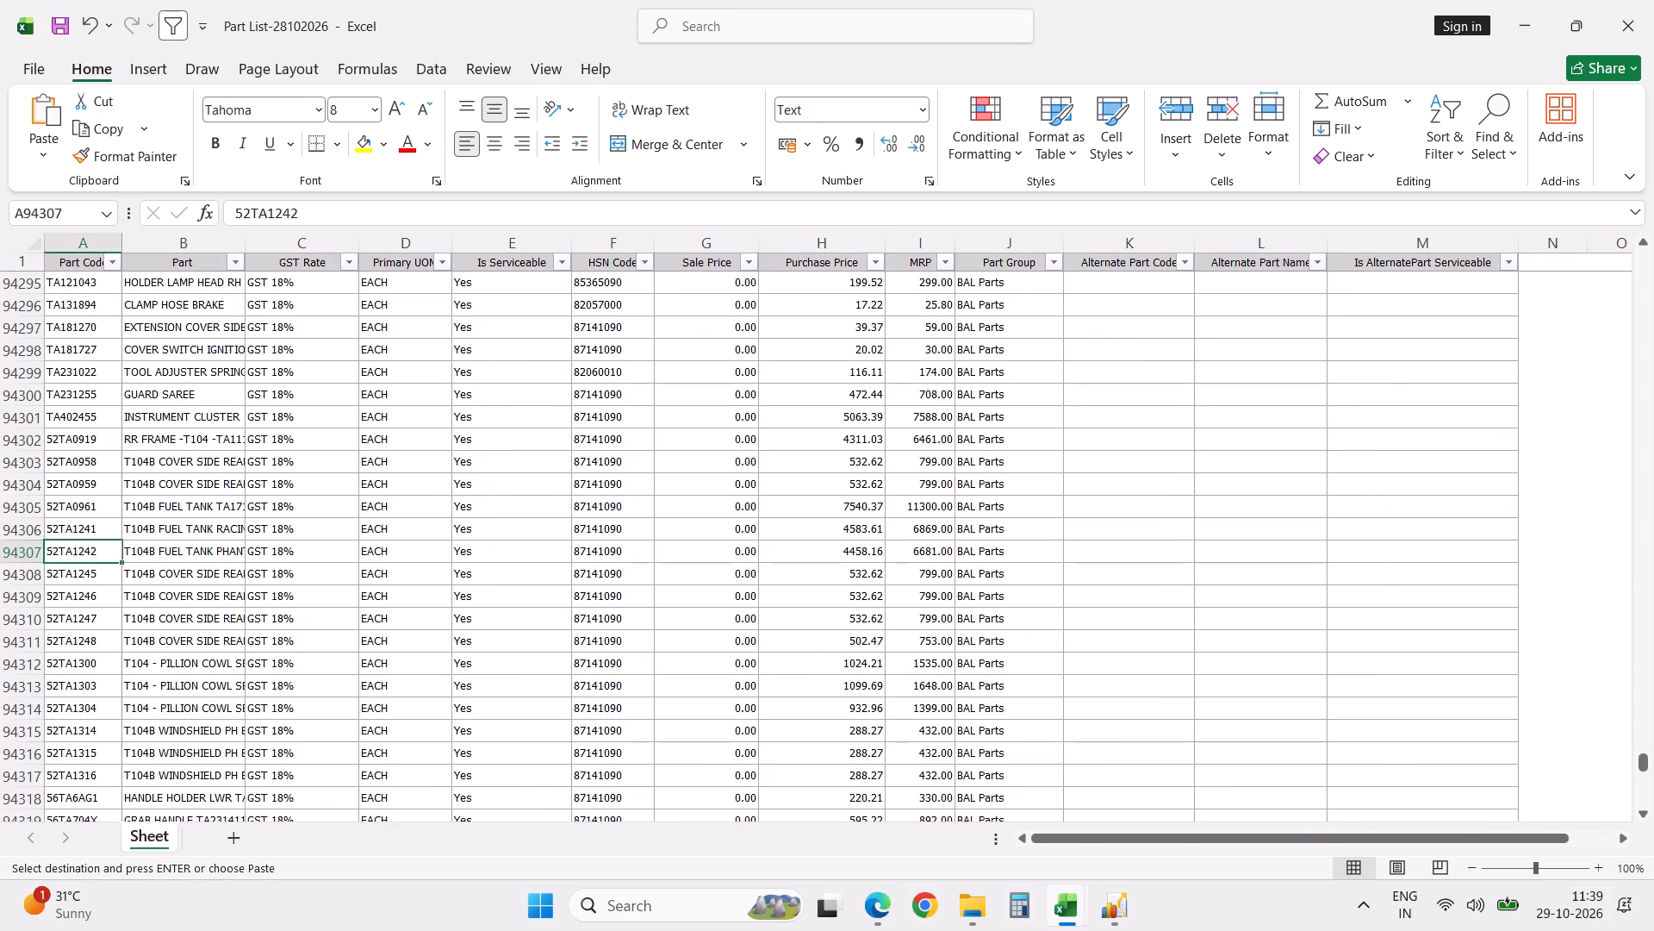
key(Tab)
key(Tab)
key(Tab)
key(Tab)
key(Tab)
key(Tab)
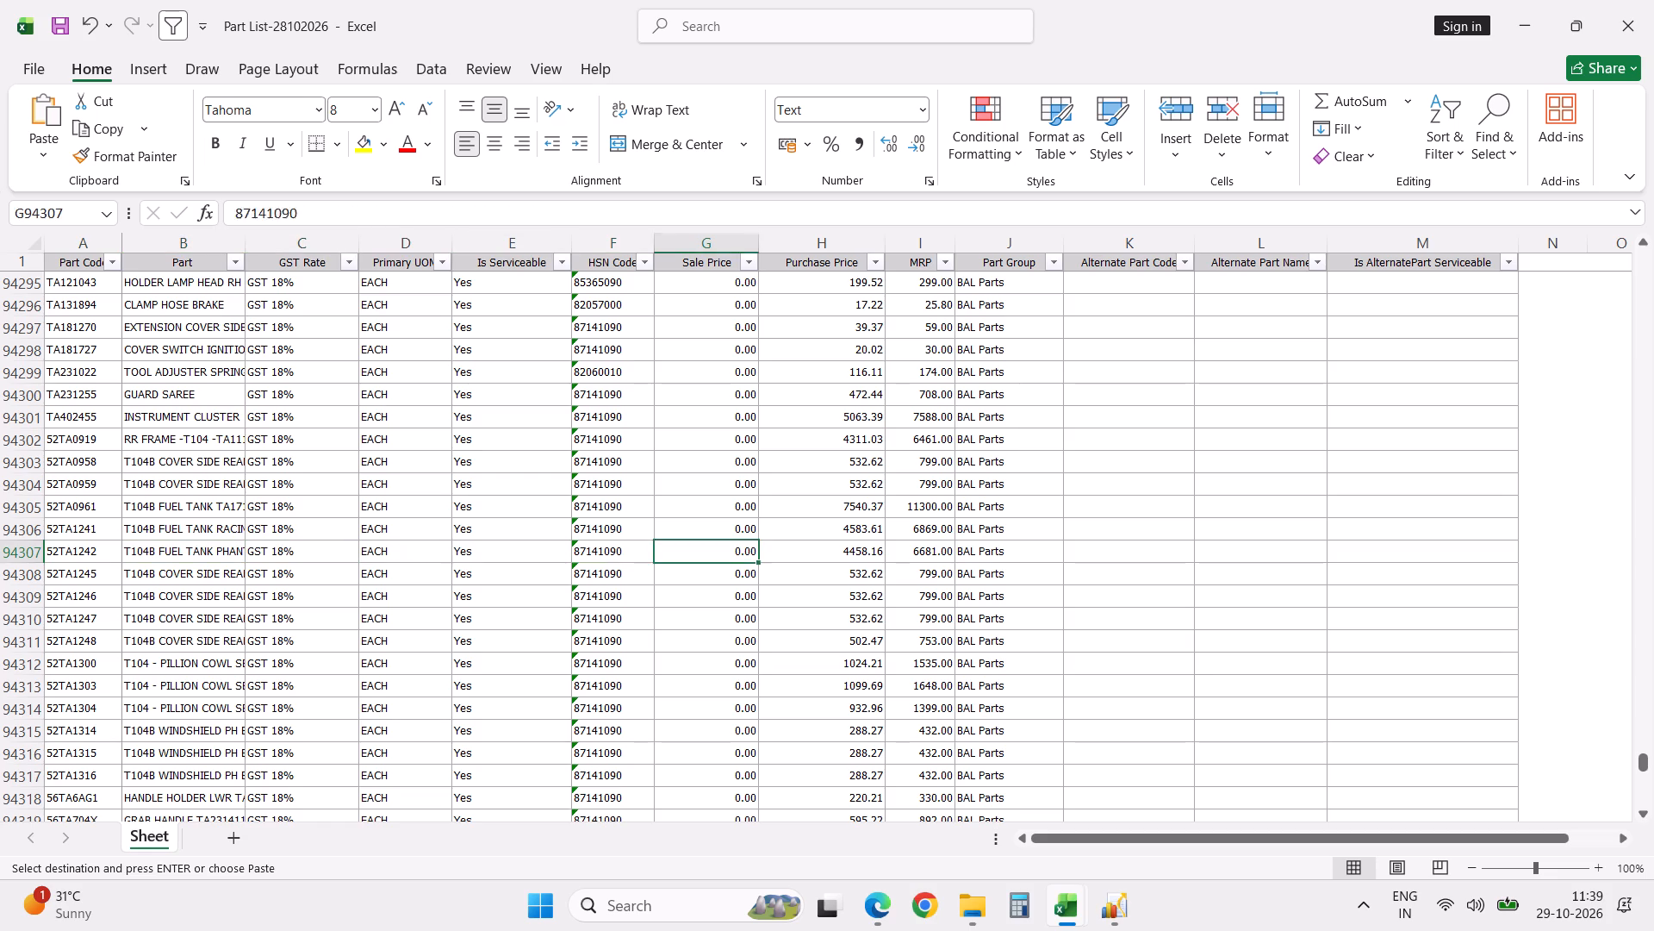
key(Tab)
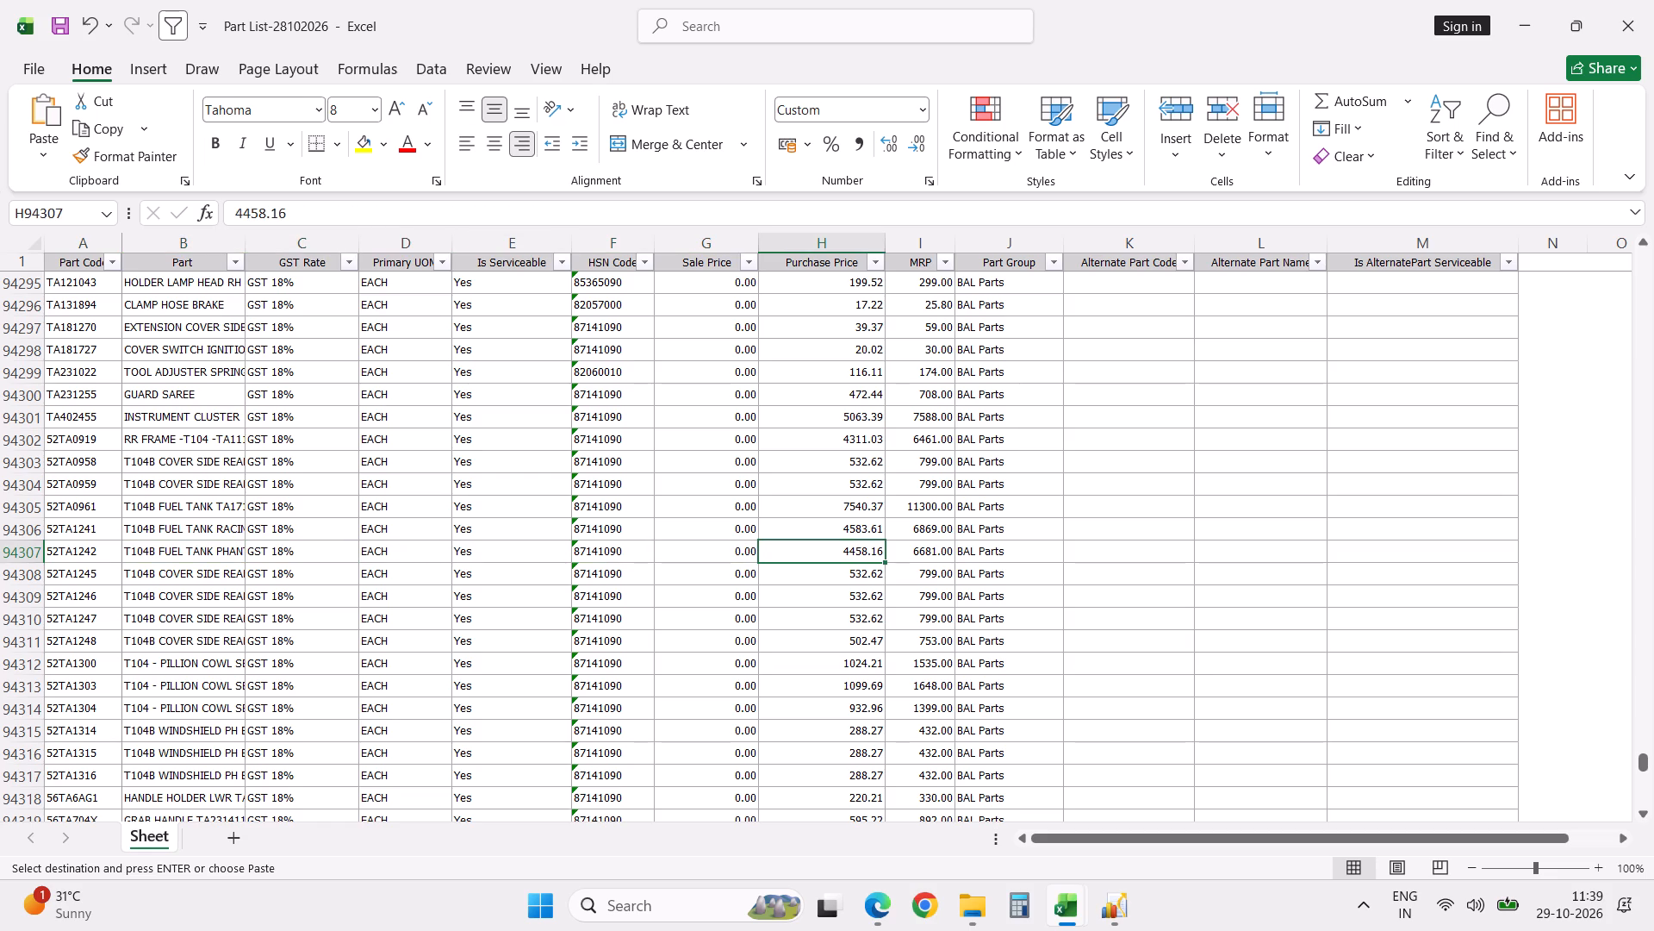
Compare the Cost of part 52TA1242 on the Dead Stock Issued sheet with its Purchase Price in the part list.
key(alt+Tab)
key(Tab)
key(Tab)
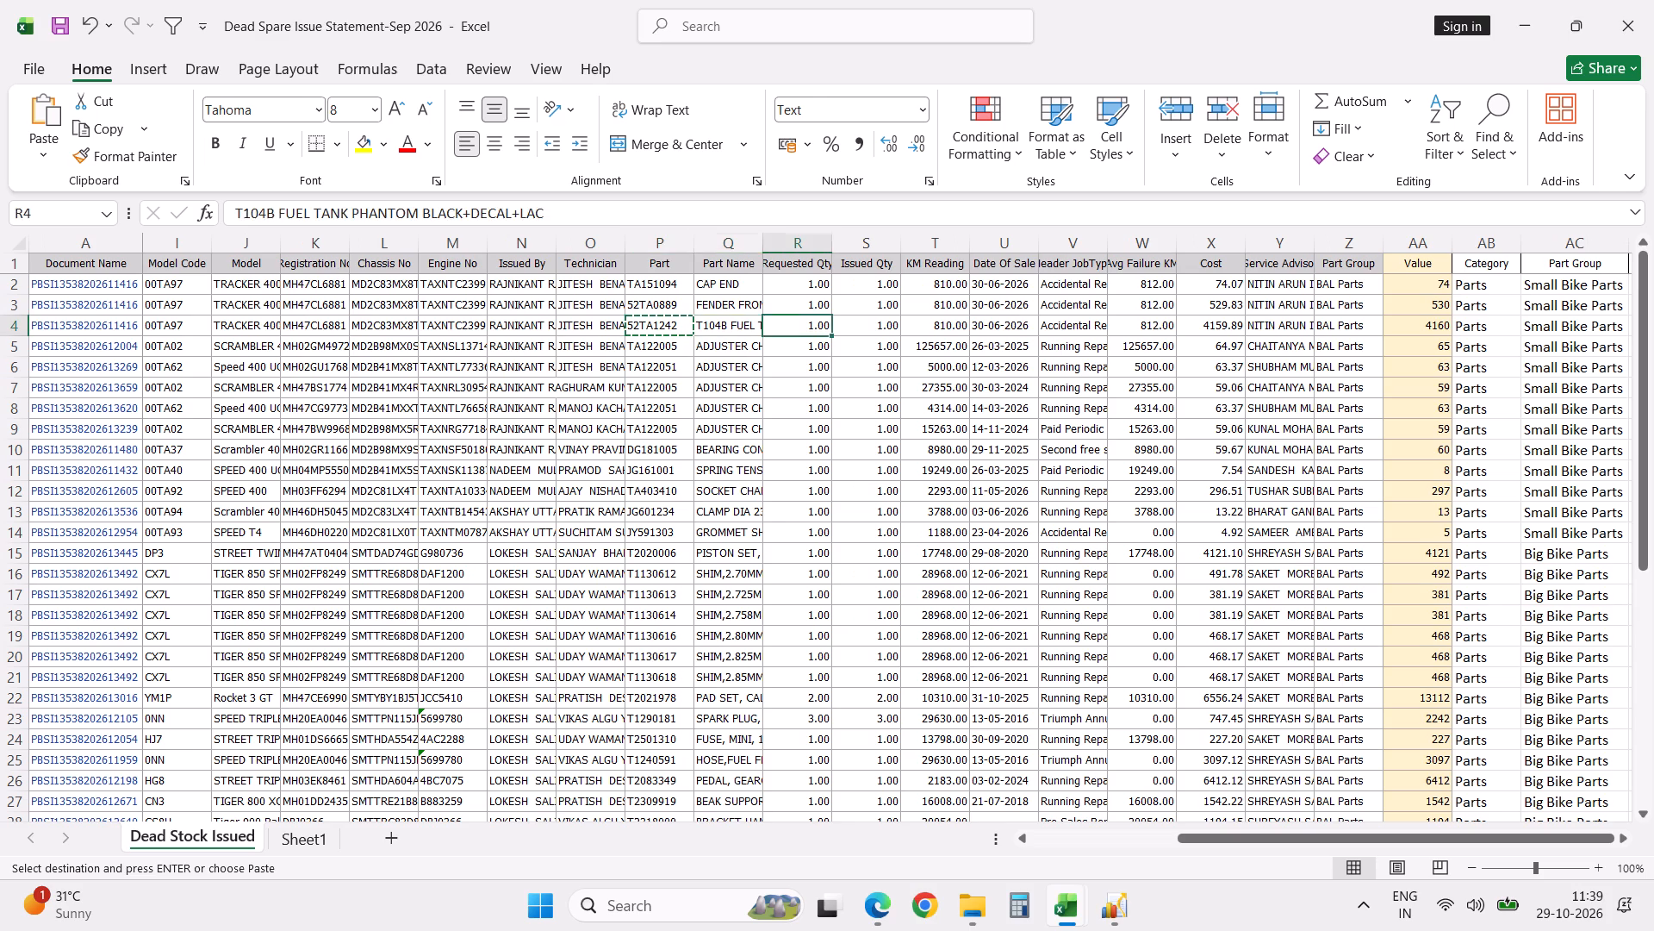
key(Tab)
key(Tab)
key(Tab)
key(Tab)
key(Tab)
key(Tab)
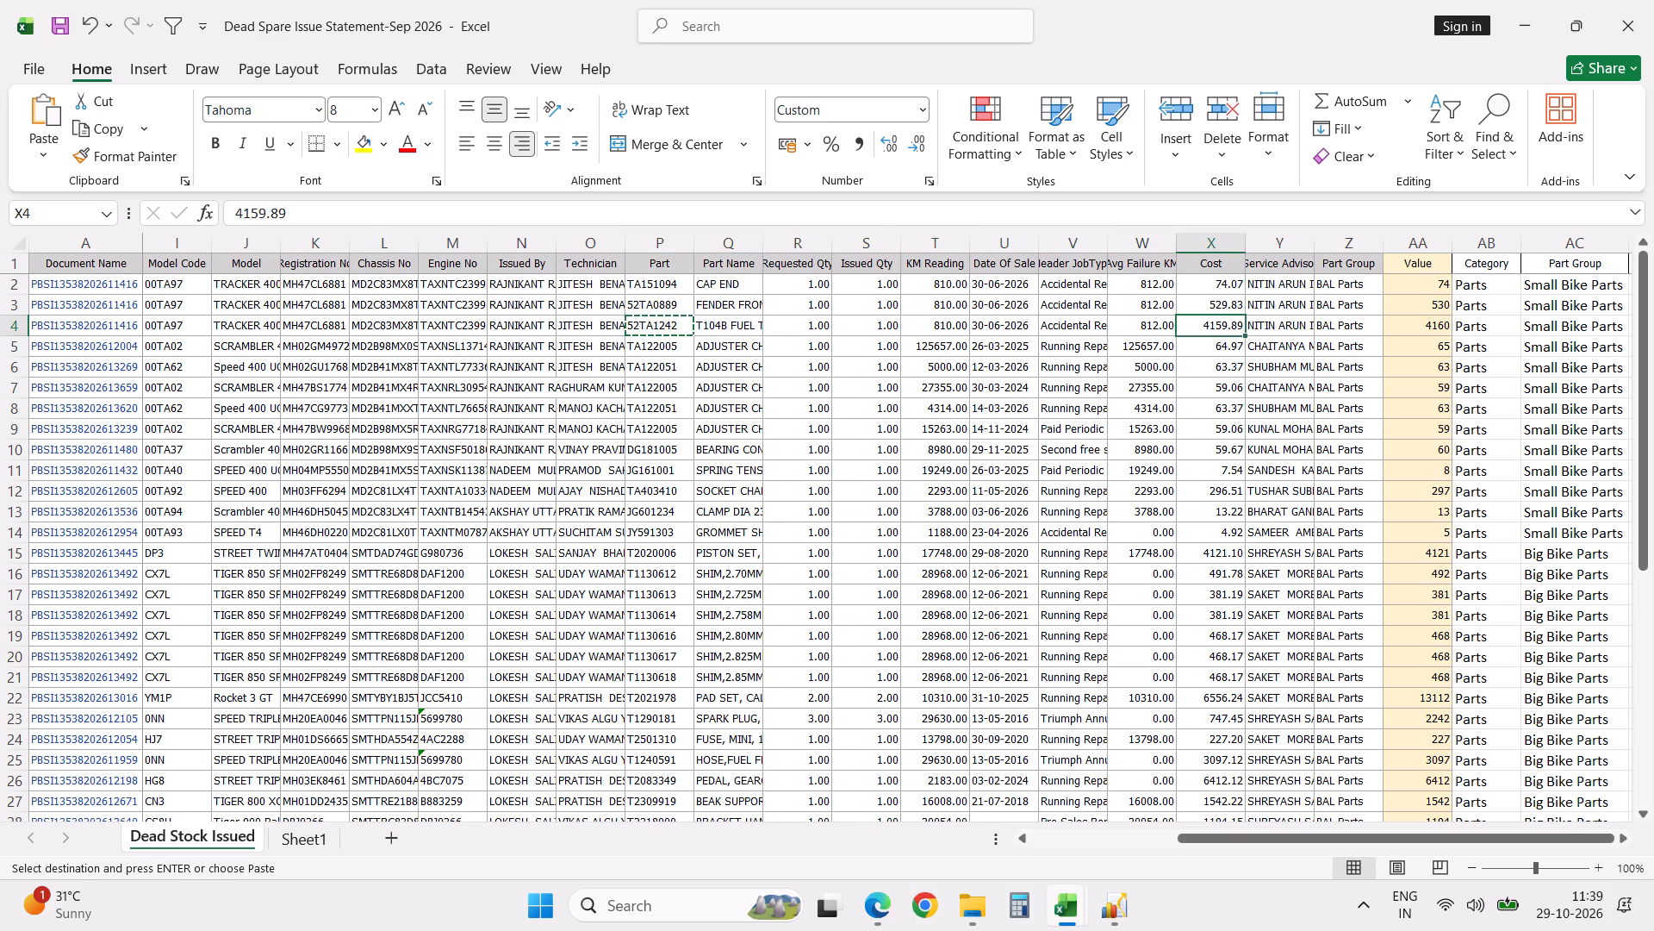
key(alt+Tab)
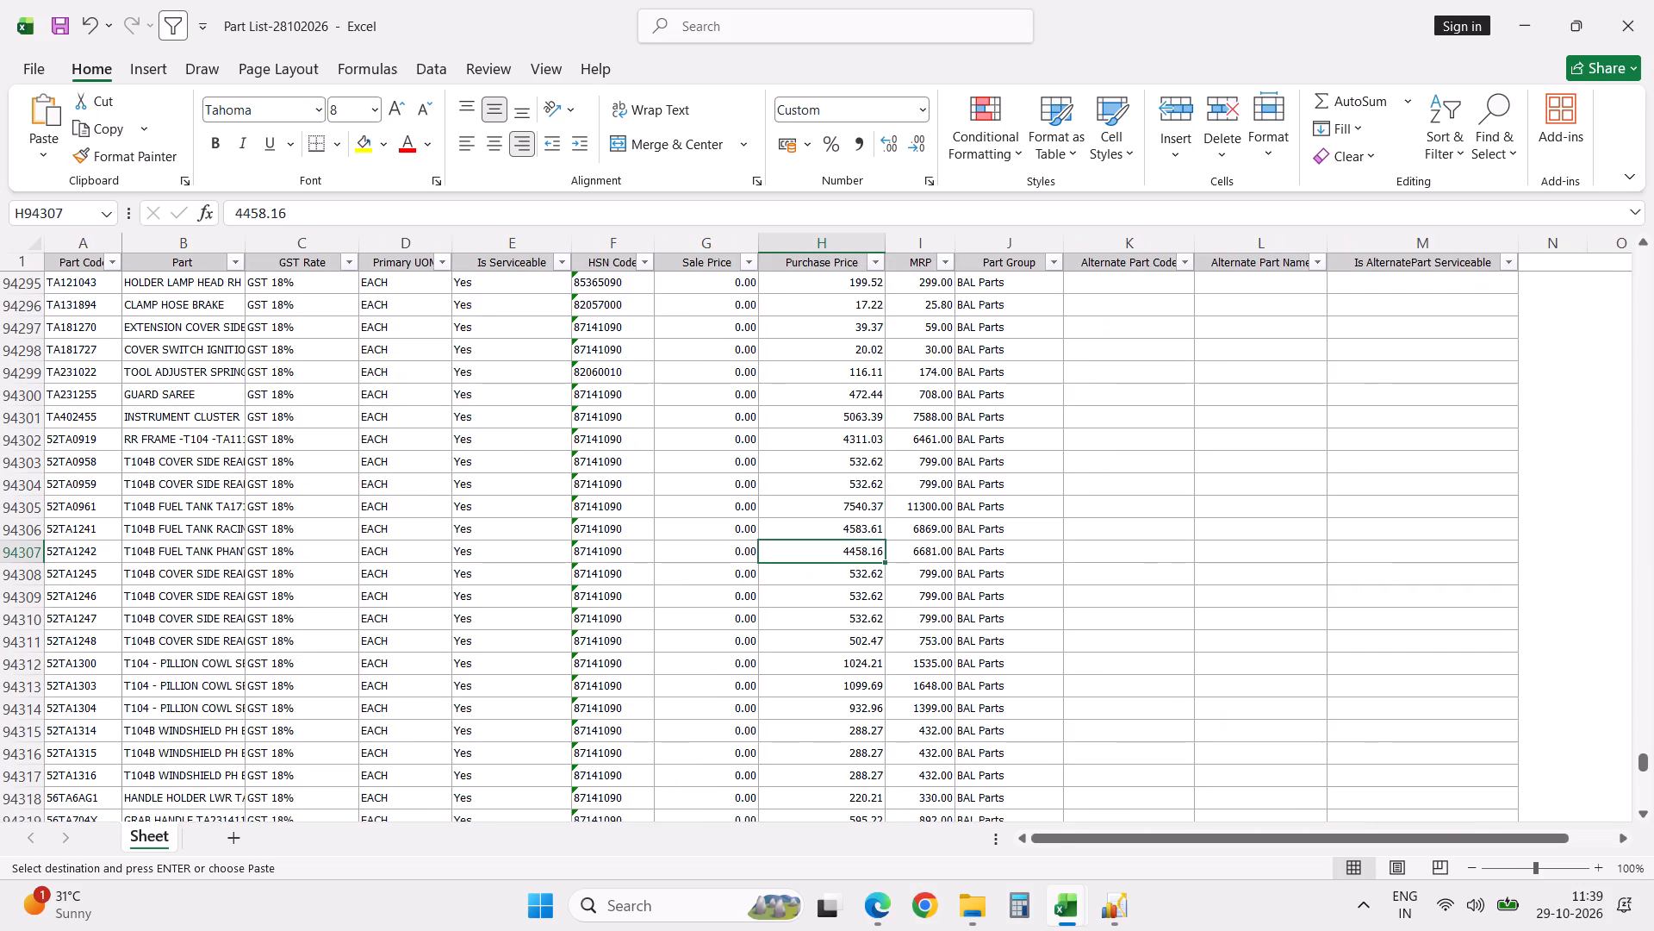
key(alt+Tab)
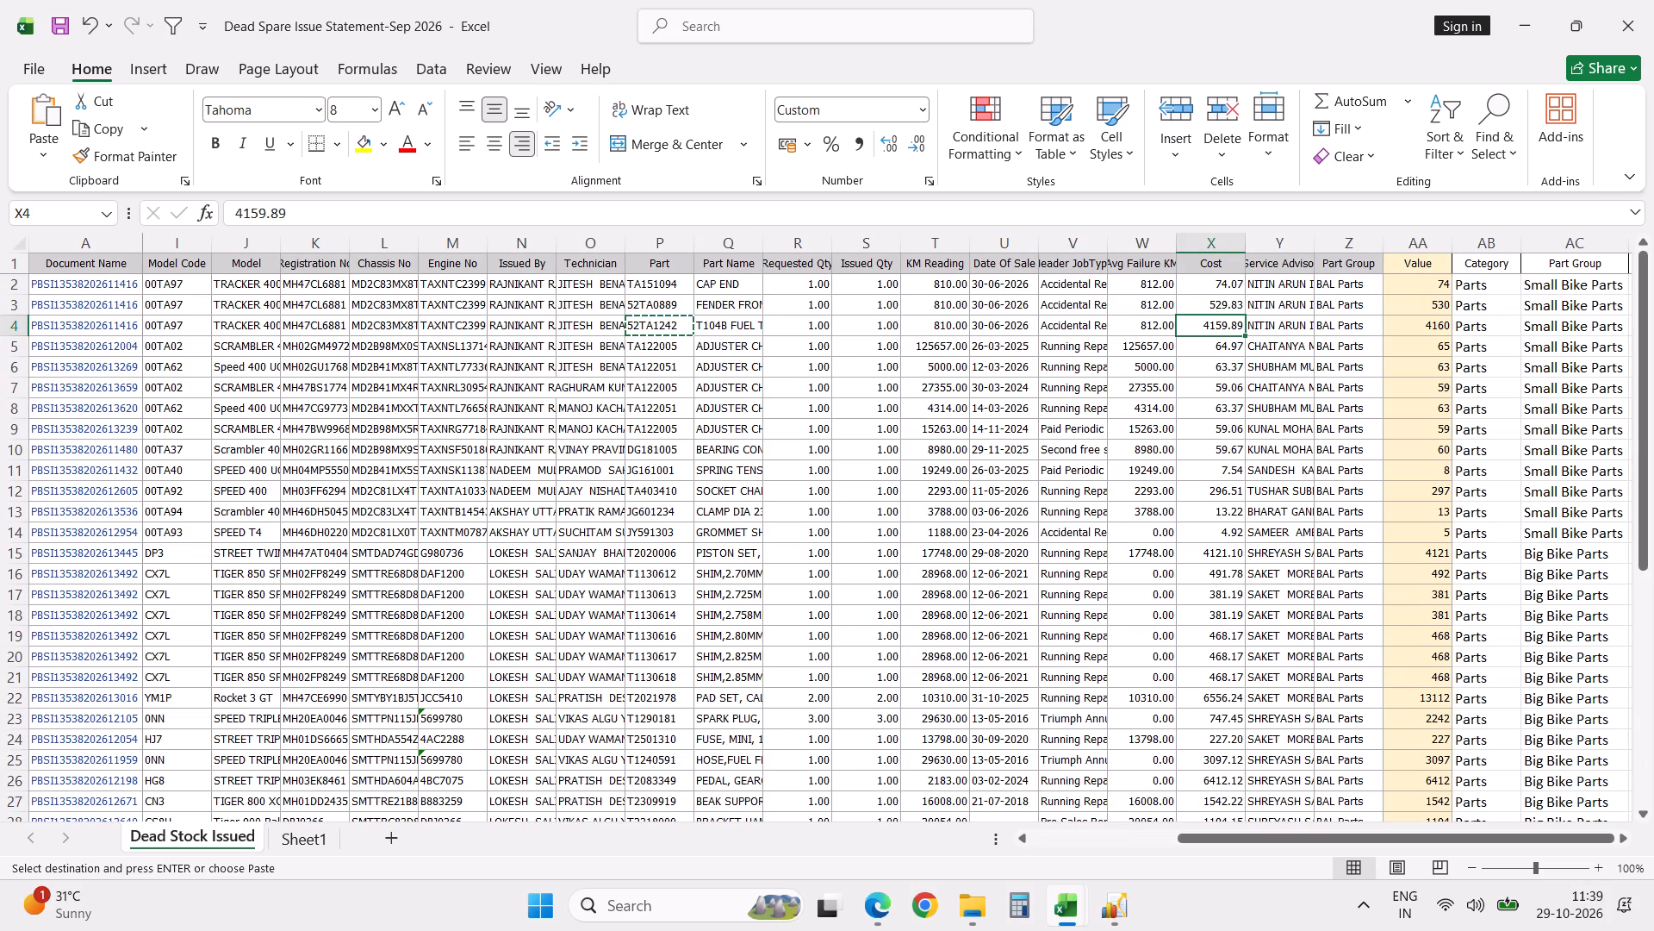
Copy part number T2021978 from the Dead Stock Issued sheet and look up its Purchase Price in Part List-28102026.
click(648, 698)
key(ctrl+c)
key(alt+Tab)
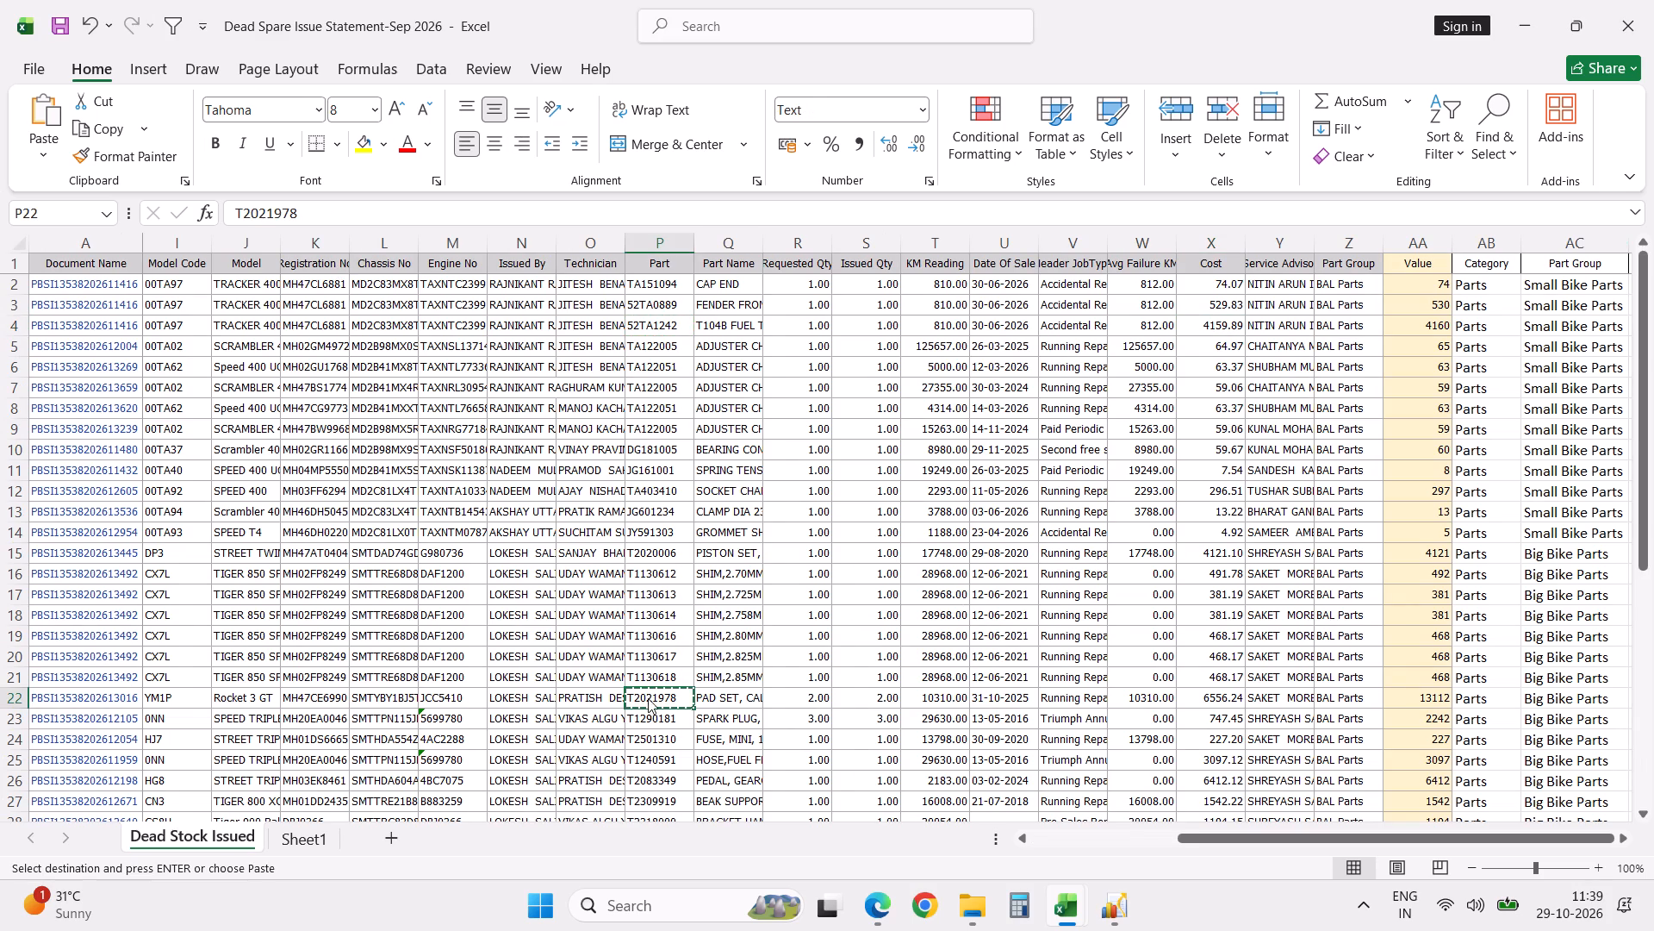
key(ctrl+f)
key(ctrl+v)
key(Return)
key(Escape)
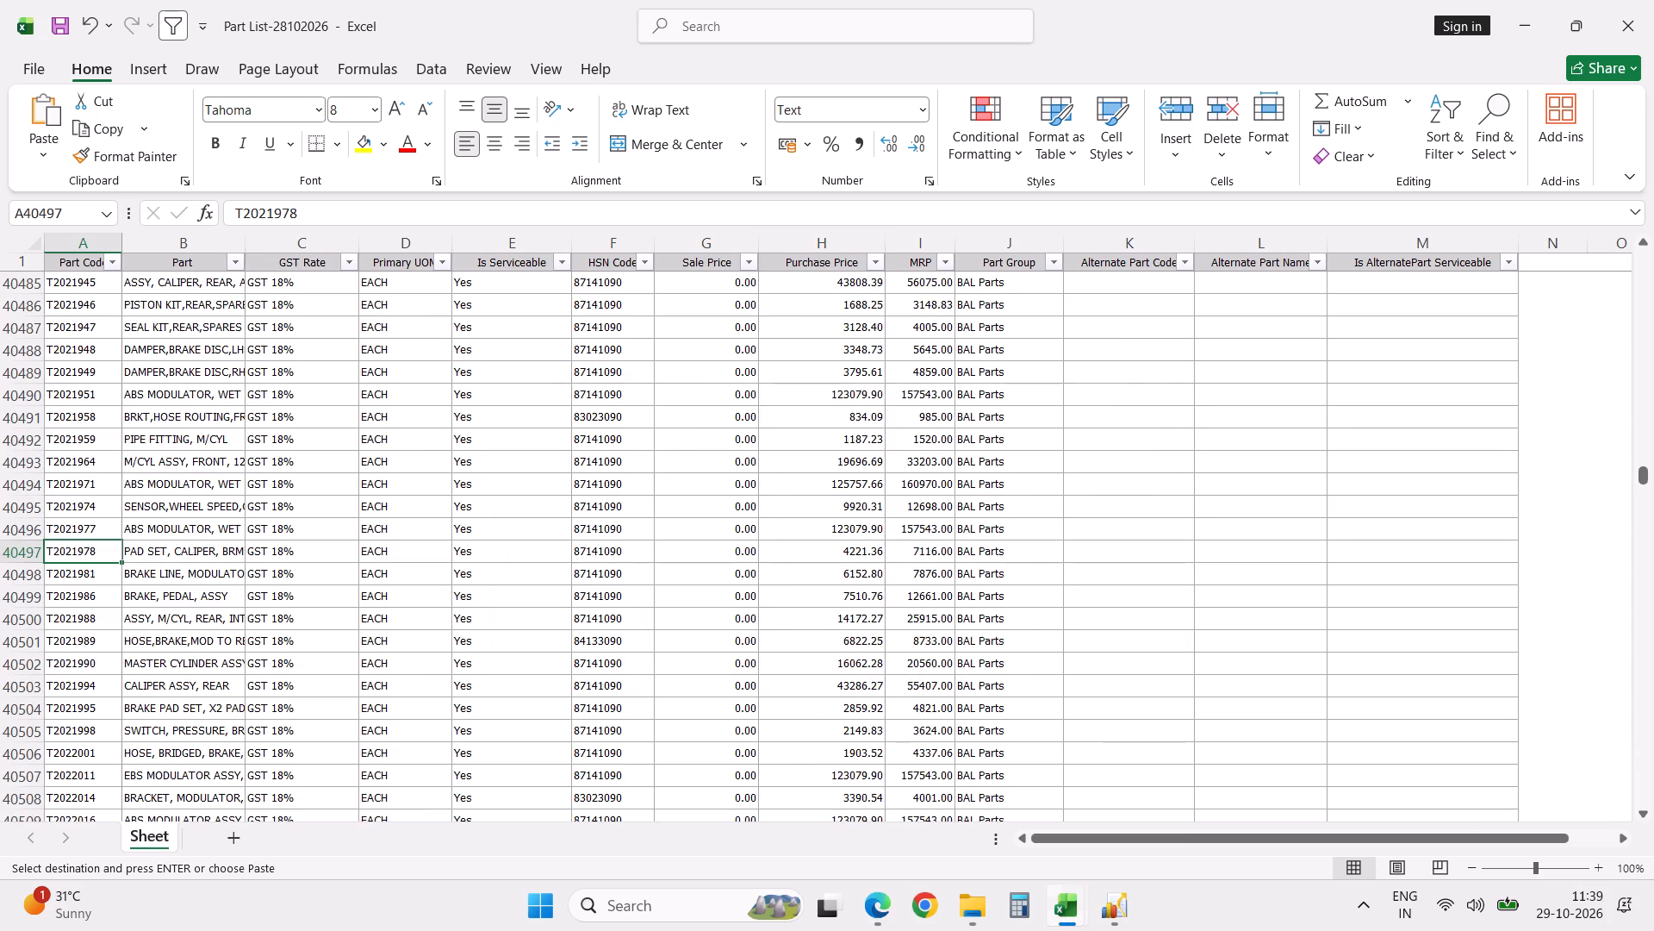
key(Tab)
key(Tab)
key(Tab)
key(Tab)
key(Tab)
key(Tab)
key(Tab)
Compare the Cost and Value of part T2021978 on the Dead Stock Issued sheet with its Purchase Price in the part list.
key(alt+Tab)
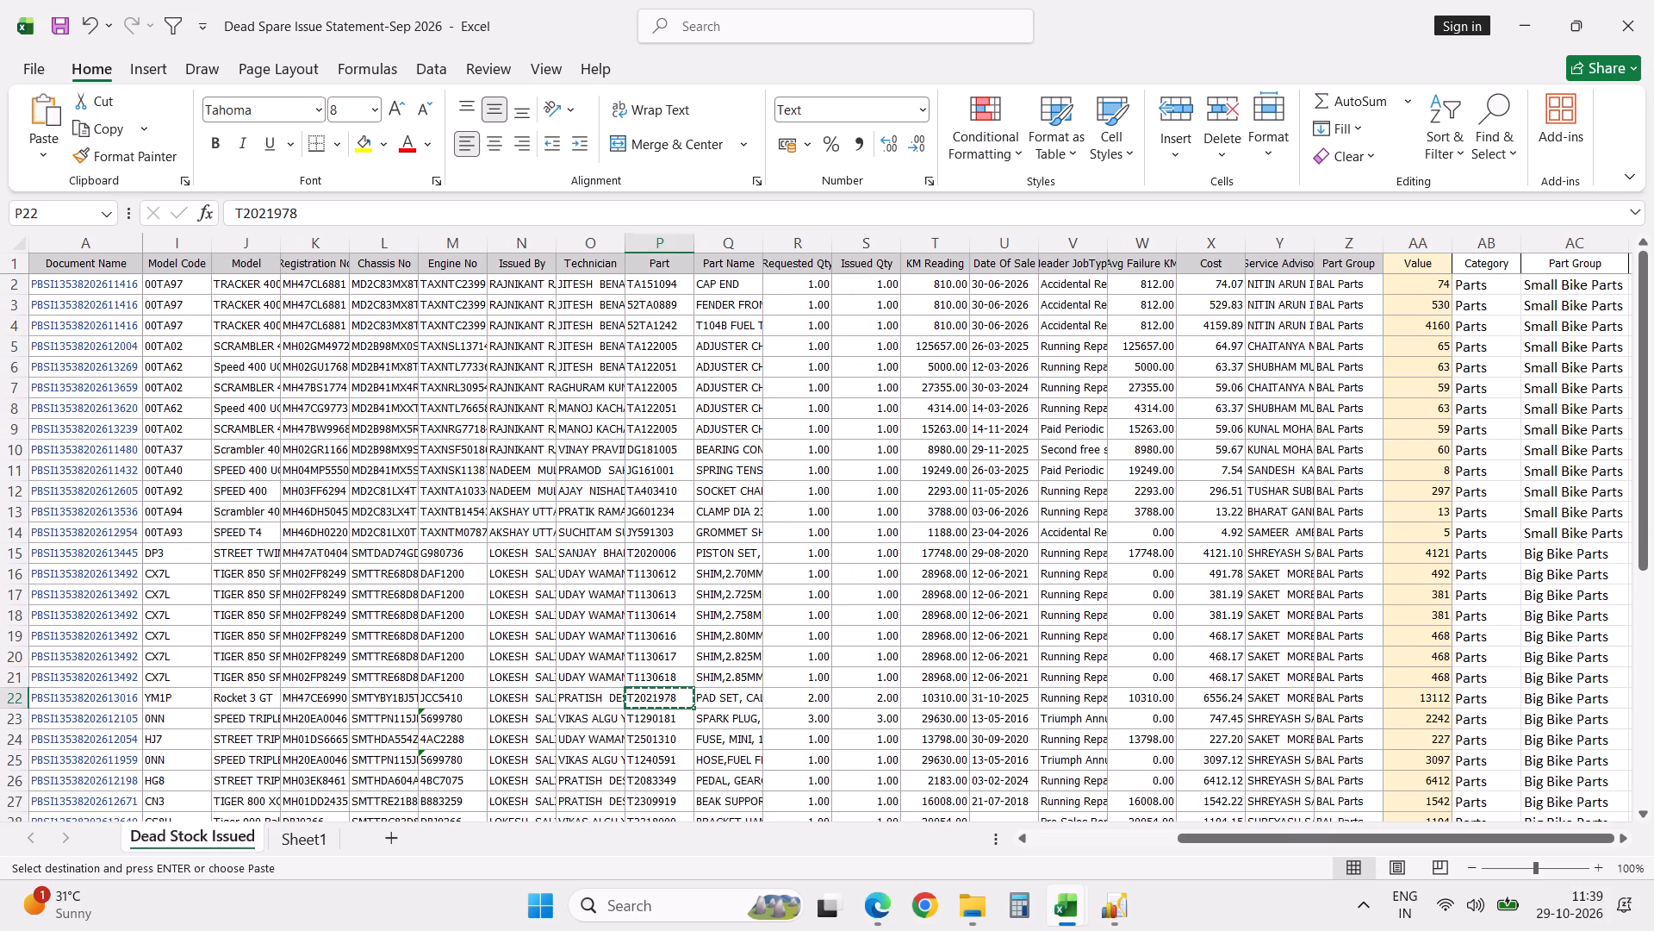
key(Tab)
key(Tab)
key(Tab)
key(Tab)
key(Tab)
key(Tab)
key(Tab)
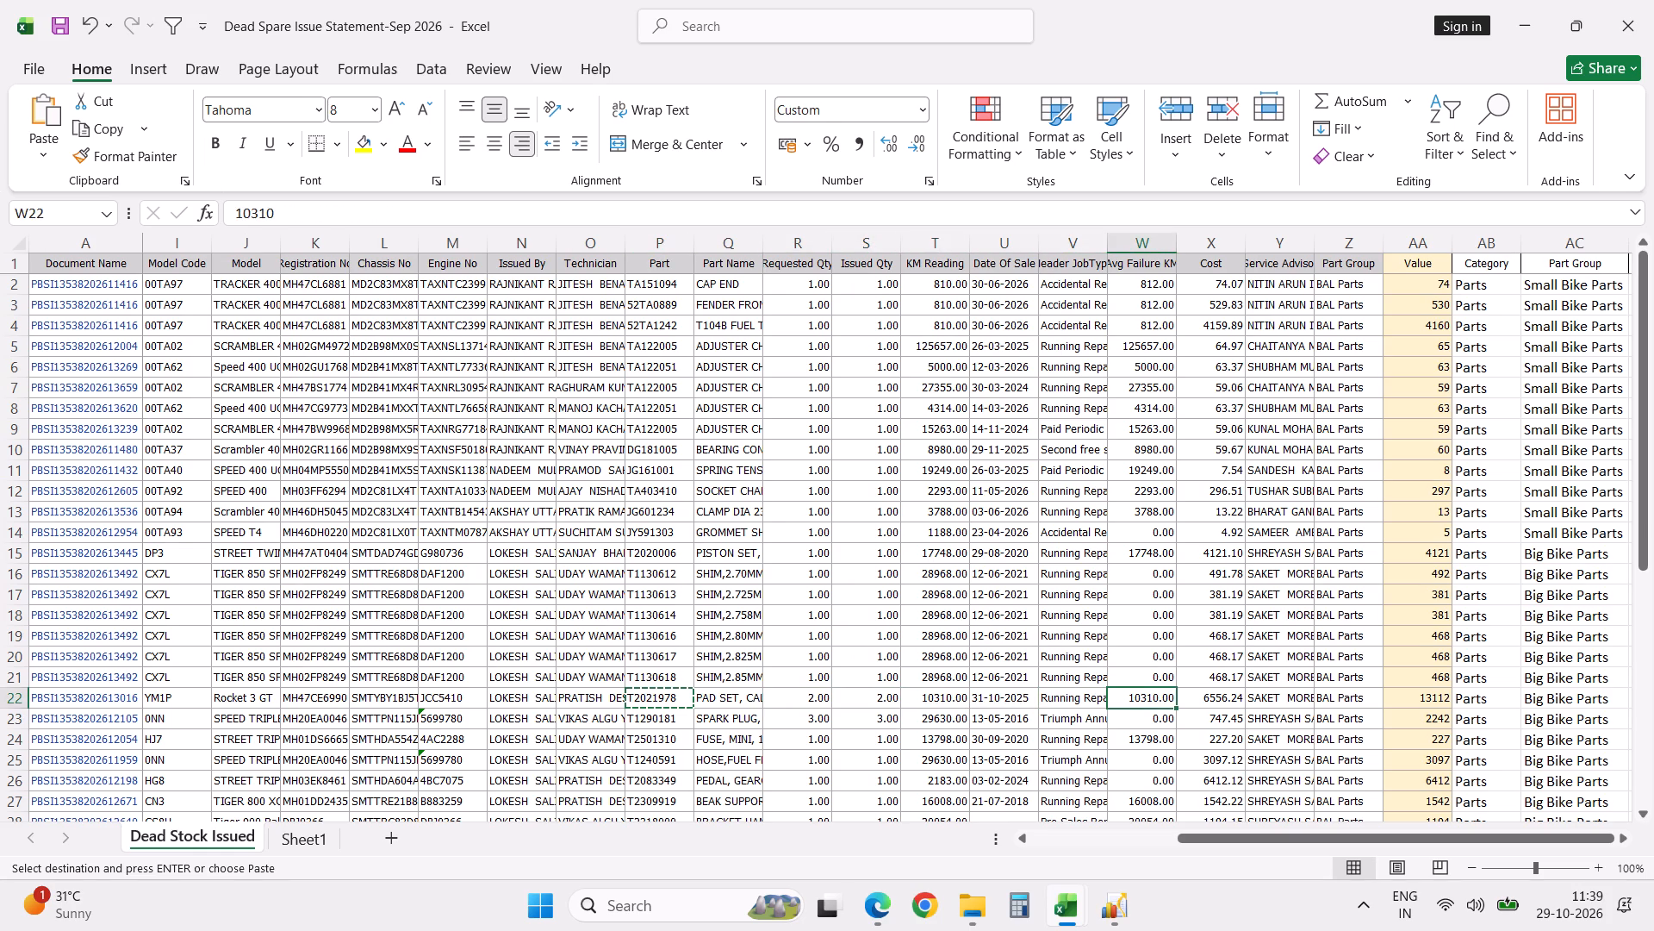
key(Tab)
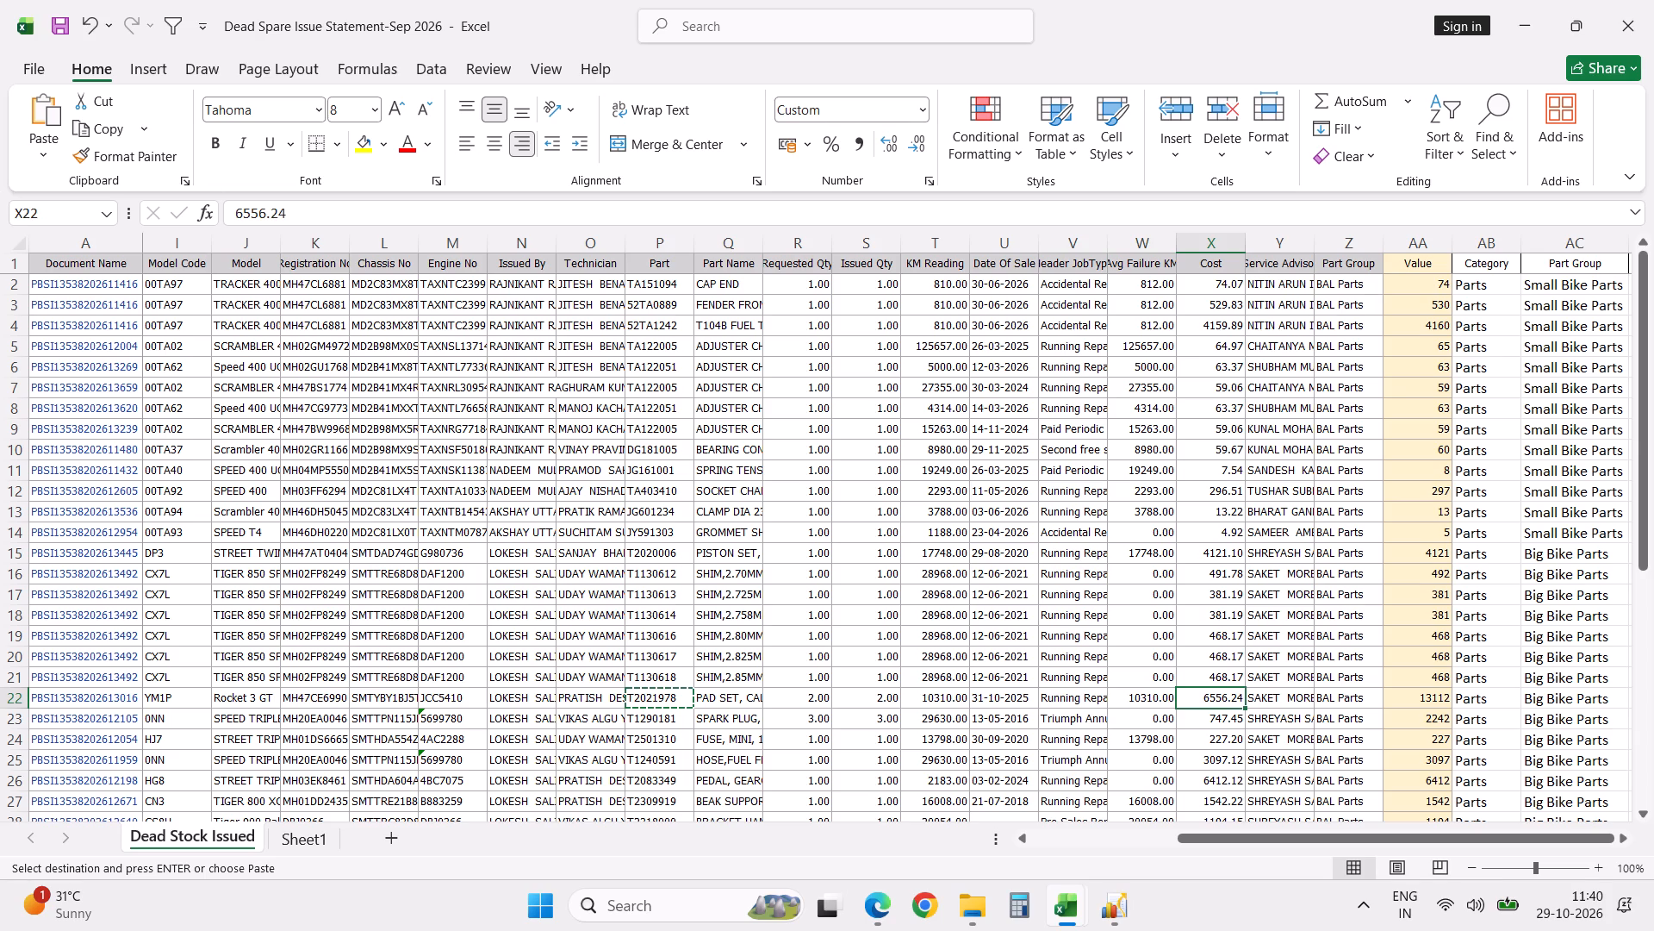
key(Tab)
key(Tab)
key(Tab)
key(alt+Tab)
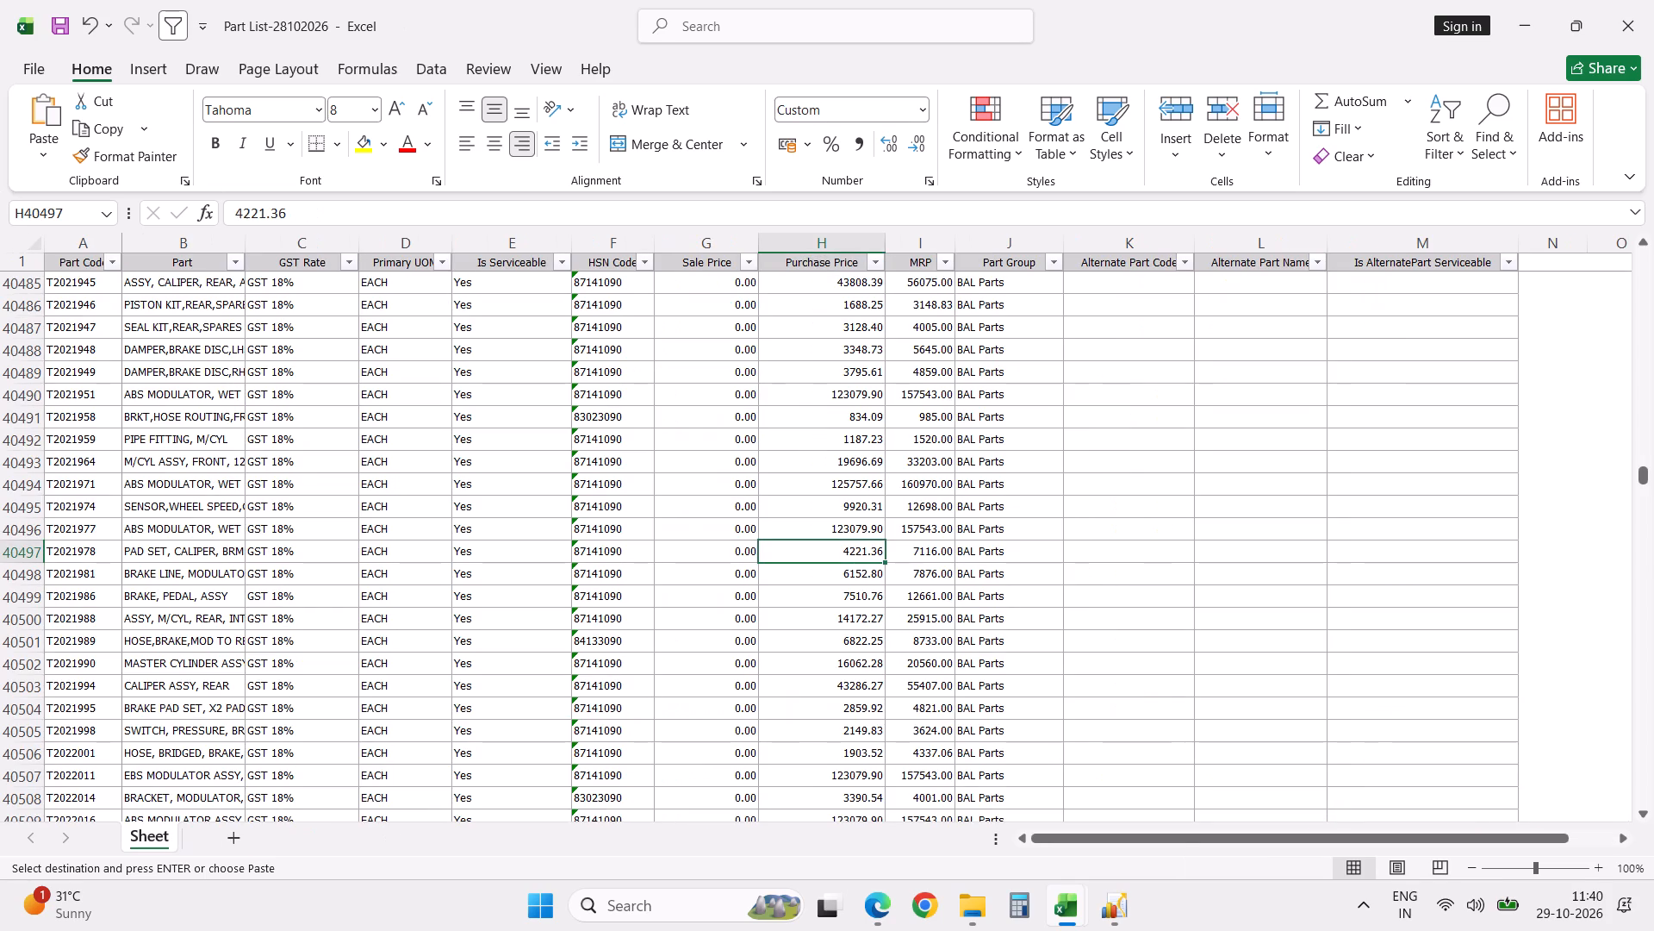
key(alt+Tab)
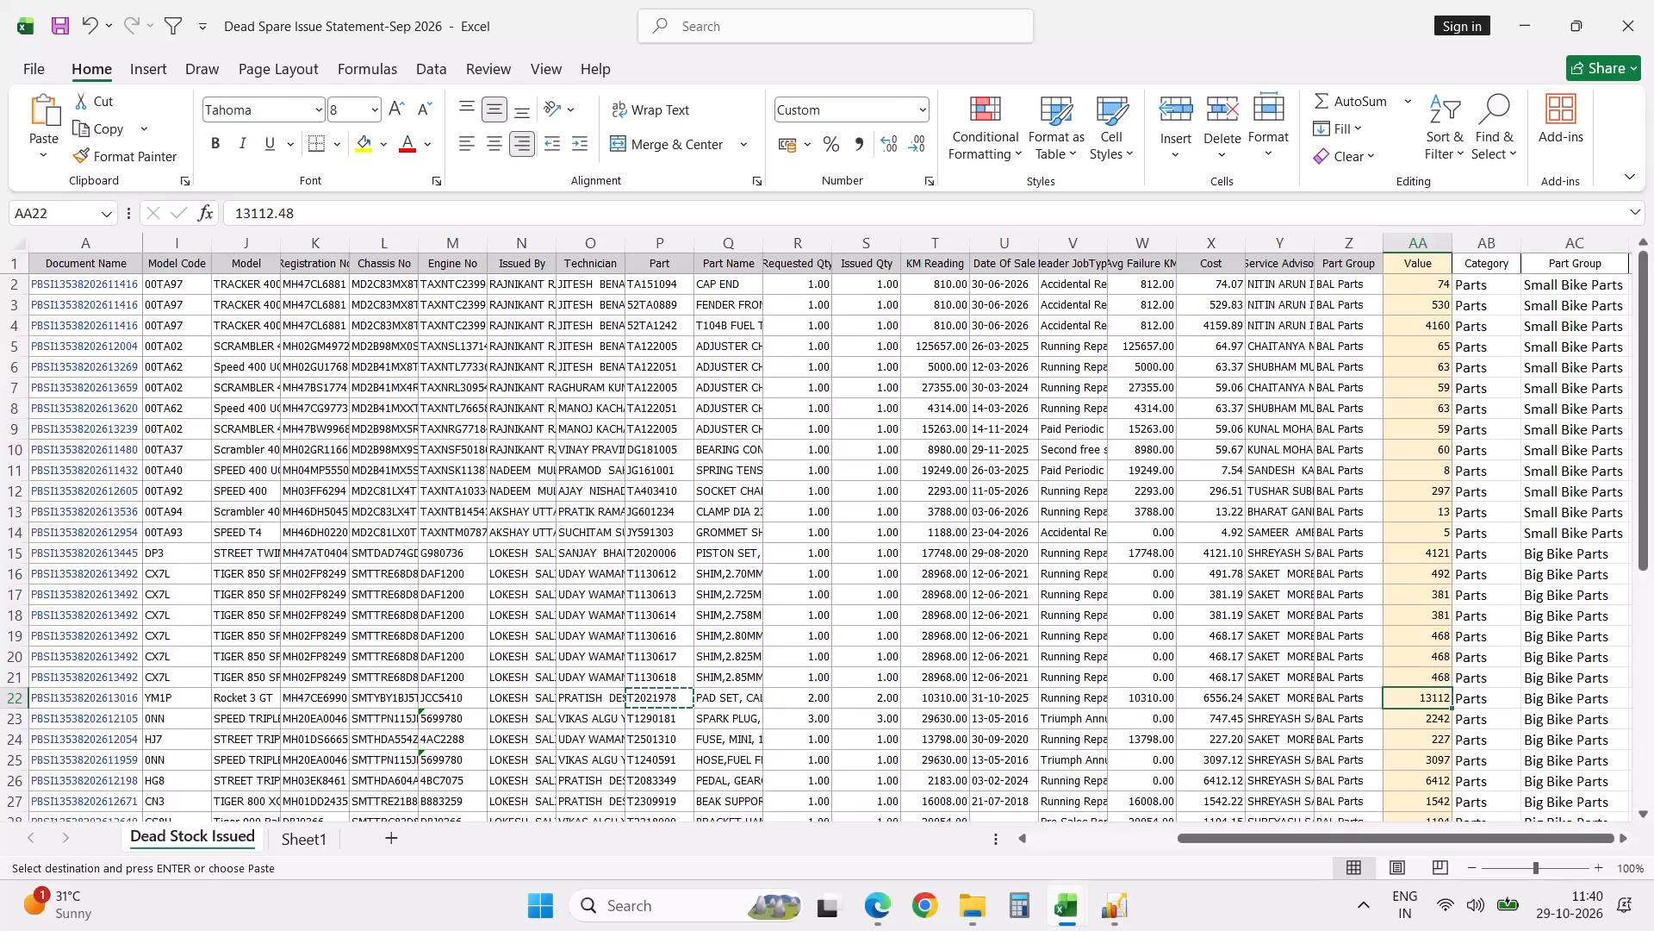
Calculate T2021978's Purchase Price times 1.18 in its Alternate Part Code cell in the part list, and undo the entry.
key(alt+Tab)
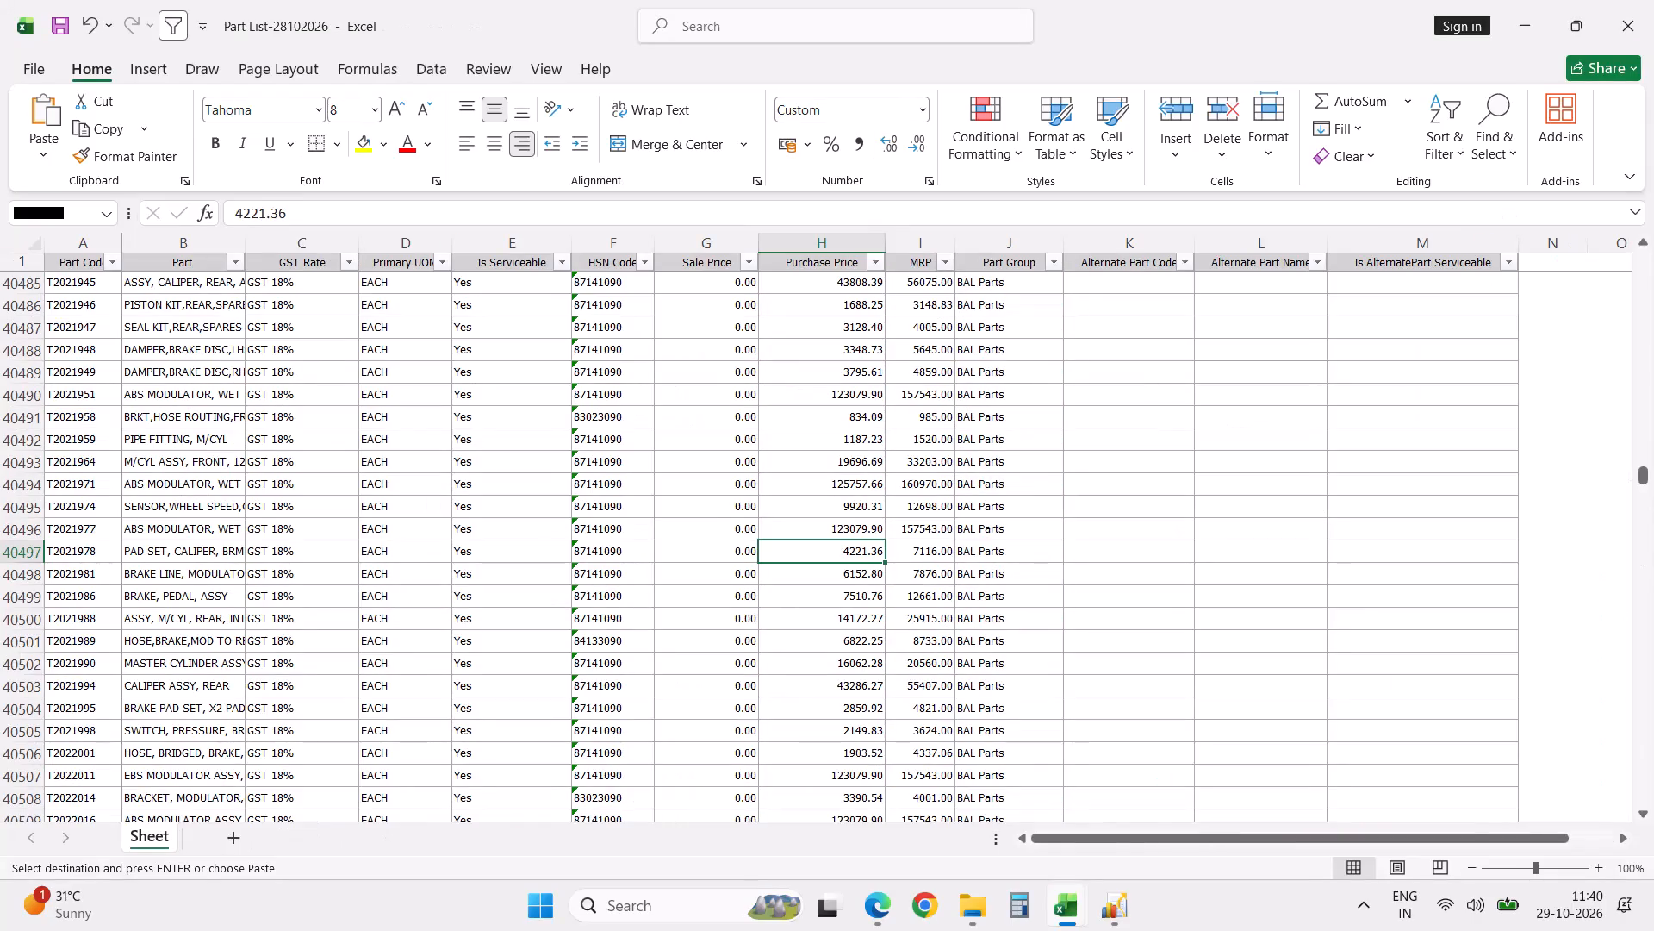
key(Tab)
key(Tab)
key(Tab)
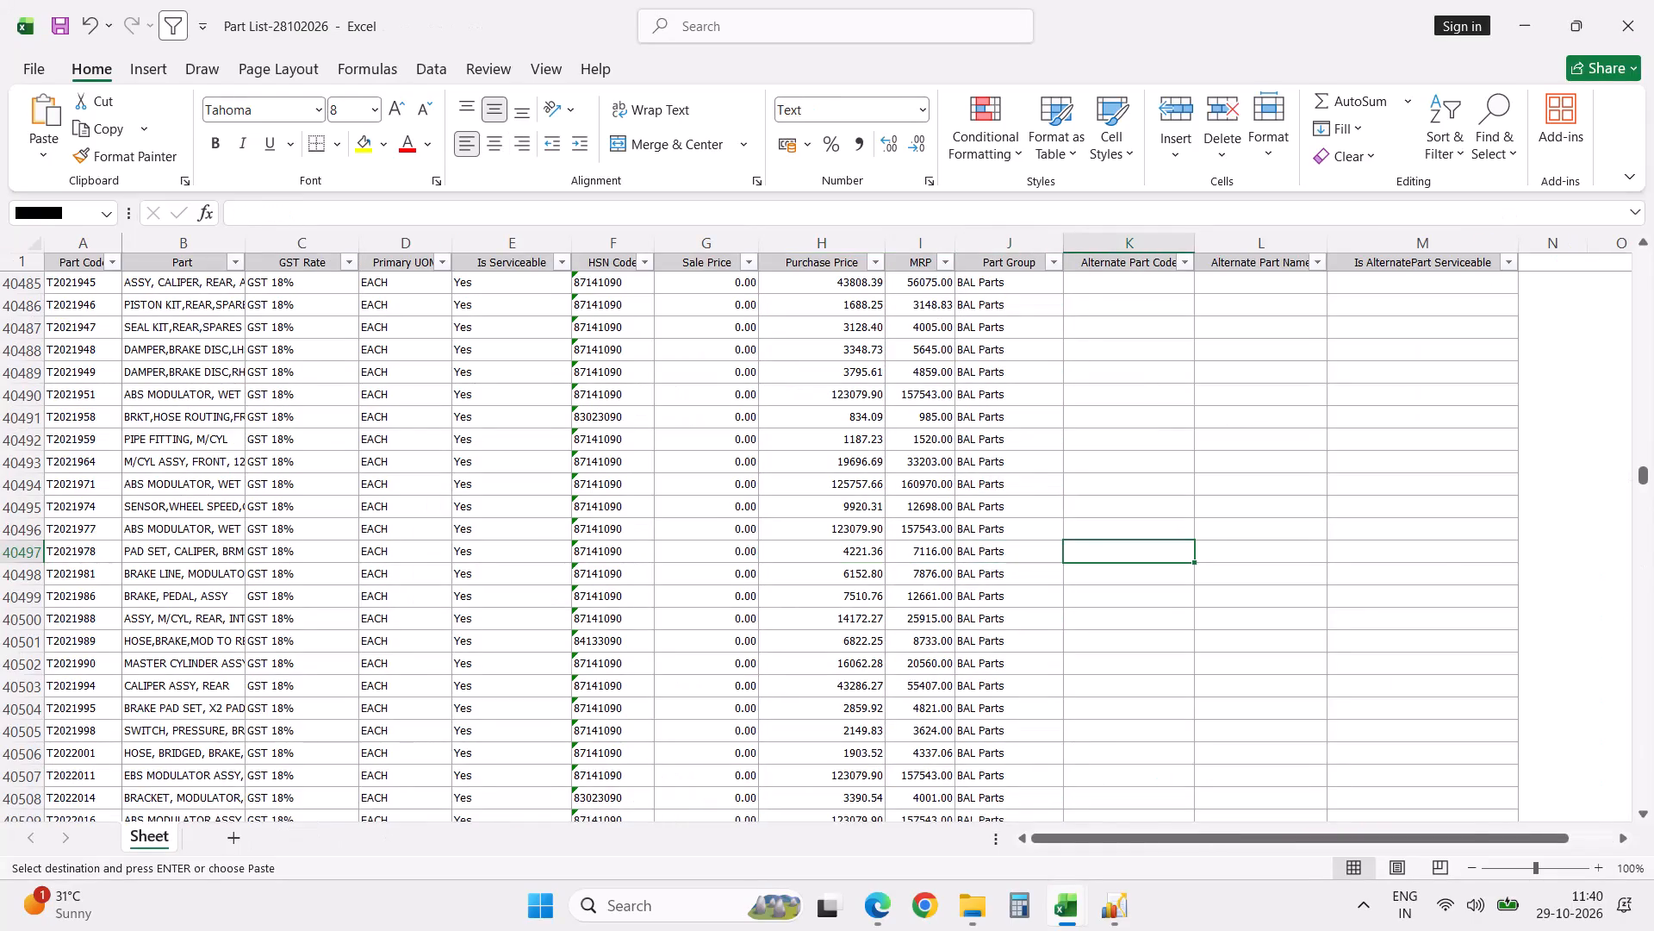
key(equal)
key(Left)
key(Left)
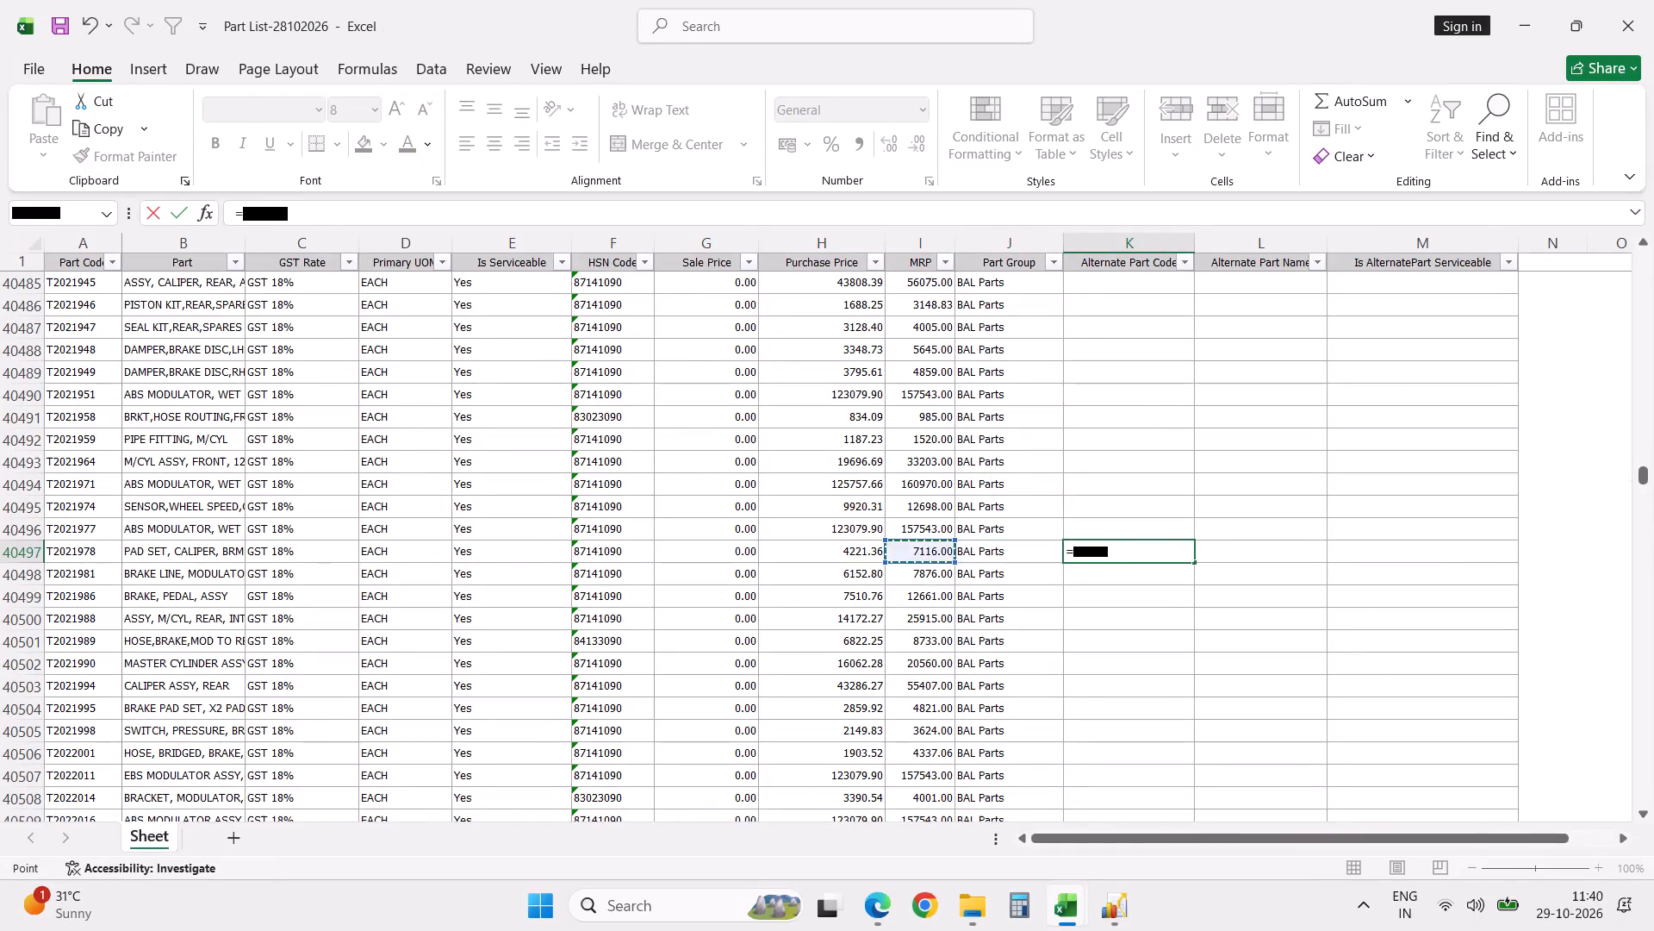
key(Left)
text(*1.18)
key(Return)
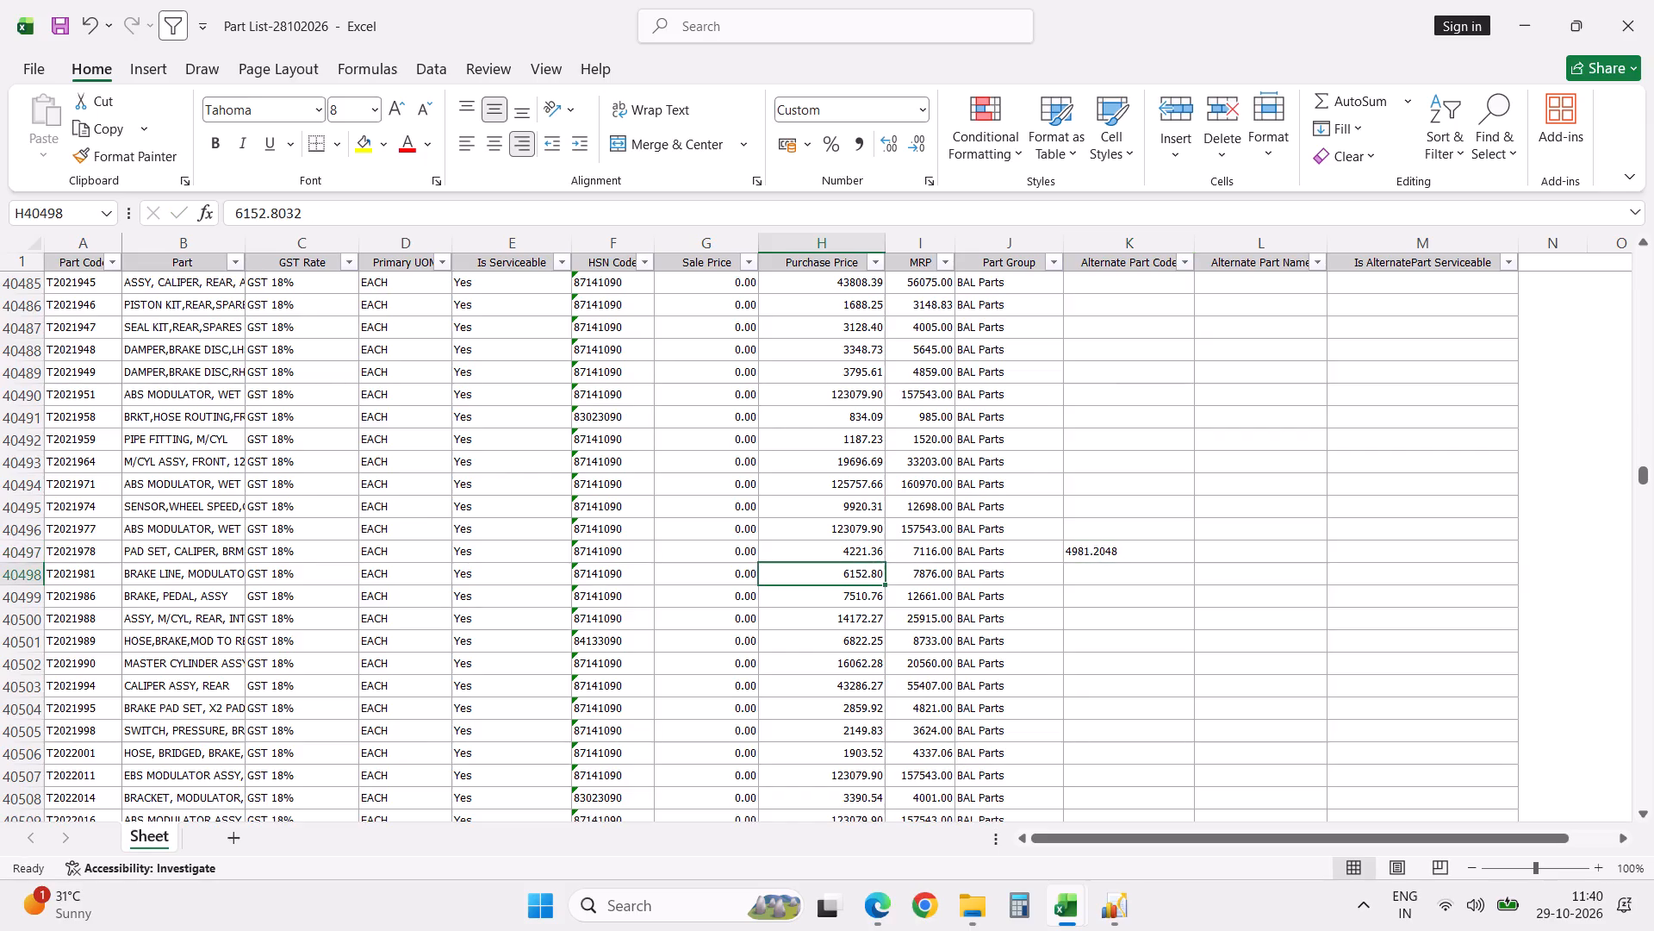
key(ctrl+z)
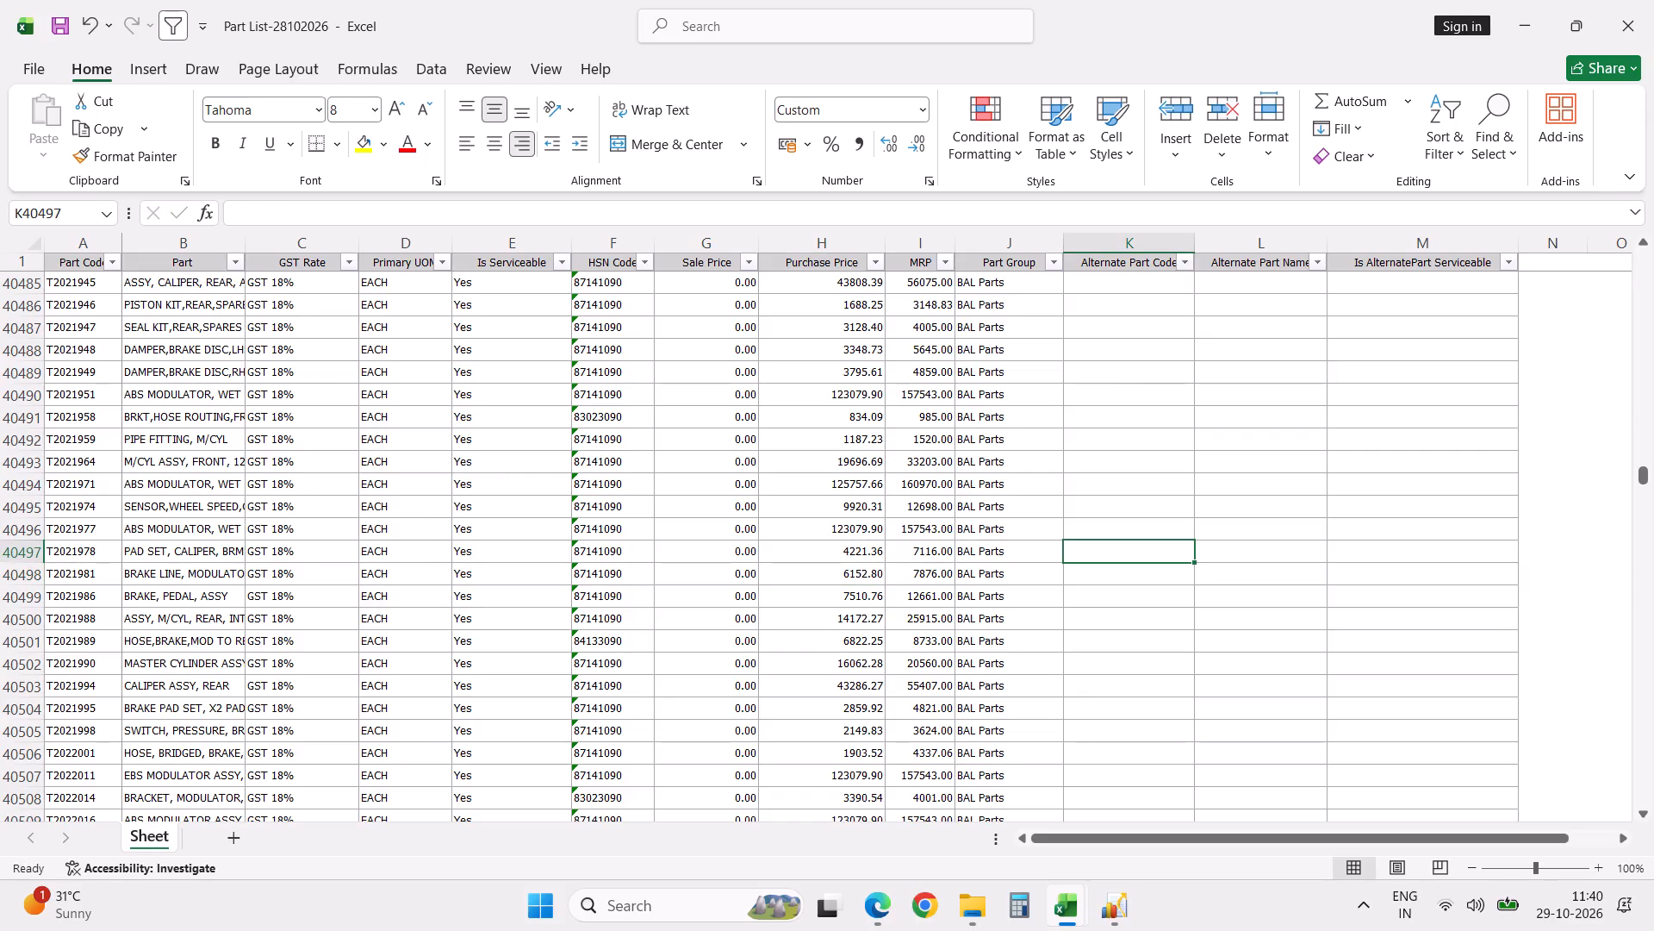
Copy part number T1290181 from the Dead Stock Issued sheet and look up its Purchase Price in Part List-28102026.
key(alt+Tab)
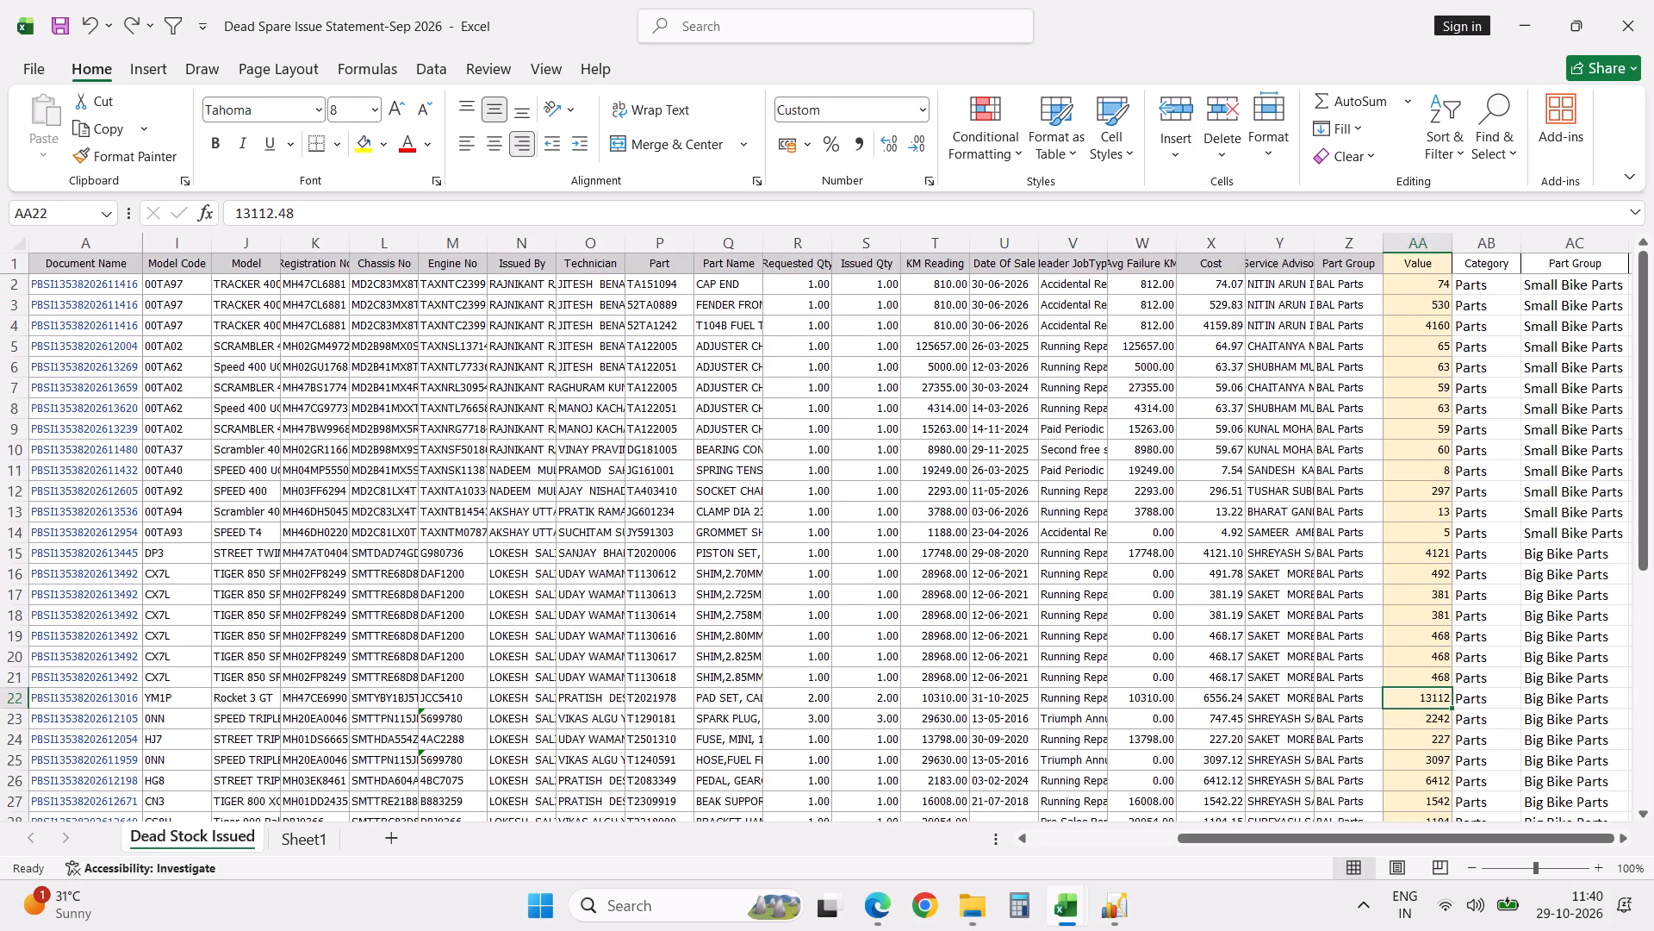
click(655, 717)
key(ctrl+c)
key(alt+Tab)
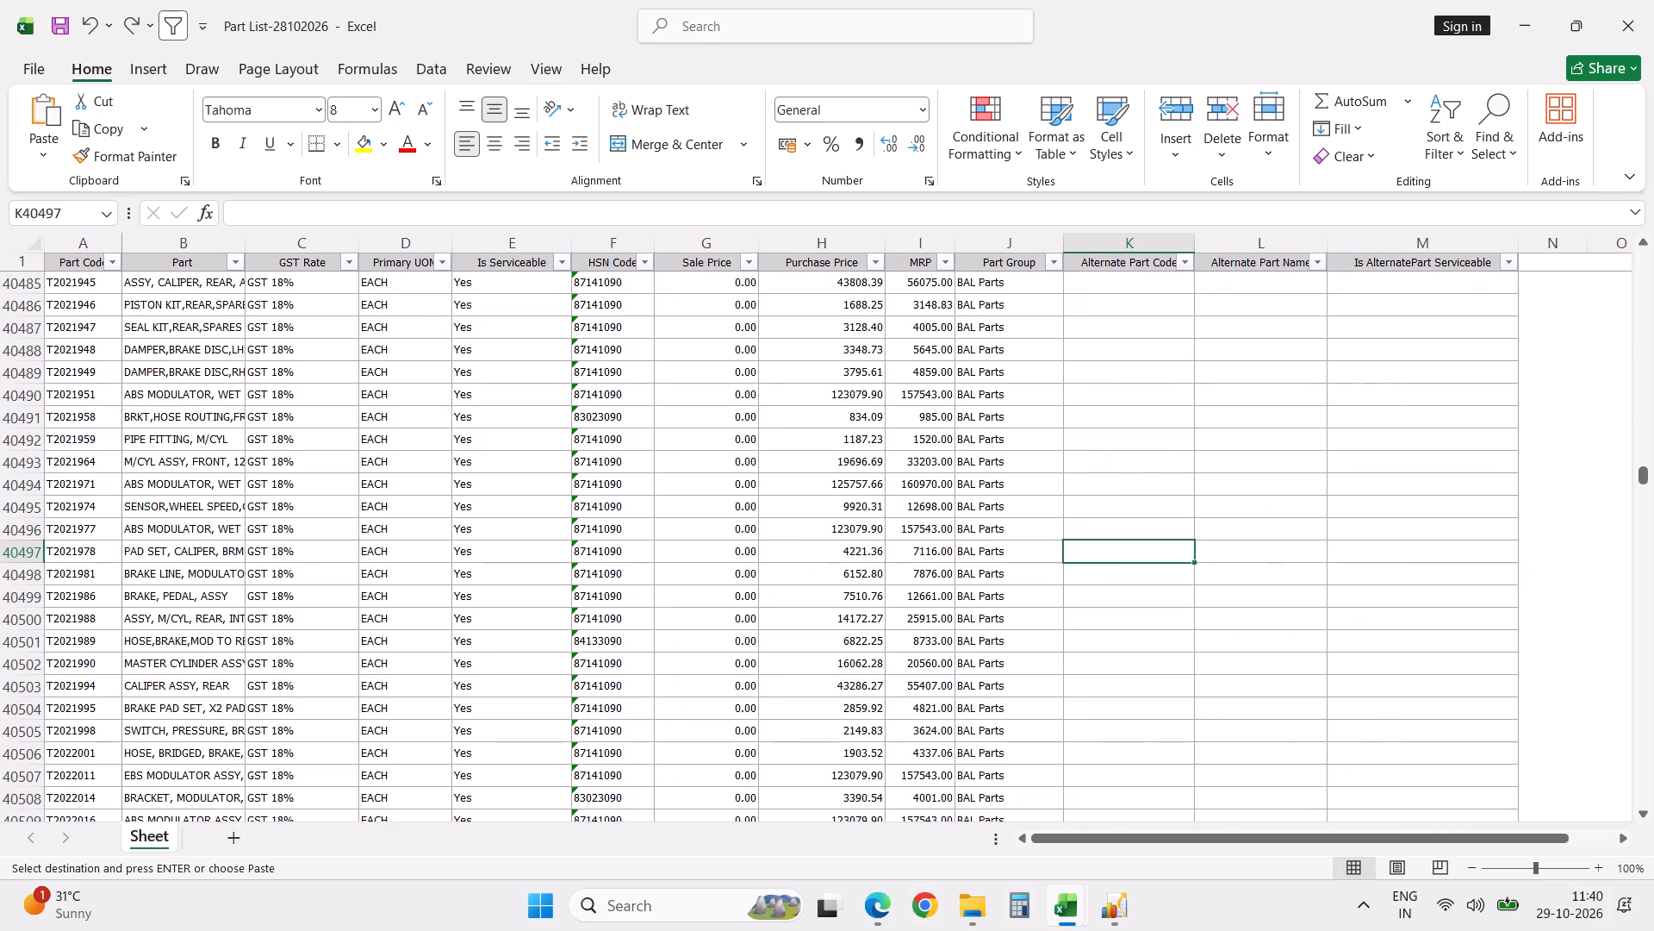
key(ctrl+f)
key(ctrl+v)
key(Return)
key(Escape)
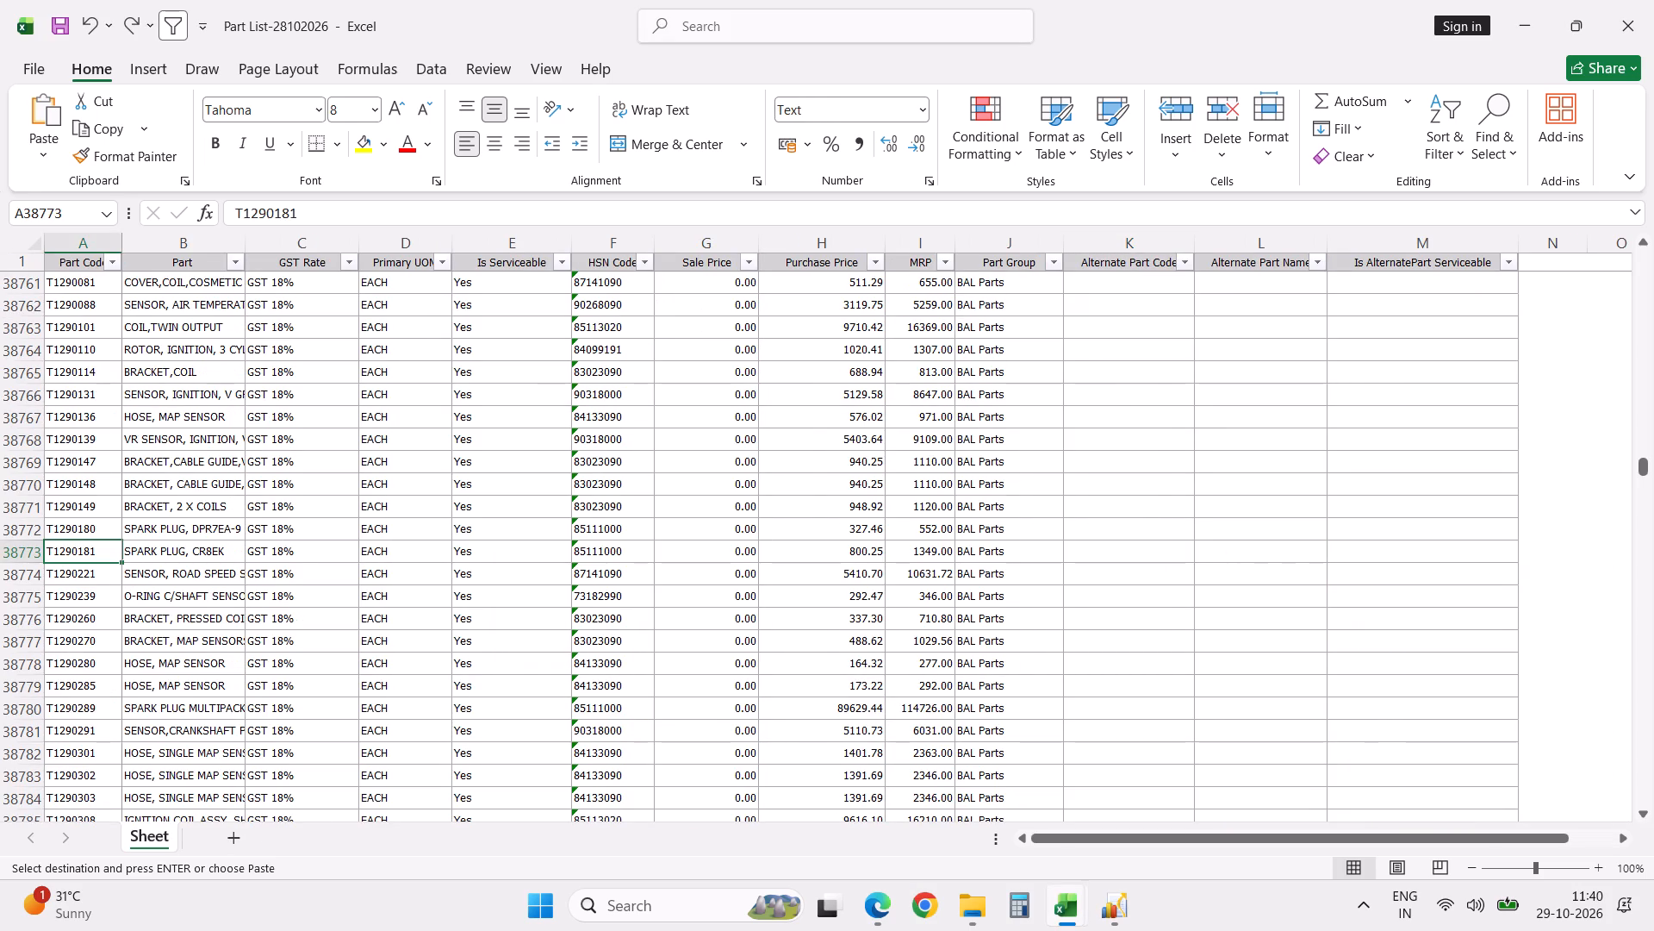
key(Tab)
key(Tab)
key(Tab)
key(Tab)
key(Tab)
key(Tab)
key(Tab)
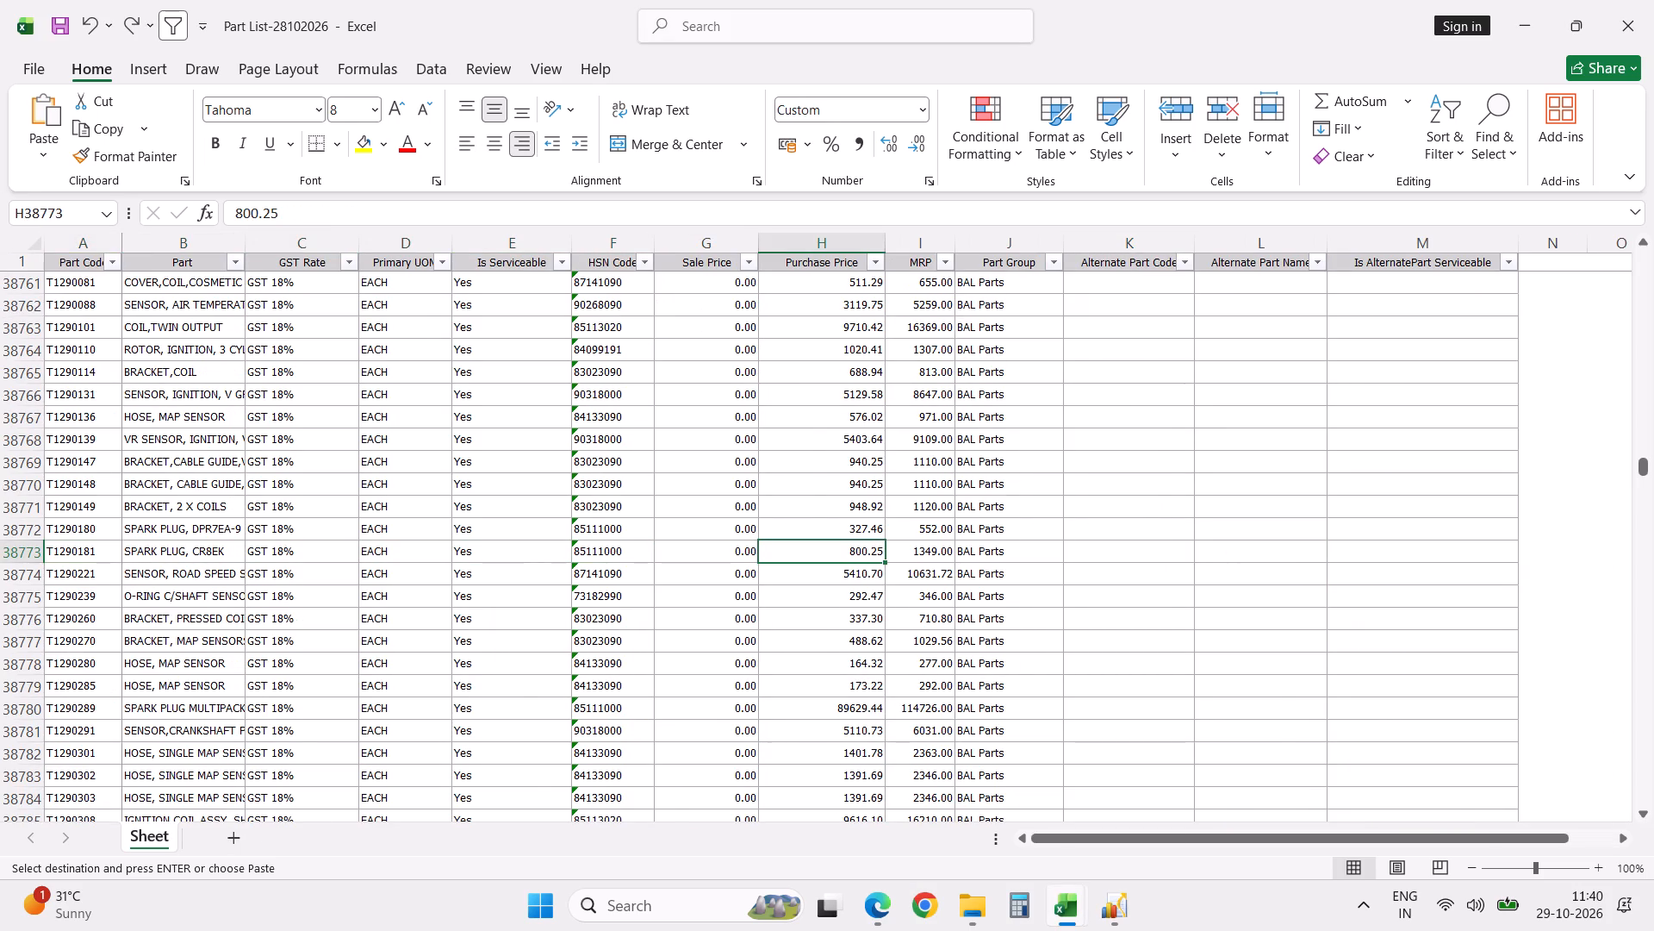
Compare the Cost of part T1290181 on the Dead Stock Issued sheet with its Purchase Price in the part list.
key(alt+Tab)
key(shift+space)
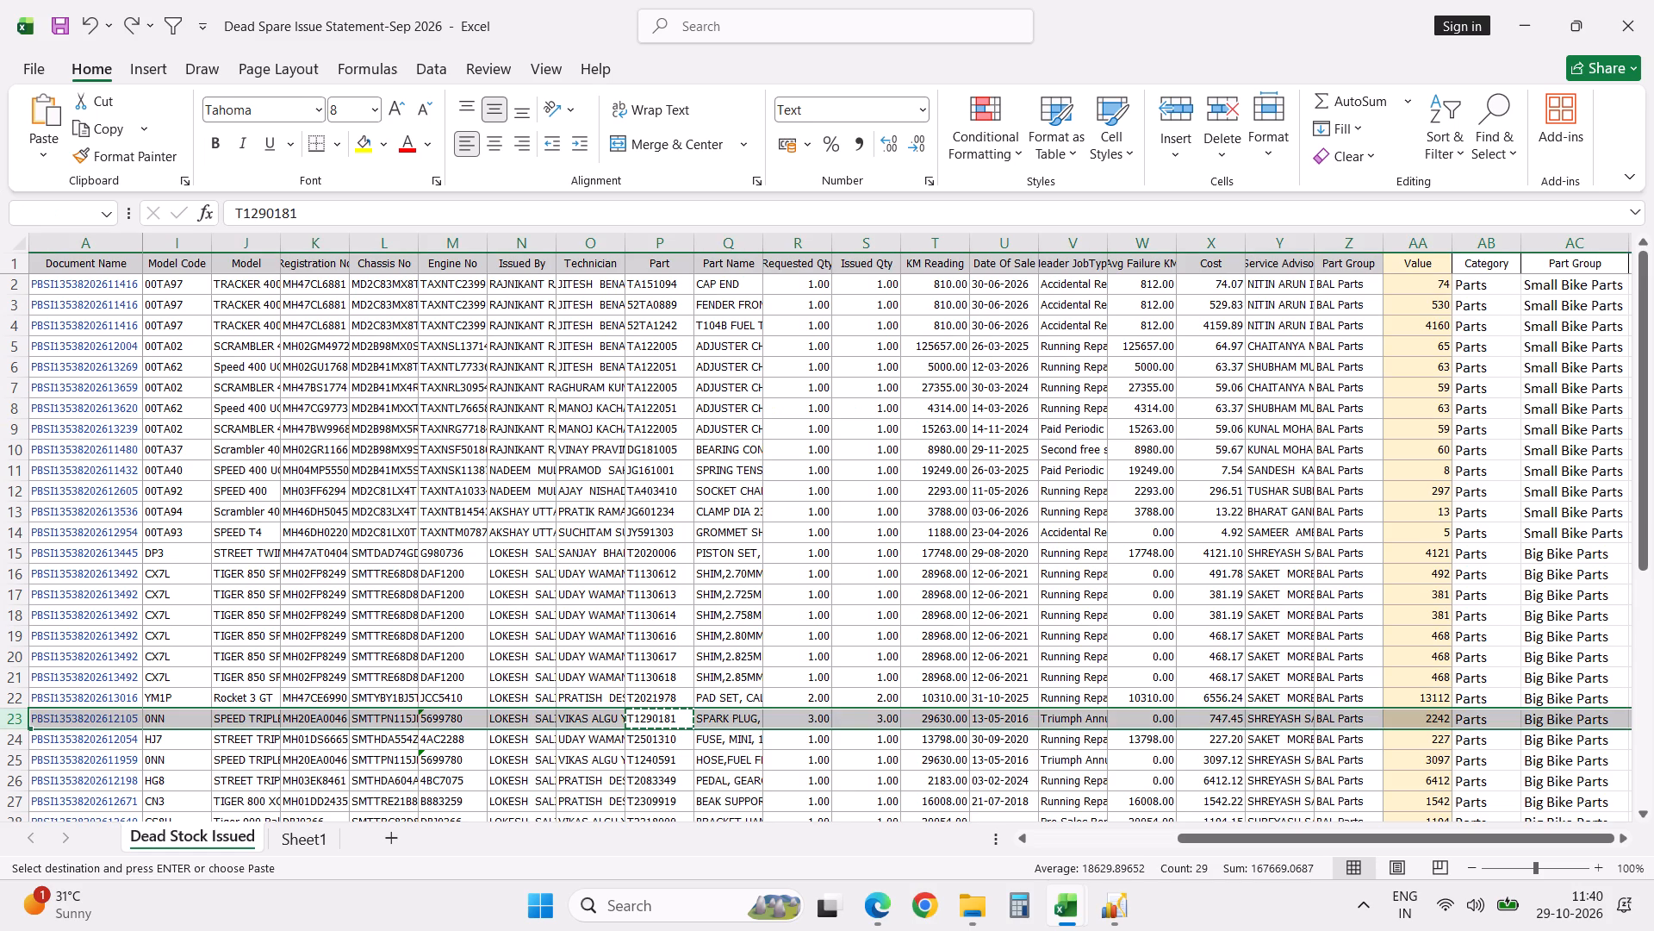
Open the older part list workbook, Part List-Parts 01102026, from the Masters folder.
click(667, 693)
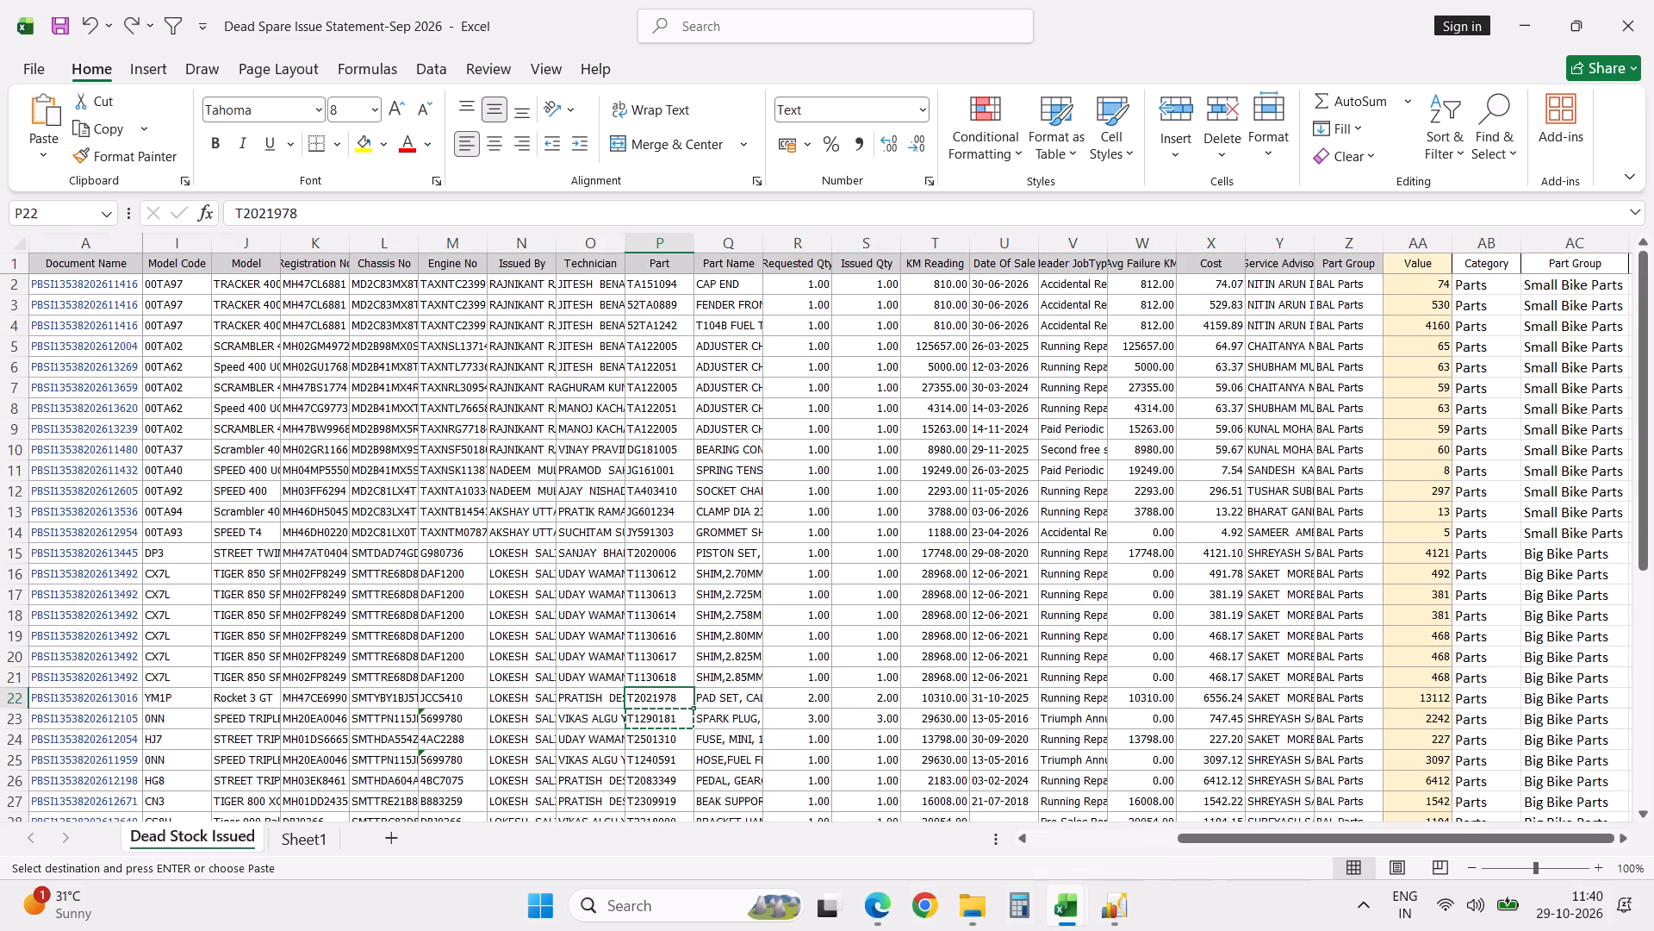
key(alt+Tab)
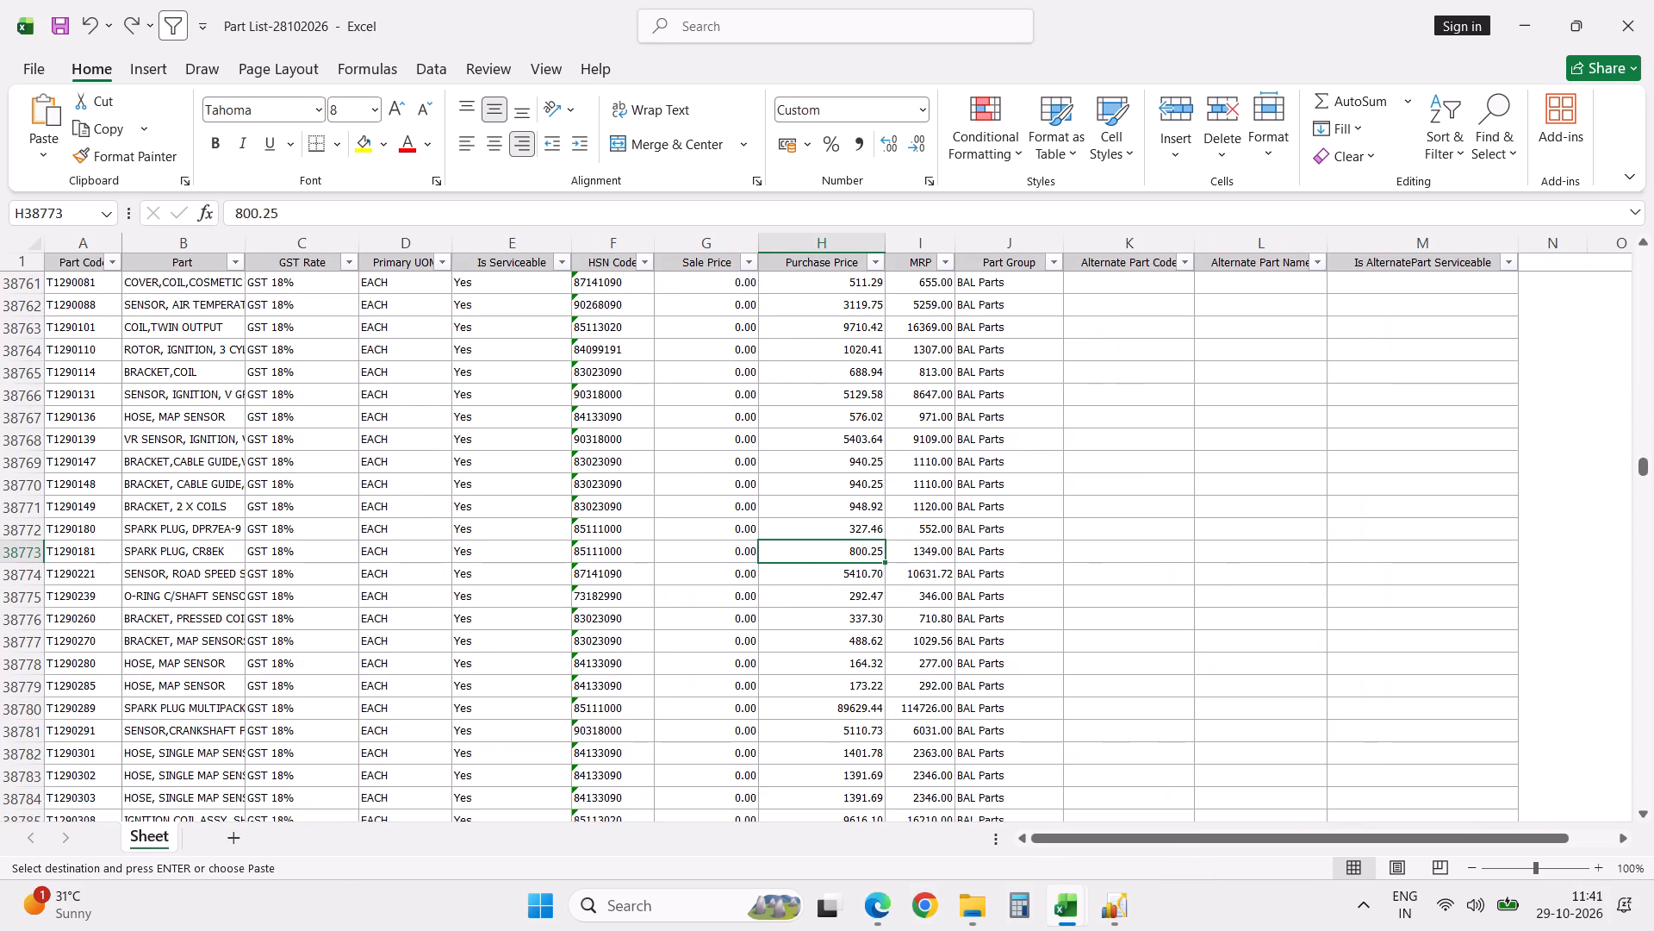
key(alt+f)
key(o)
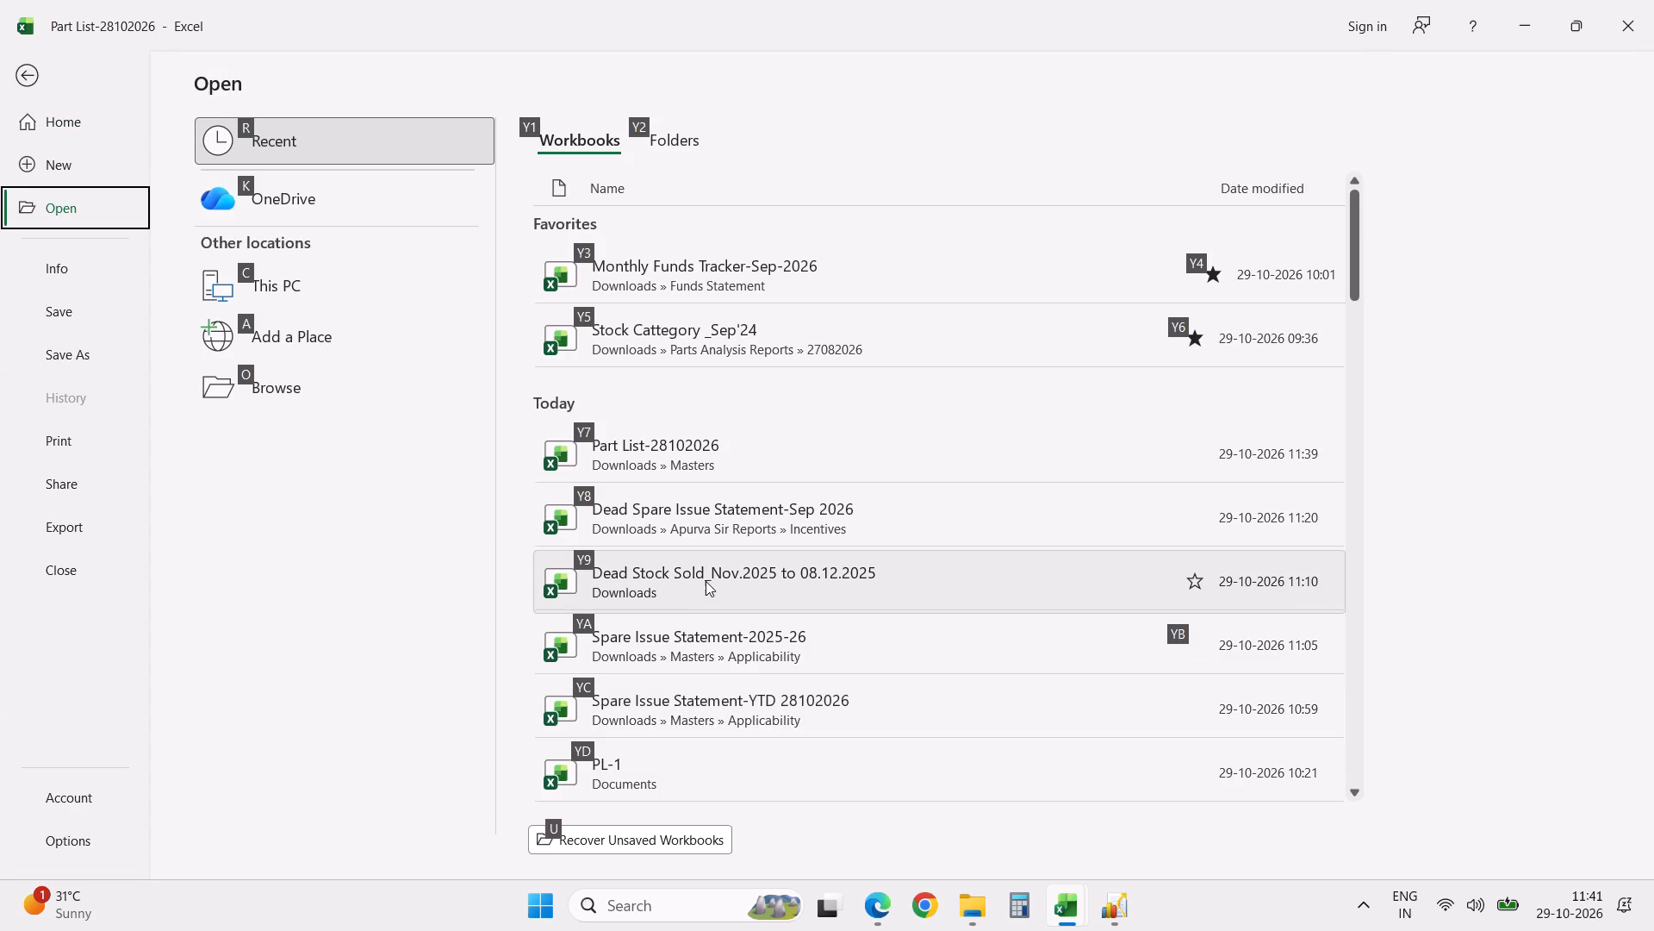
click(323, 394)
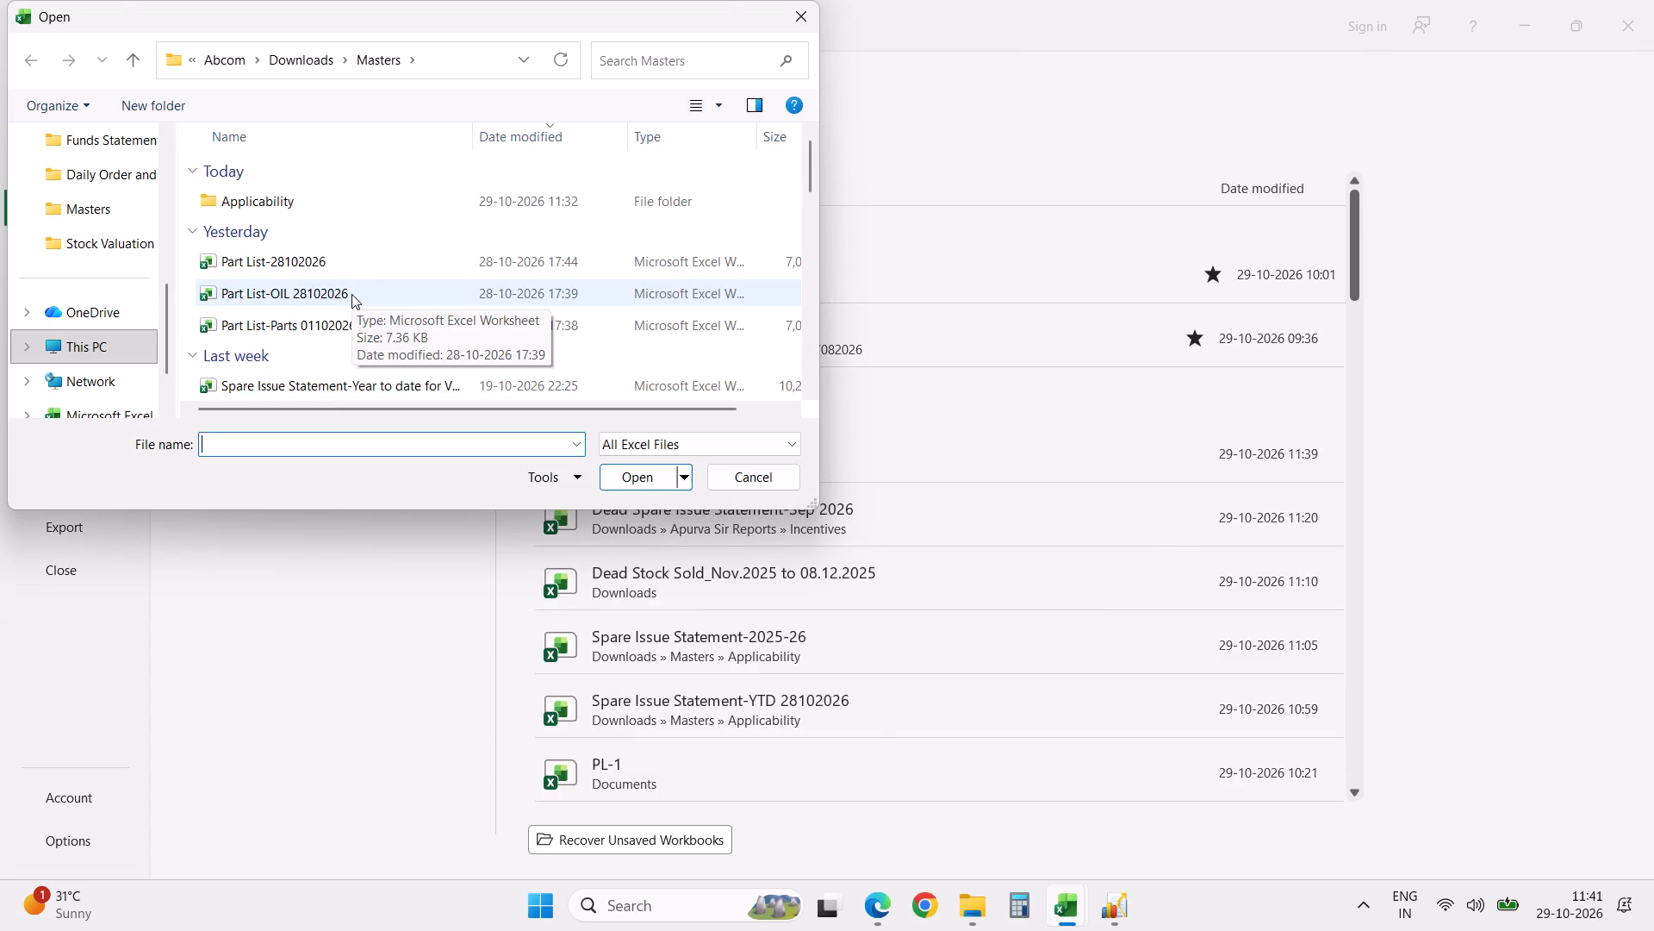
double_click(343, 326)
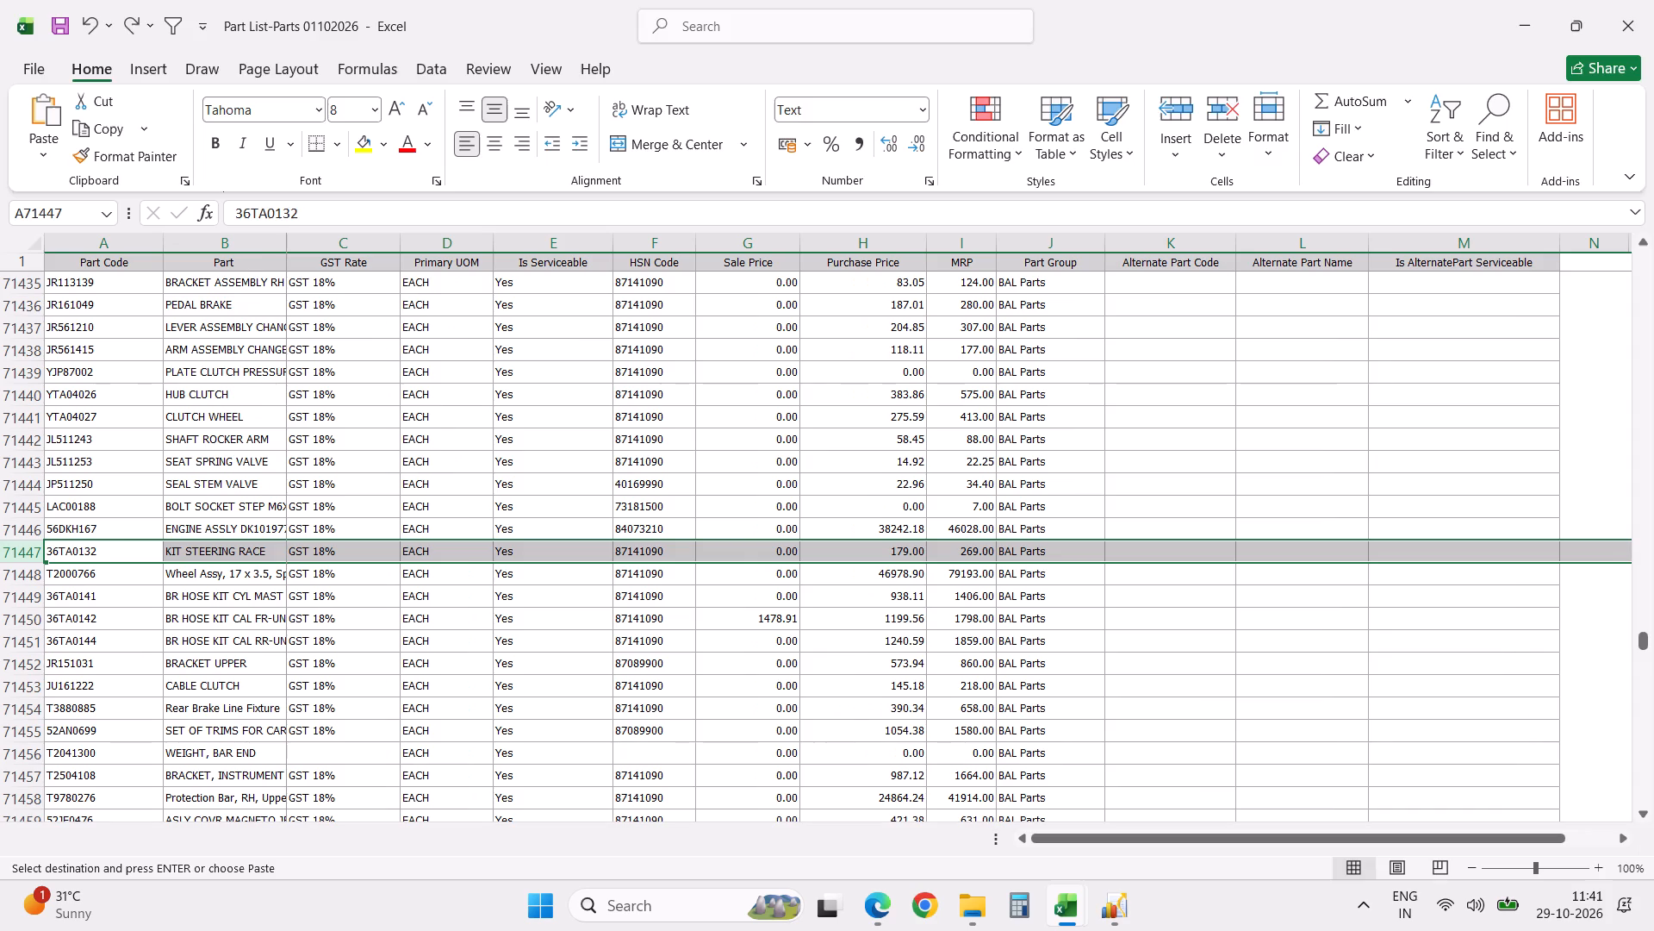
Copy part number T2021978 from the Dead Stock Issued sheet and look up its Purchase Price in Part List-Parts 01102026.
click(650, 709)
key(alt+Tab)
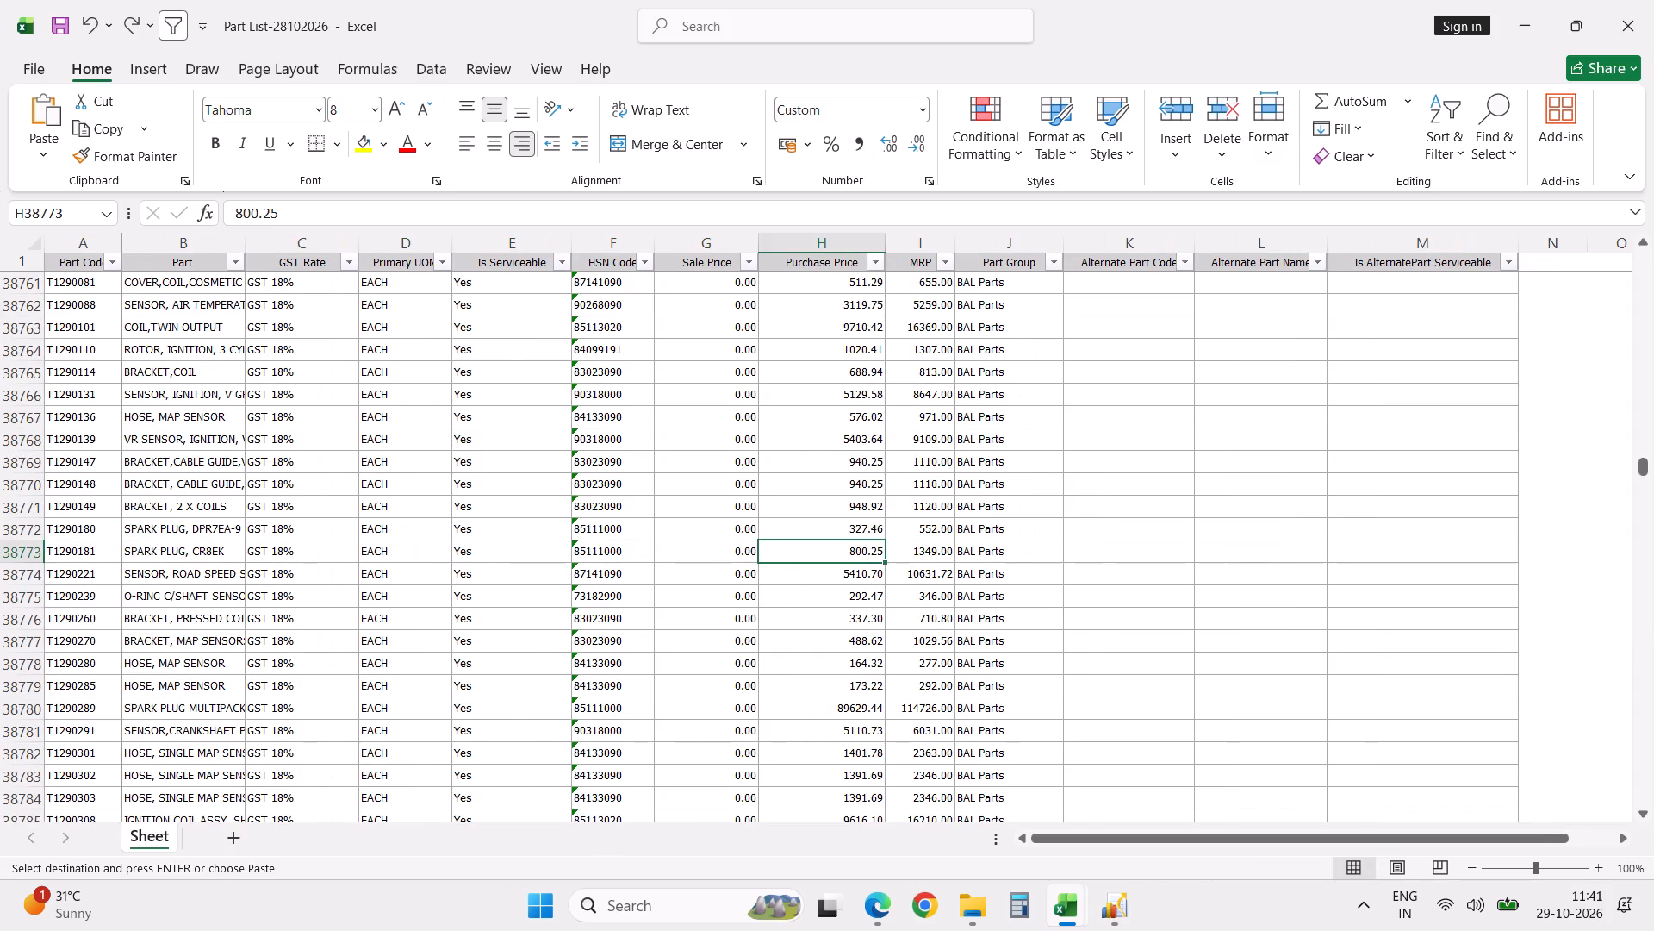
key(alt+Tab)
click(1075, 906)
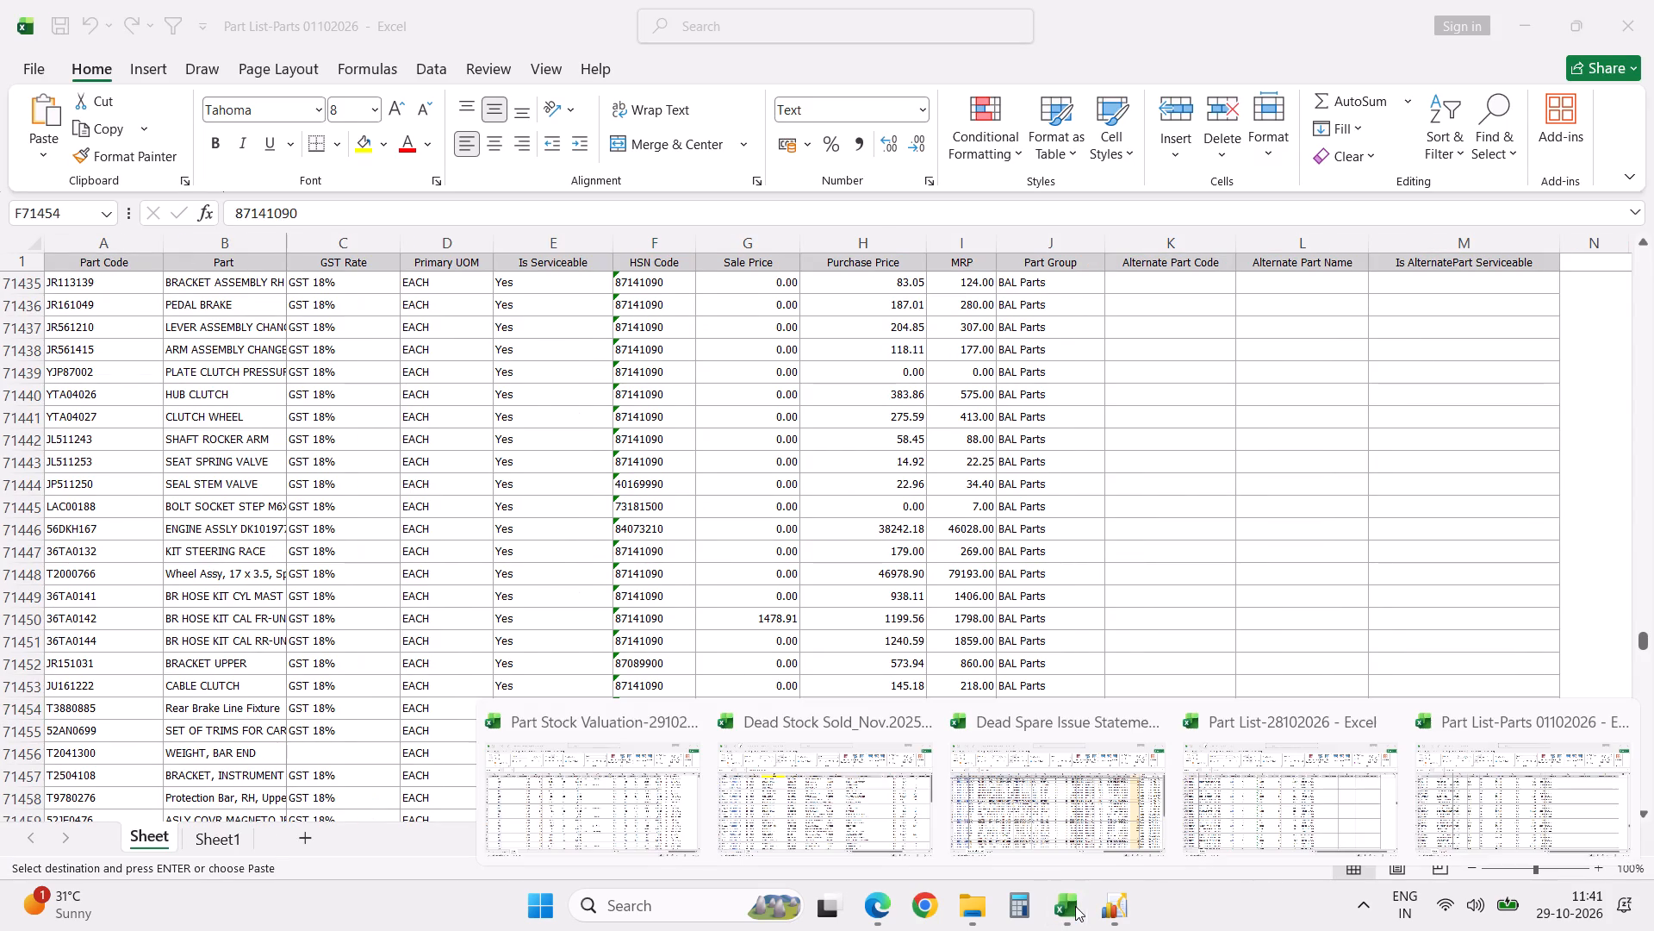
click(1110, 803)
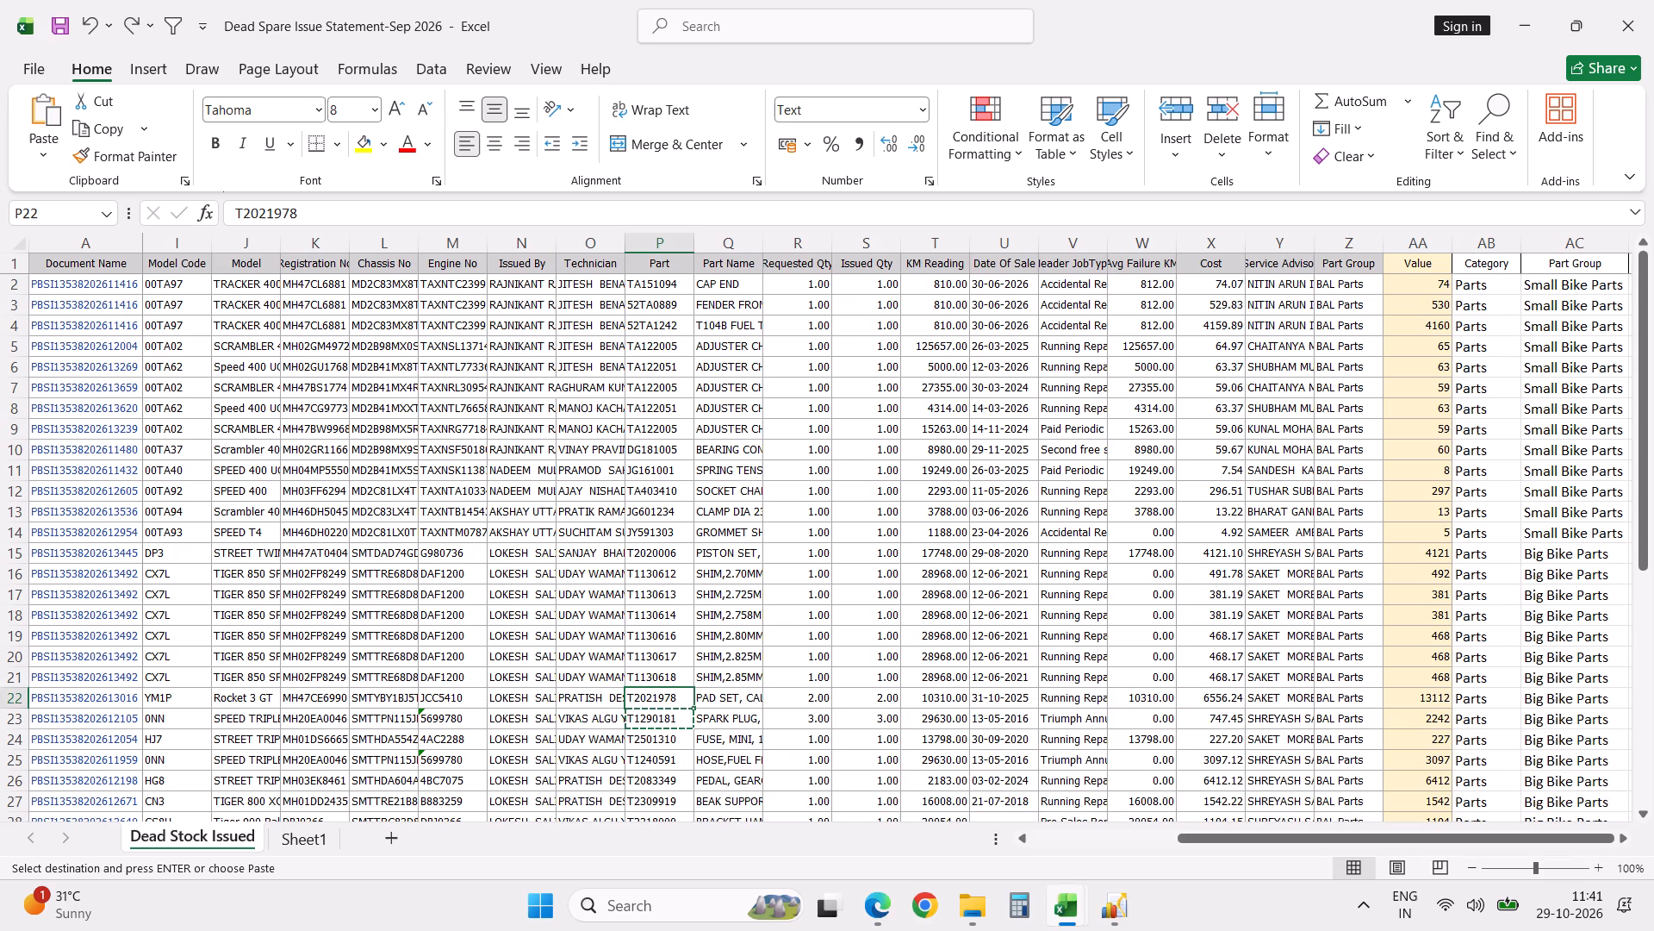
click(668, 697)
key(ctrl+c)
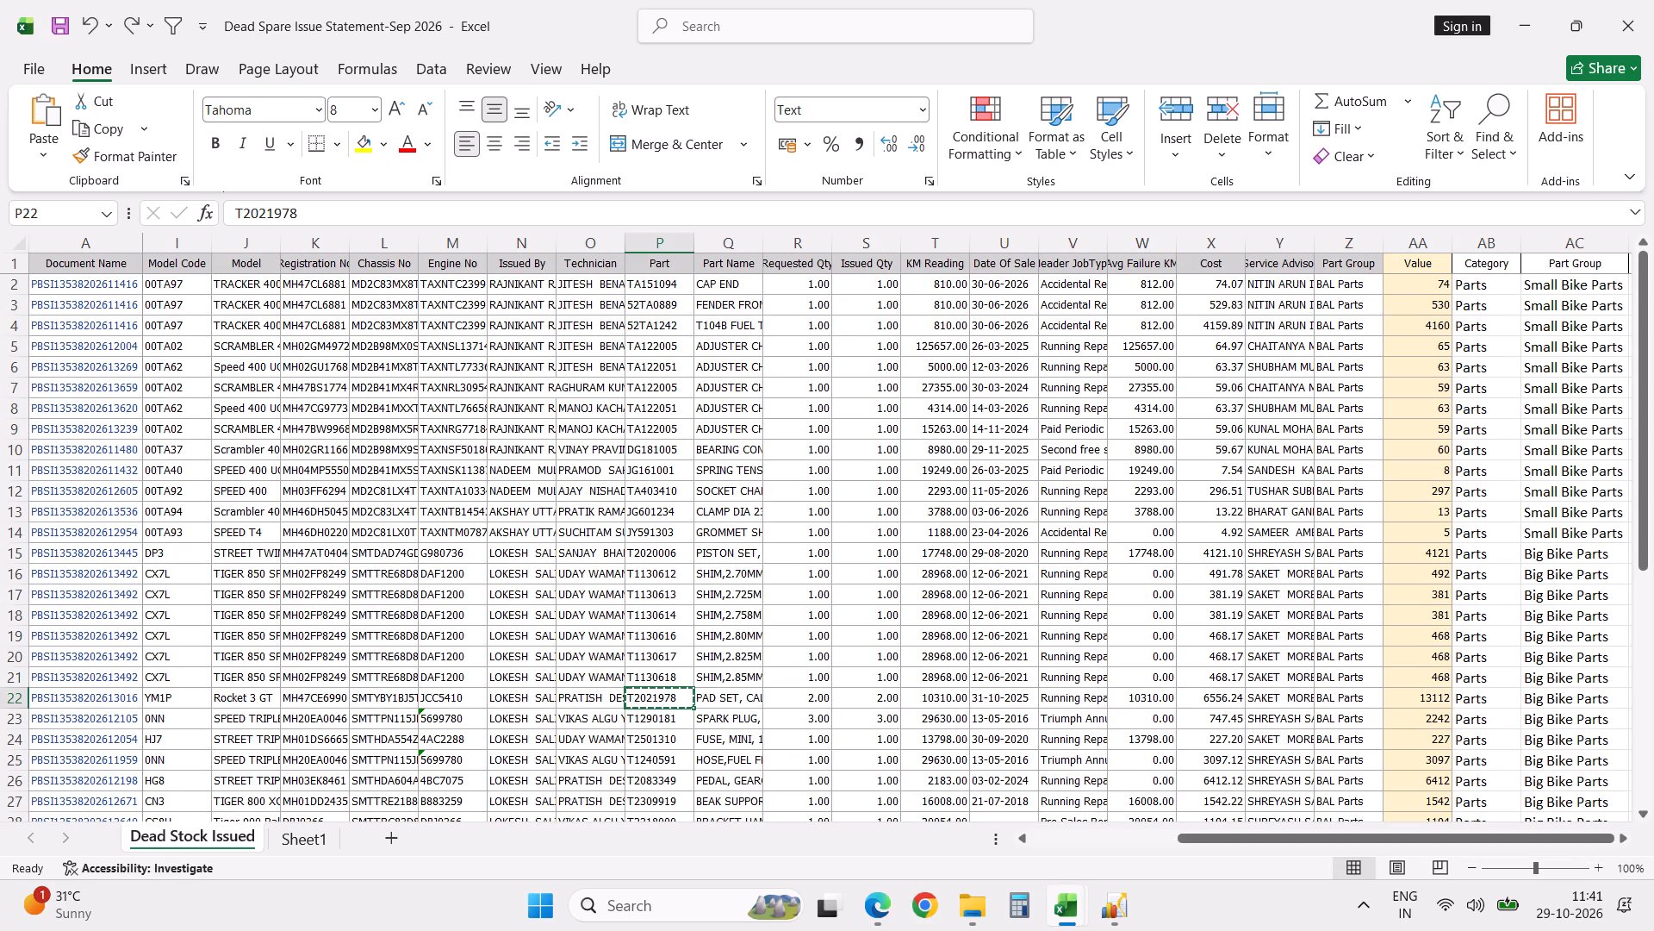
key(alt+Tab)
key(ctrl+f)
key(ctrl+v)
key(Return)
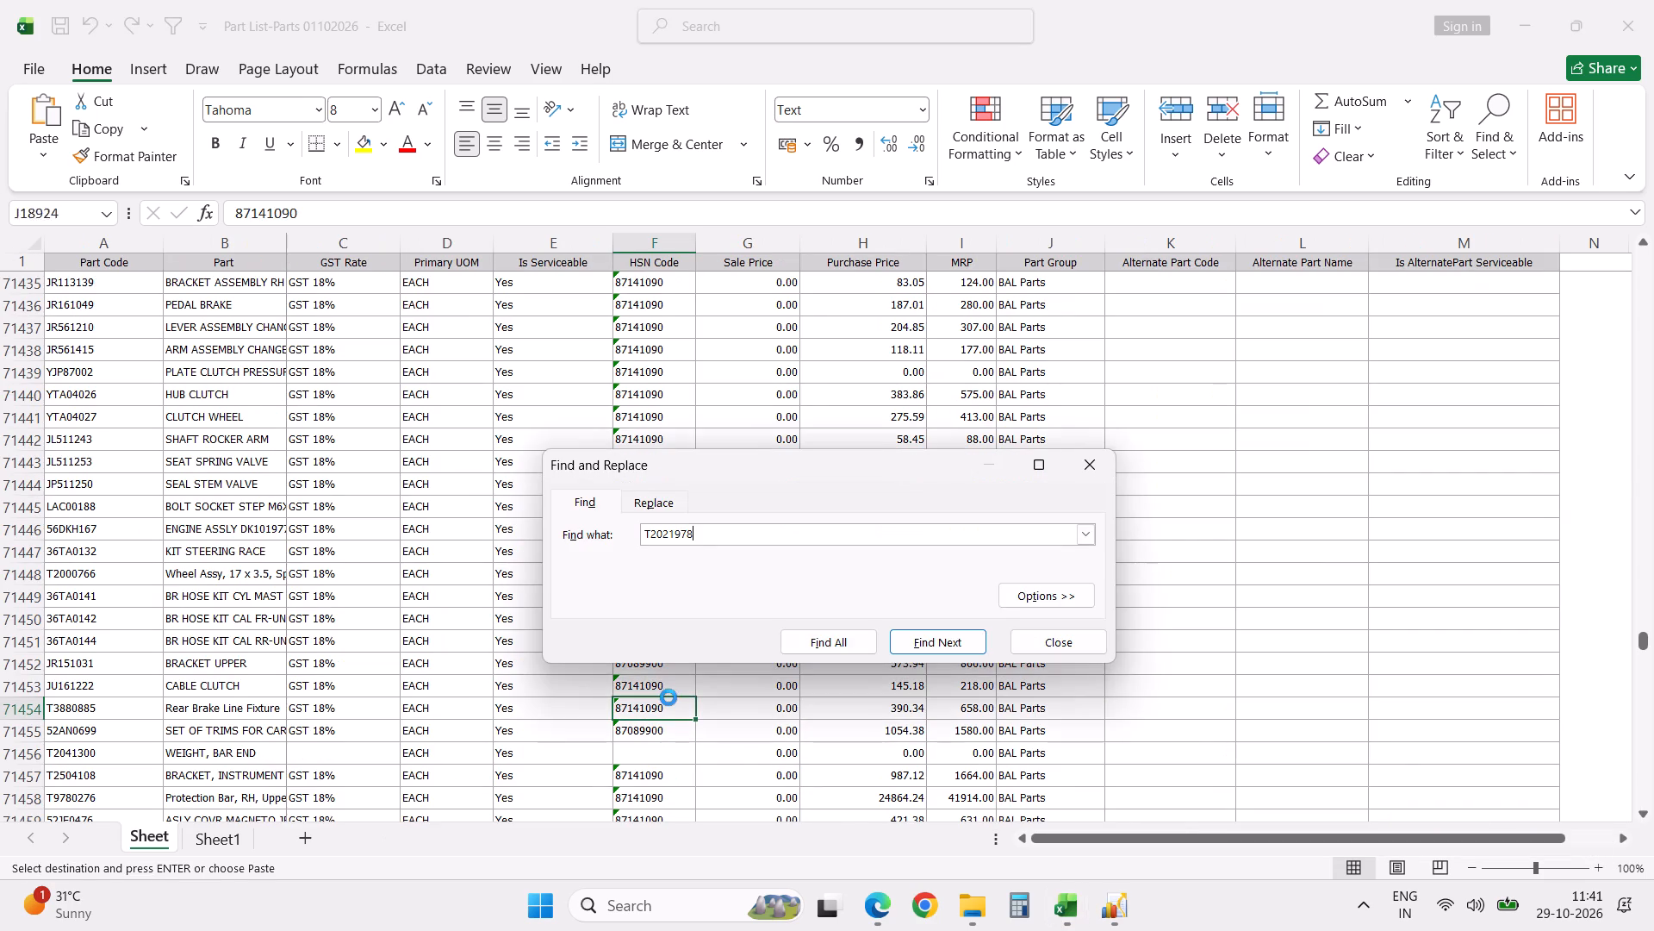
key(Escape)
key(Tab)
key(Tab)
key(Tab)
key(Tab)
key(Tab)
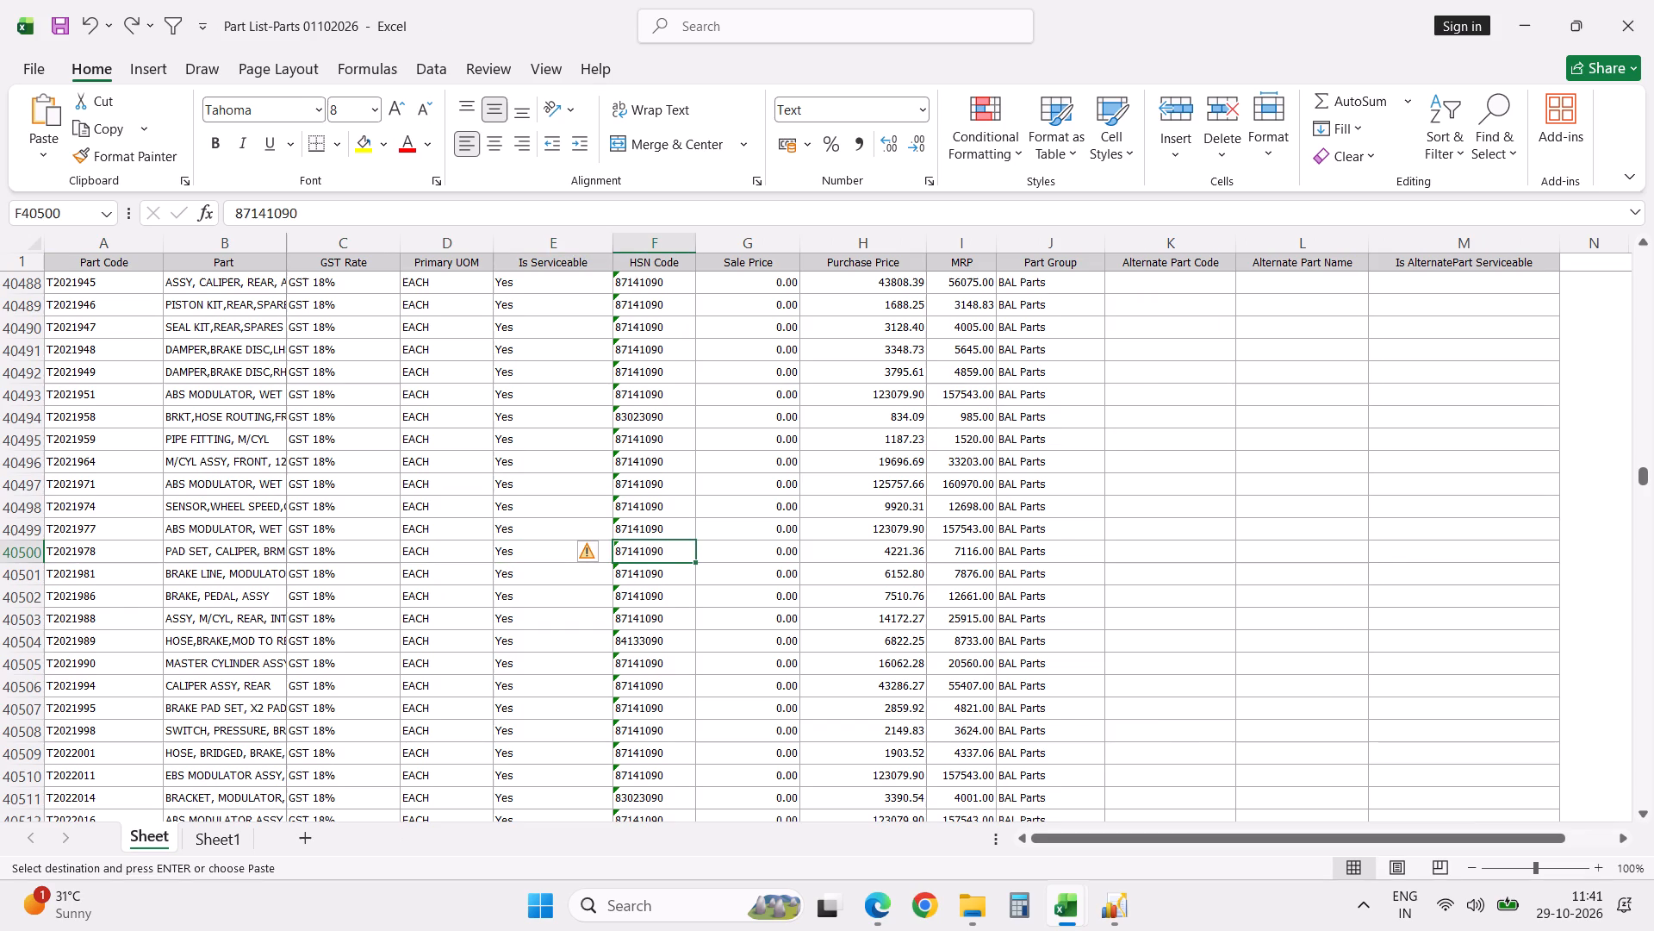
key(Tab)
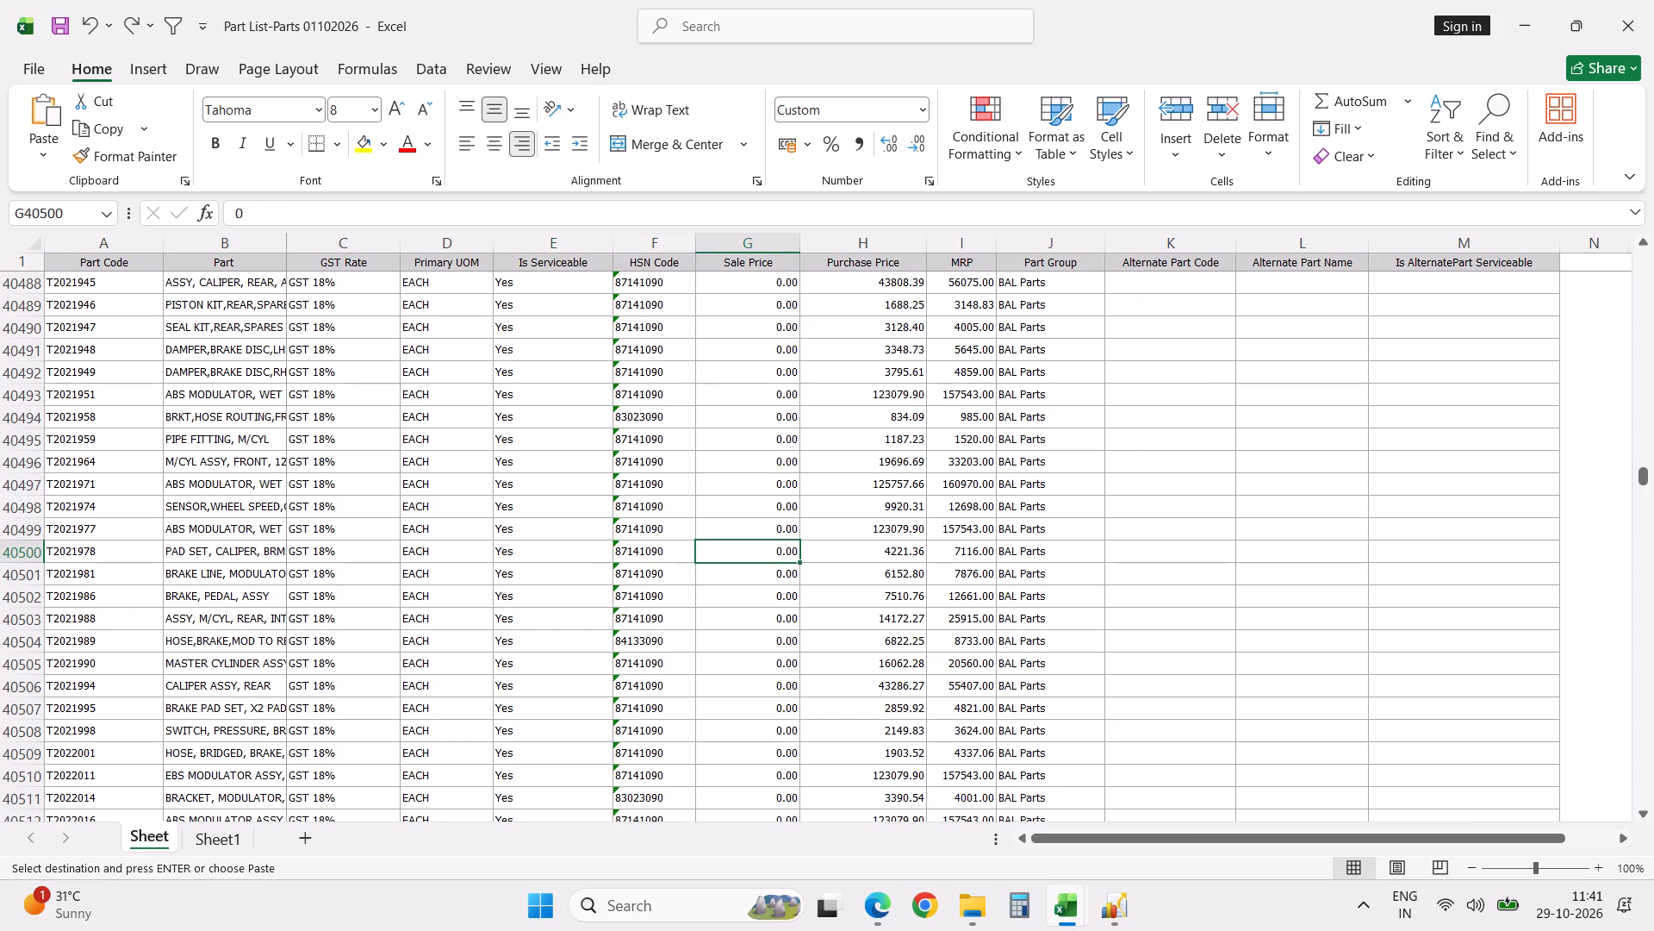
key(Tab)
Repeat the search for T2021978 in Part List-Parts 01102026 to check for further entries.
key(ctrl+f)
key(Return)
key(Return)
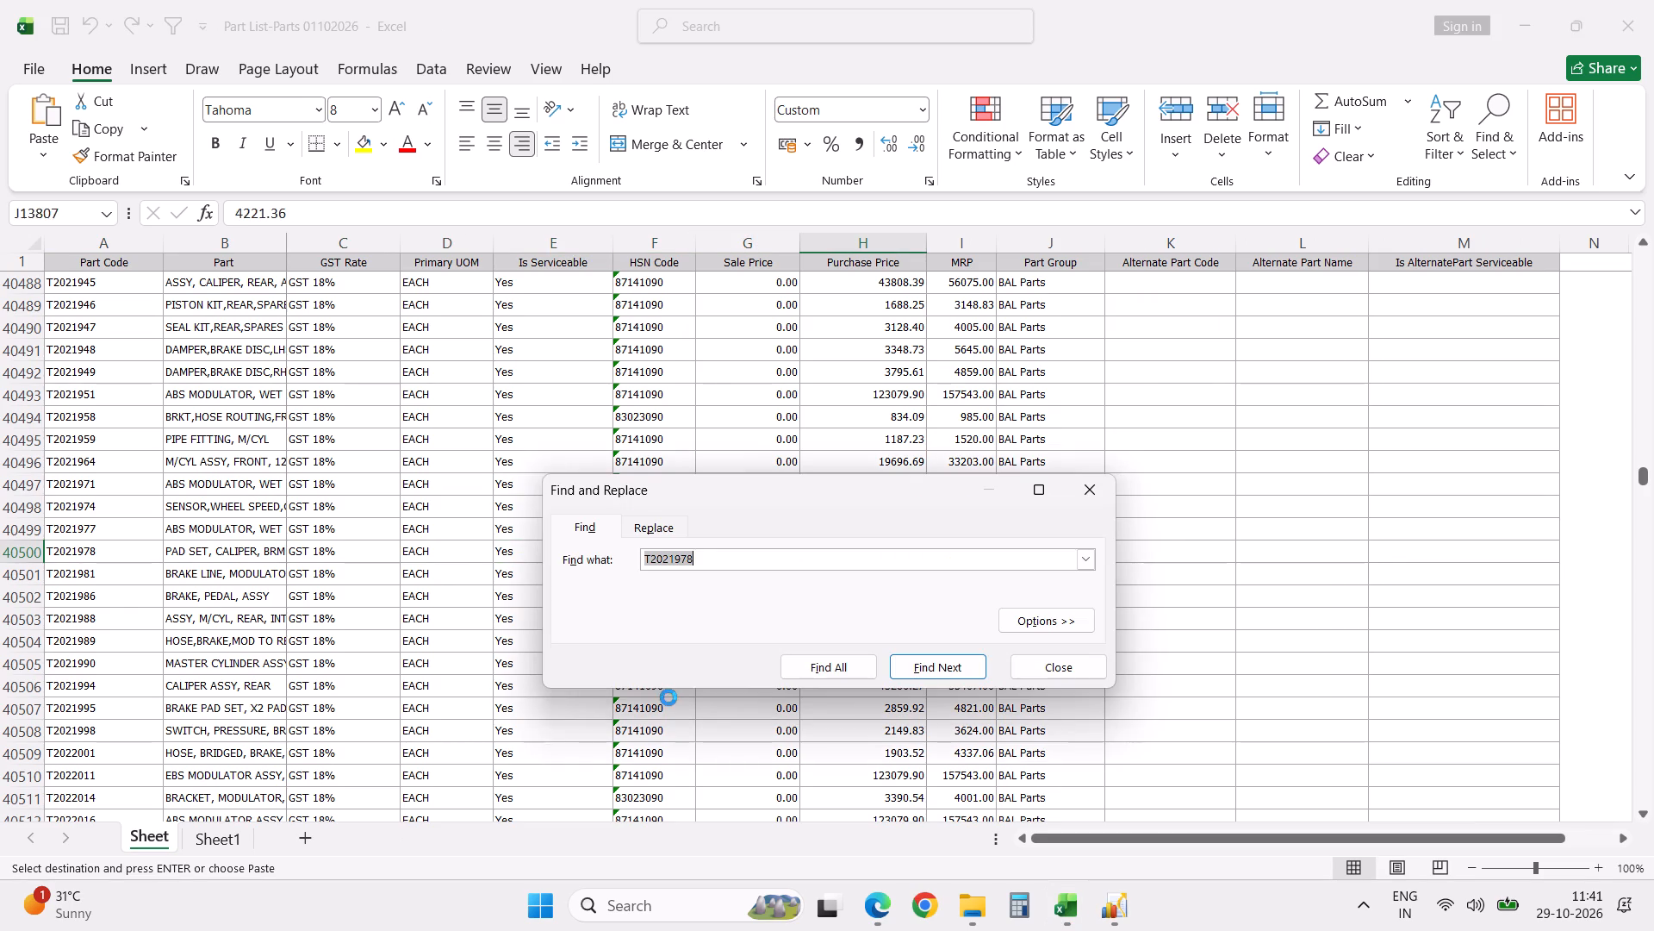
key(Escape)
Compare the Cost of part T2021978 on the Dead Stock Issued sheet with its Purchase Price in the older part list.
key(alt+Tab)
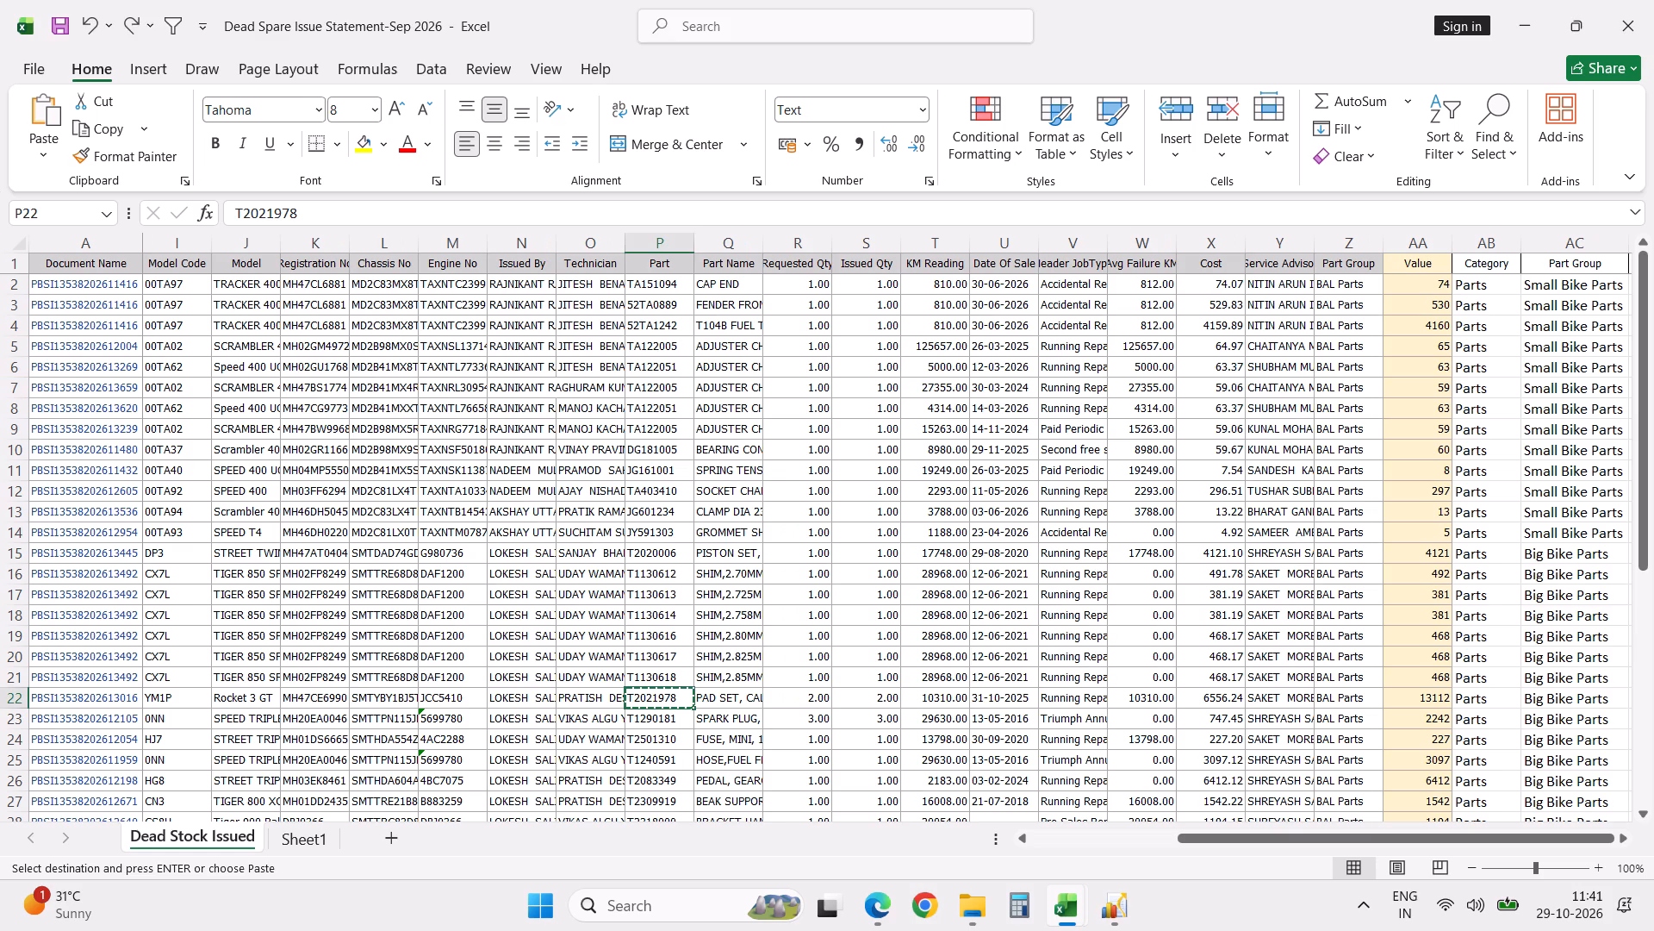
key(Tab)
key(Tab)
key(Tab)
key(Tab)
key(Tab)
key(Tab)
key(Tab)
key(Tab)
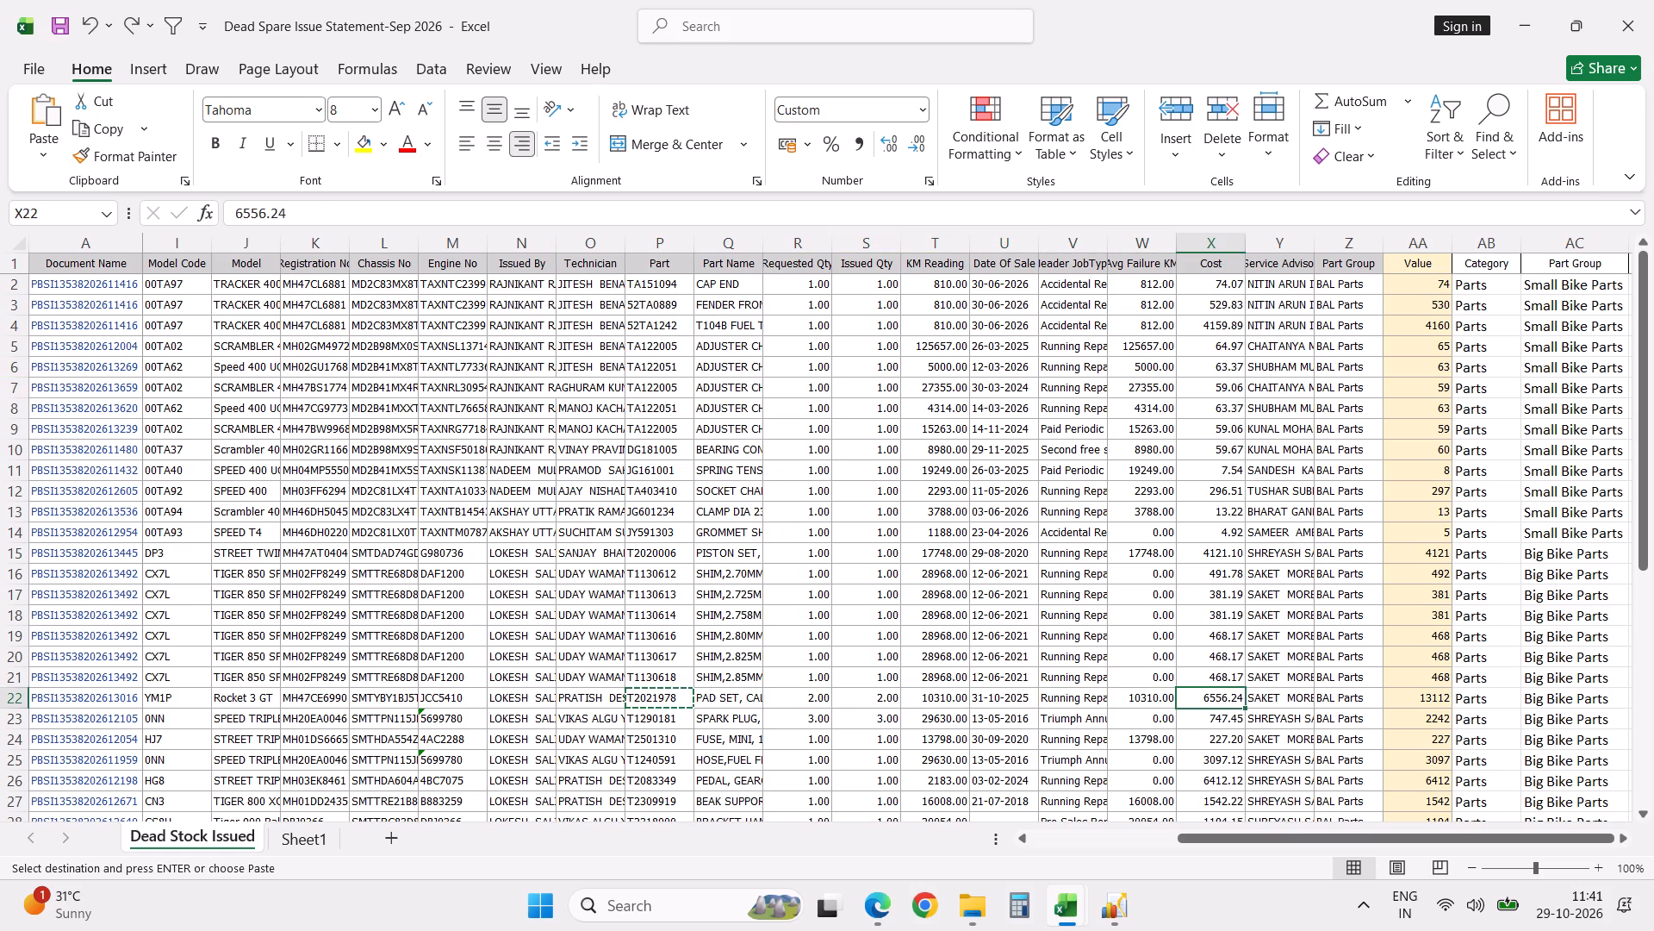
click(668, 697)
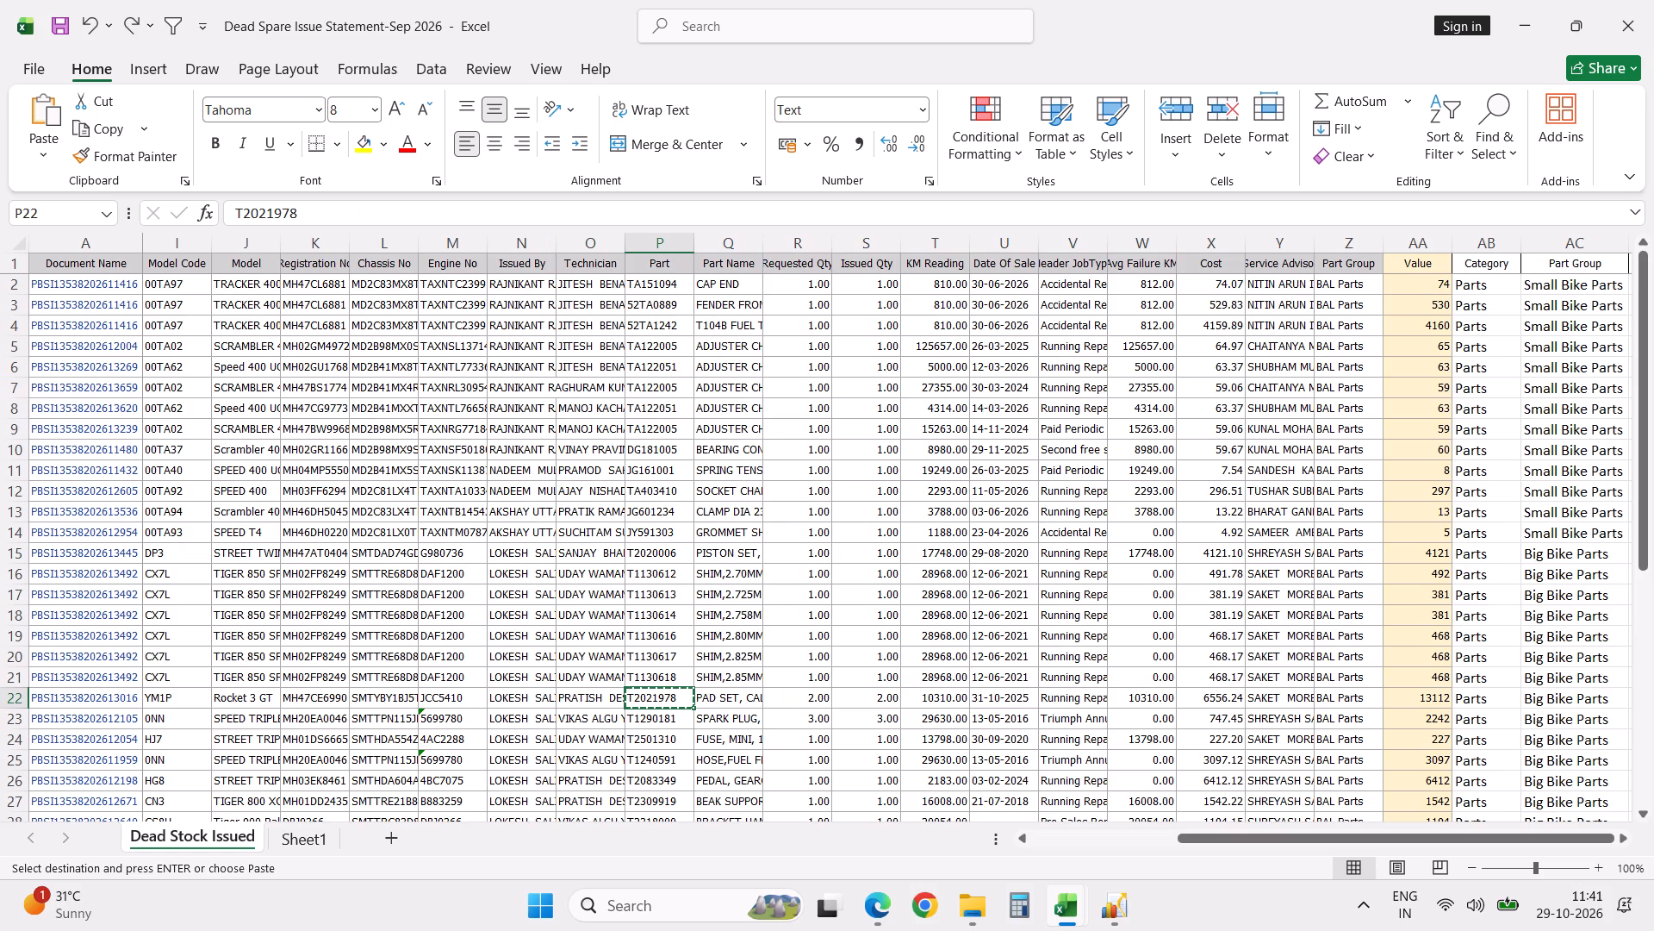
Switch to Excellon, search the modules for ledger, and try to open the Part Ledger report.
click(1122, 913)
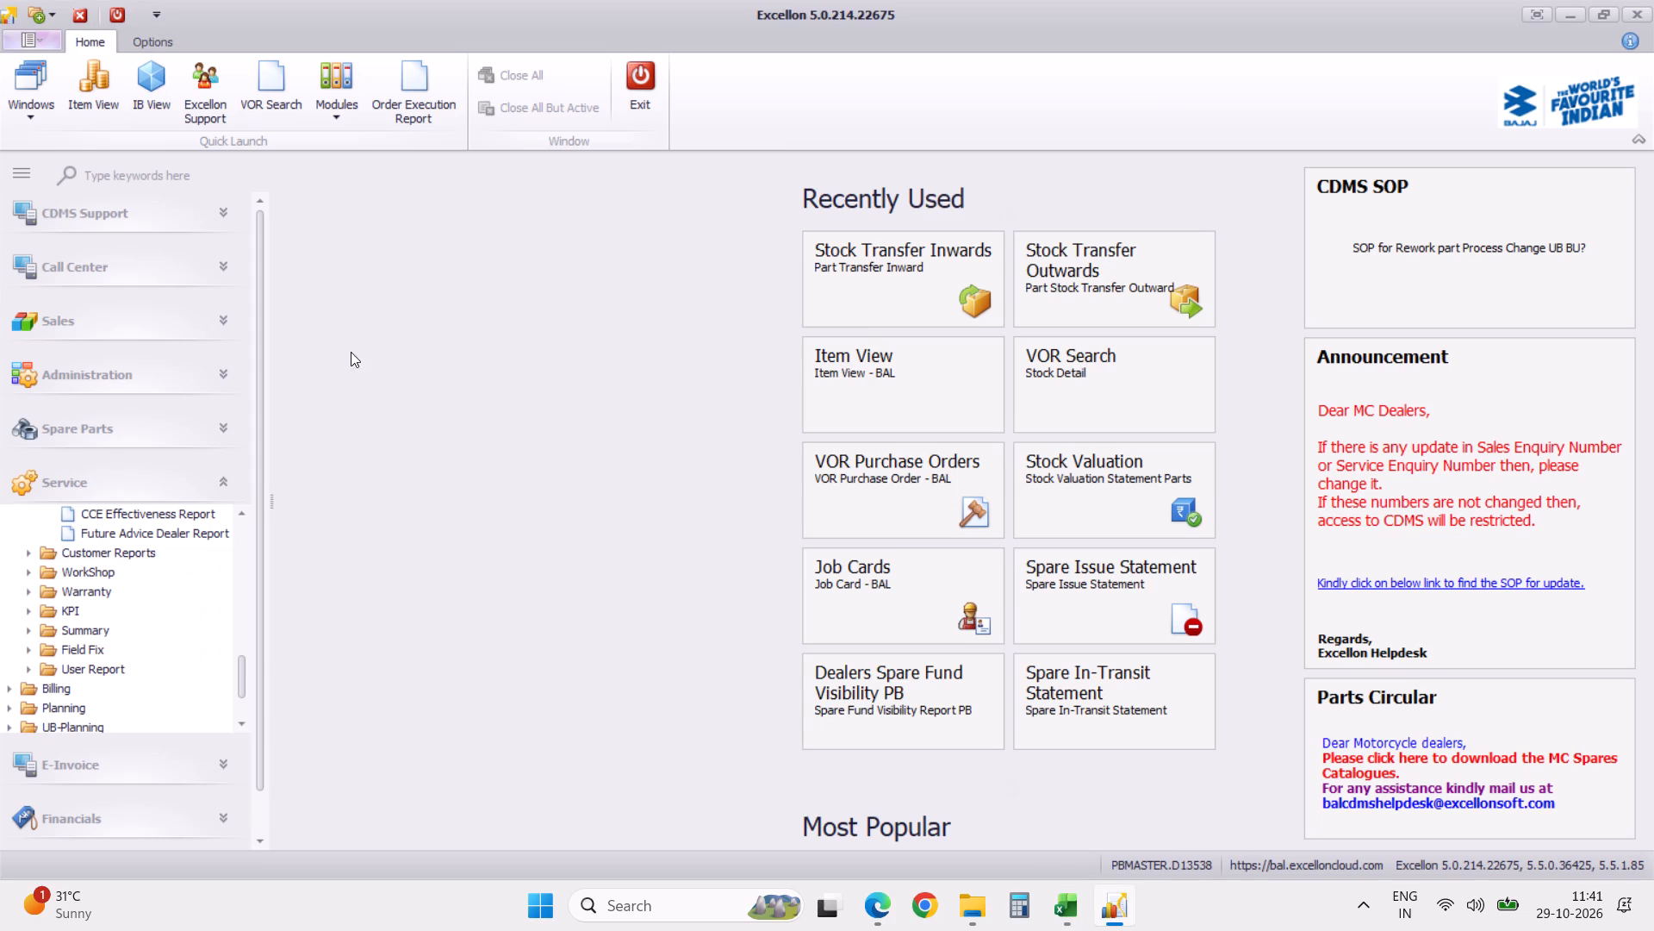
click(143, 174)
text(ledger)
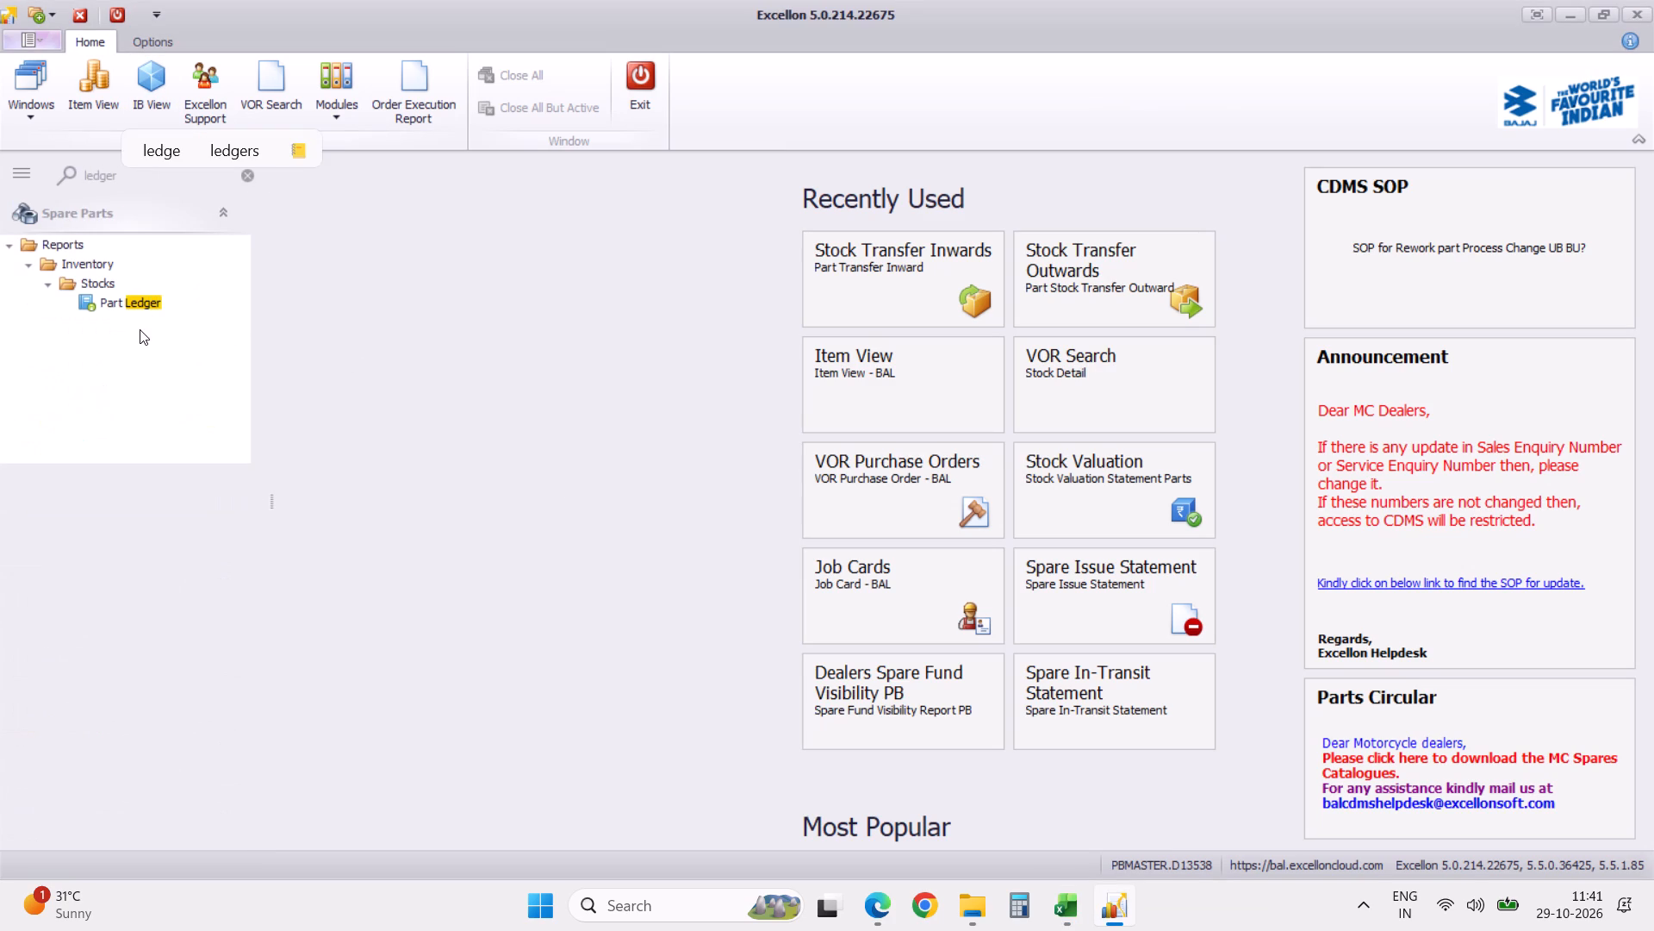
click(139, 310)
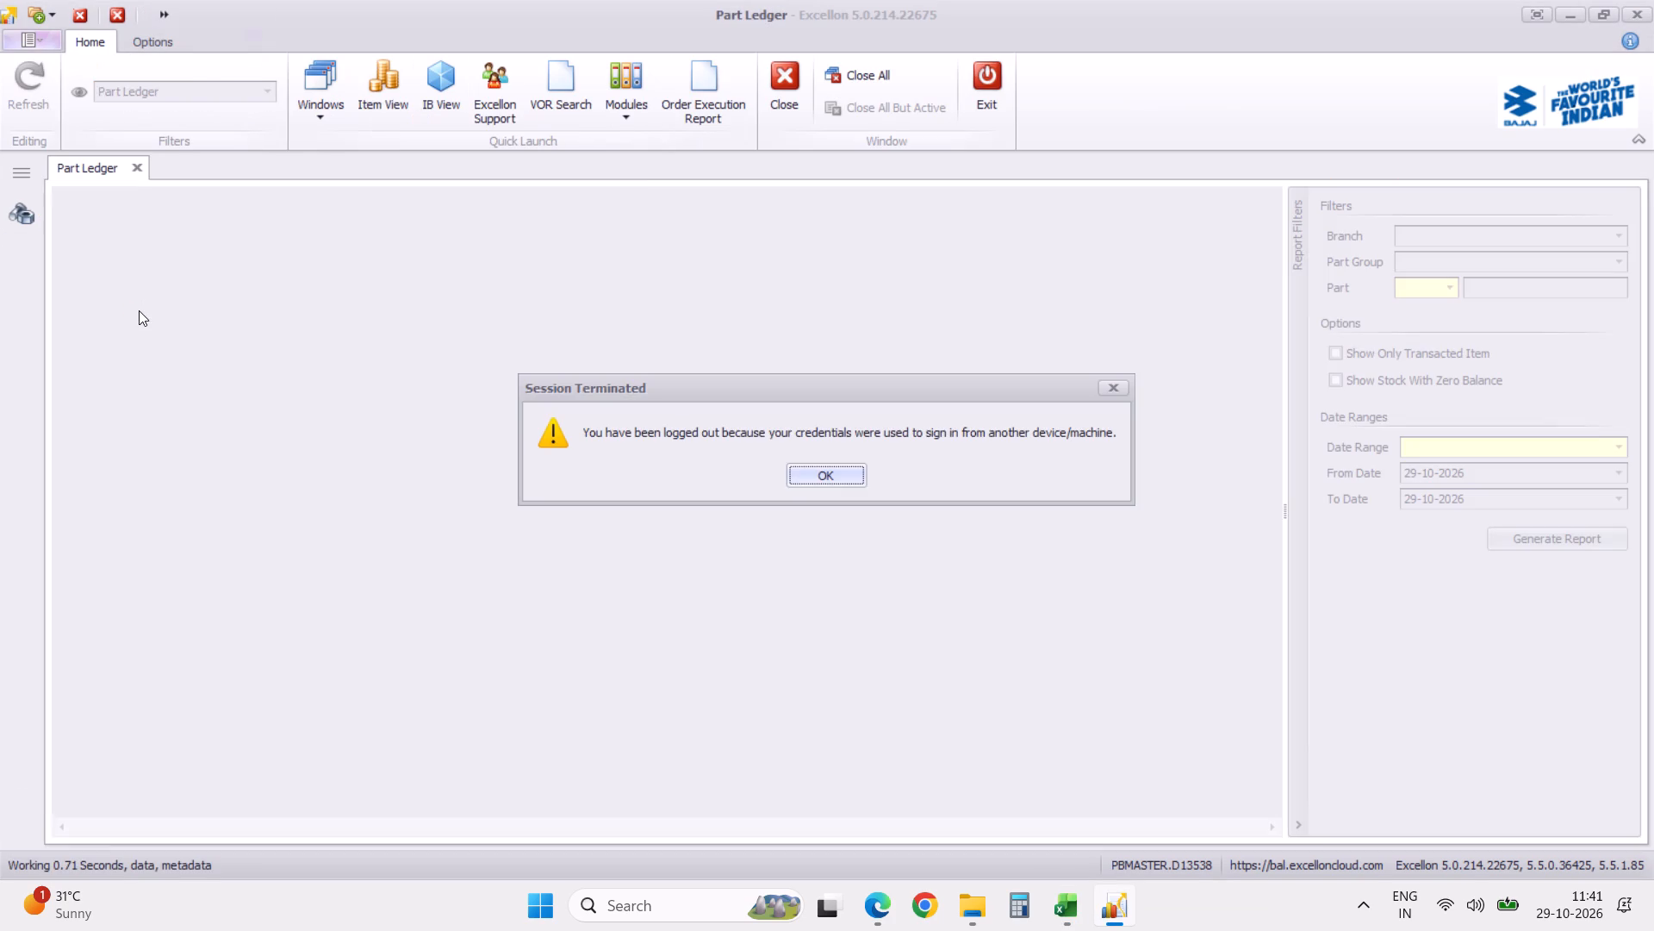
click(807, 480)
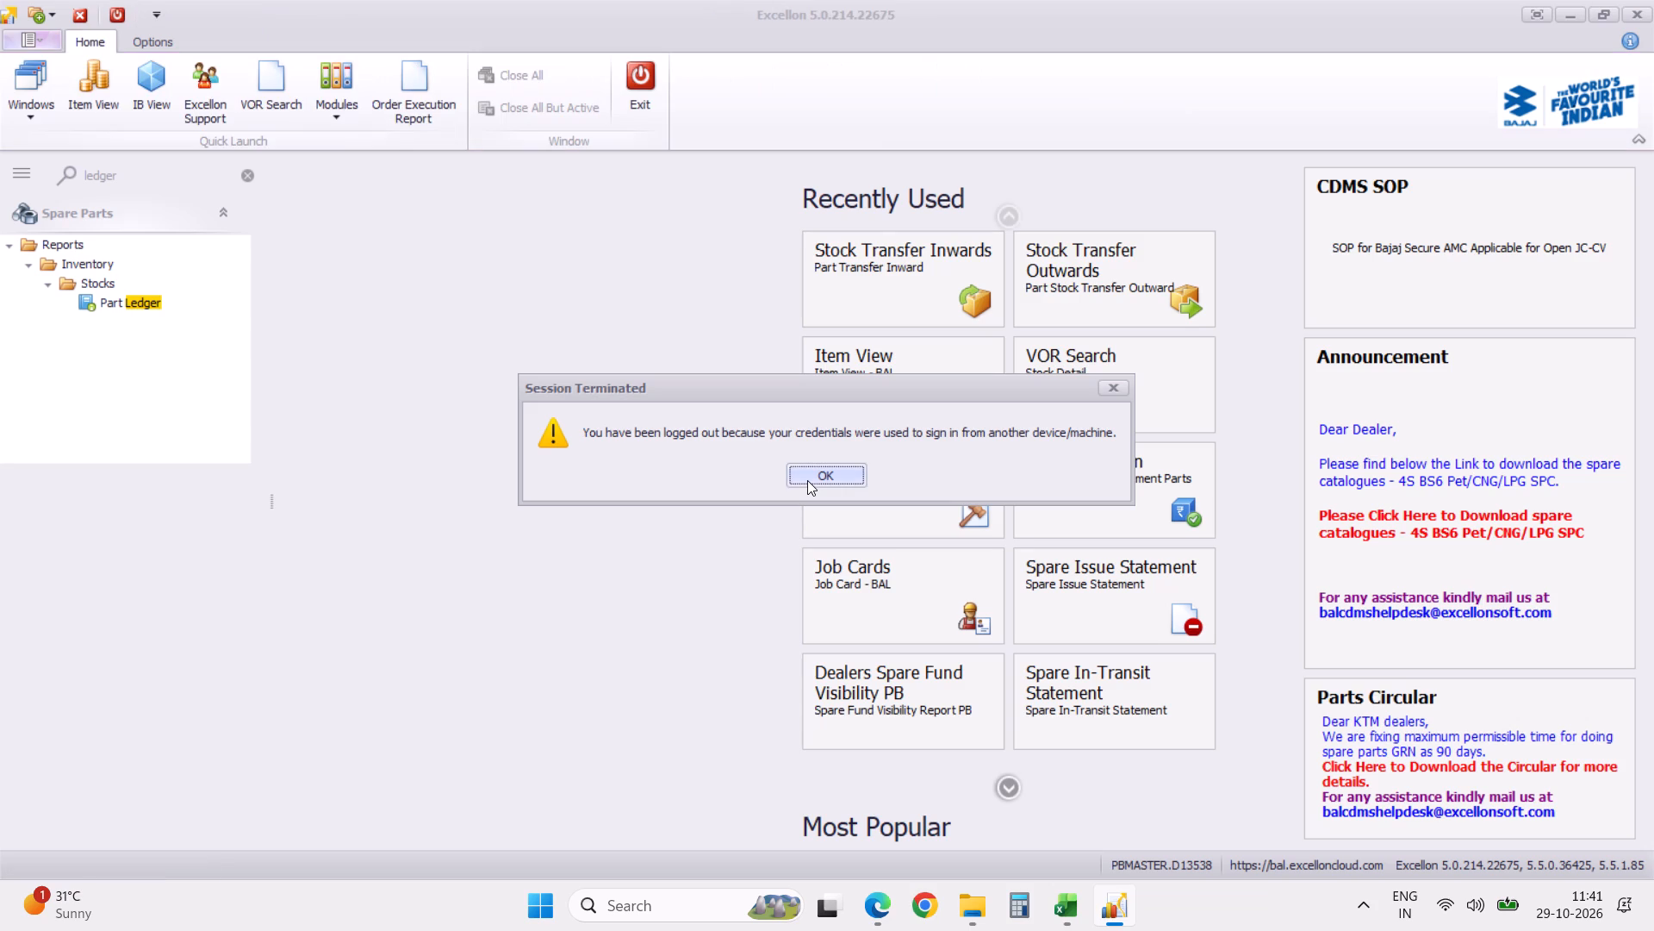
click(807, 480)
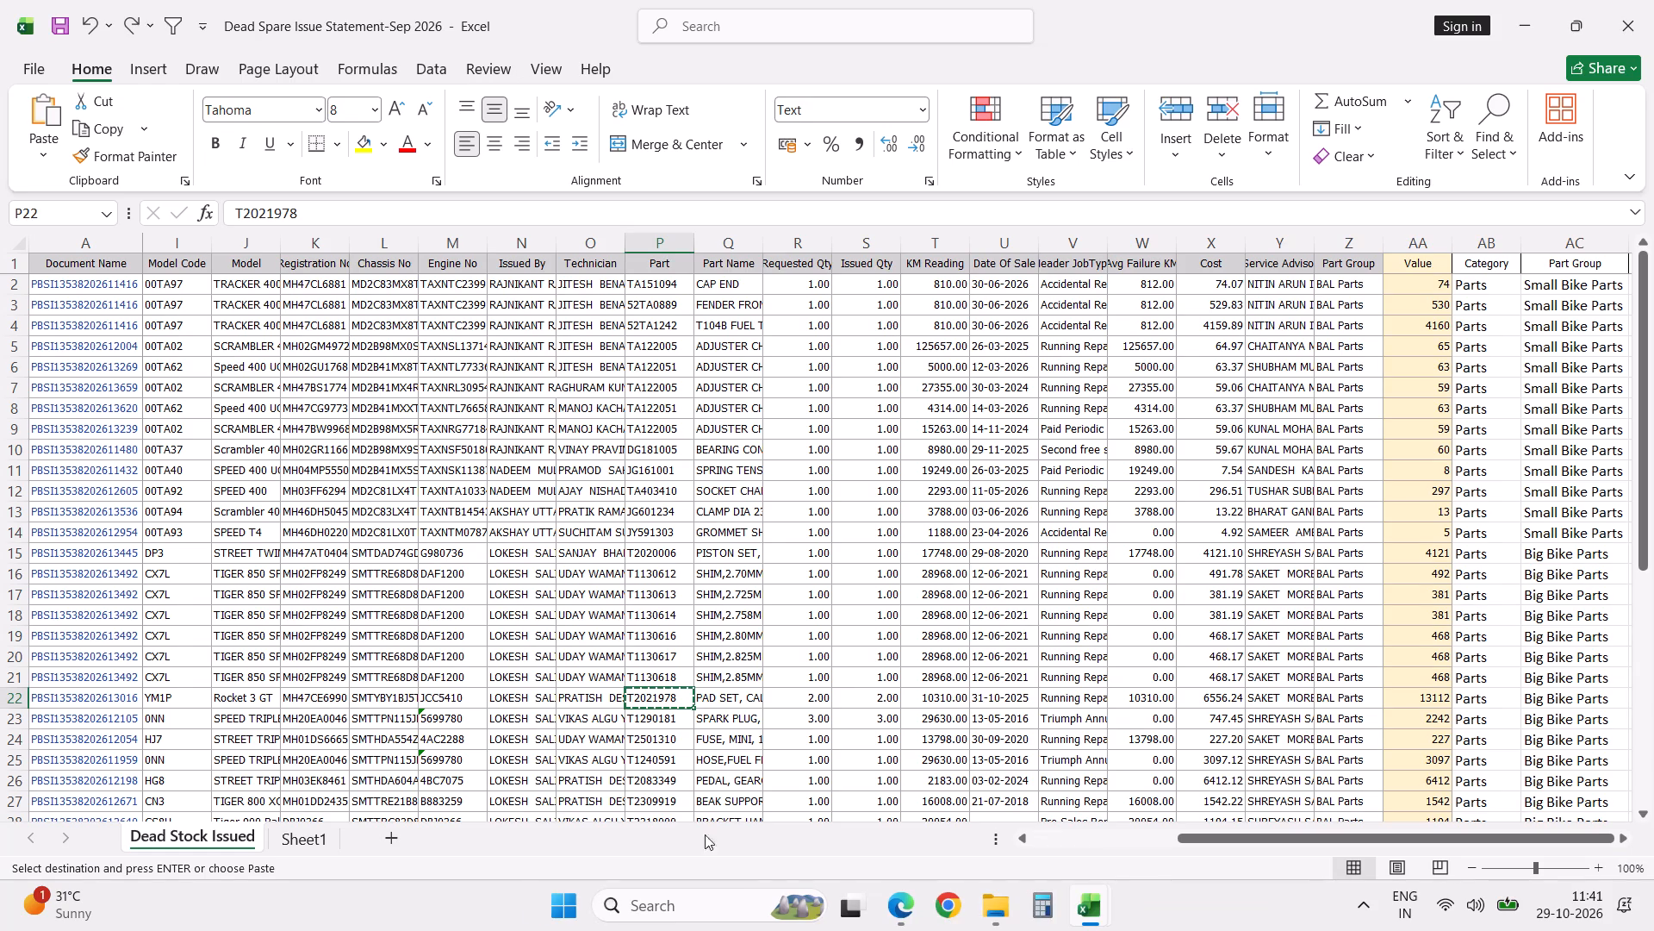
Relaunch Excellon Bajaj 5.
click(660, 904)
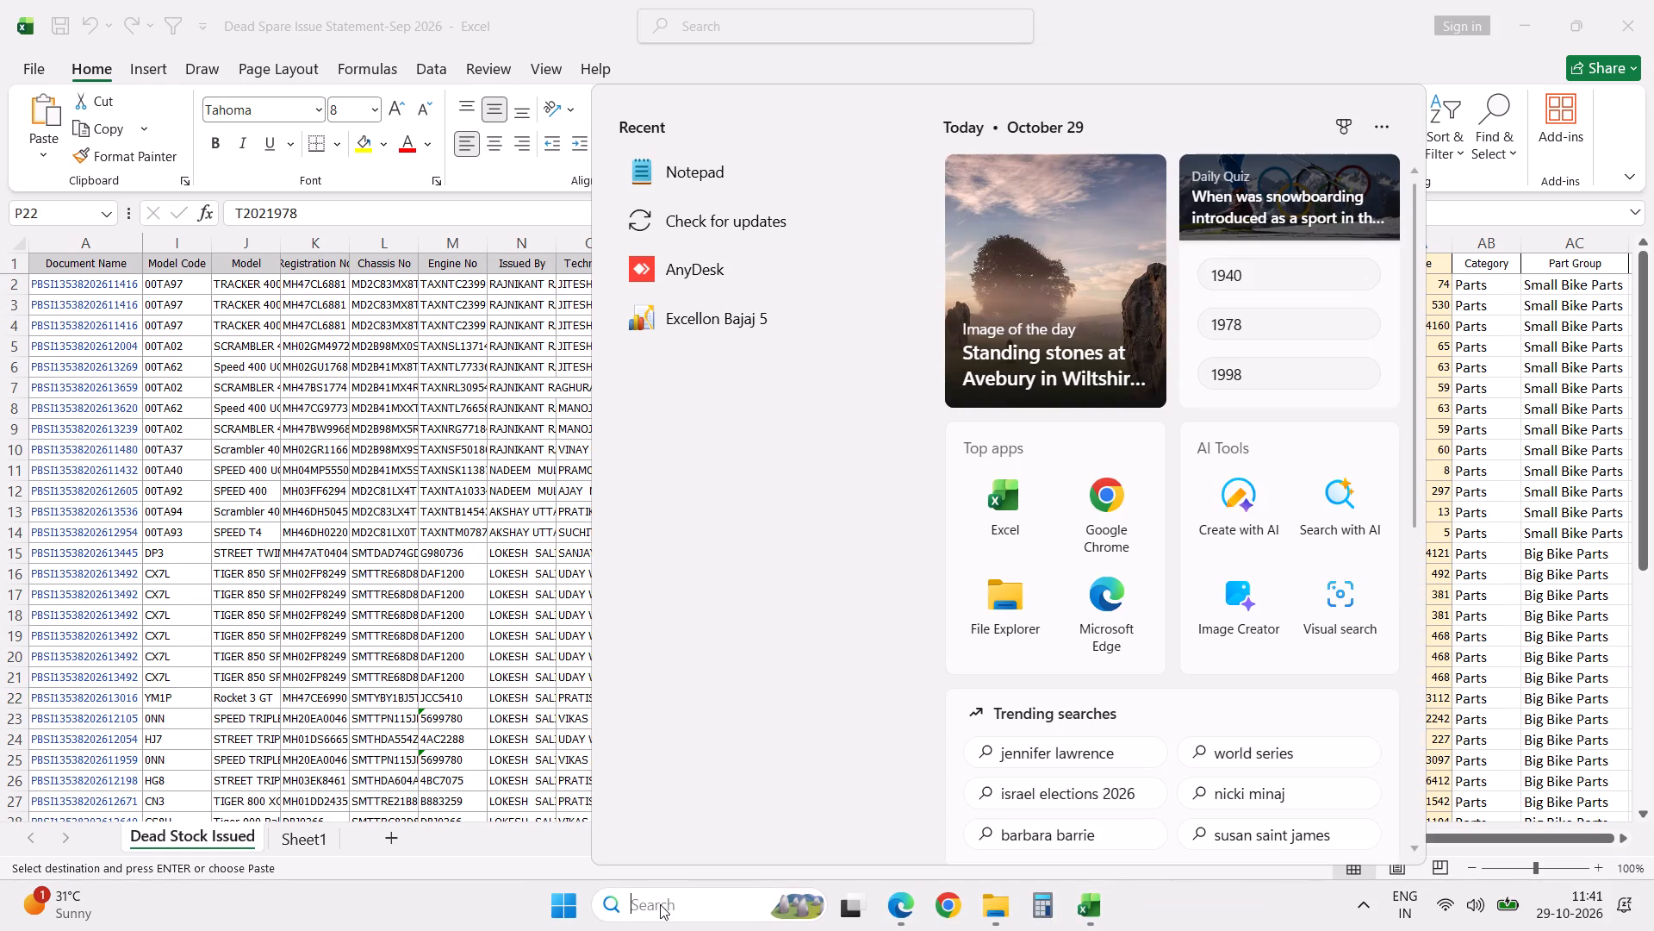
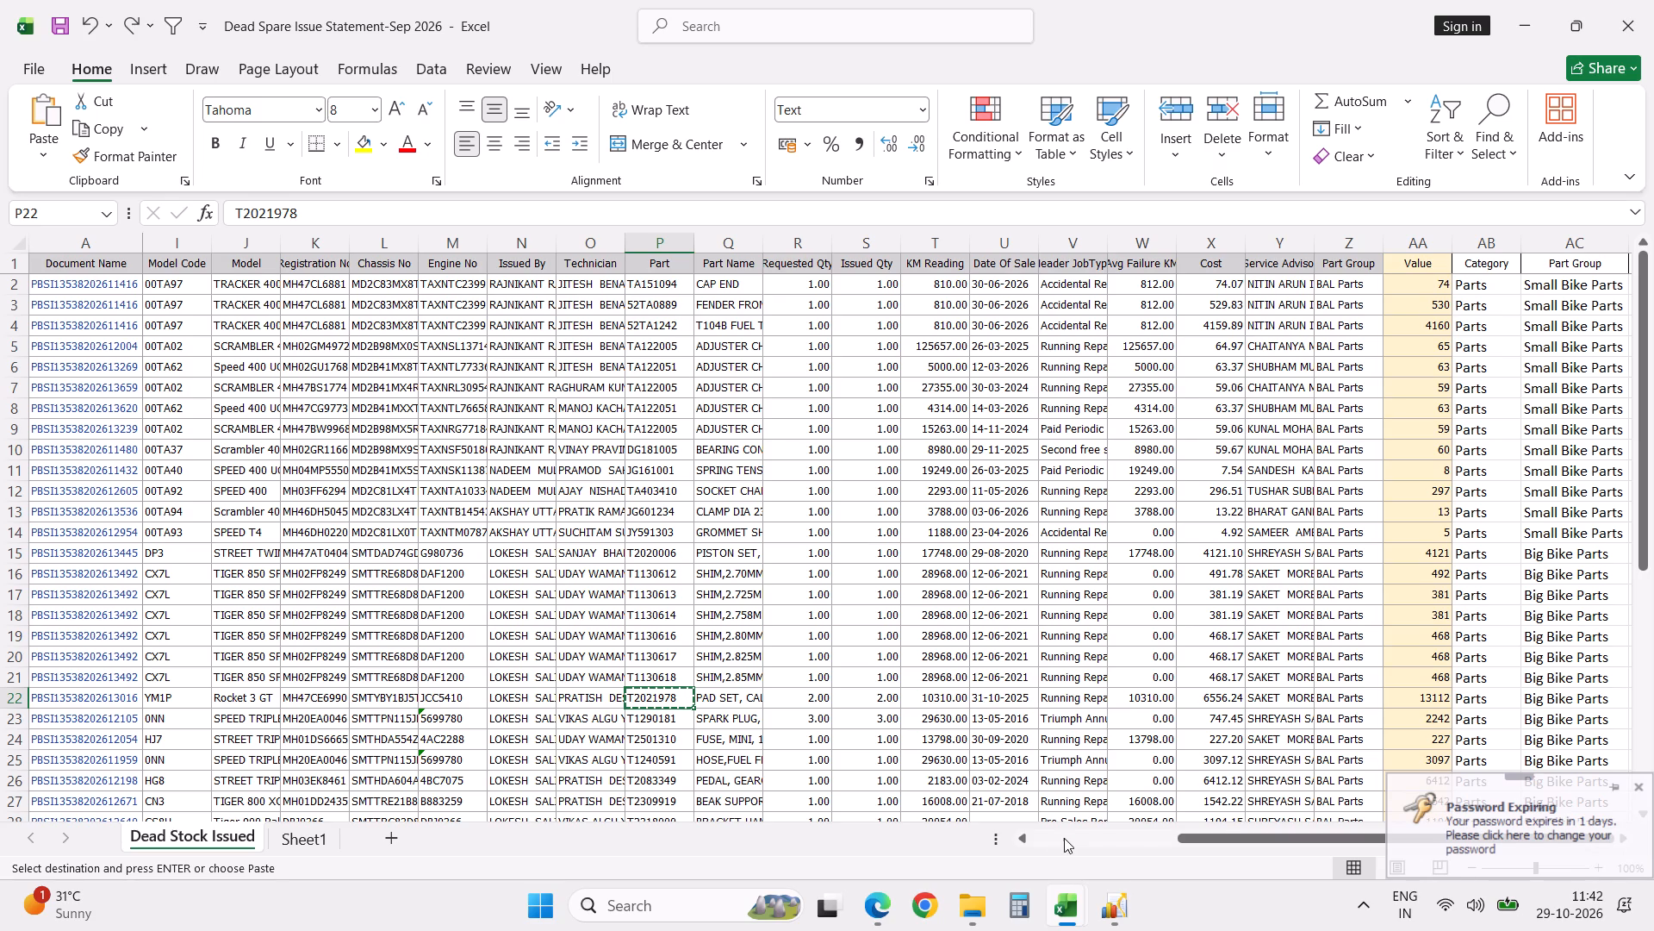
Switch to Excellon, search the modules for ledger, and open the Part Ledger report.
click(1123, 905)
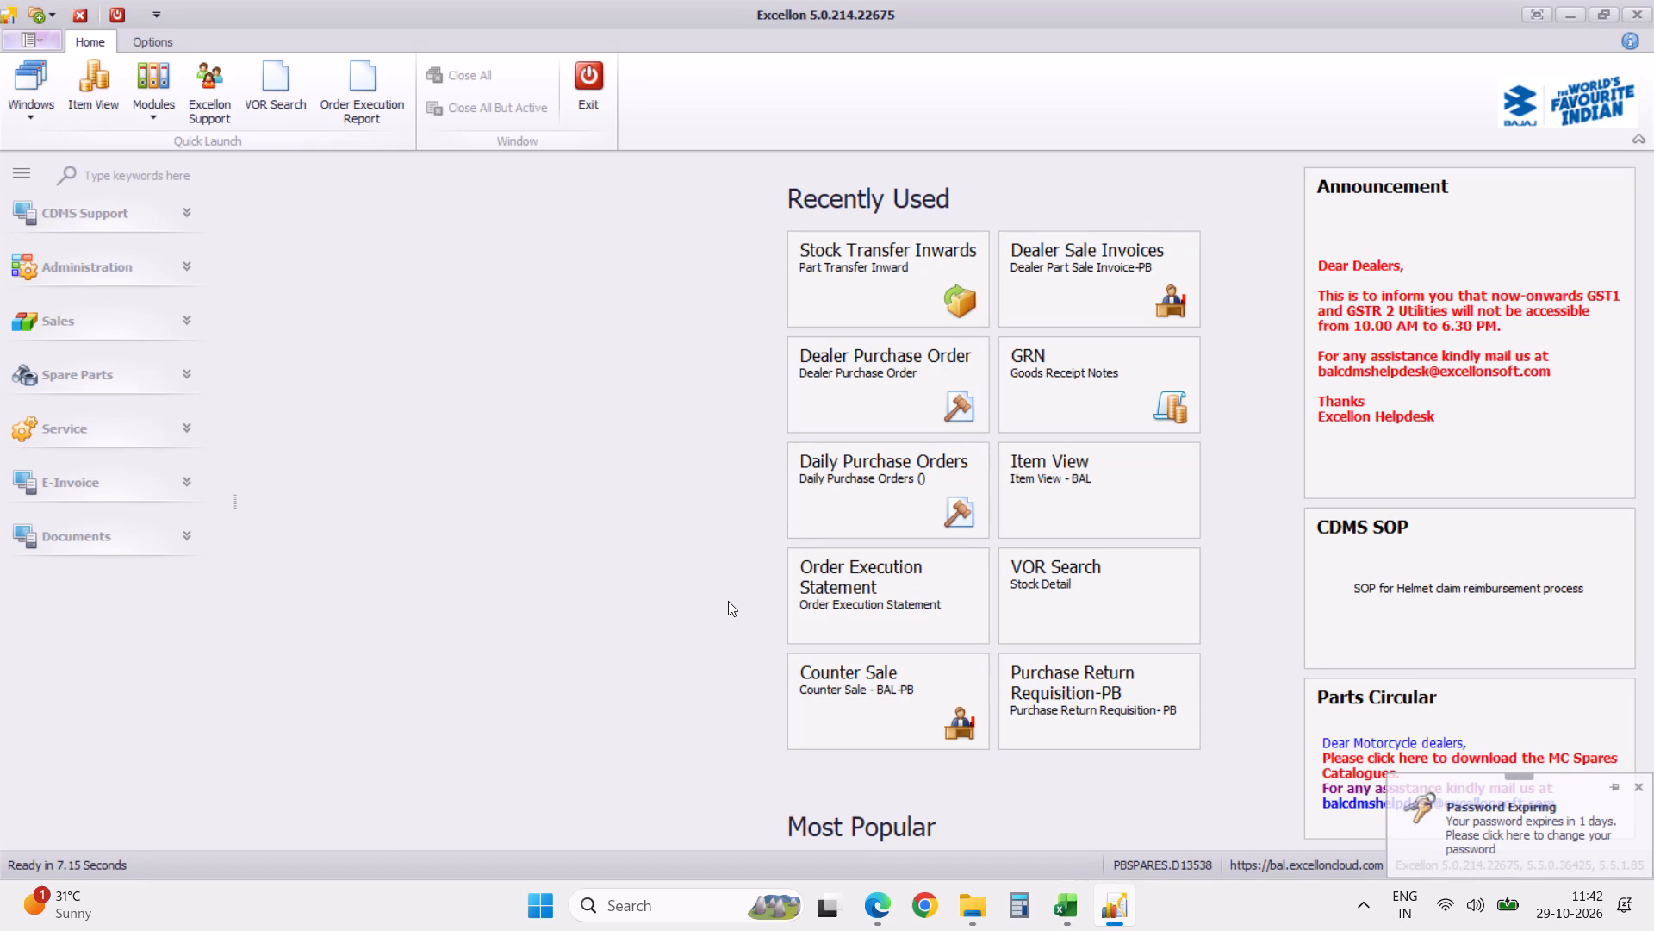
click(124, 175)
text(ledger)
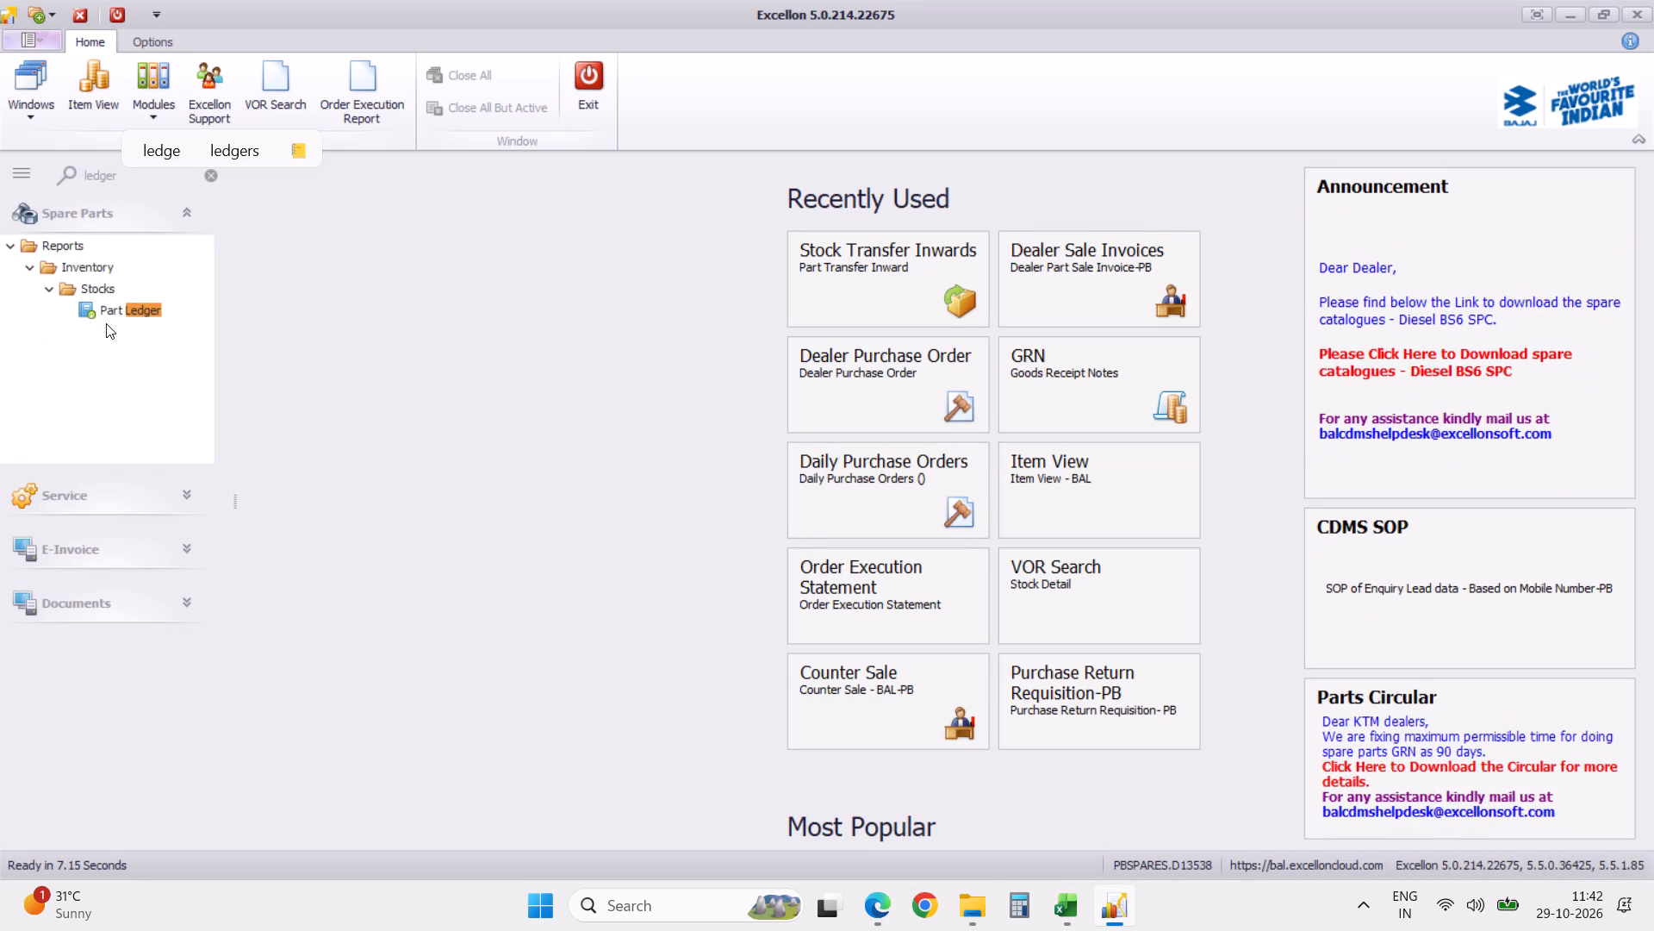
click(115, 315)
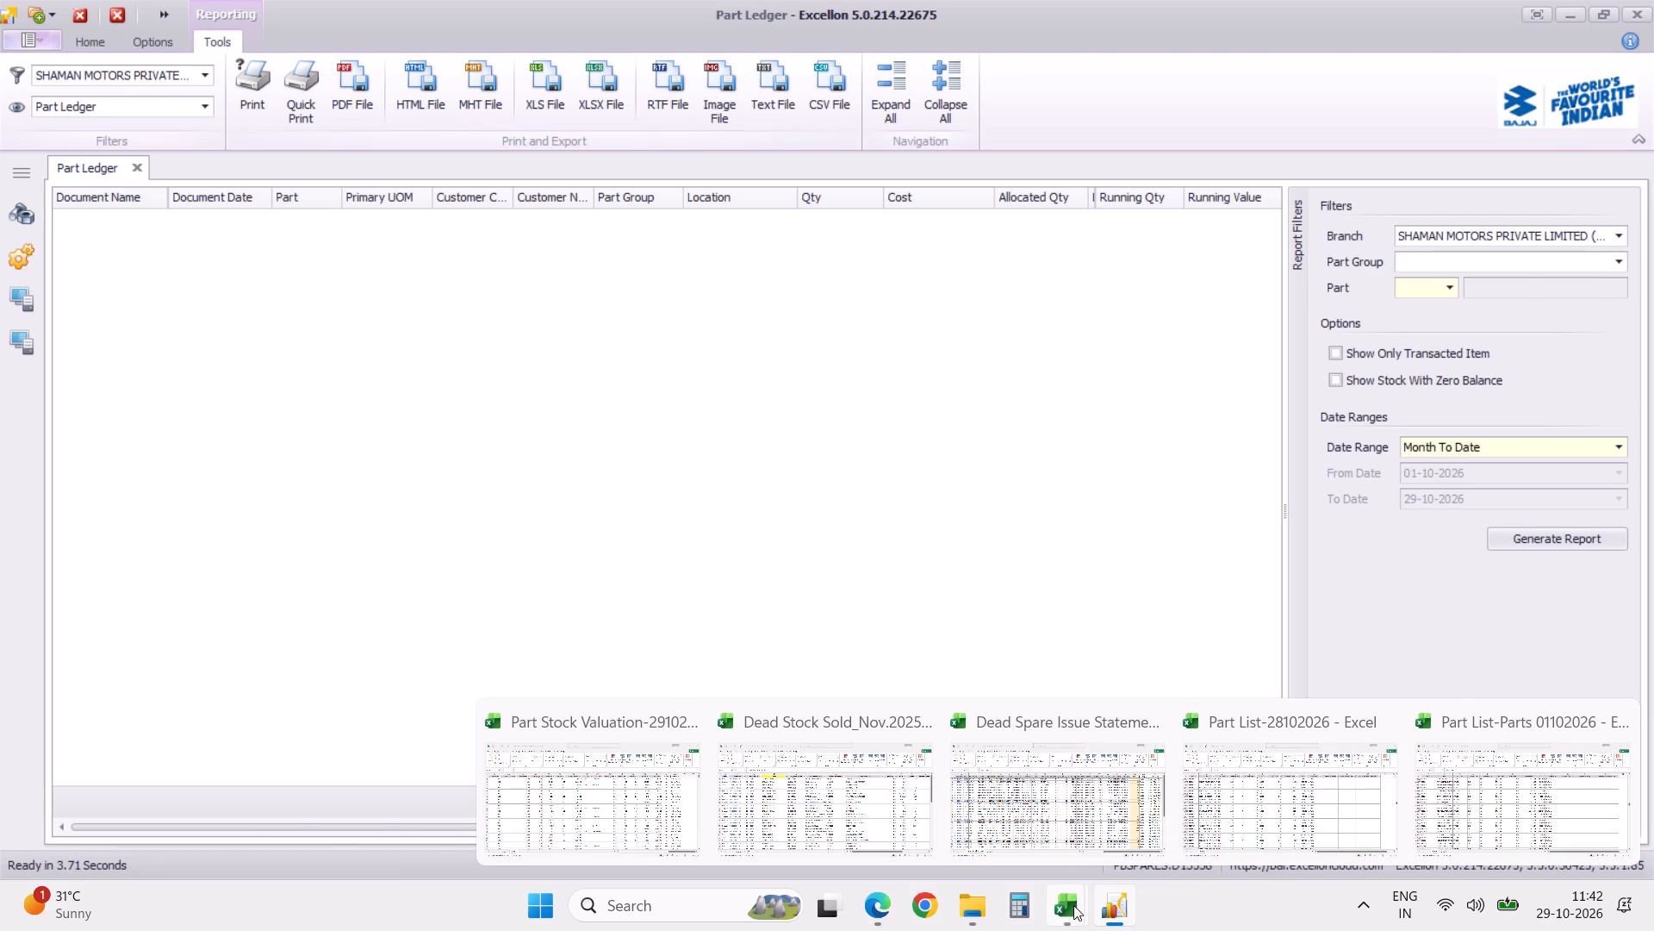
Generate the Month To Date Part Ledger for part T2021978, taken from the Dead Stock Issued sheet.
click(1066, 759)
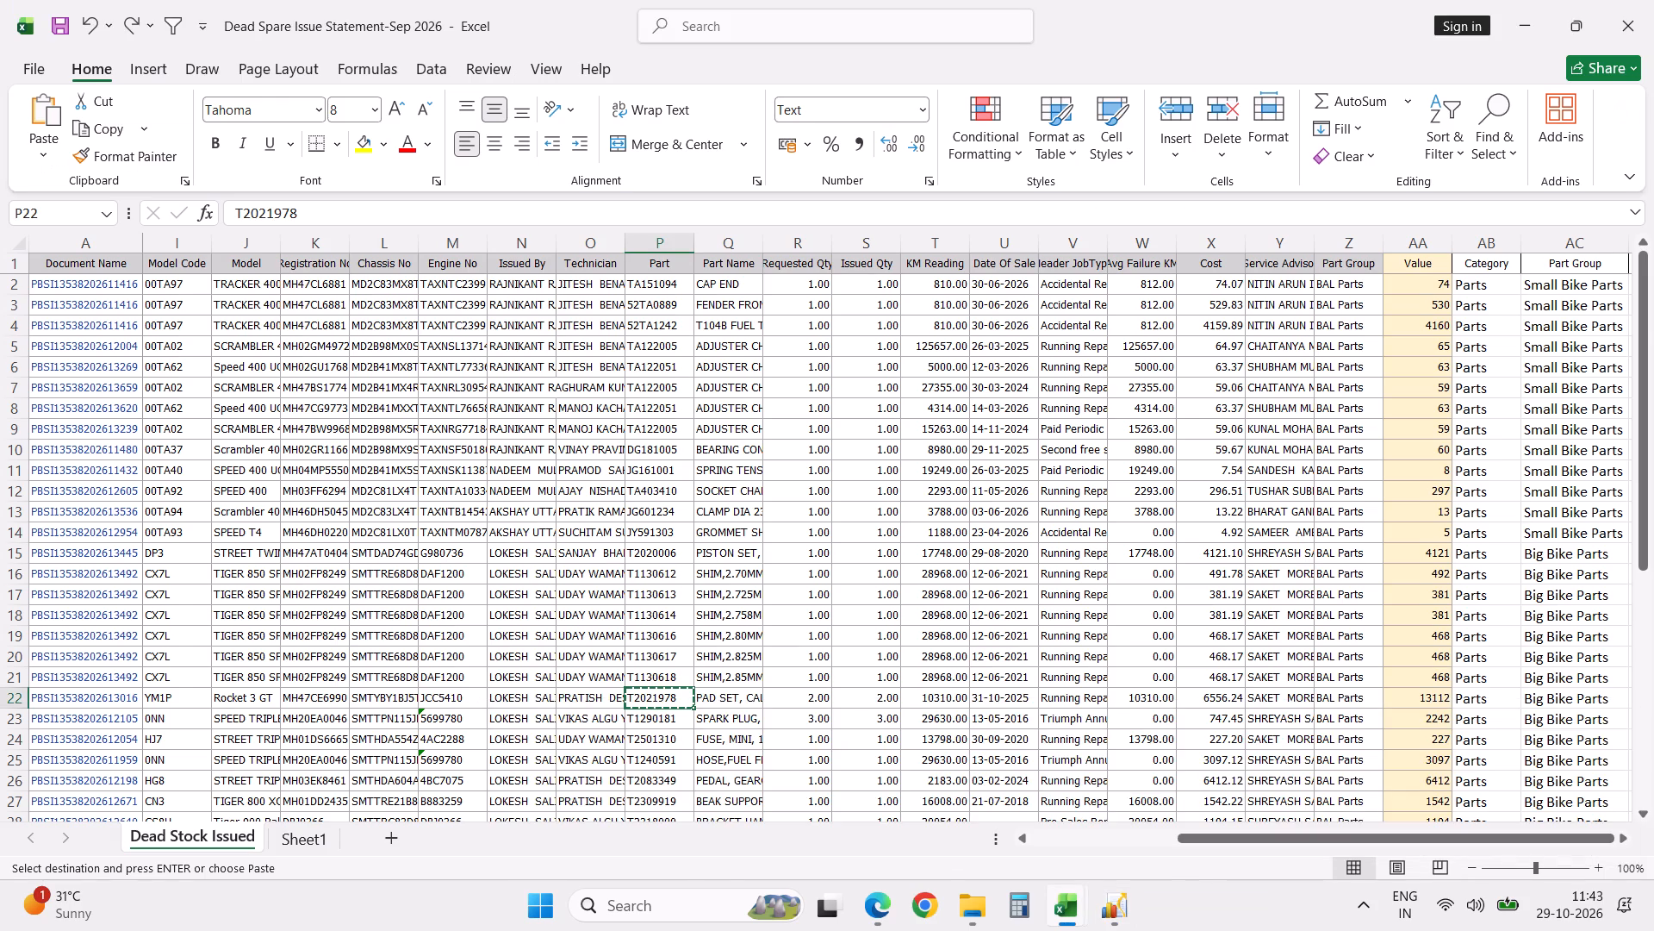
key(alt+Tab)
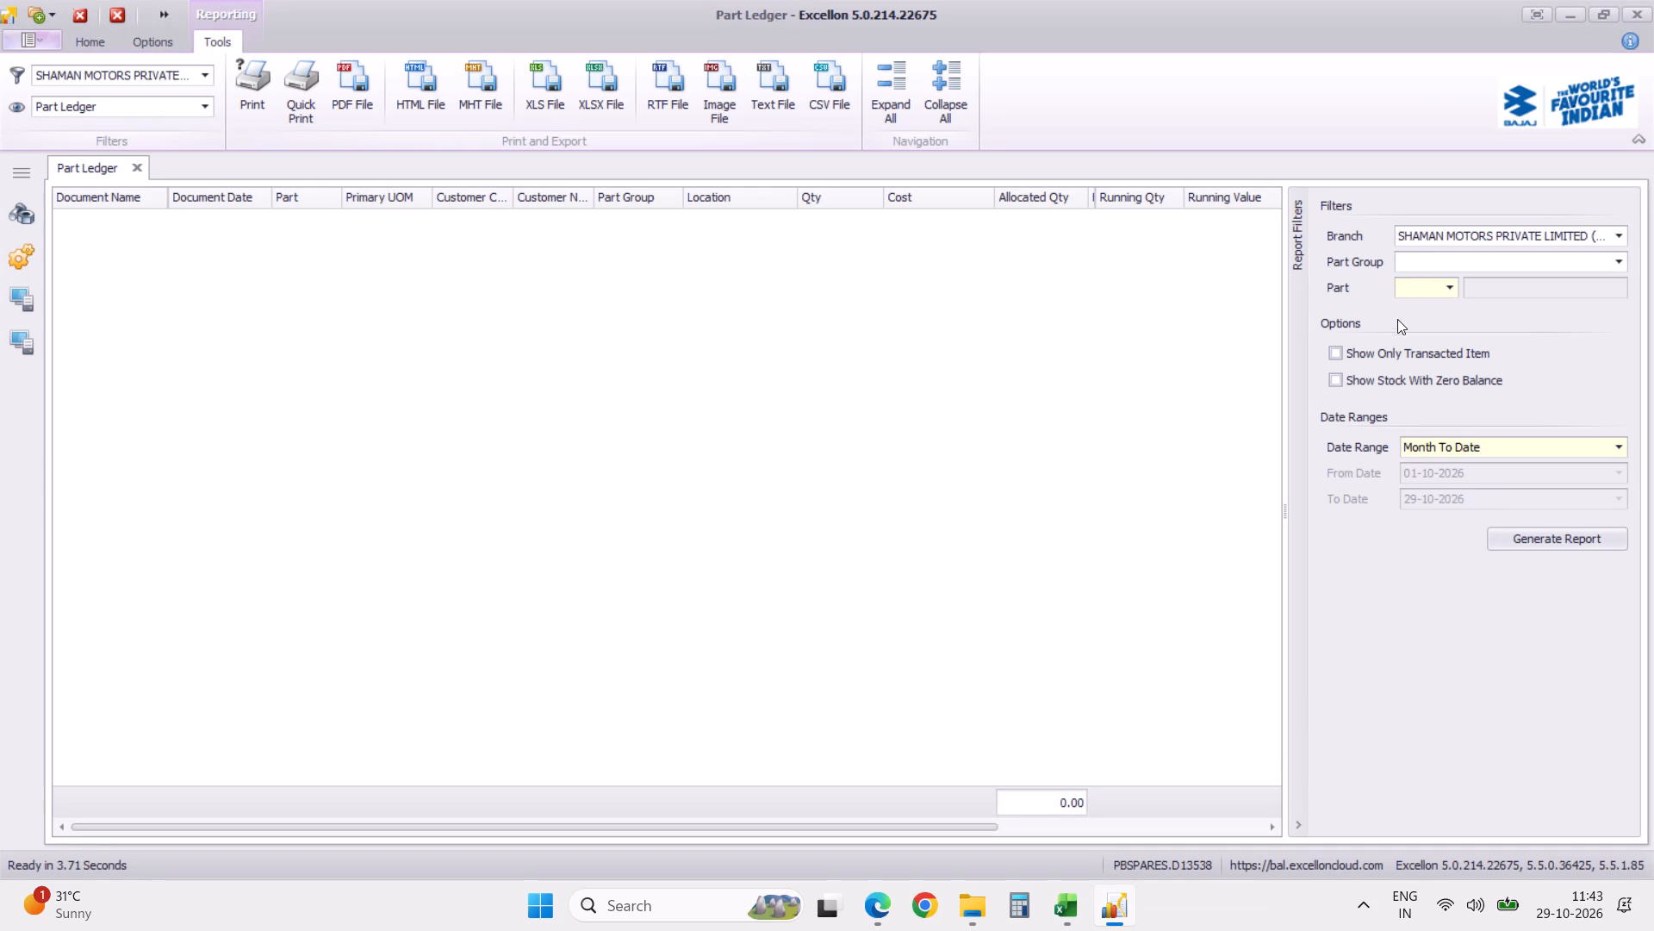
click(1412, 288)
key(ctrl+v)
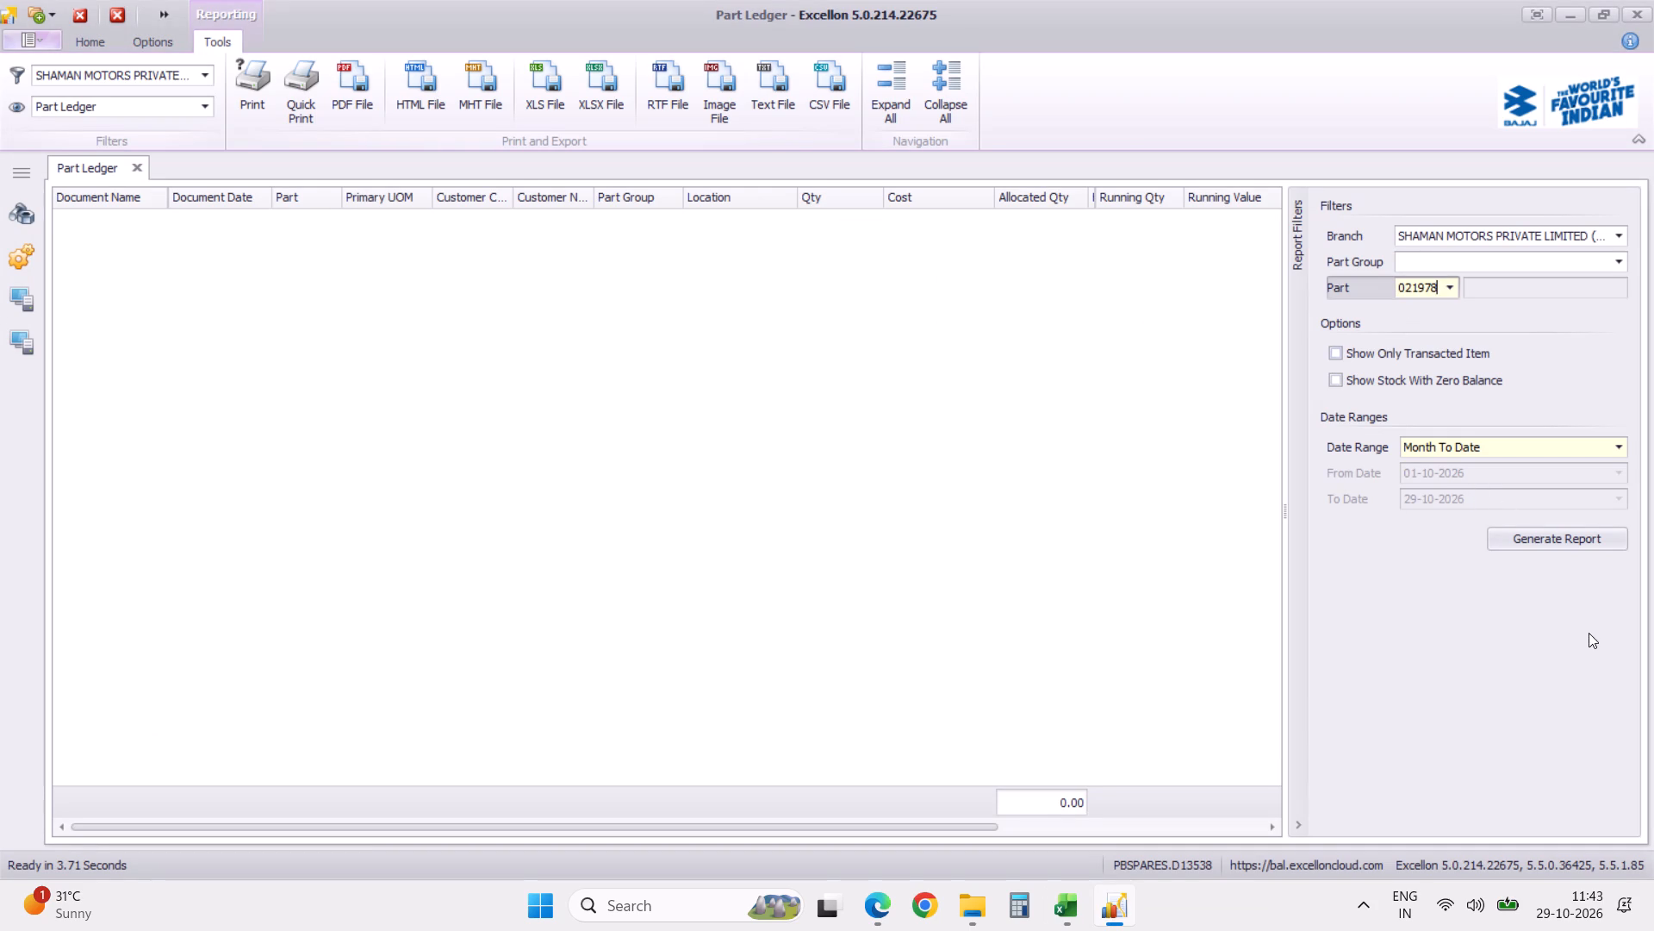
click(1561, 537)
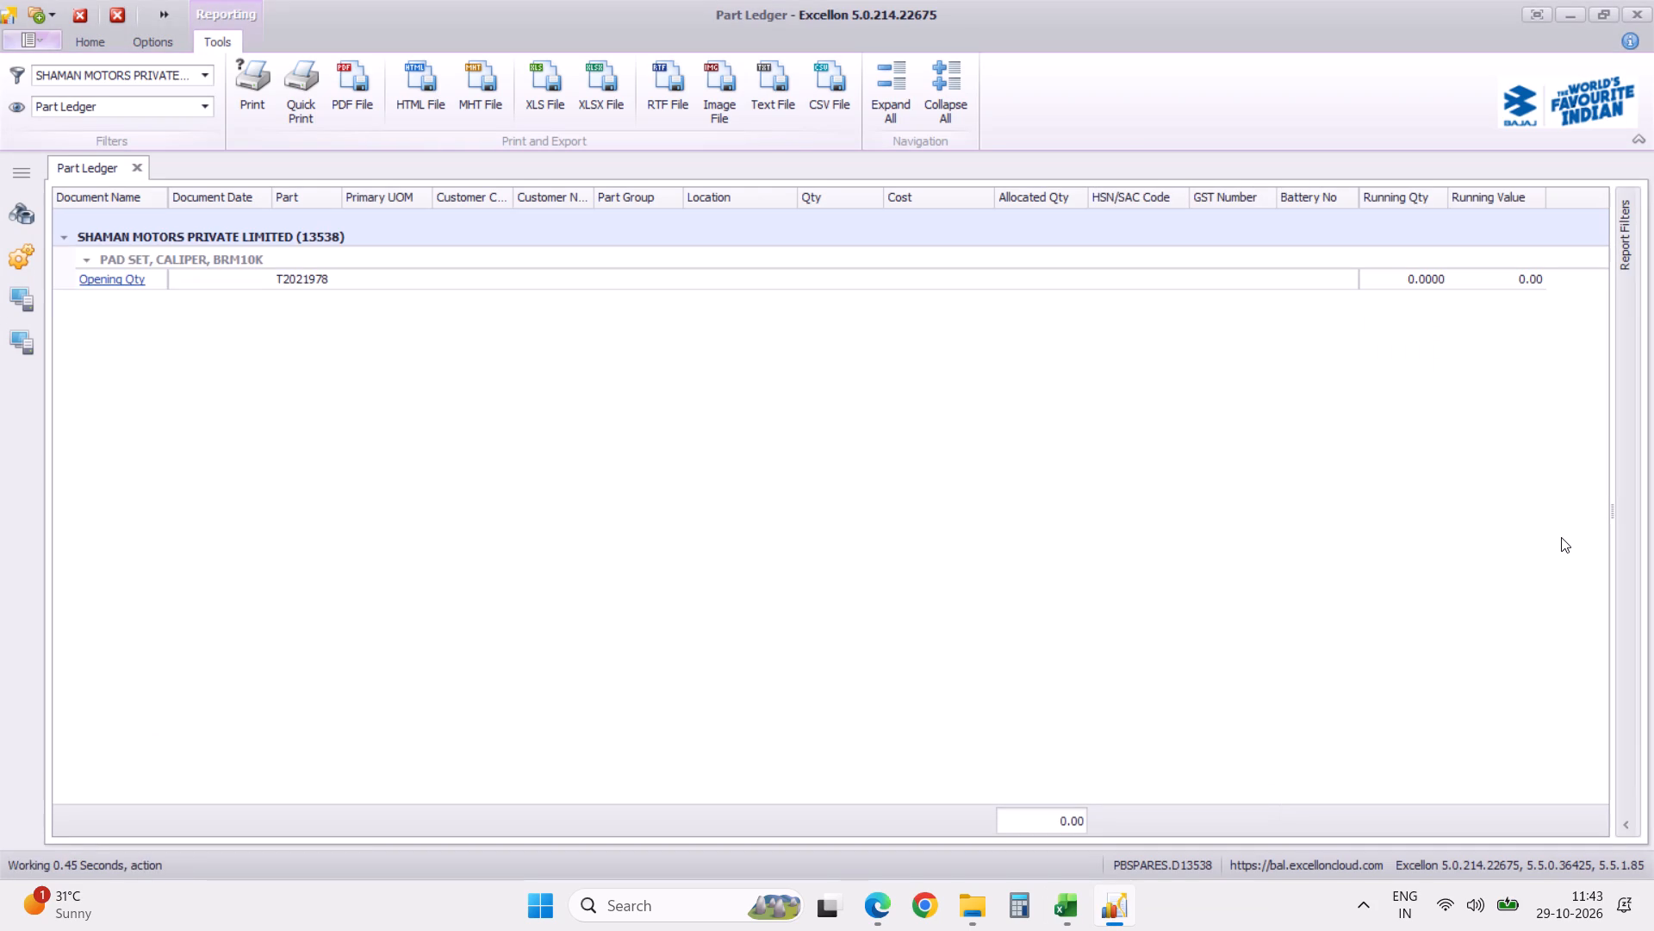
Regenerate the Part Ledger for T2021978 with the date range Year To Date.
click(1630, 822)
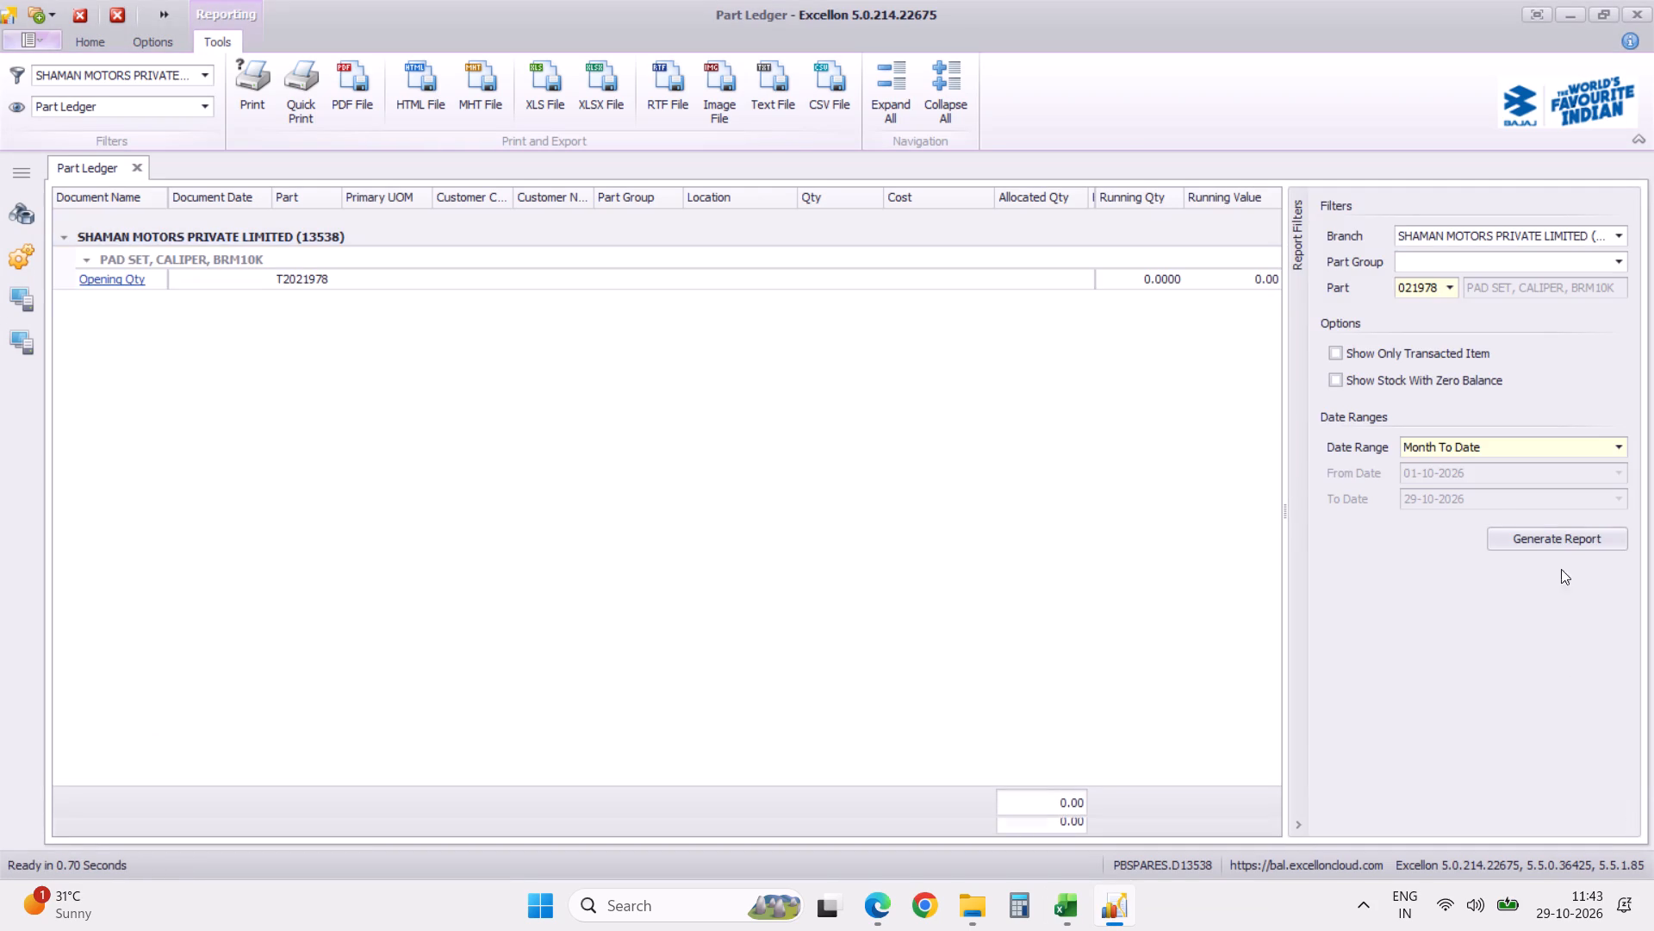
click(1616, 448)
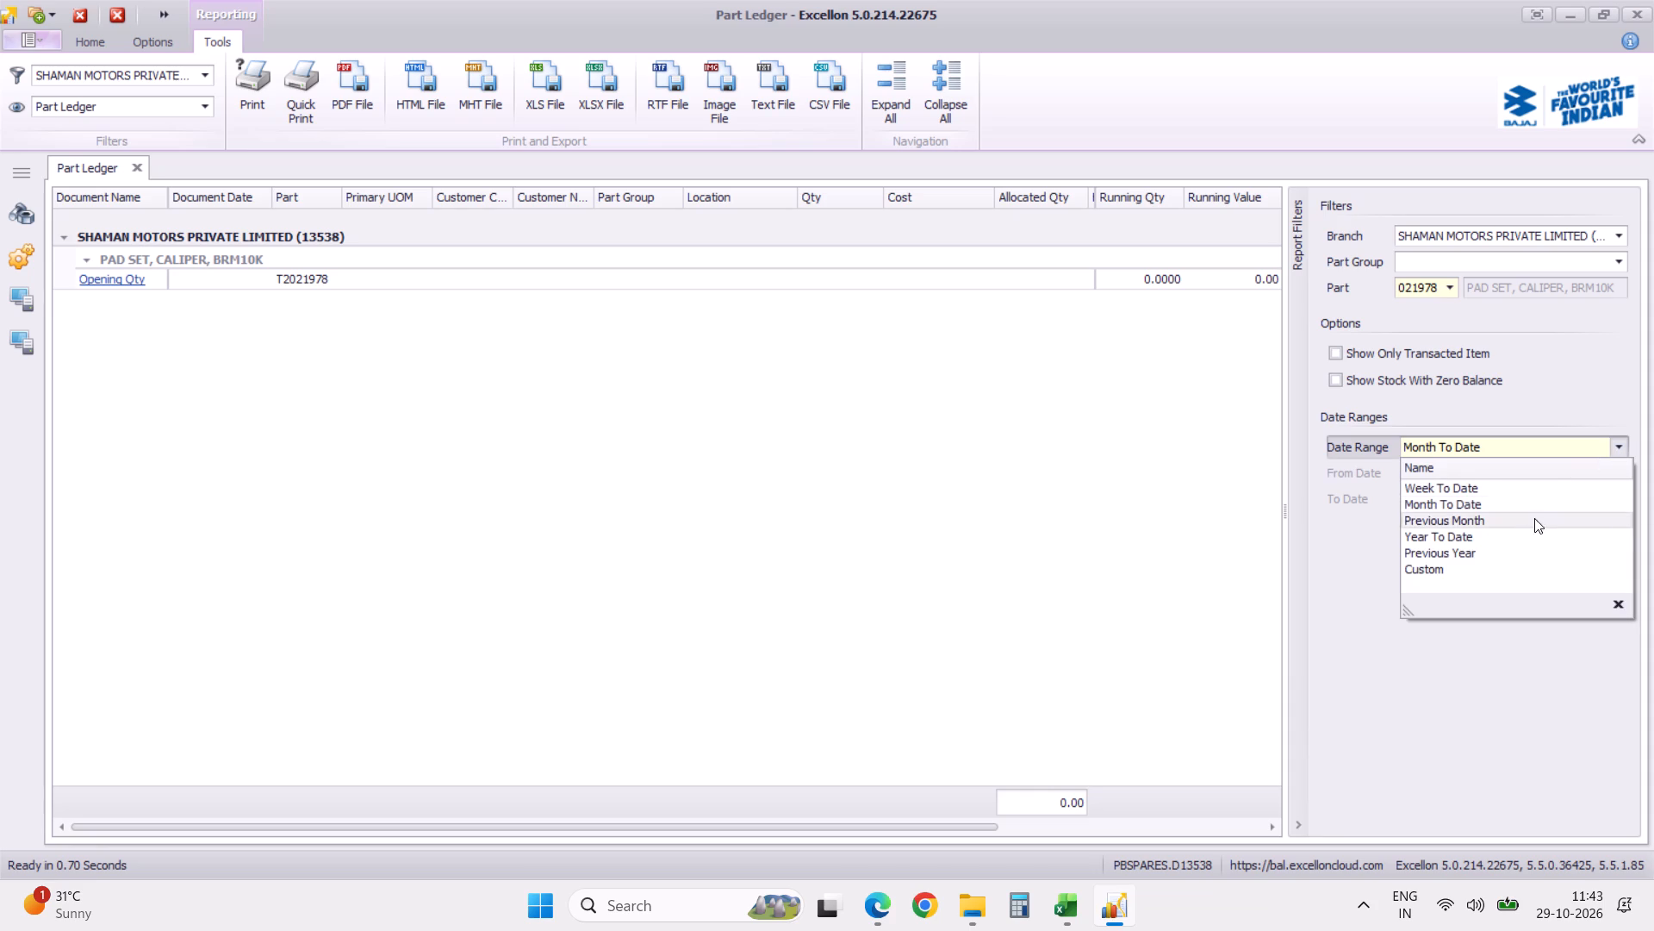
click(1521, 534)
click(1549, 545)
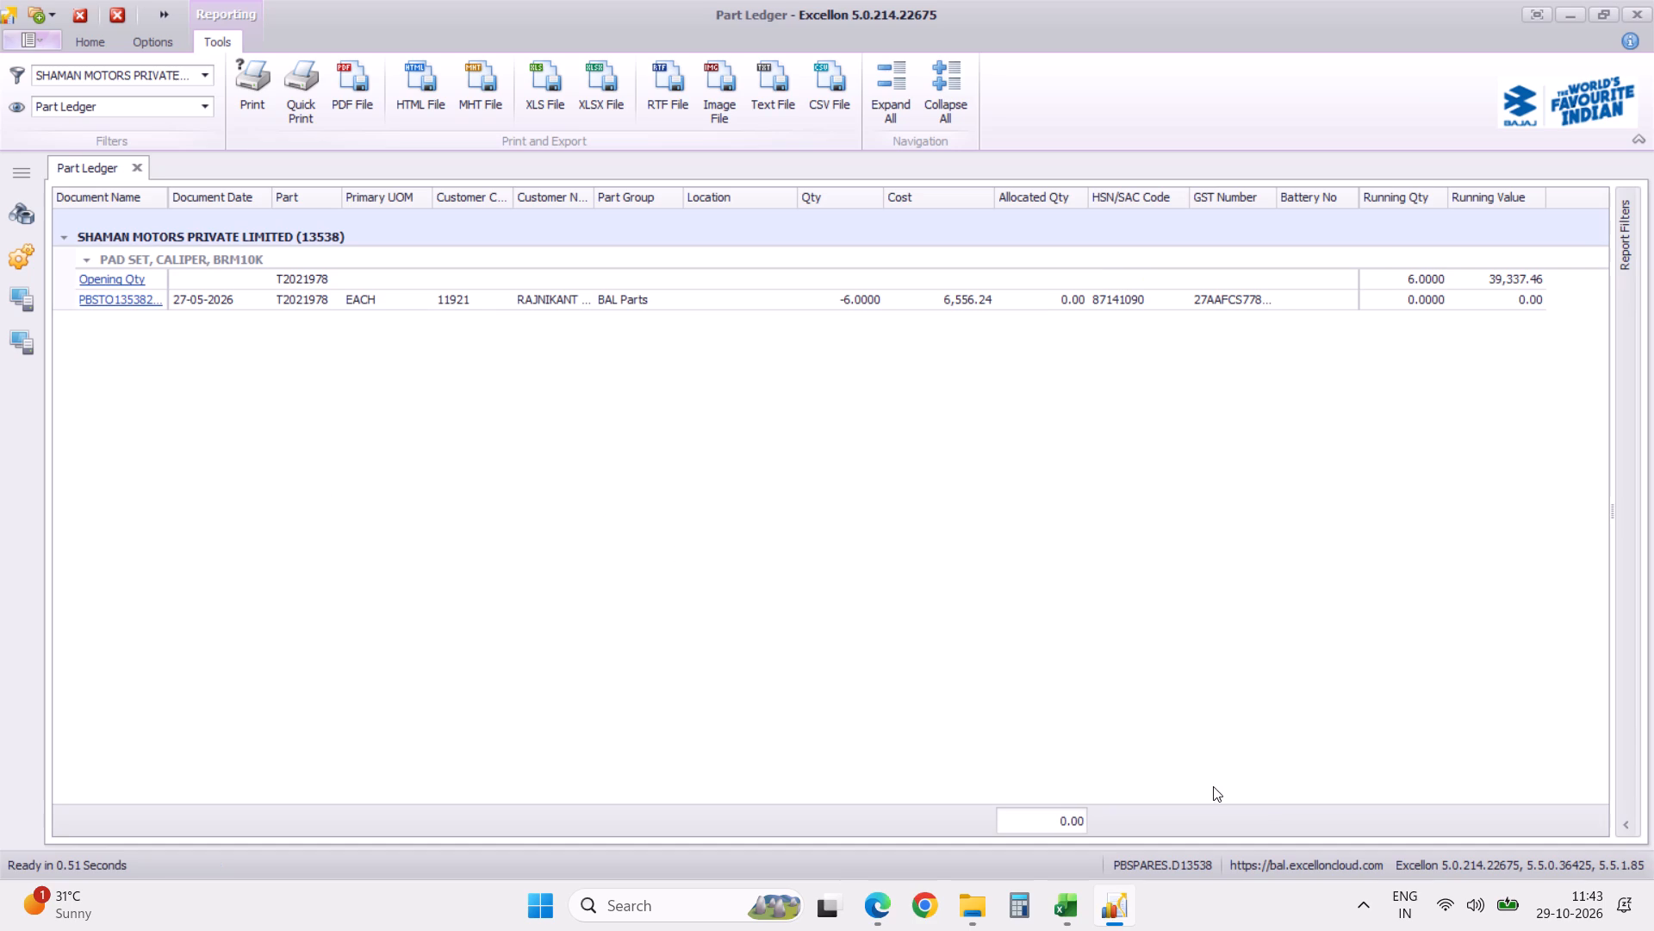
click(1626, 822)
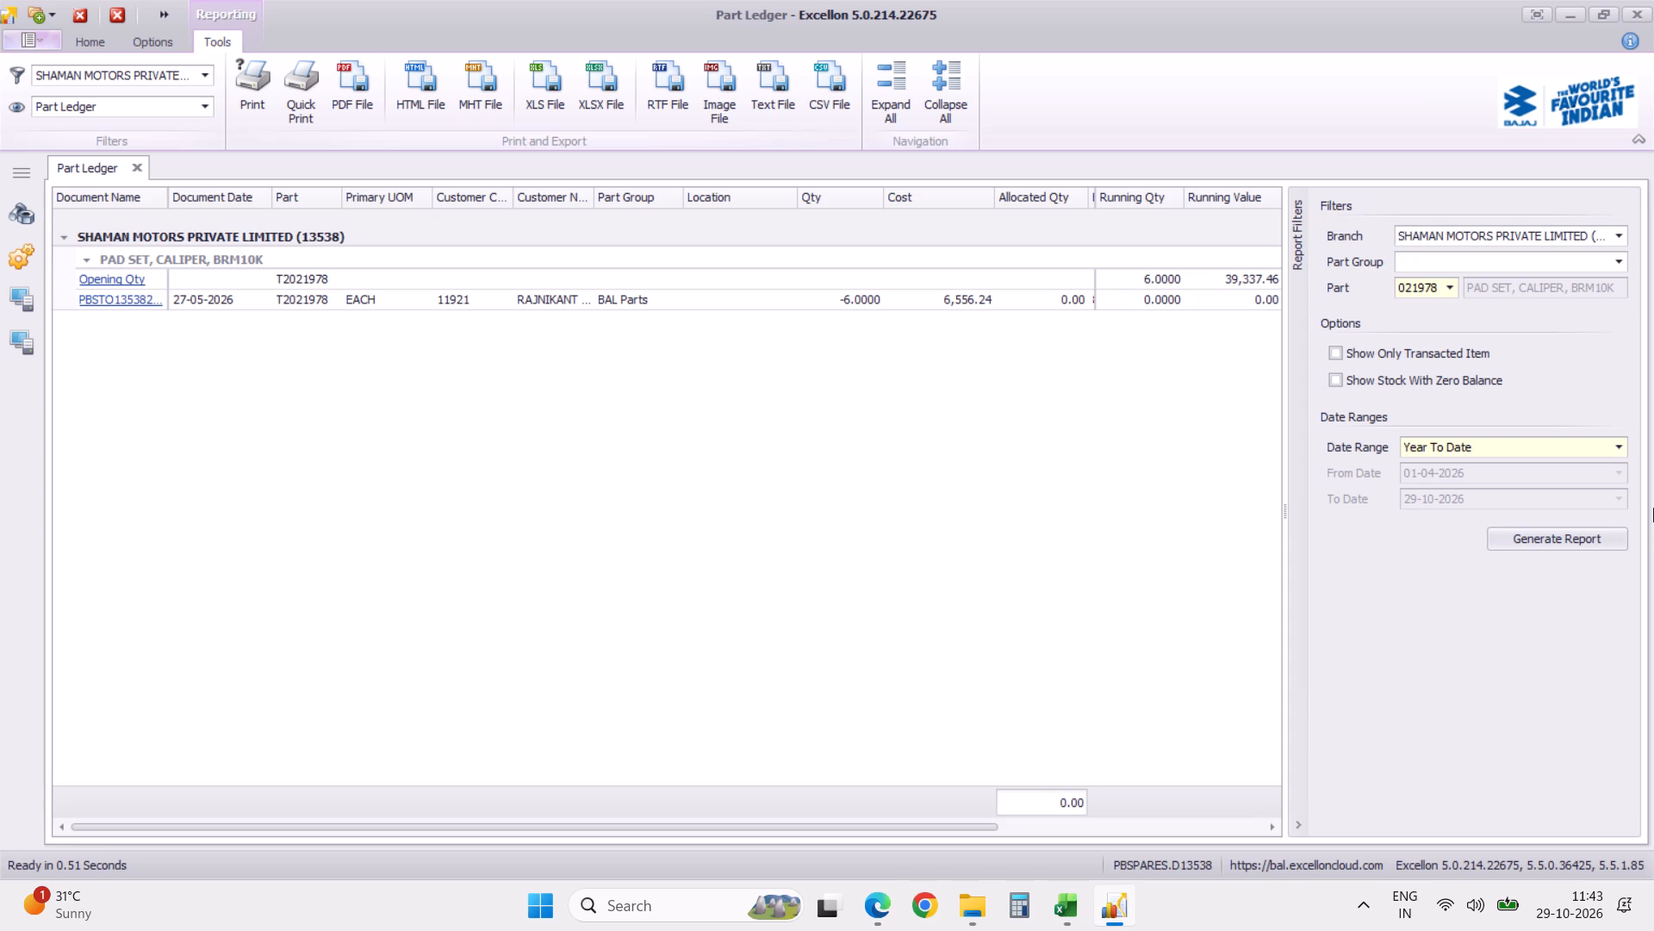
click(1624, 446)
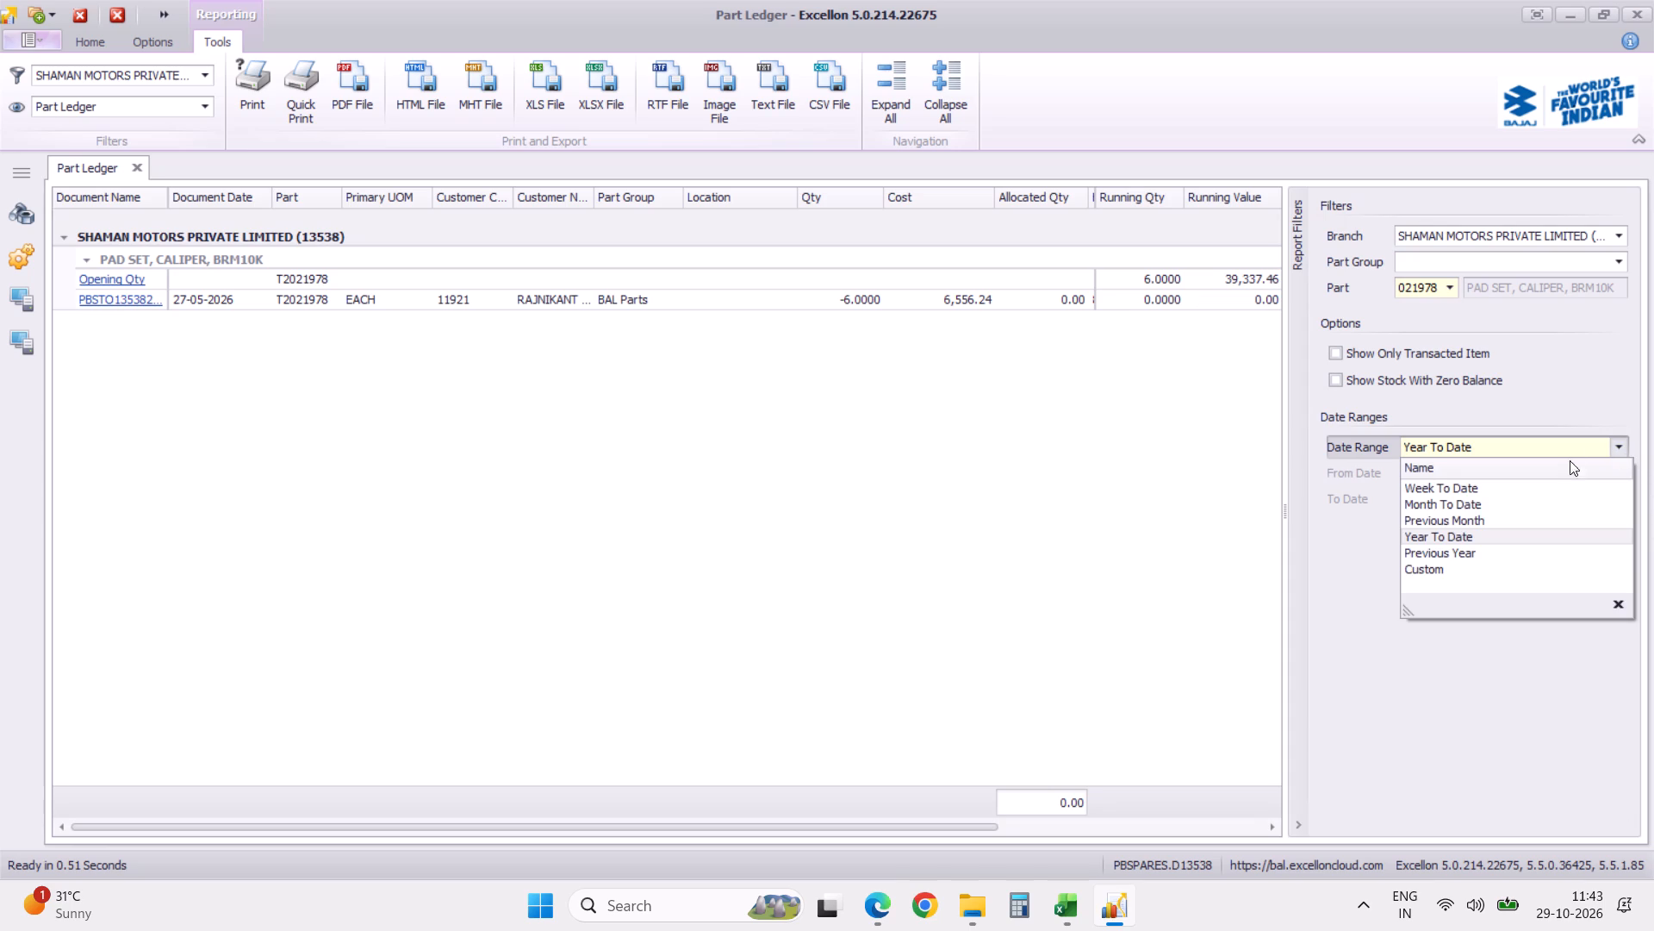
click(1485, 553)
click(1525, 540)
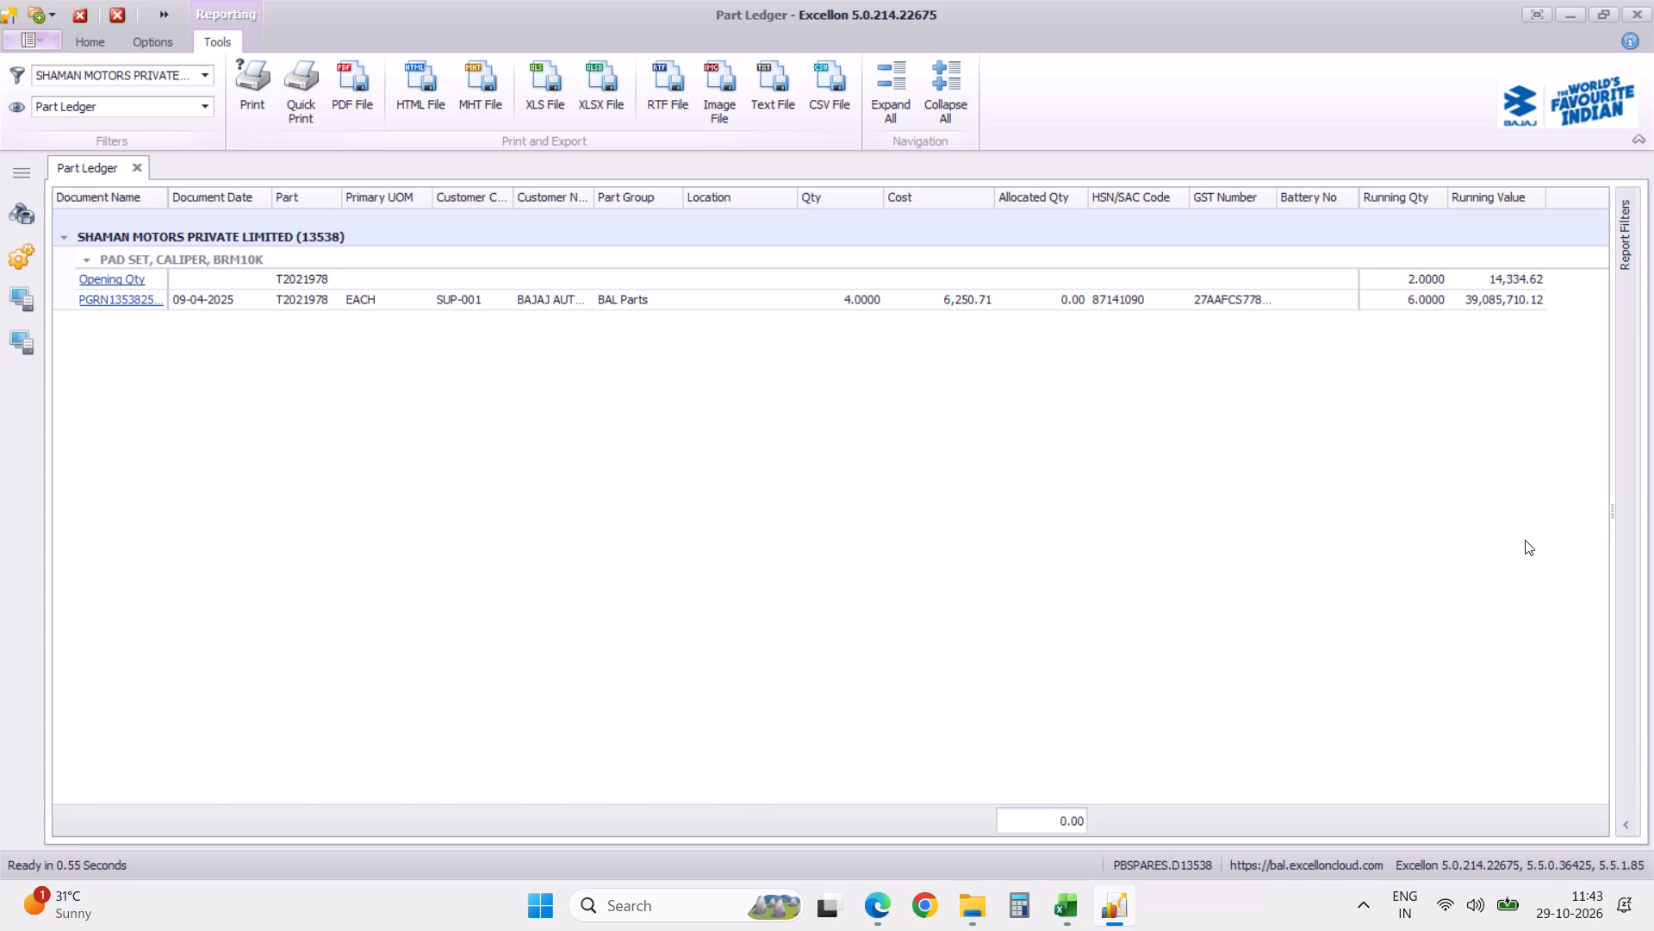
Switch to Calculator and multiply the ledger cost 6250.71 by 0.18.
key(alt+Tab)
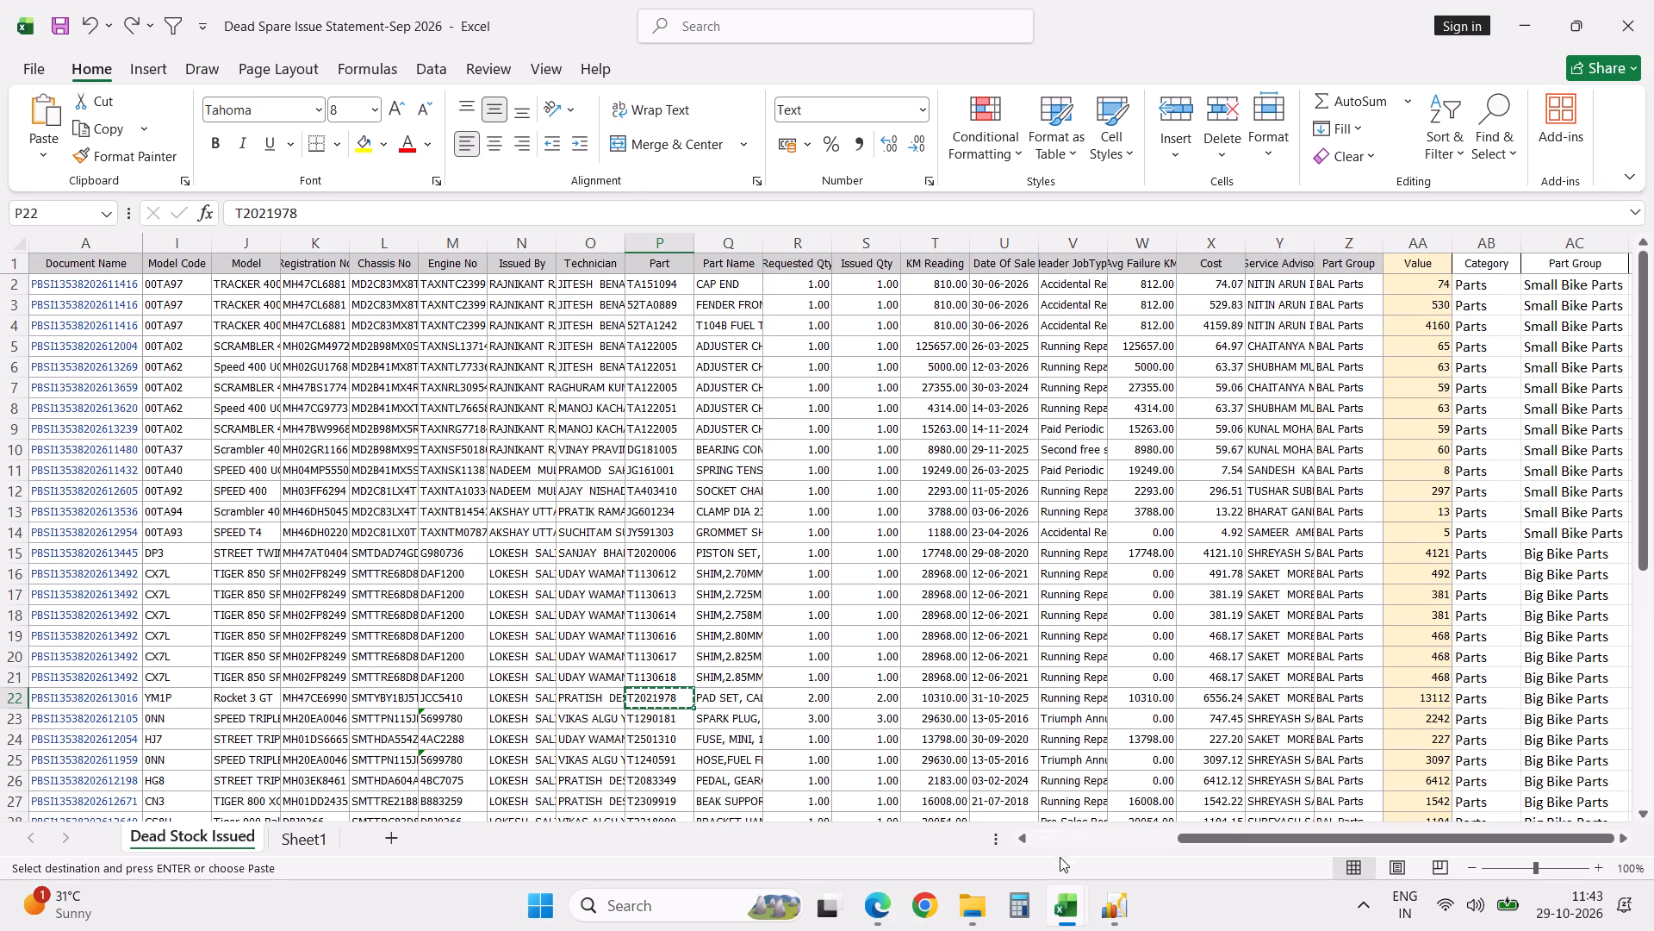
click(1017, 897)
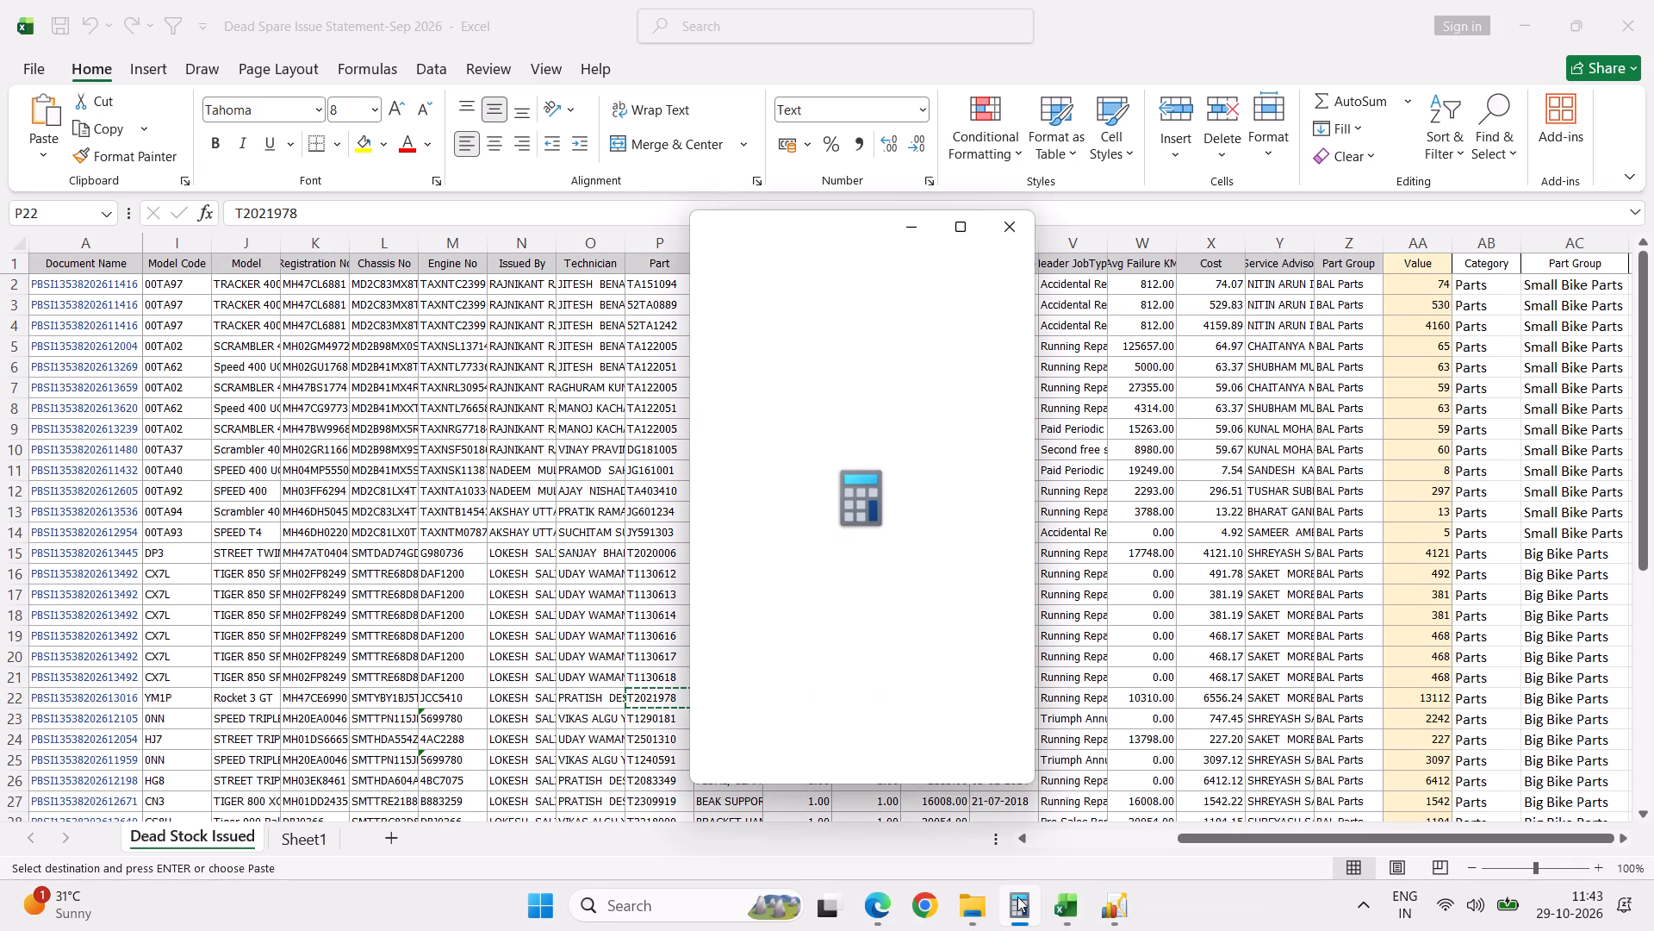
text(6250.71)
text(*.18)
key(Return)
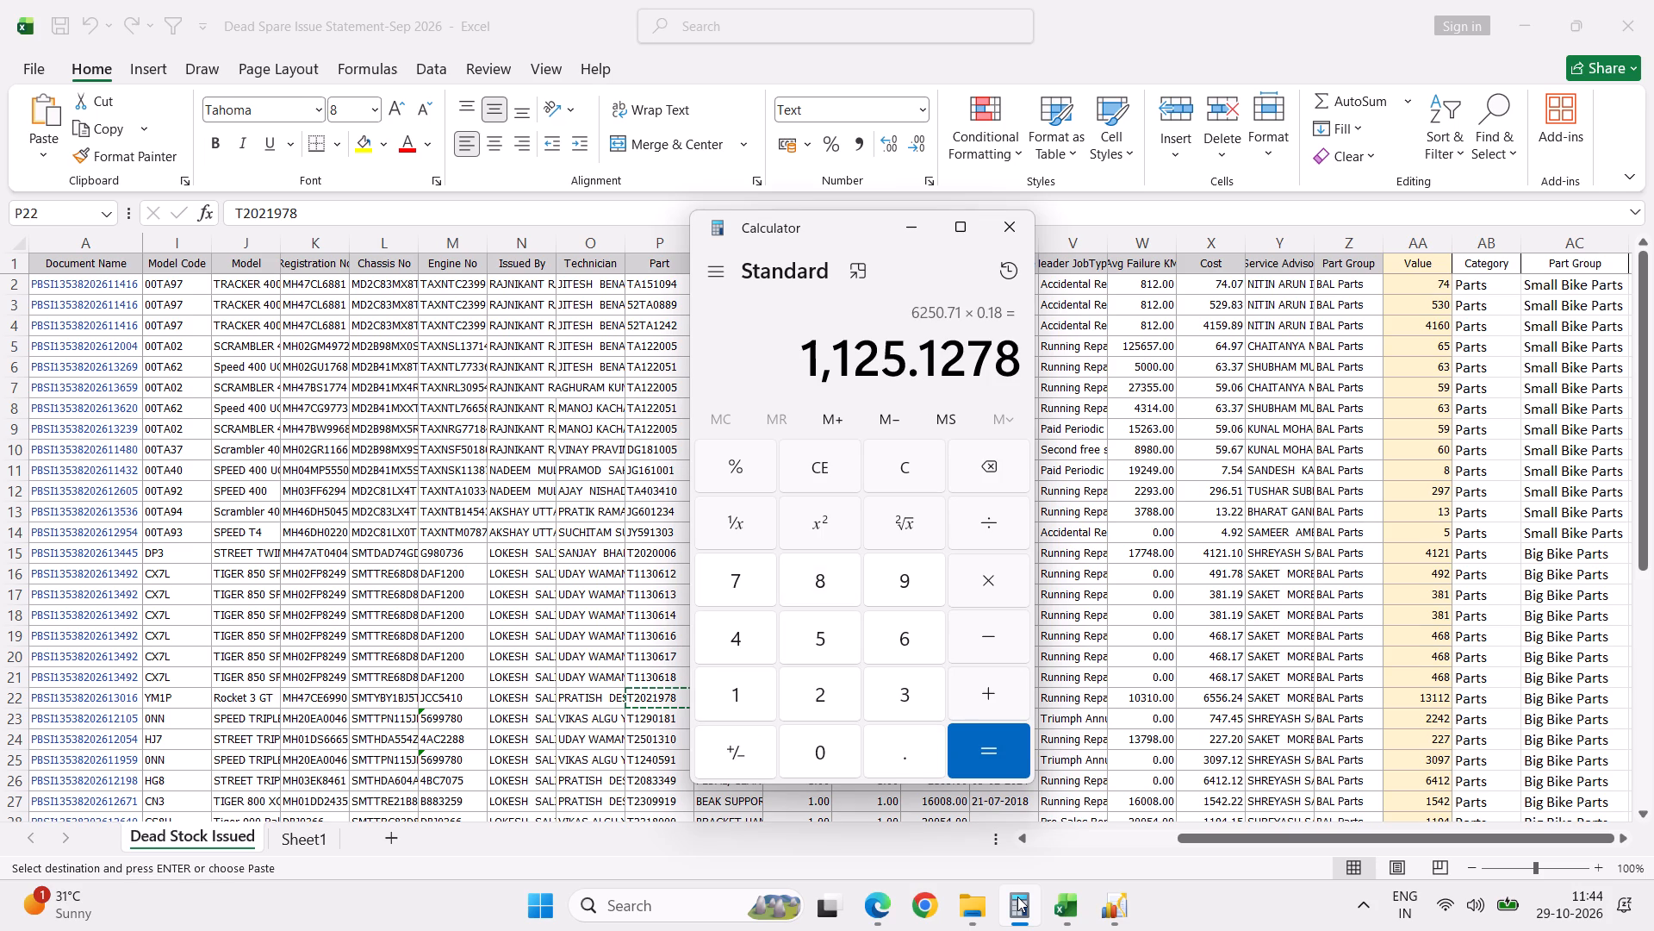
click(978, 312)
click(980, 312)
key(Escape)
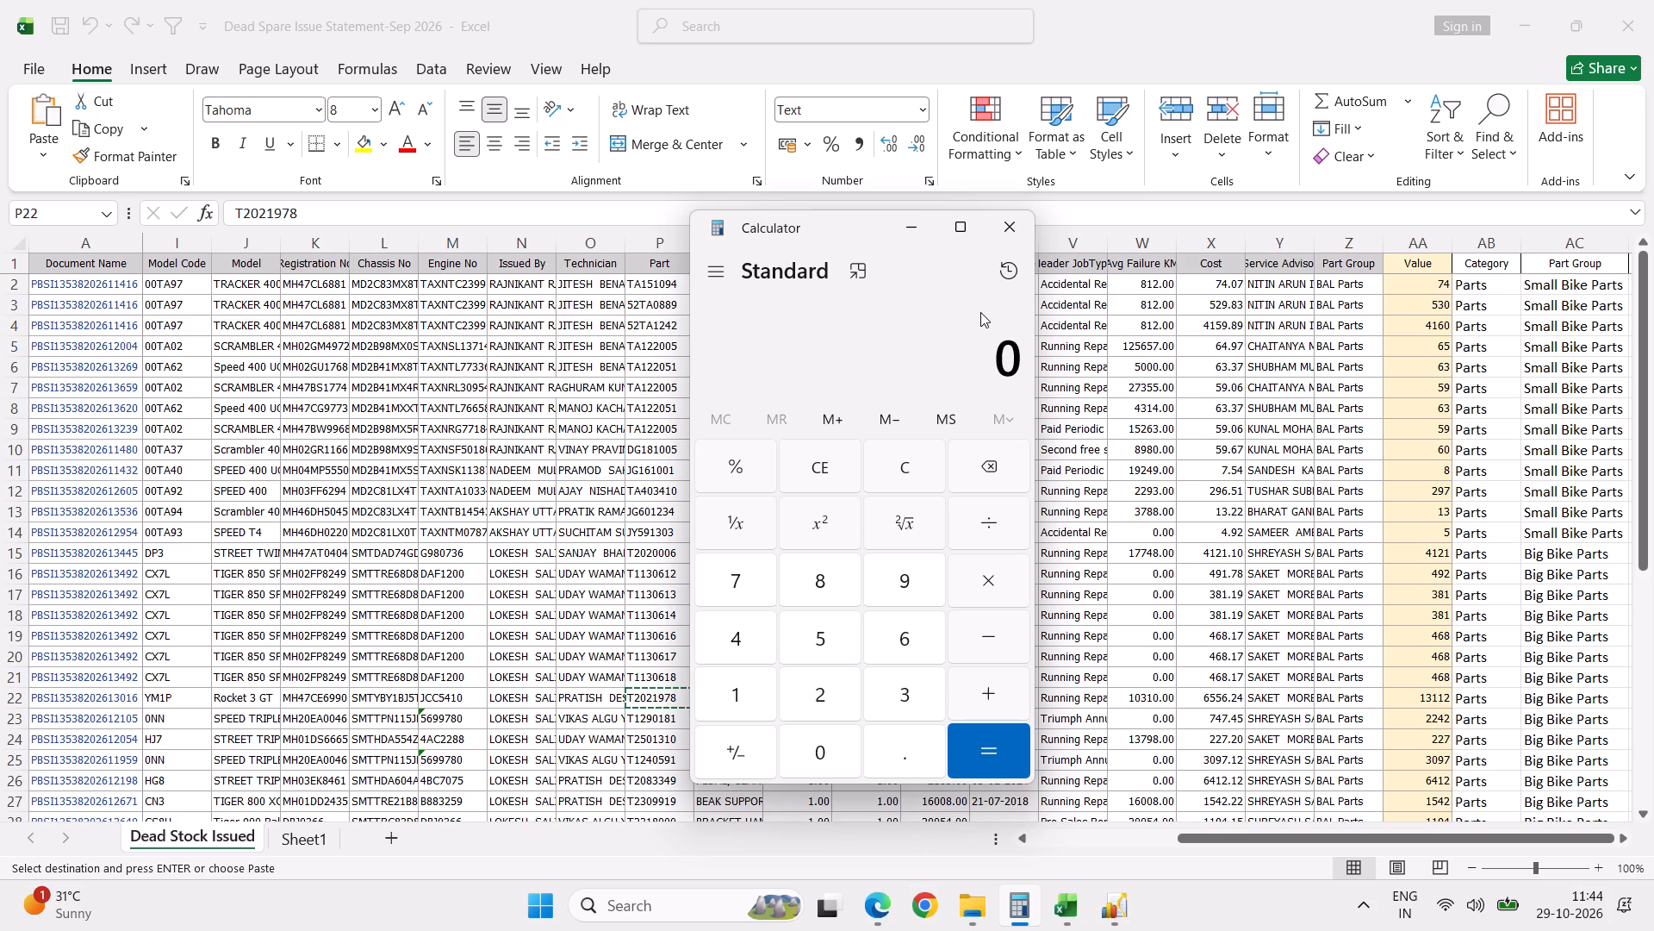
Calculate the ledger cost including 18% GST as 6250 × 1.18, then close Calculator.
key(alt+Tab)
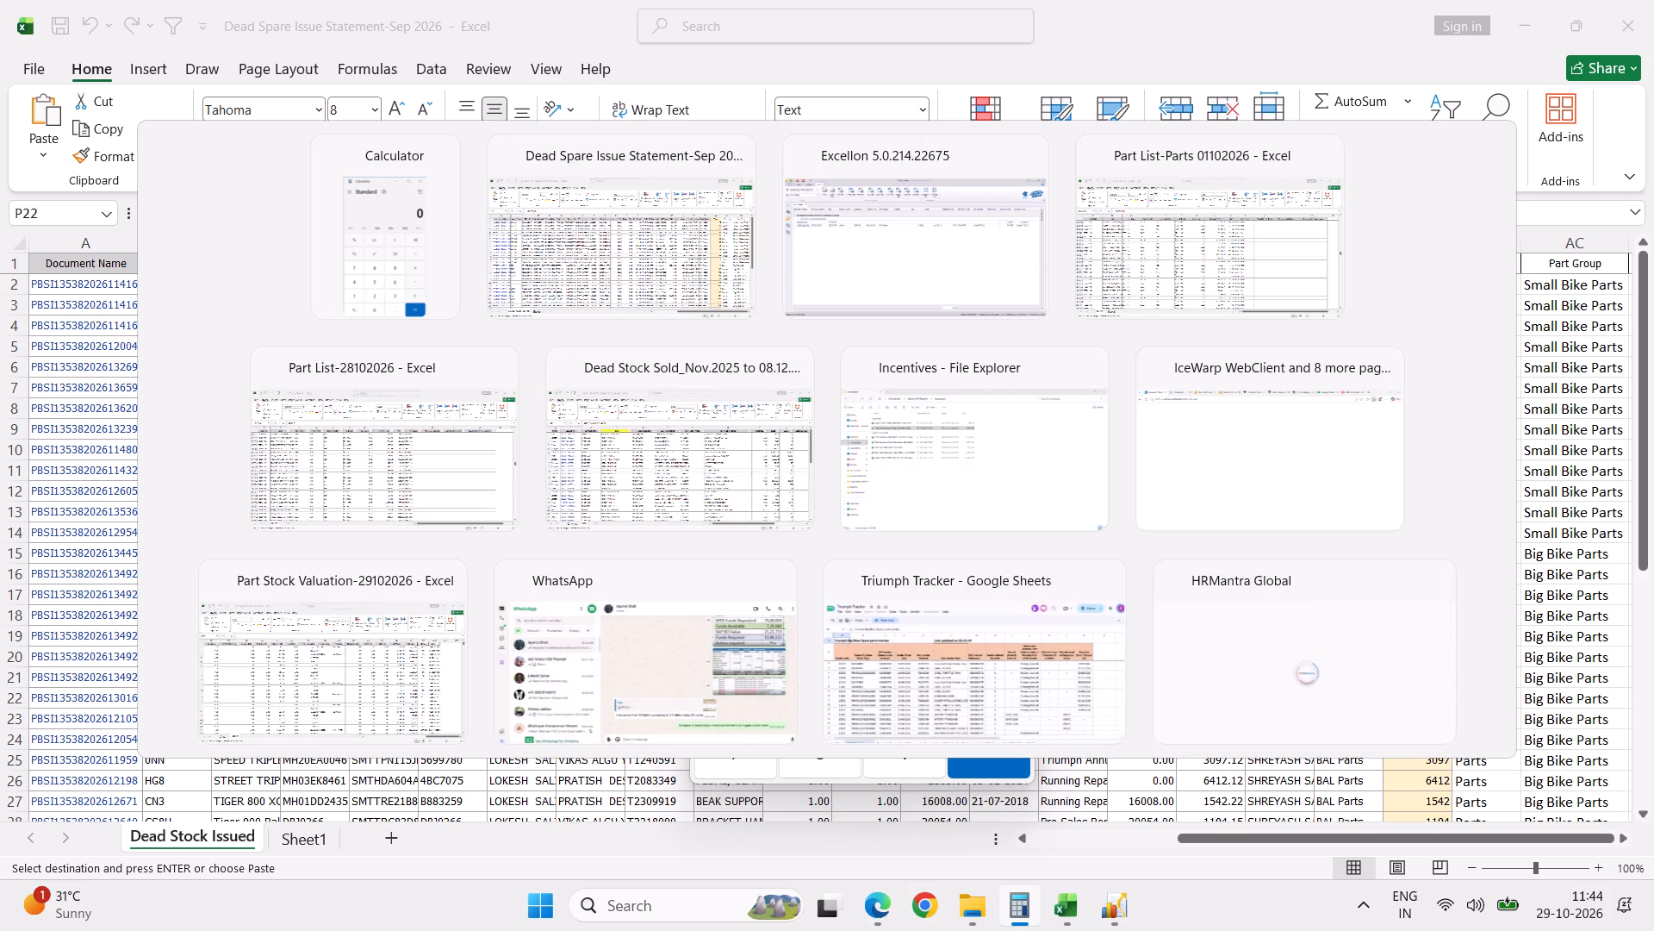
key(alt+Tab)
text(6250)
text(*1.18)
key(Return)
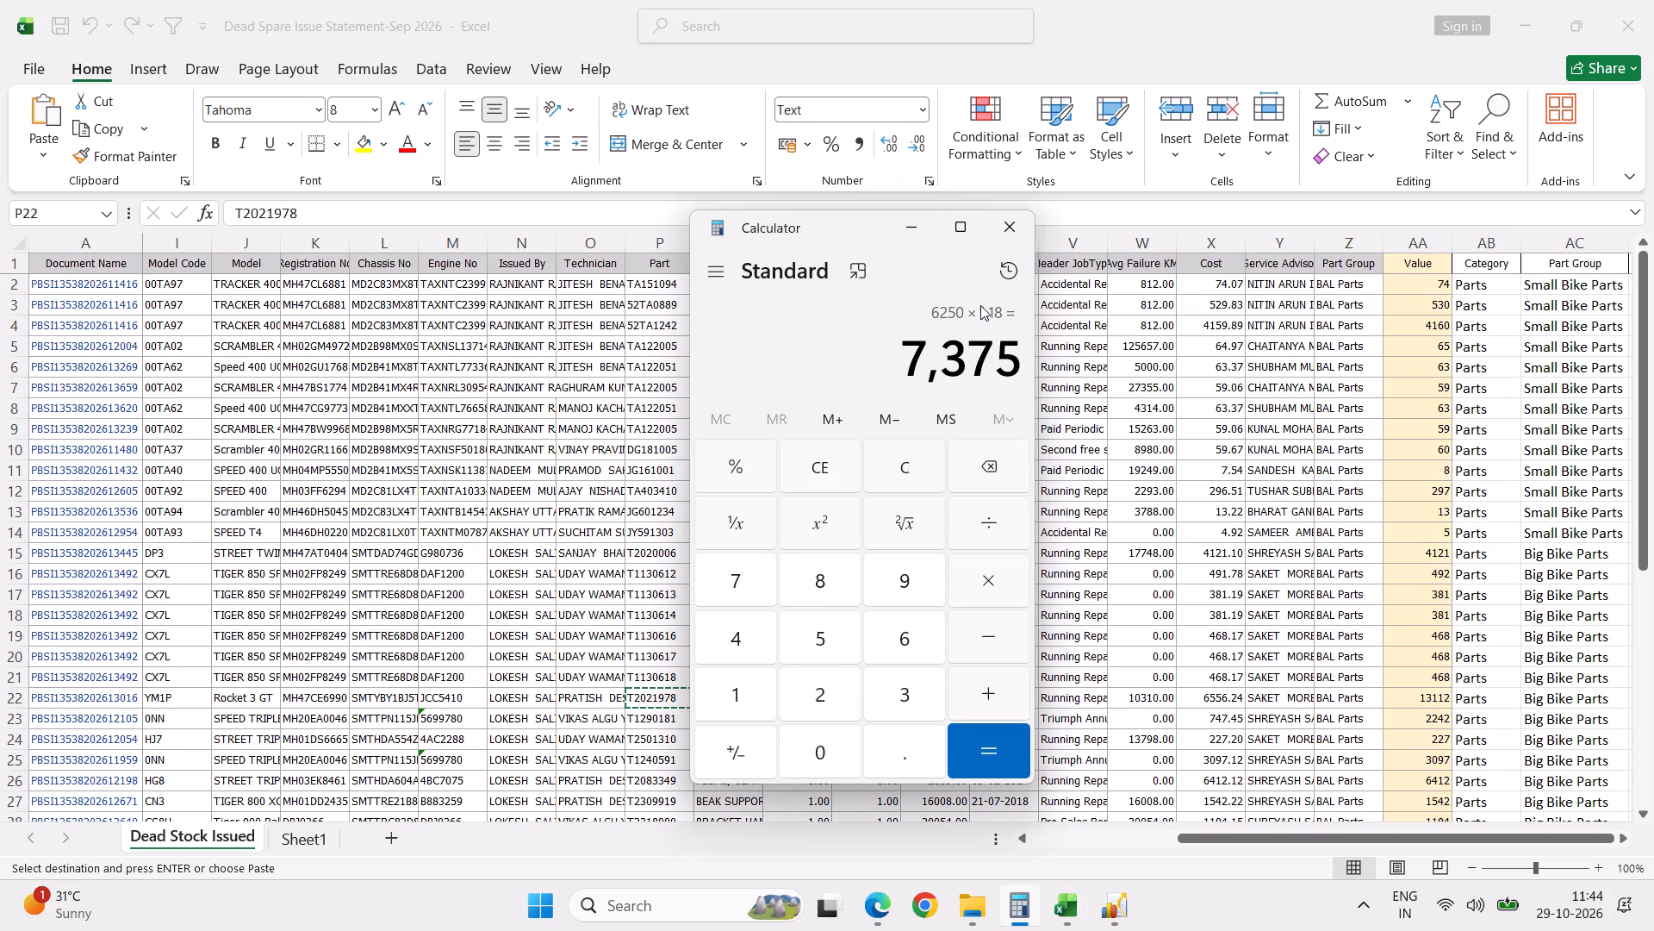
click(1007, 239)
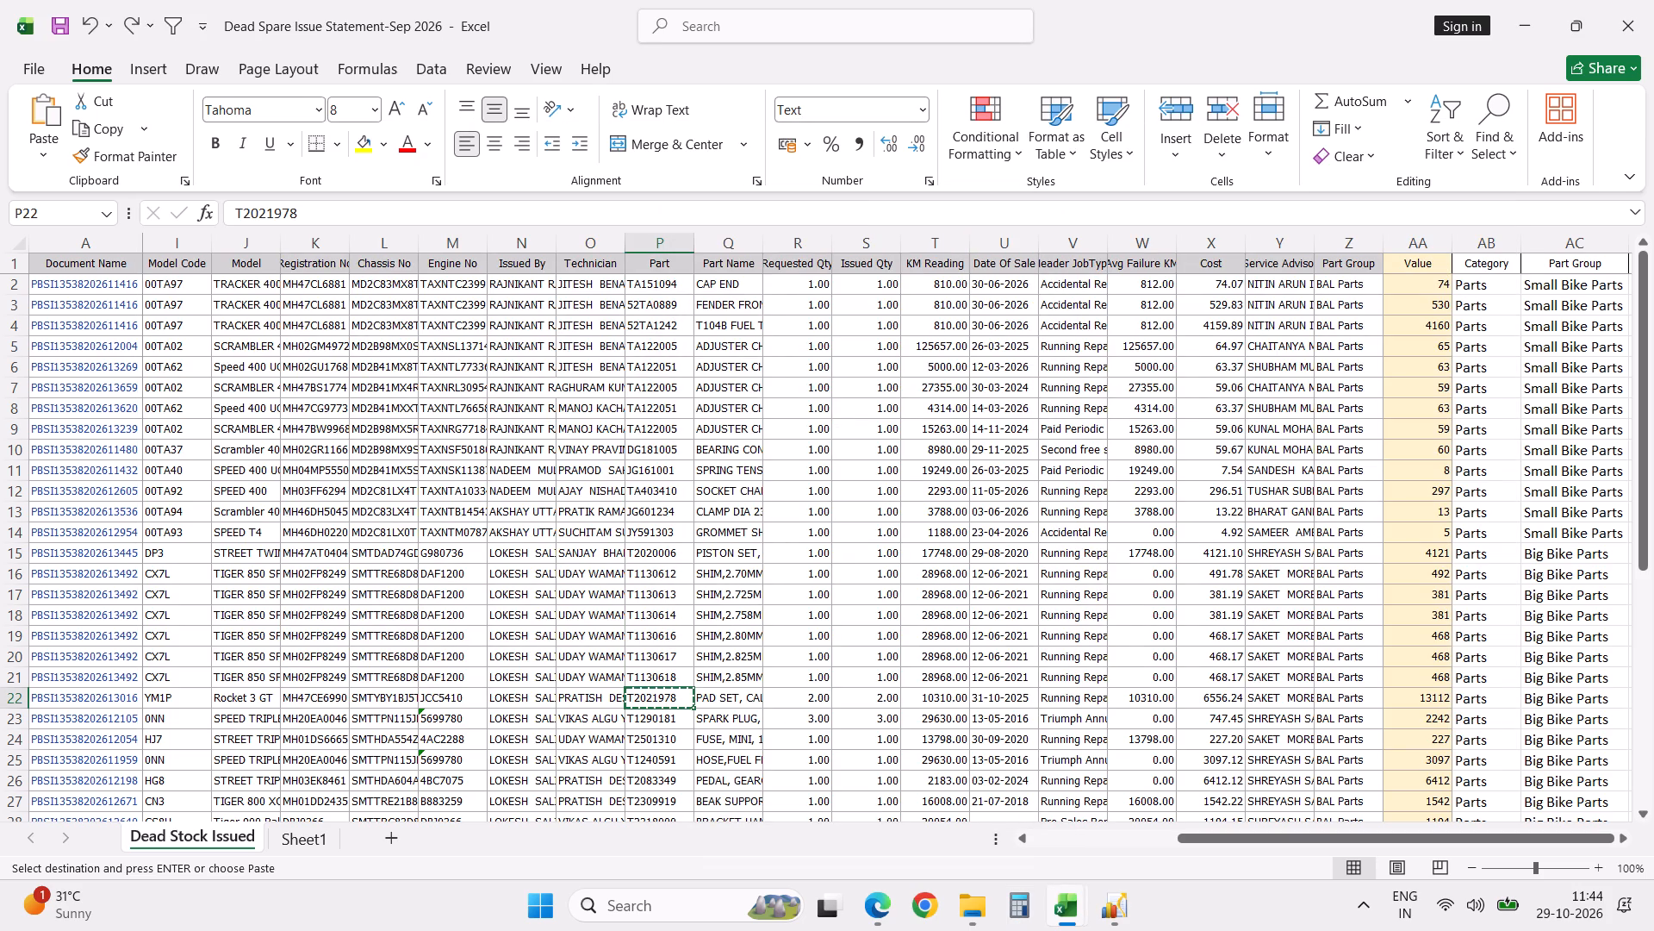
Compare the Cost of part T2021978 on the Dead Stock Issued sheet with its Excellon Part Ledger entry.
click(1216, 697)
key(alt+Tab)
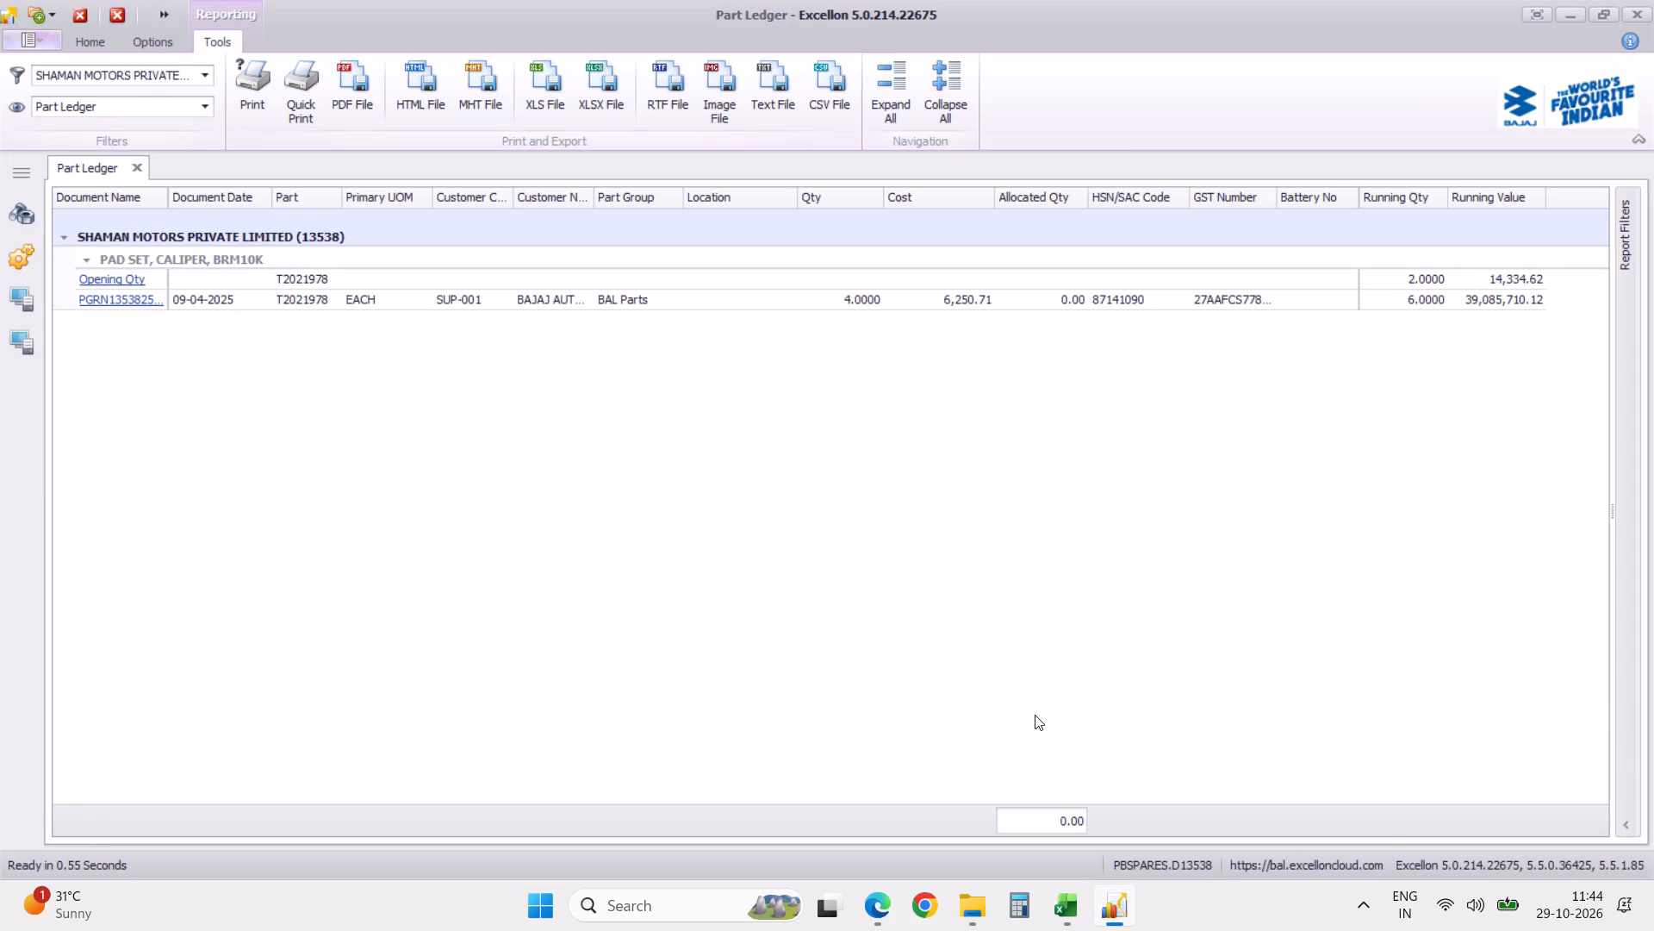
key(alt+Tab)
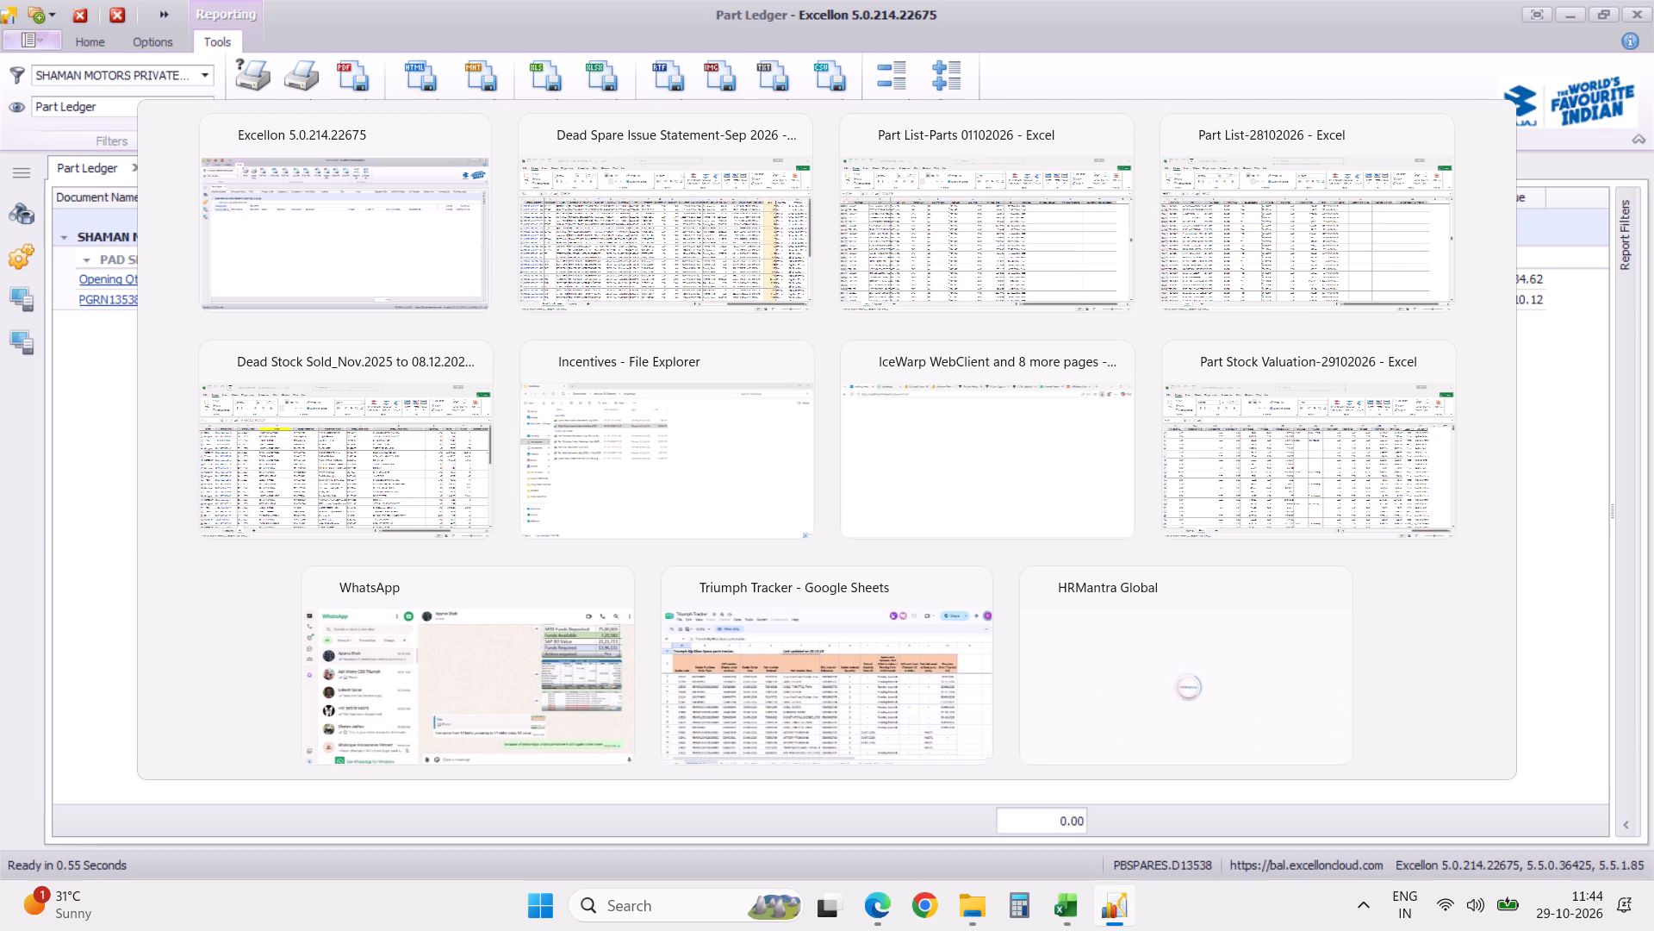
Copy part number T2104211 from the last item row of the Dead Stock Issued sheet.
key(ctrl+Down)
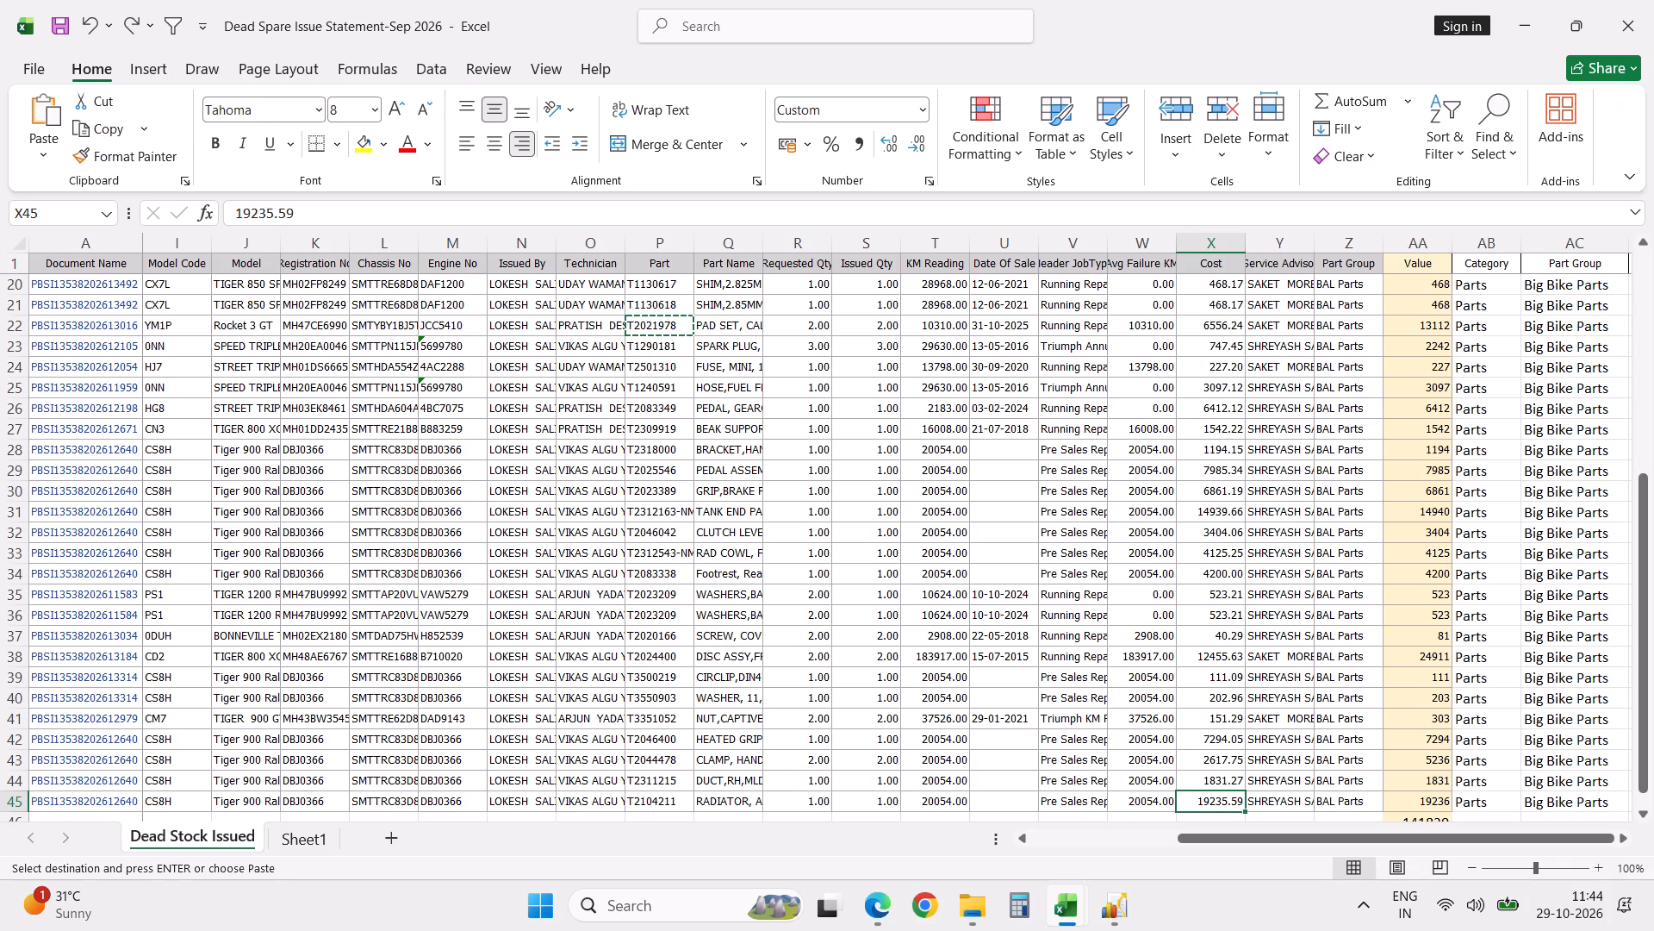
key(Left)
key(Left)
key(Left)
key(Left)
key(Left)
key(Left)
key(Left)
key(Left)
key(ctrl+c)
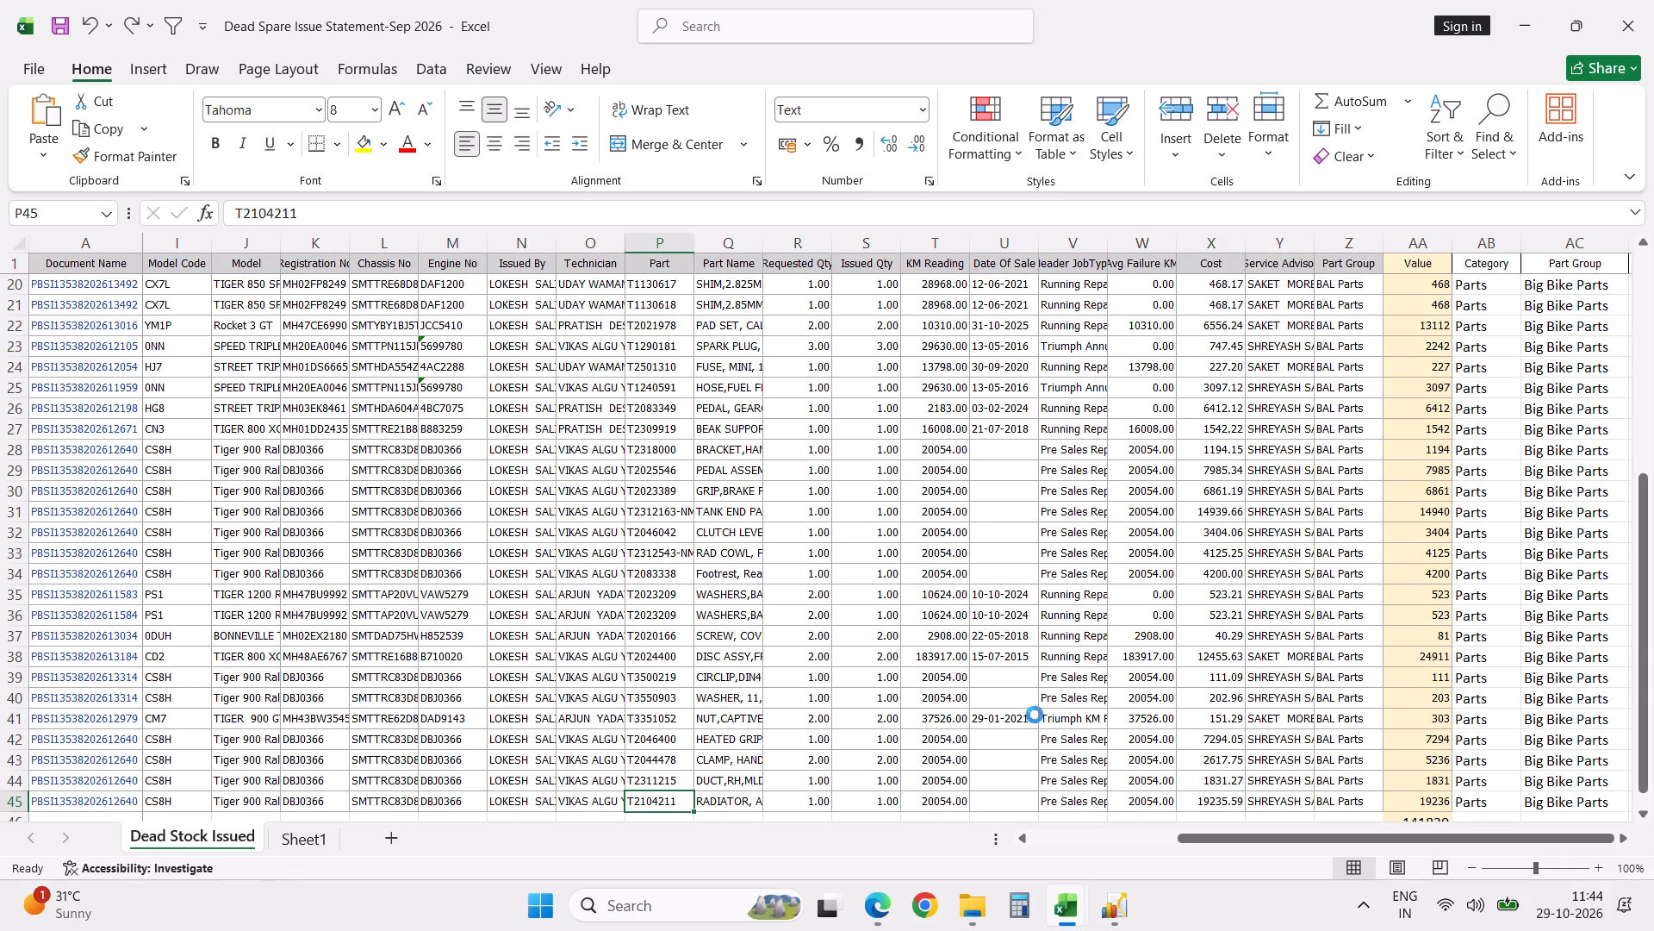
Search for T2104211 in the Part List-28102026 workbook and go to its Purchase Price.
click(1083, 915)
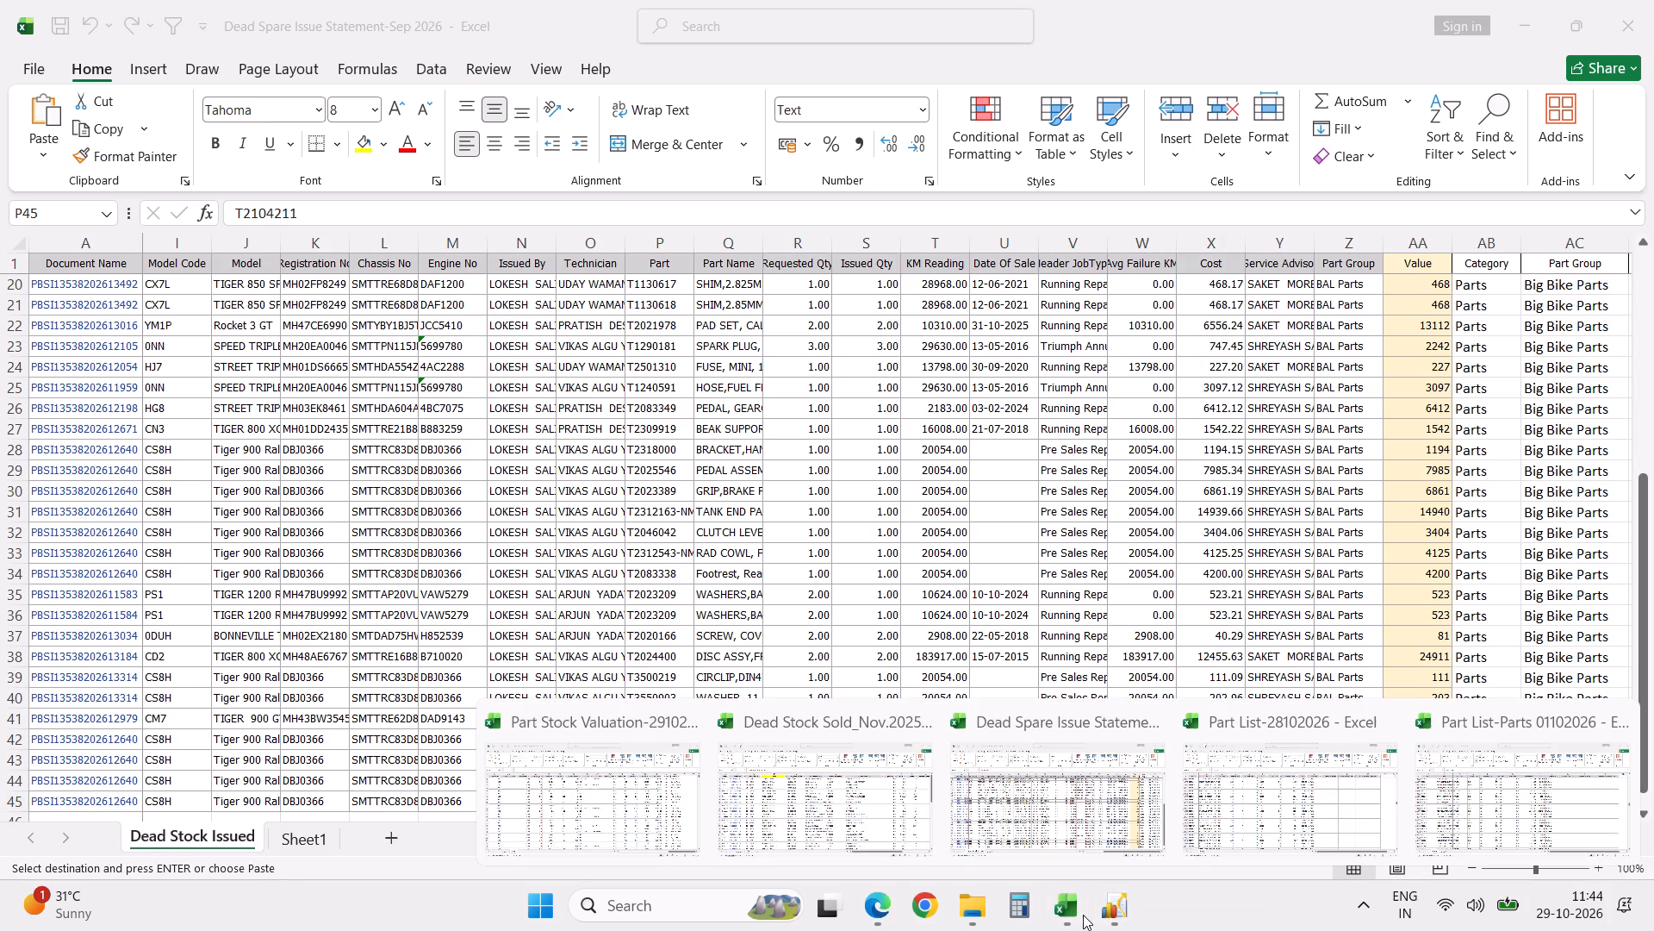
click(1314, 751)
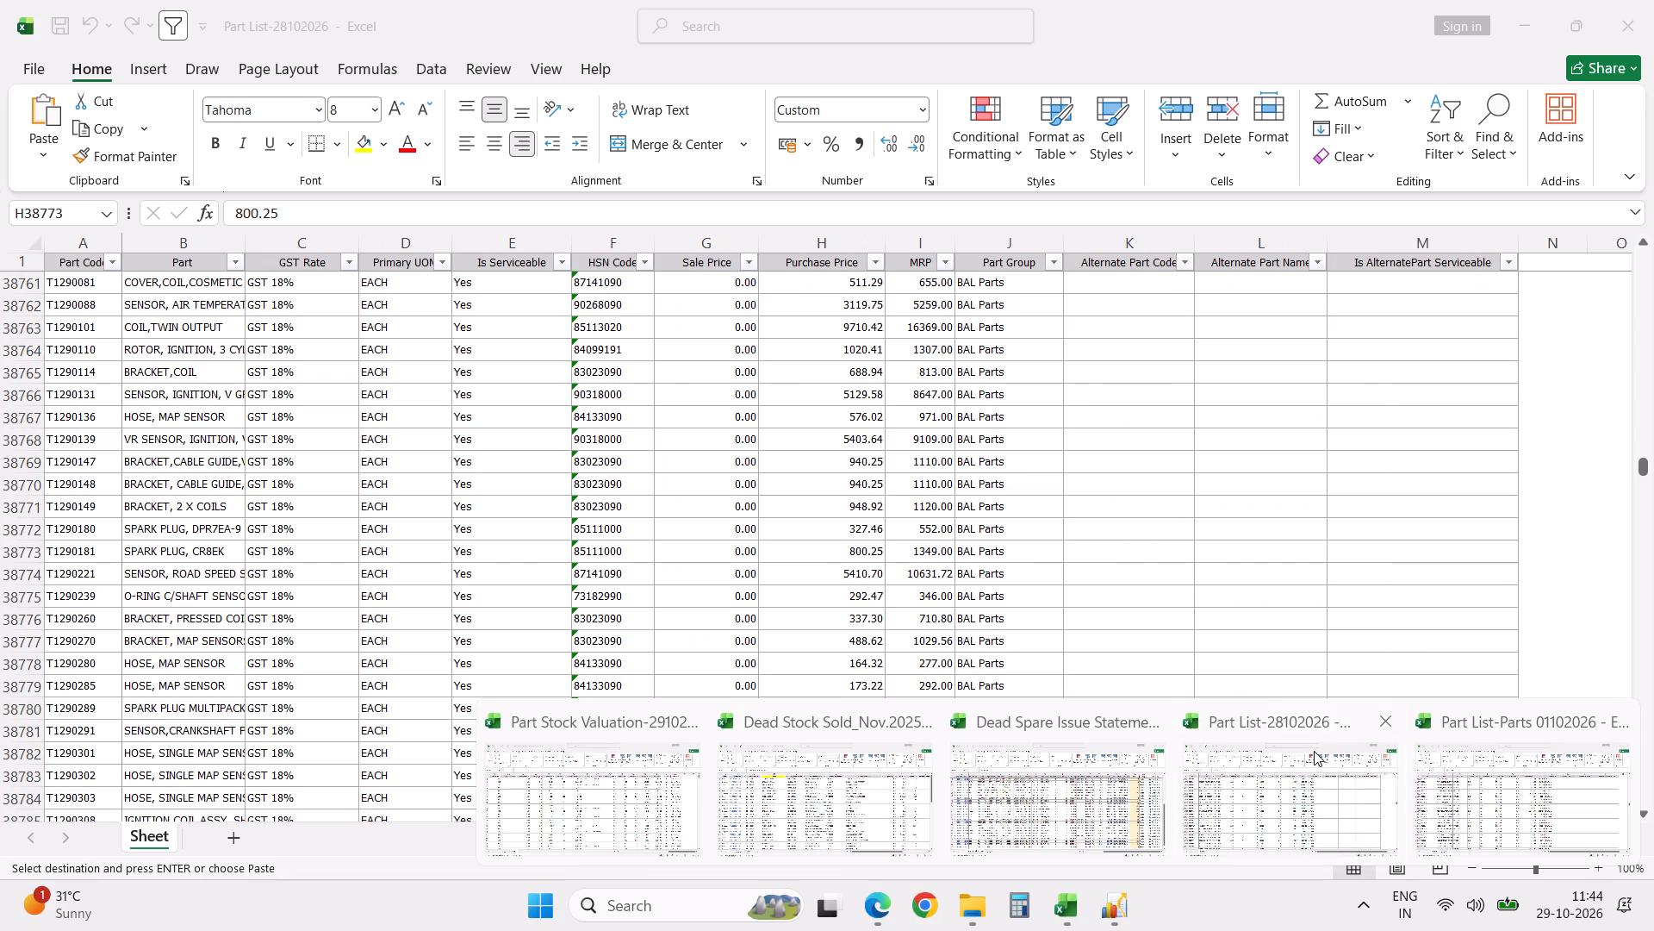
click(951, 673)
key(ctrl+f)
key(ctrl+v)
key(Return)
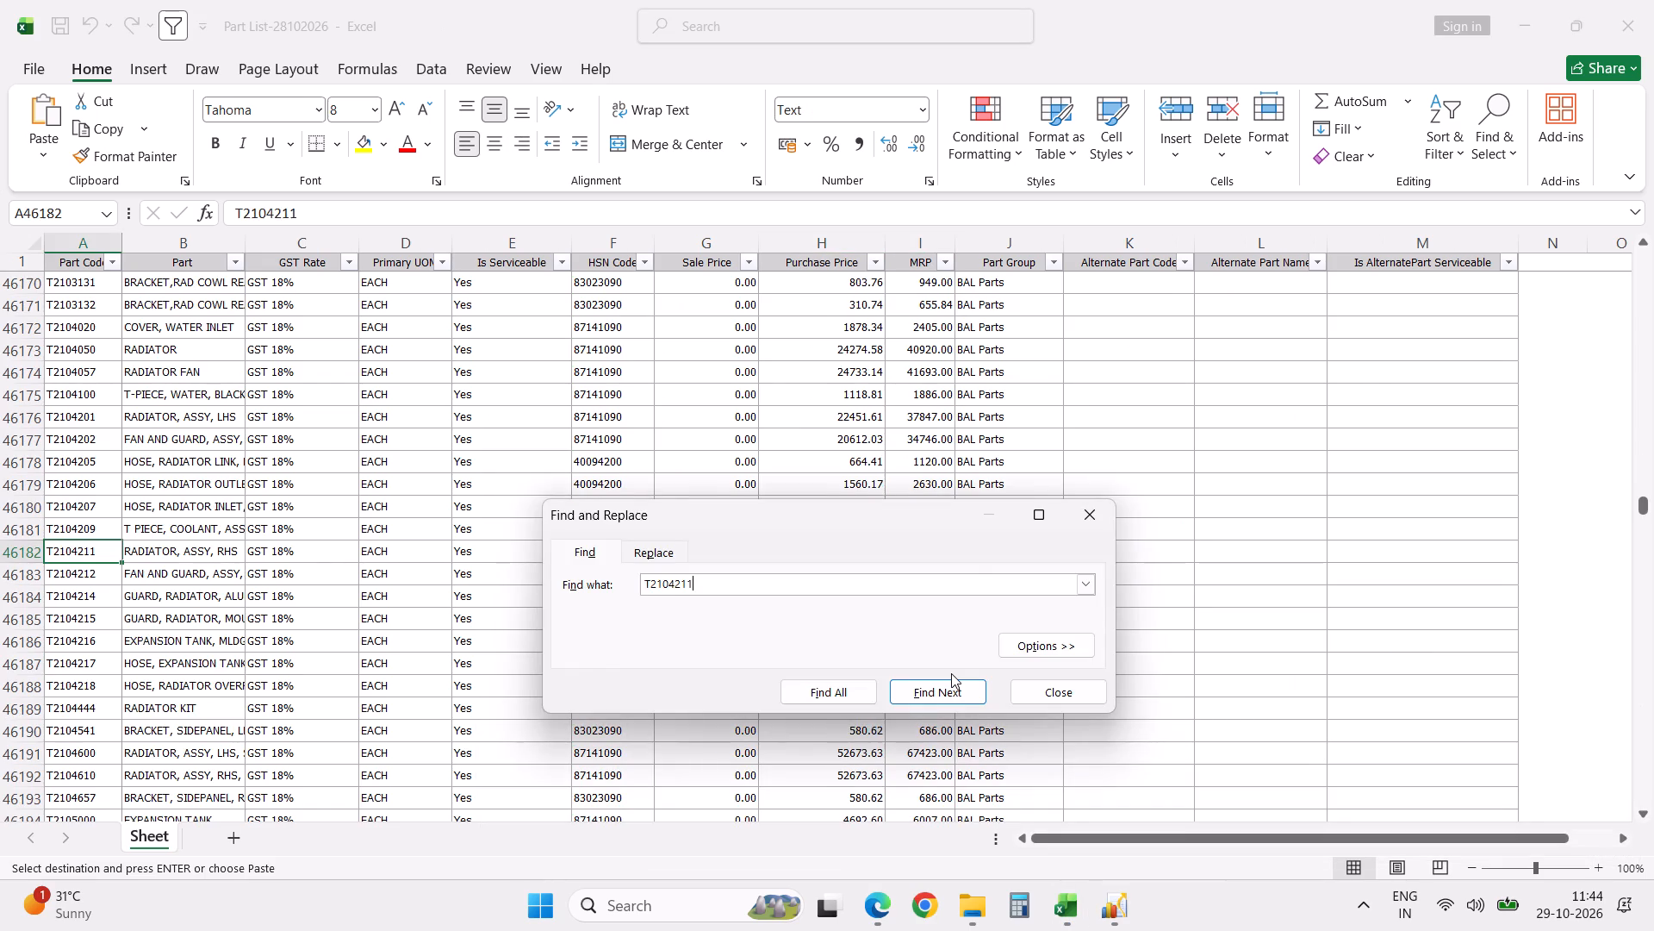
key(Escape)
key(Tab)
key(Tab)
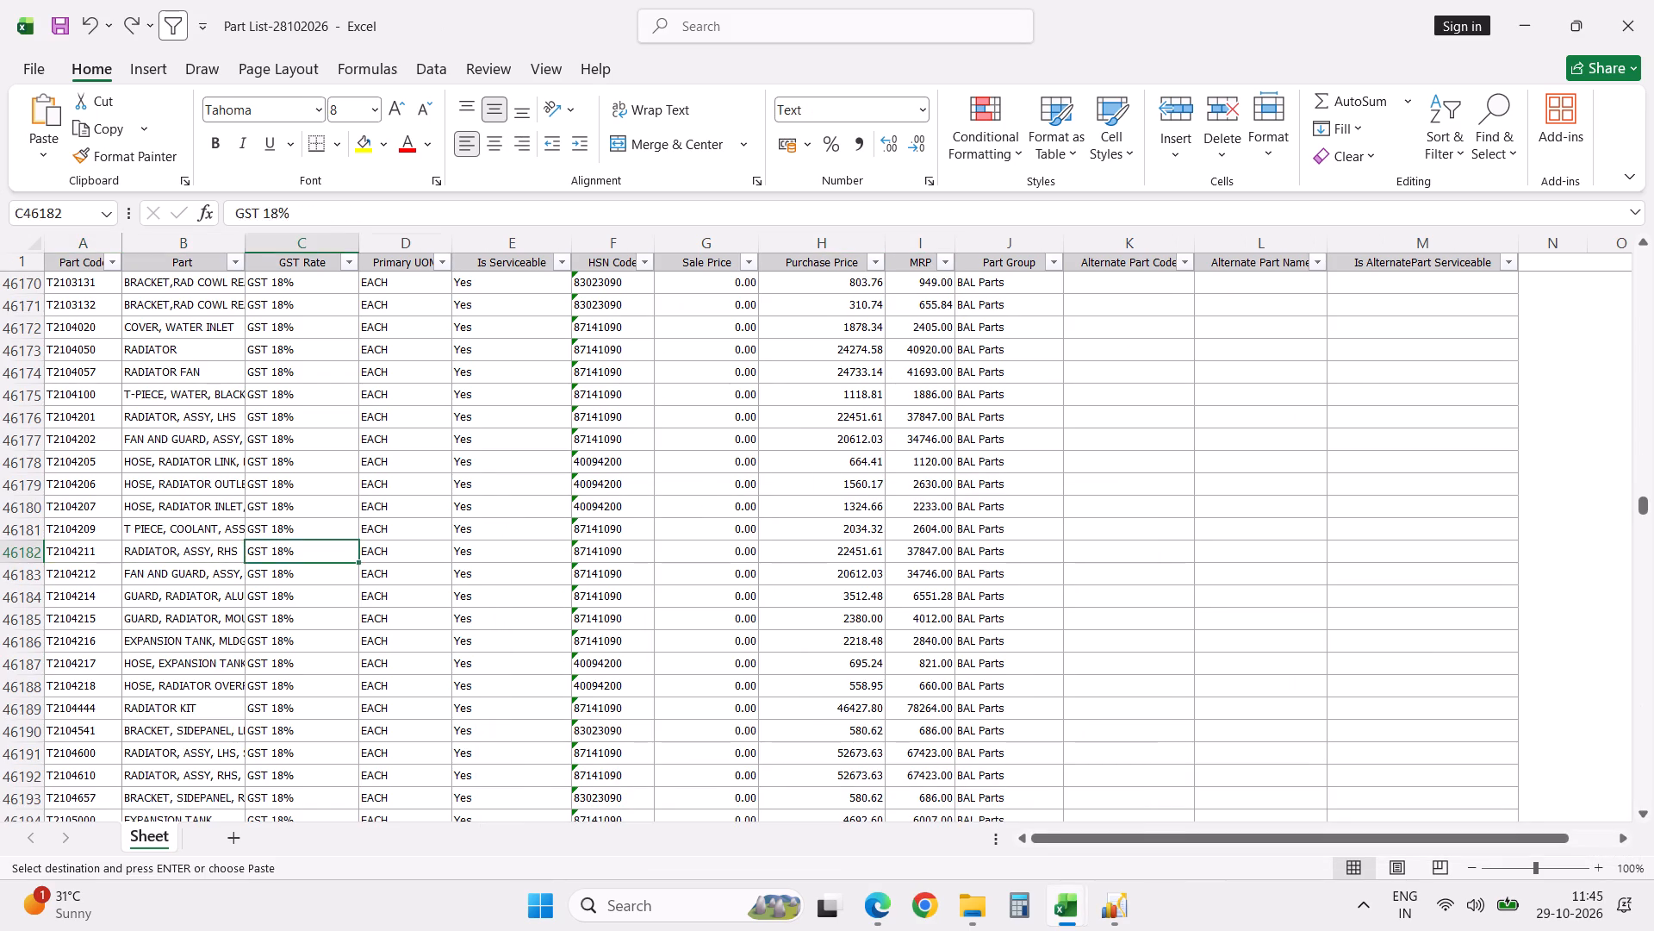
key(Tab)
key(Tab)
key(Tab)
key(Tab)
key(Tab)
Return to the Dead Stock Issued sheet and check the Cost and Value of part T2104211 against that Purchase Price.
key(alt+Tab)
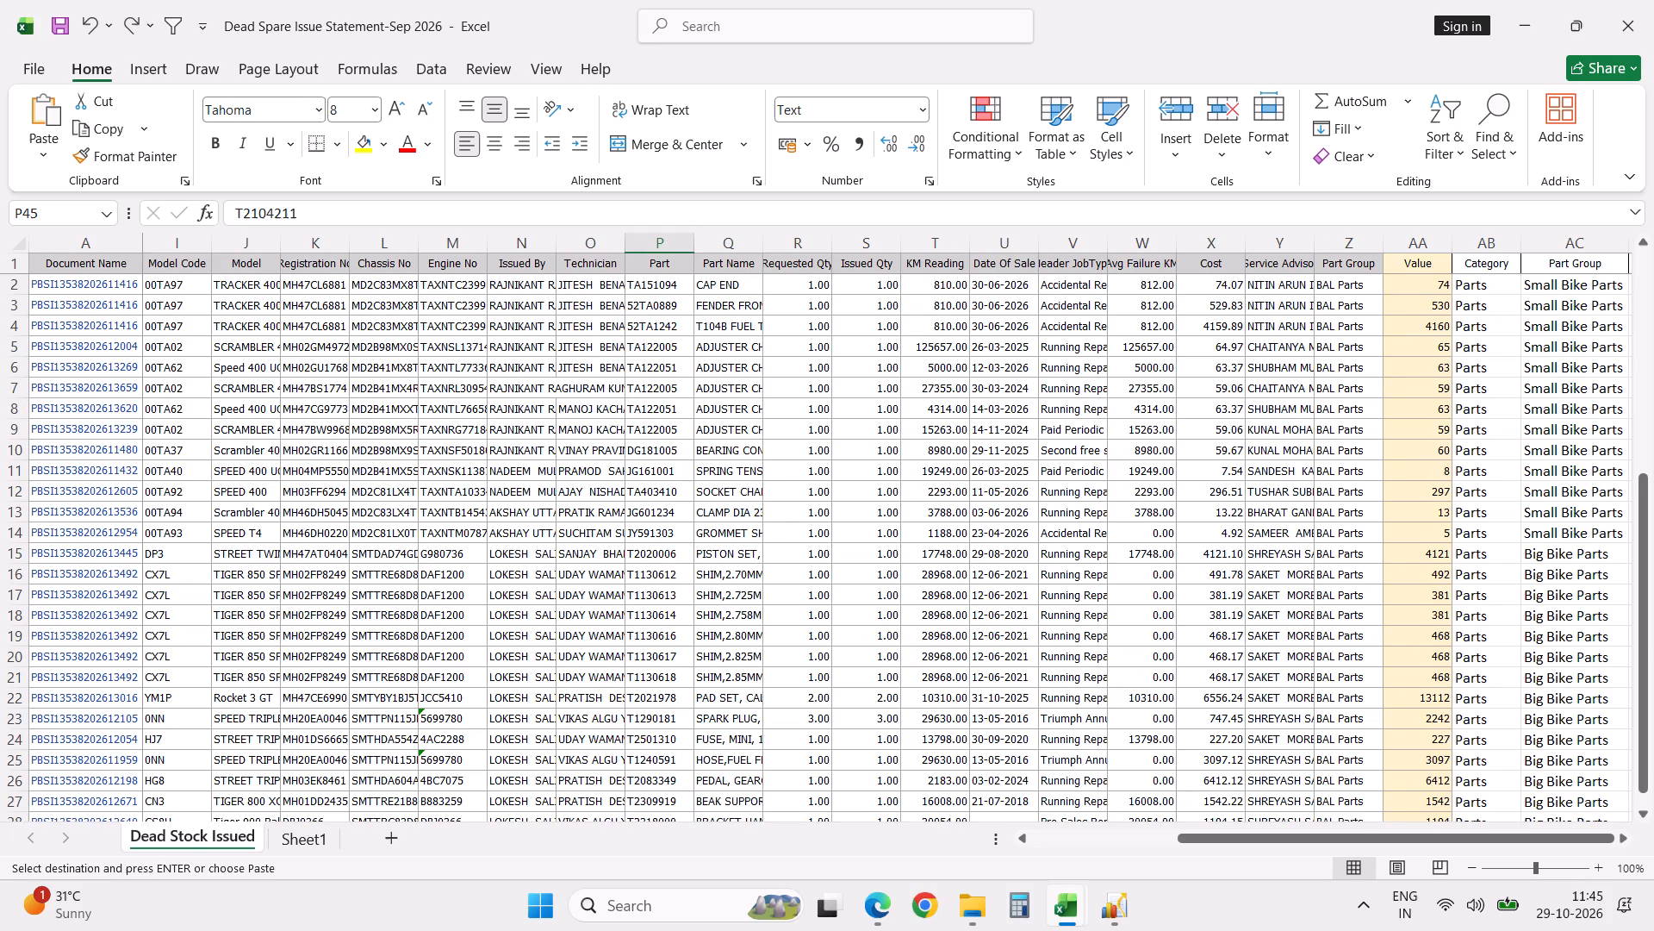
key(ctrl+f)
key(Return)
key(Escape)
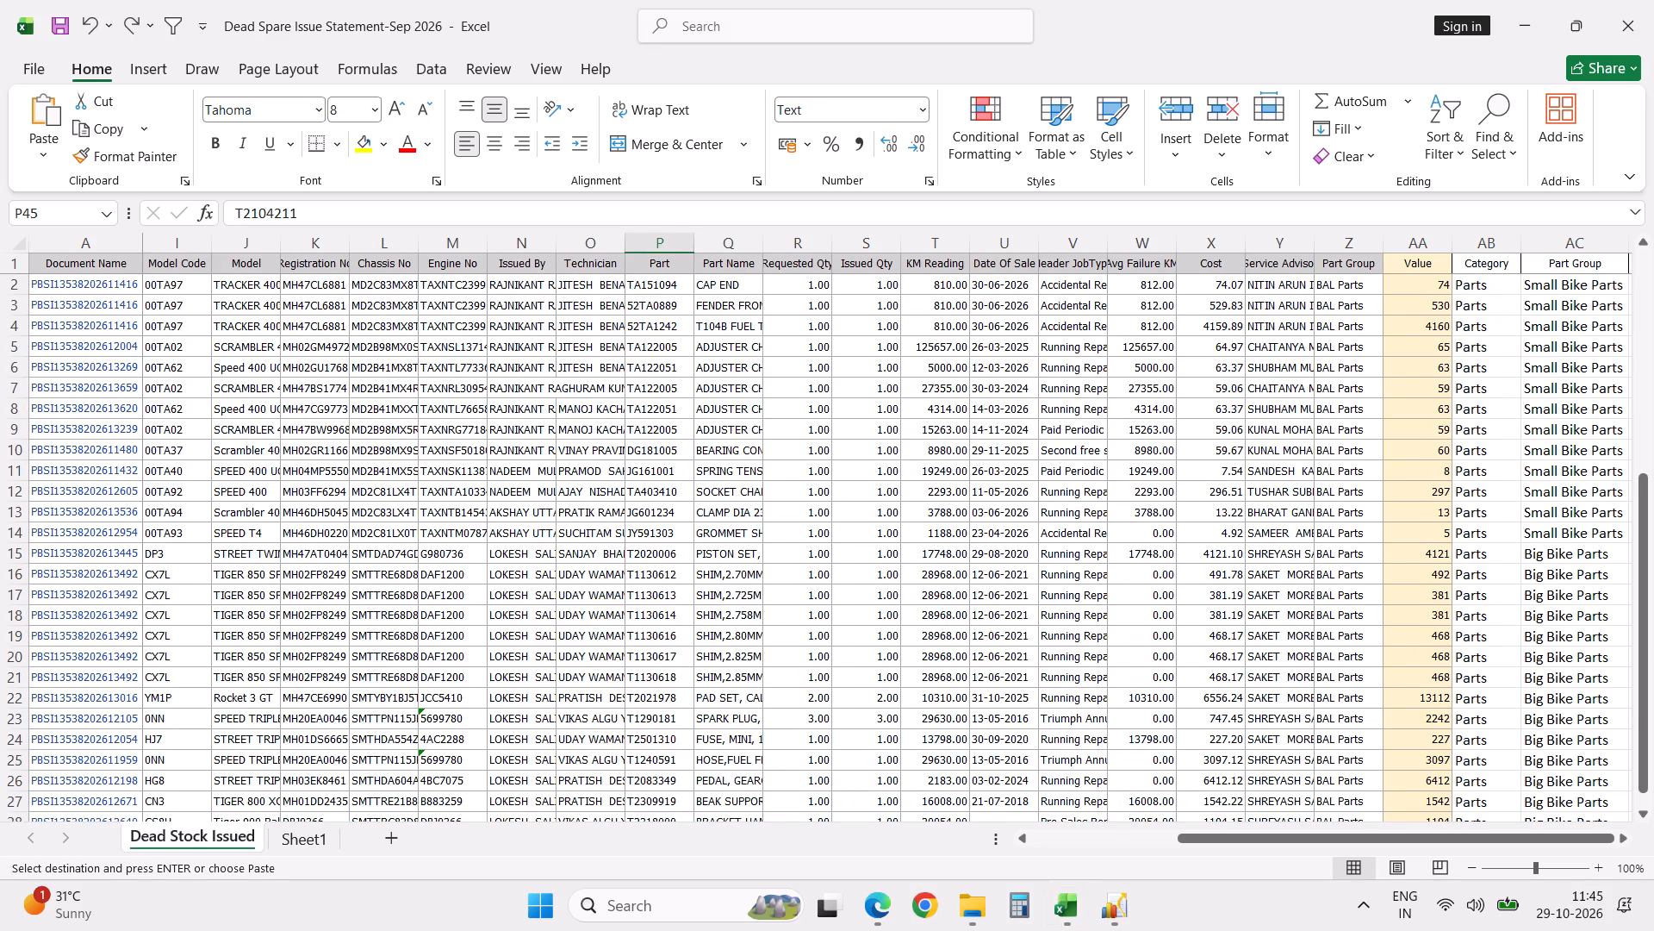
key(Right)
key(Right)
key(Right)
key(Right)
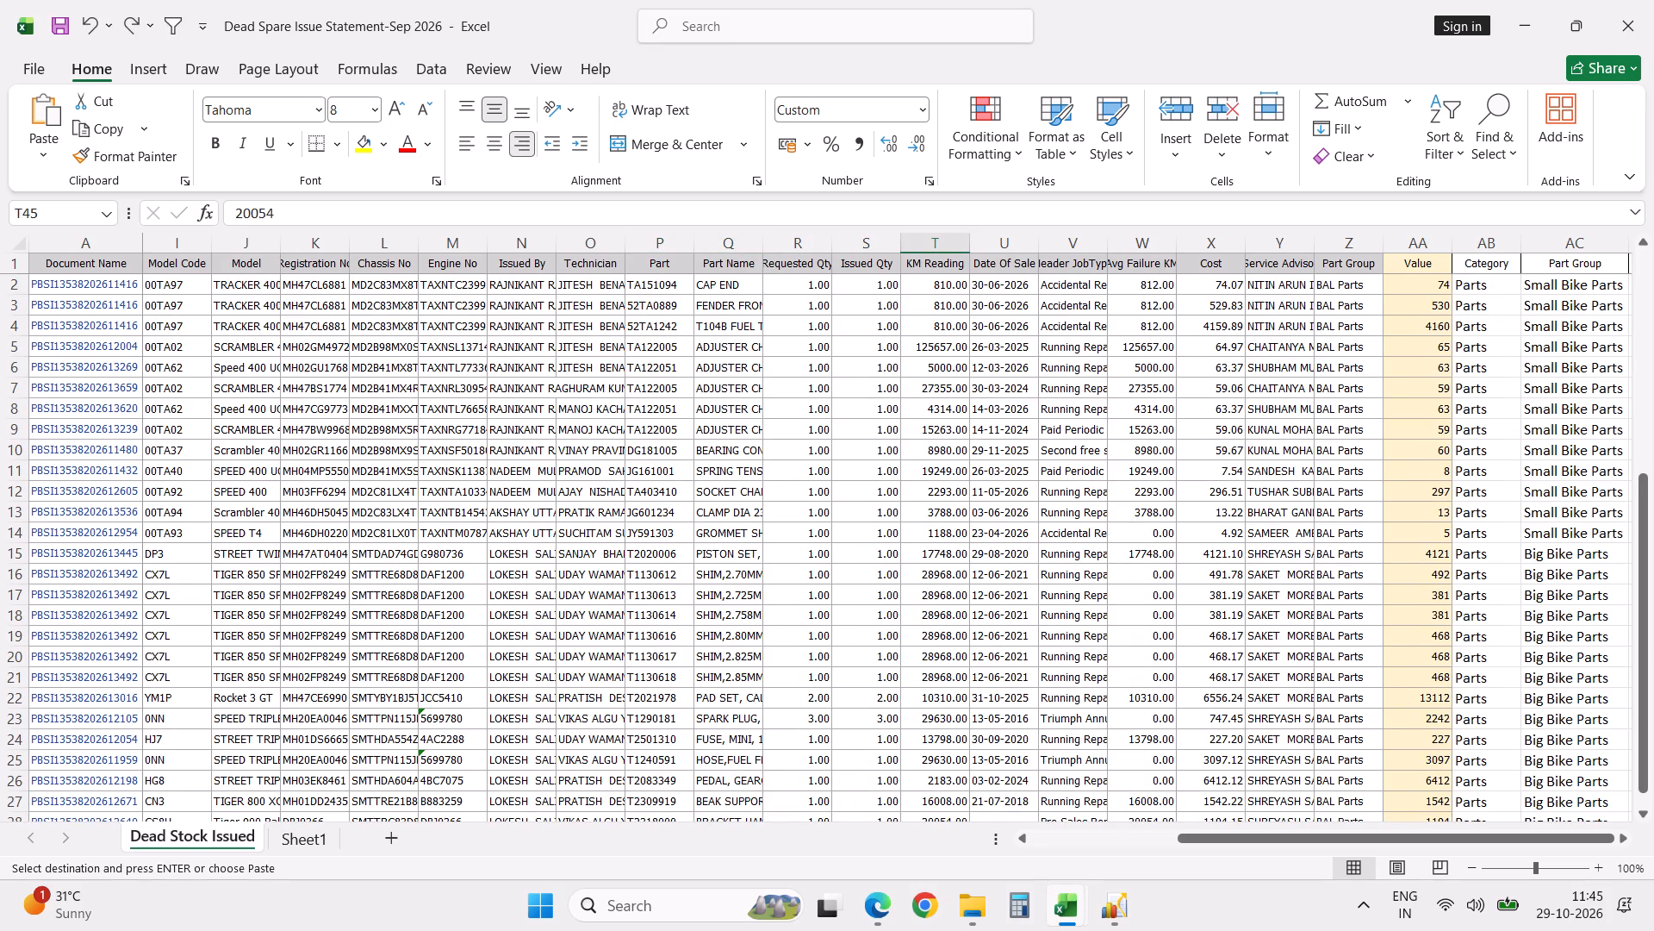
key(Down)
key(Down)
key(Up)
key(Up)
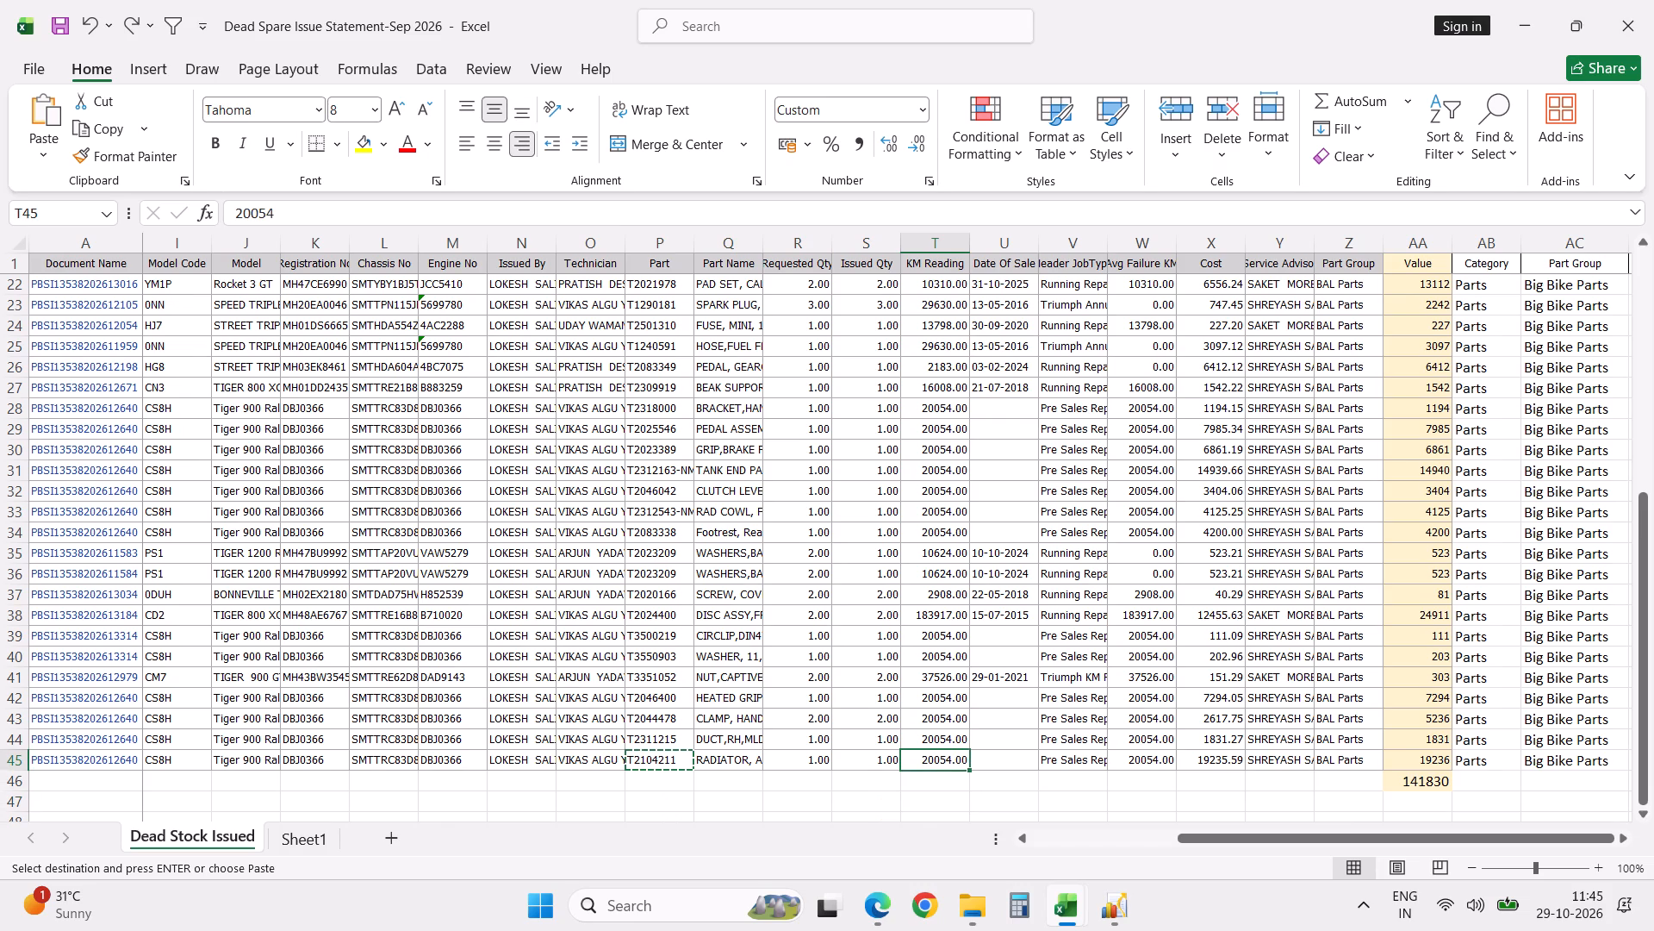
key(Right)
key(Right)
key(Right)
key(Right)
key(Right)
key(Right)
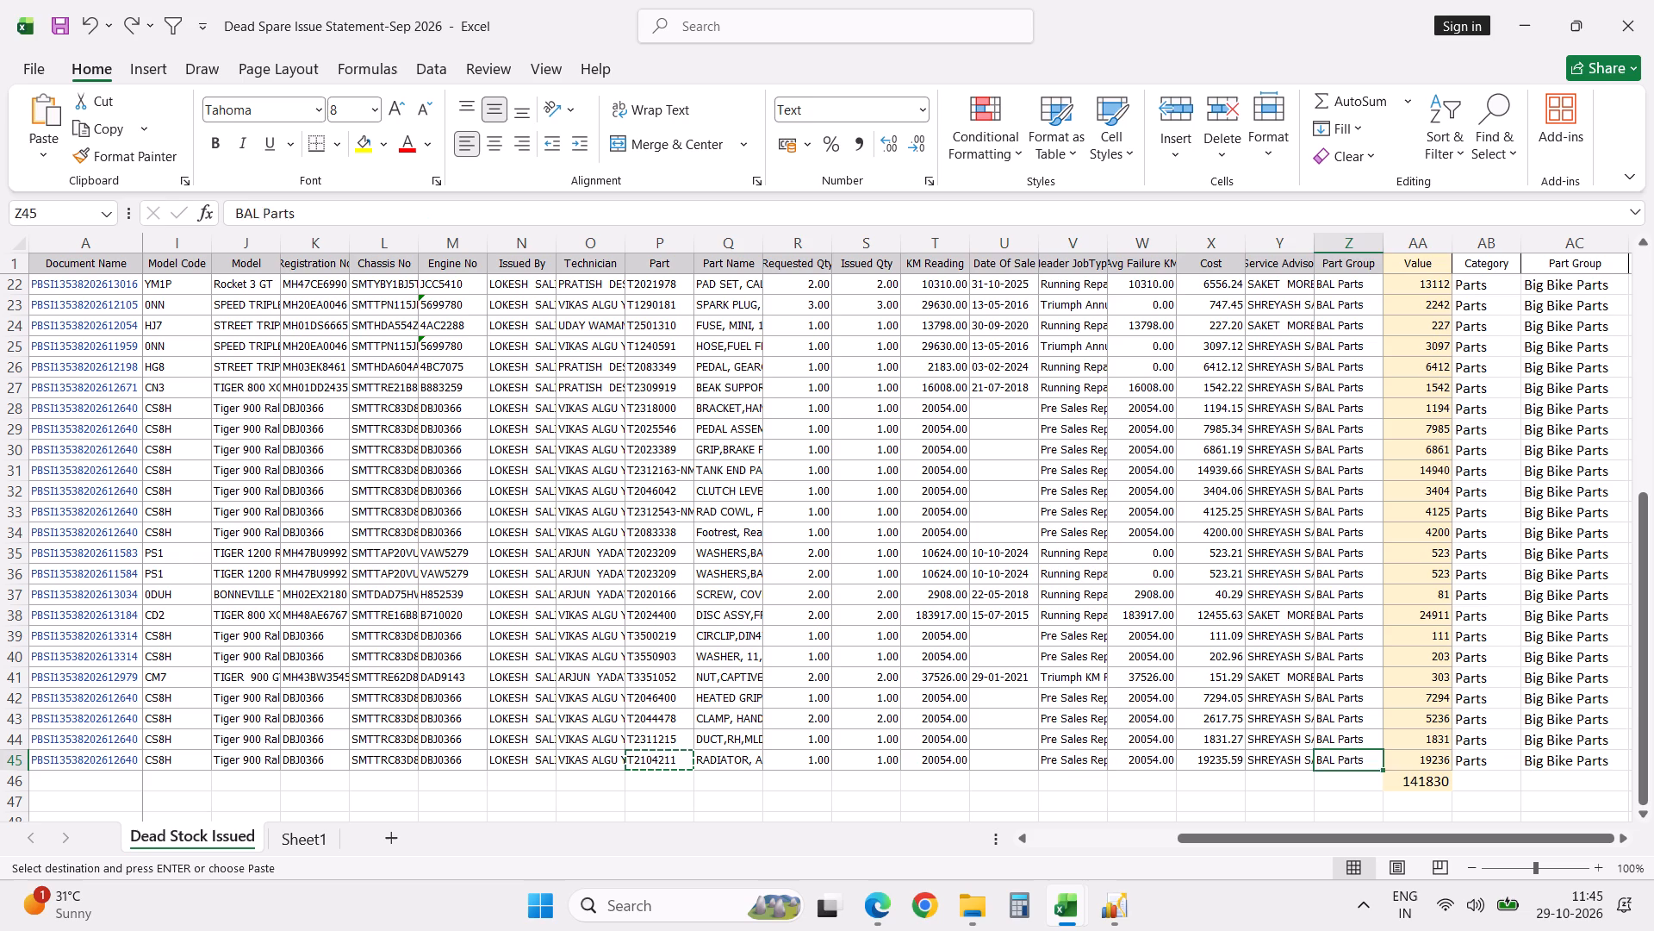
key(Right)
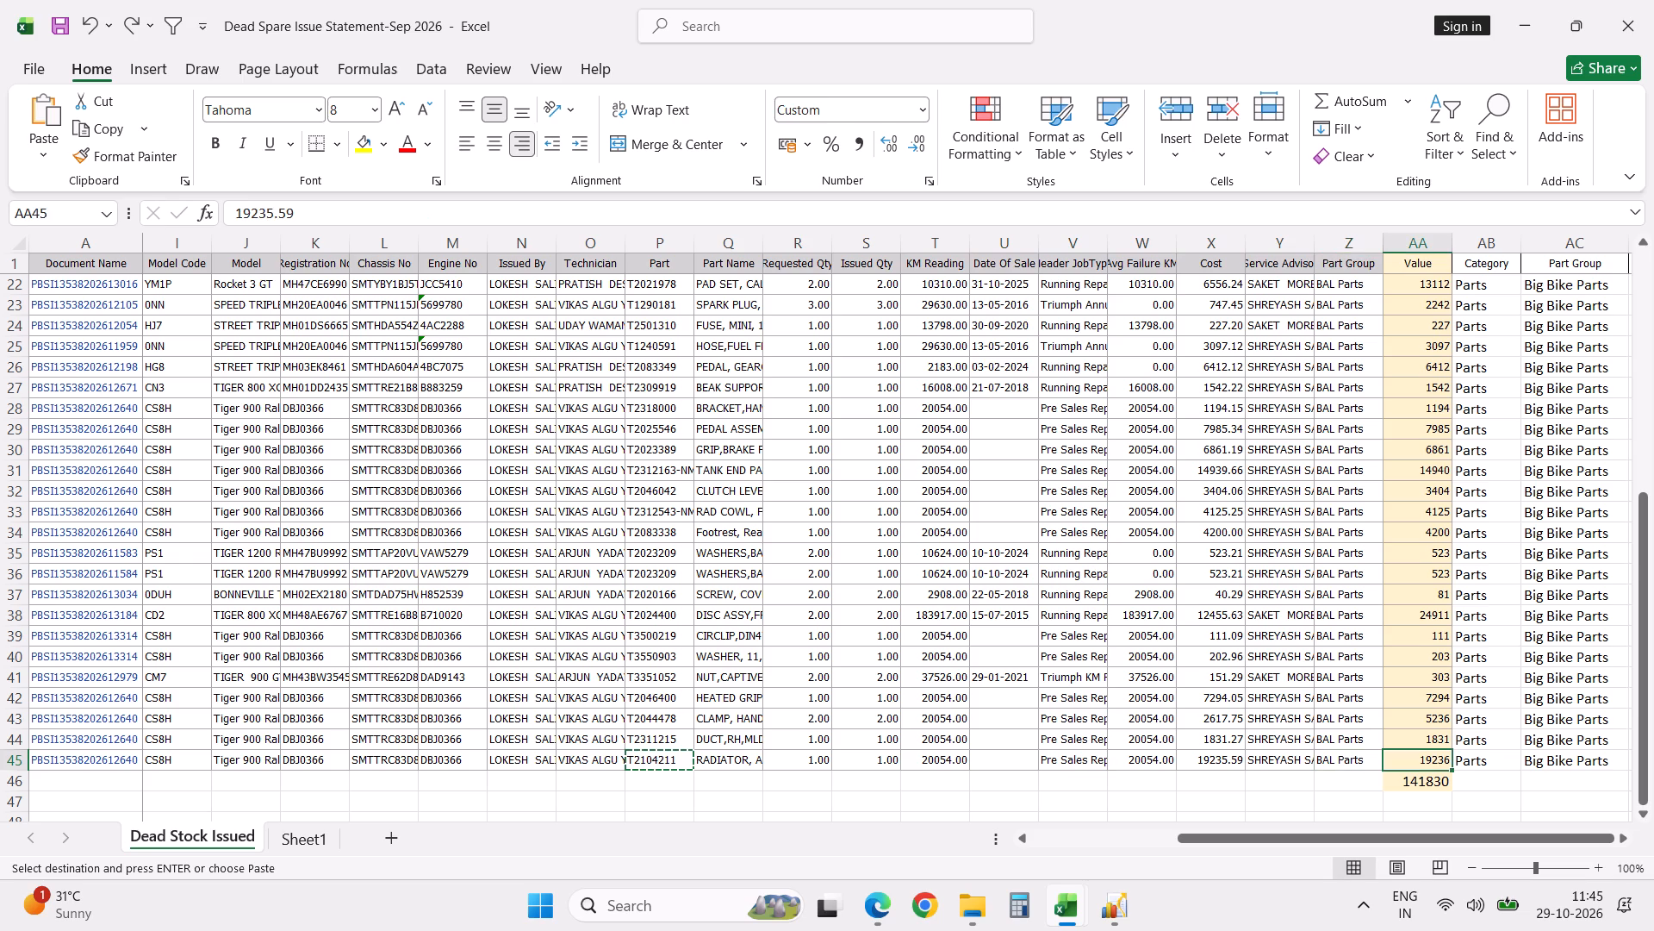
Compare the Cost of part T2104211 on the Dead Stock Issued sheet with its Purchase Price in the Part List-28102026 workbook.
key(Left)
key(Left)
key(Left)
key(alt+Tab)
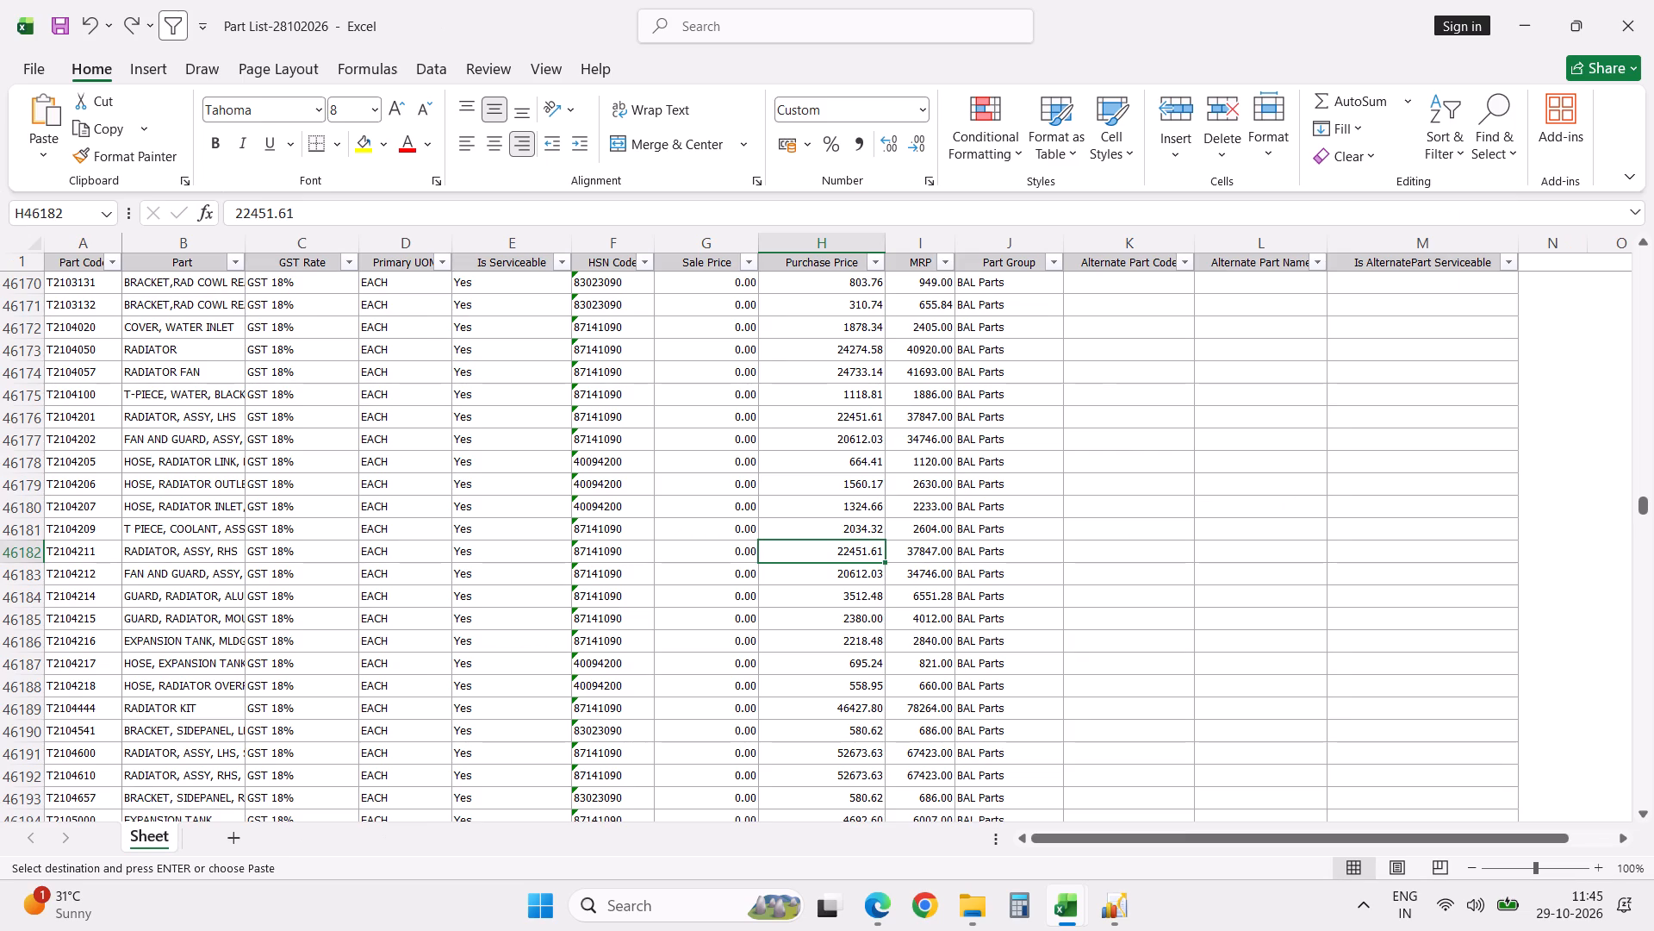
key(alt+Tab)
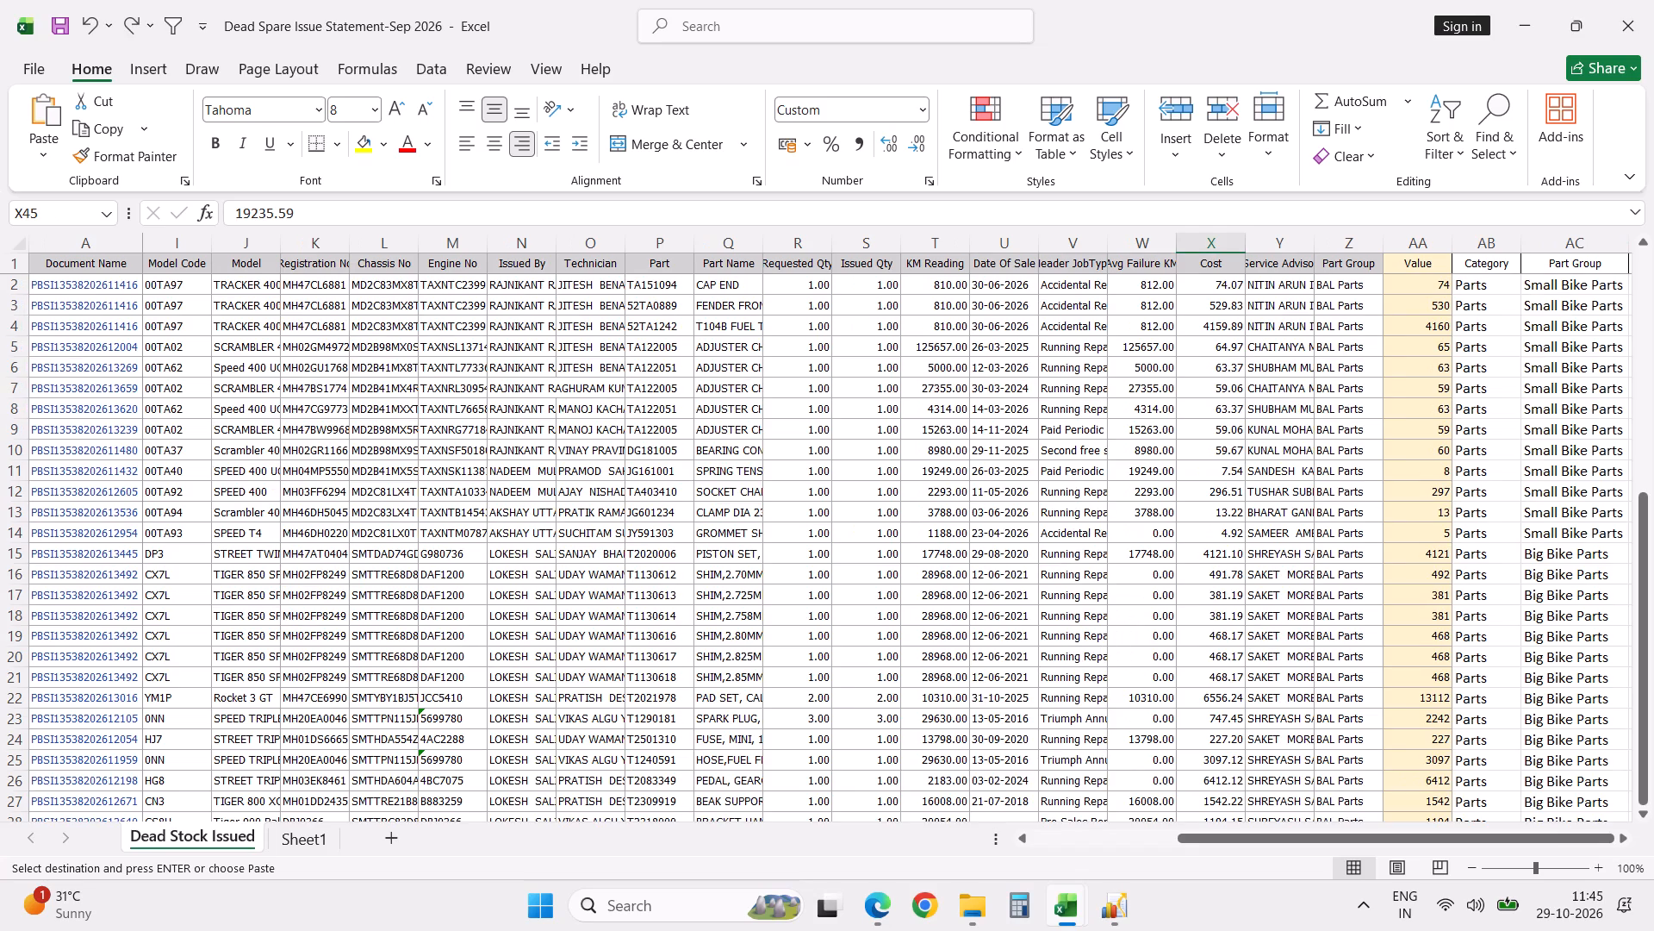
Generate Excellon's Part Ledger for part T2104211 over the previous year and compare its cost with the Dead Stock Issued sheet.
click(1113, 908)
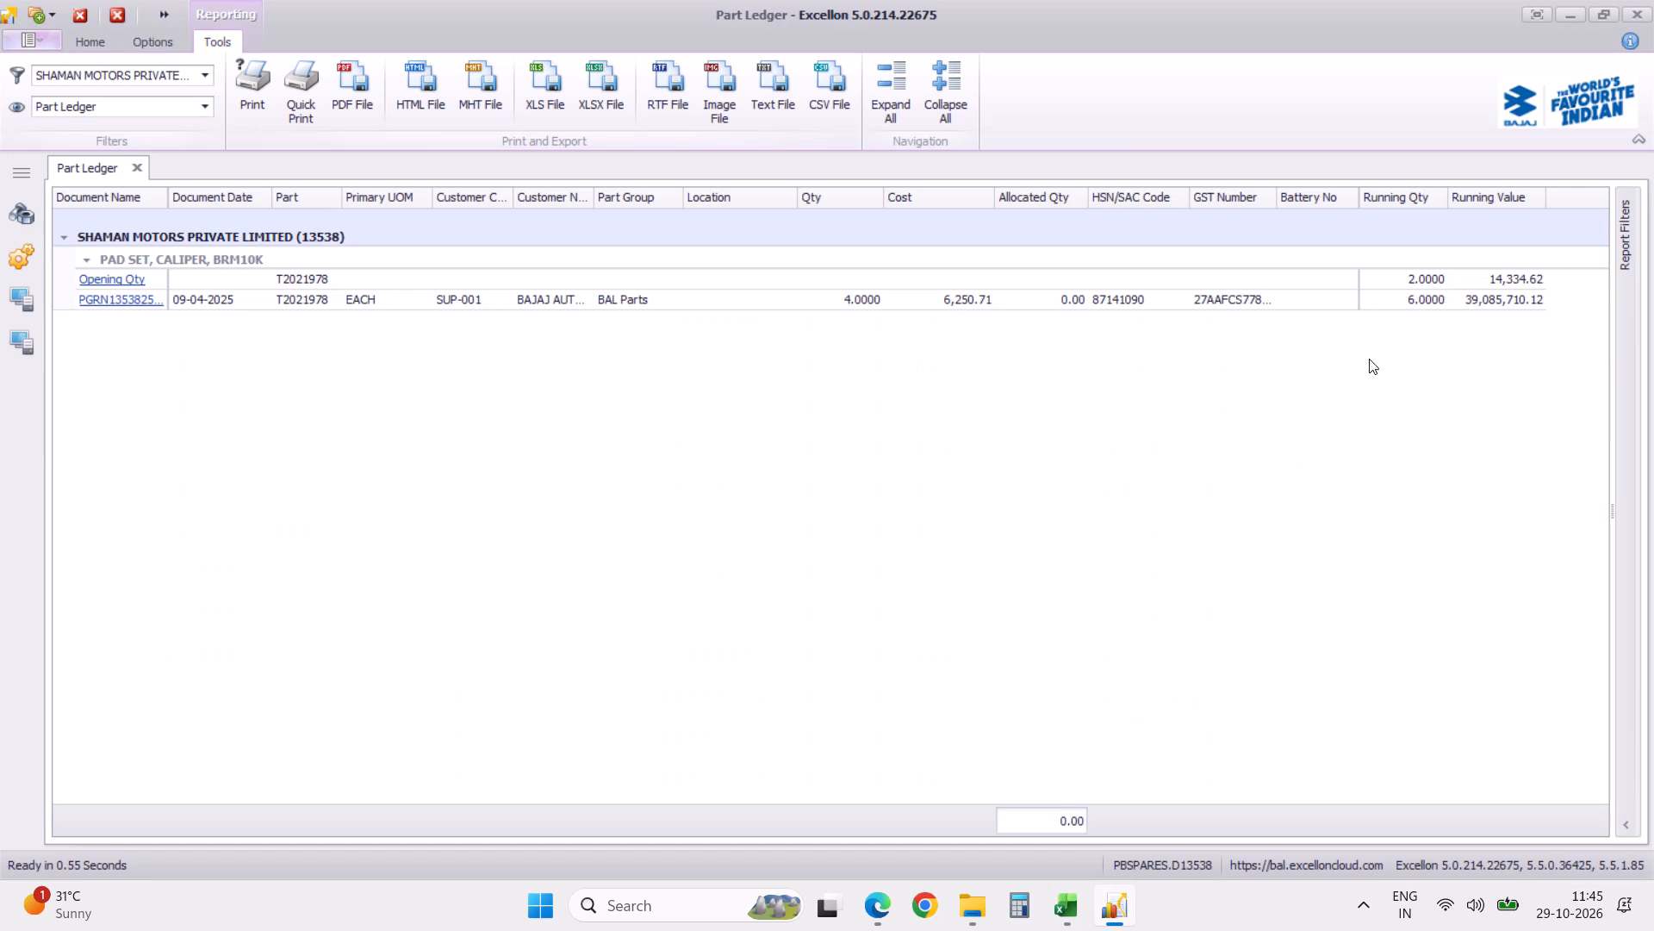
click(1628, 828)
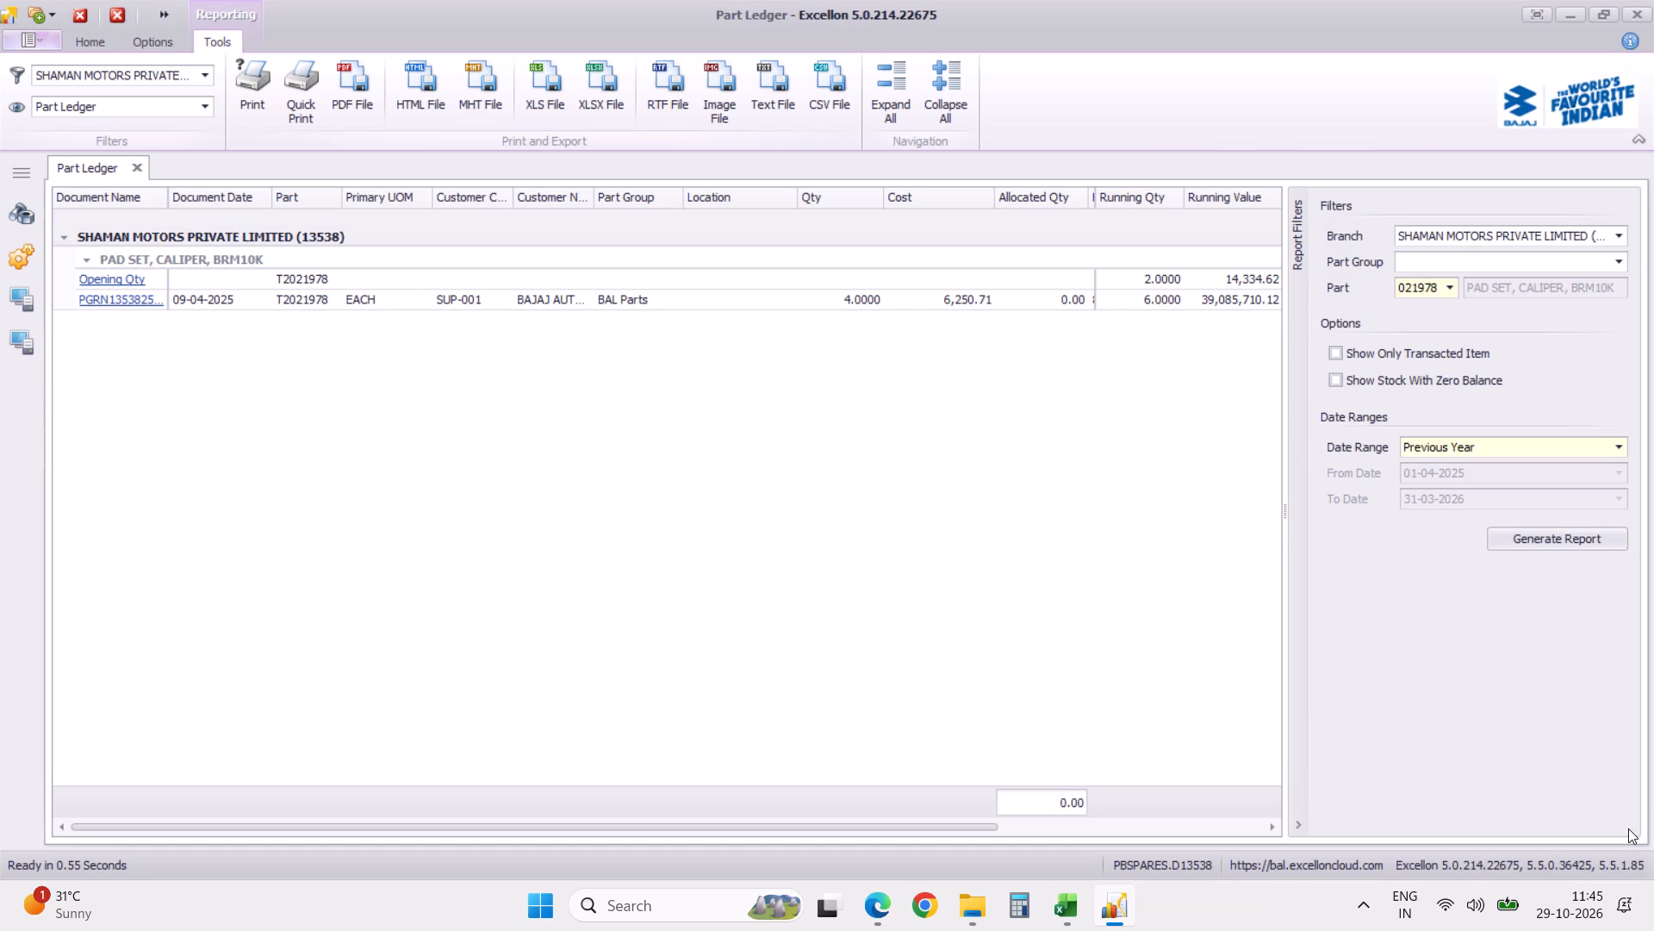
double_click(1422, 285)
key(ctrl+v)
click(1543, 547)
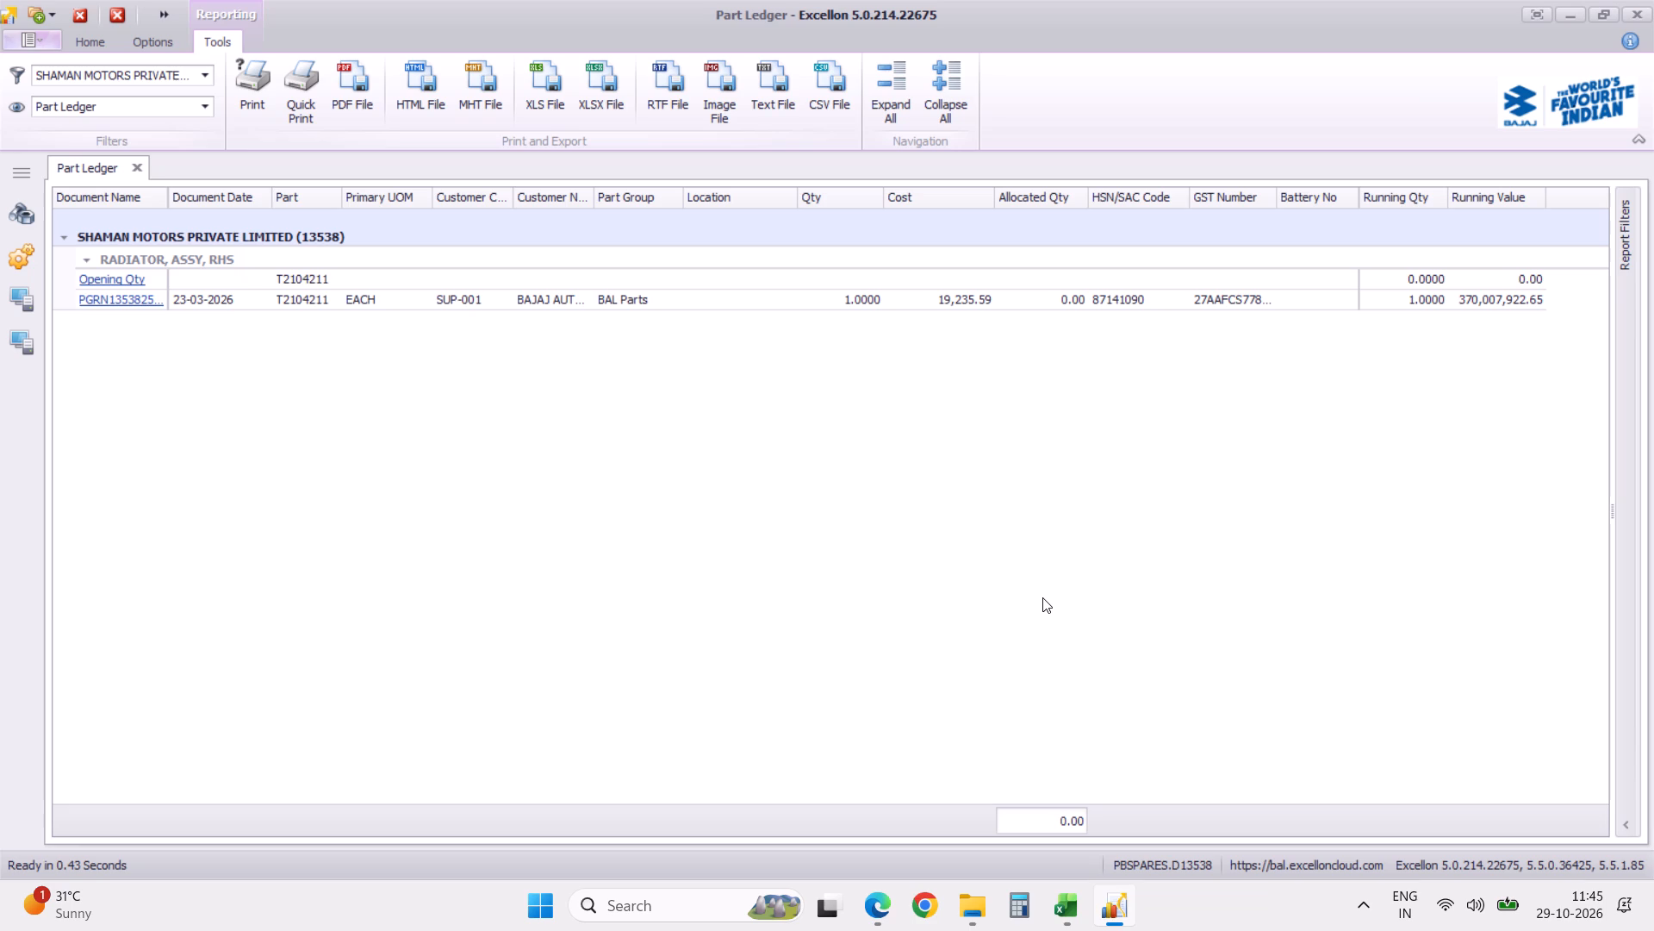
key(alt+Tab)
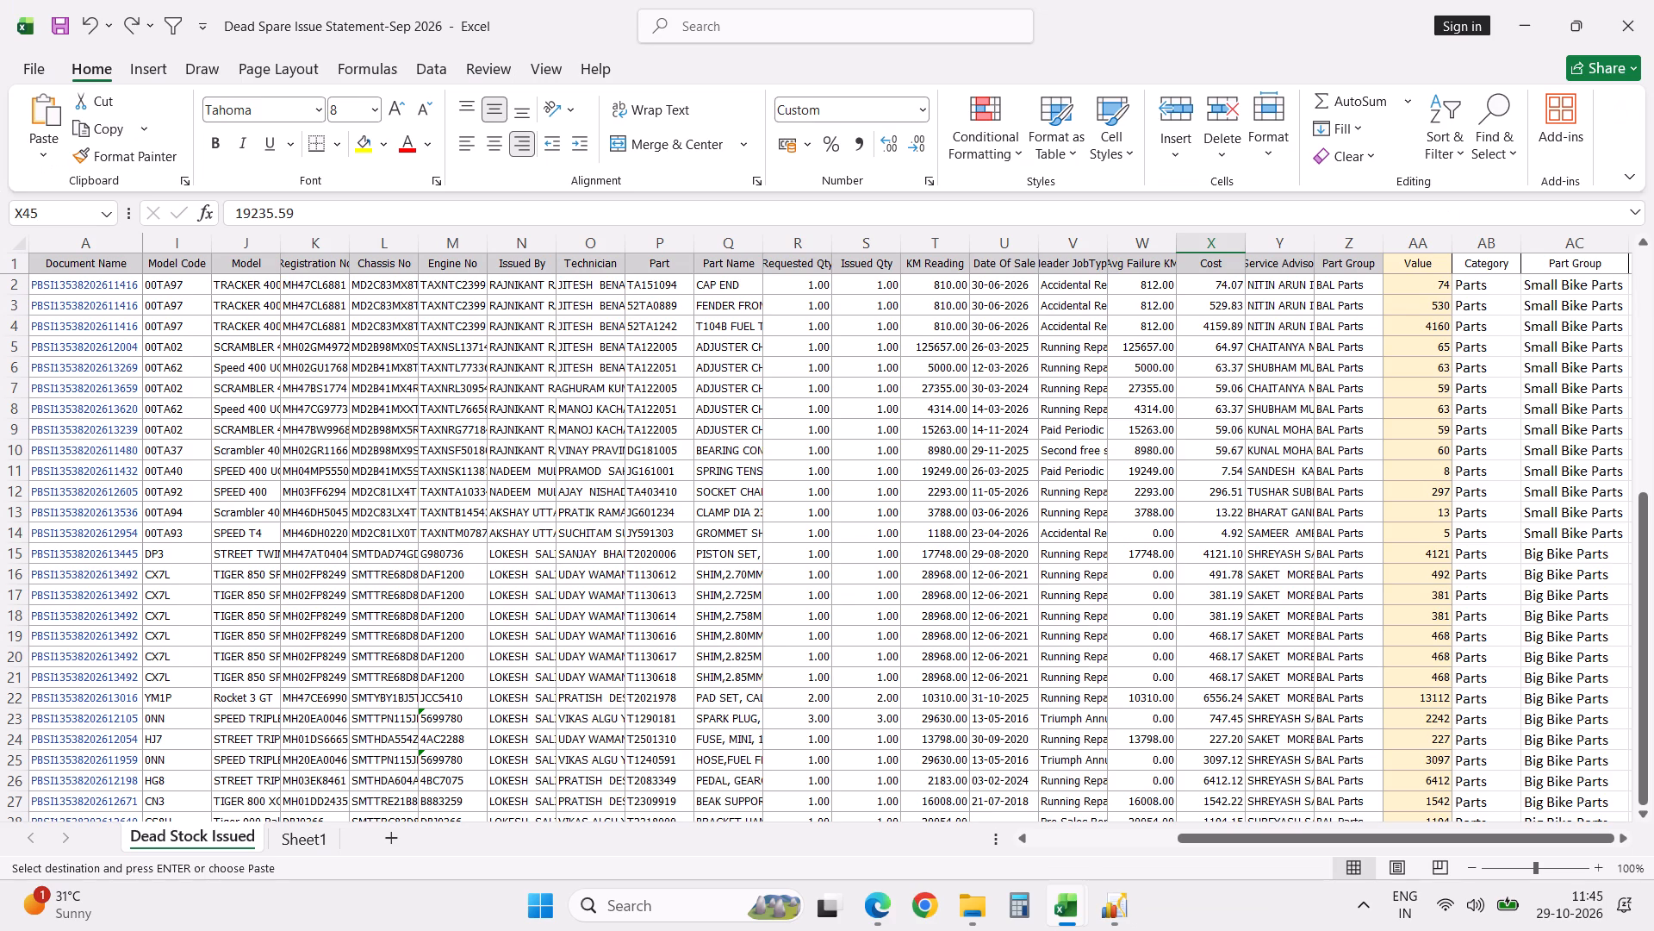
key(alt+Tab)
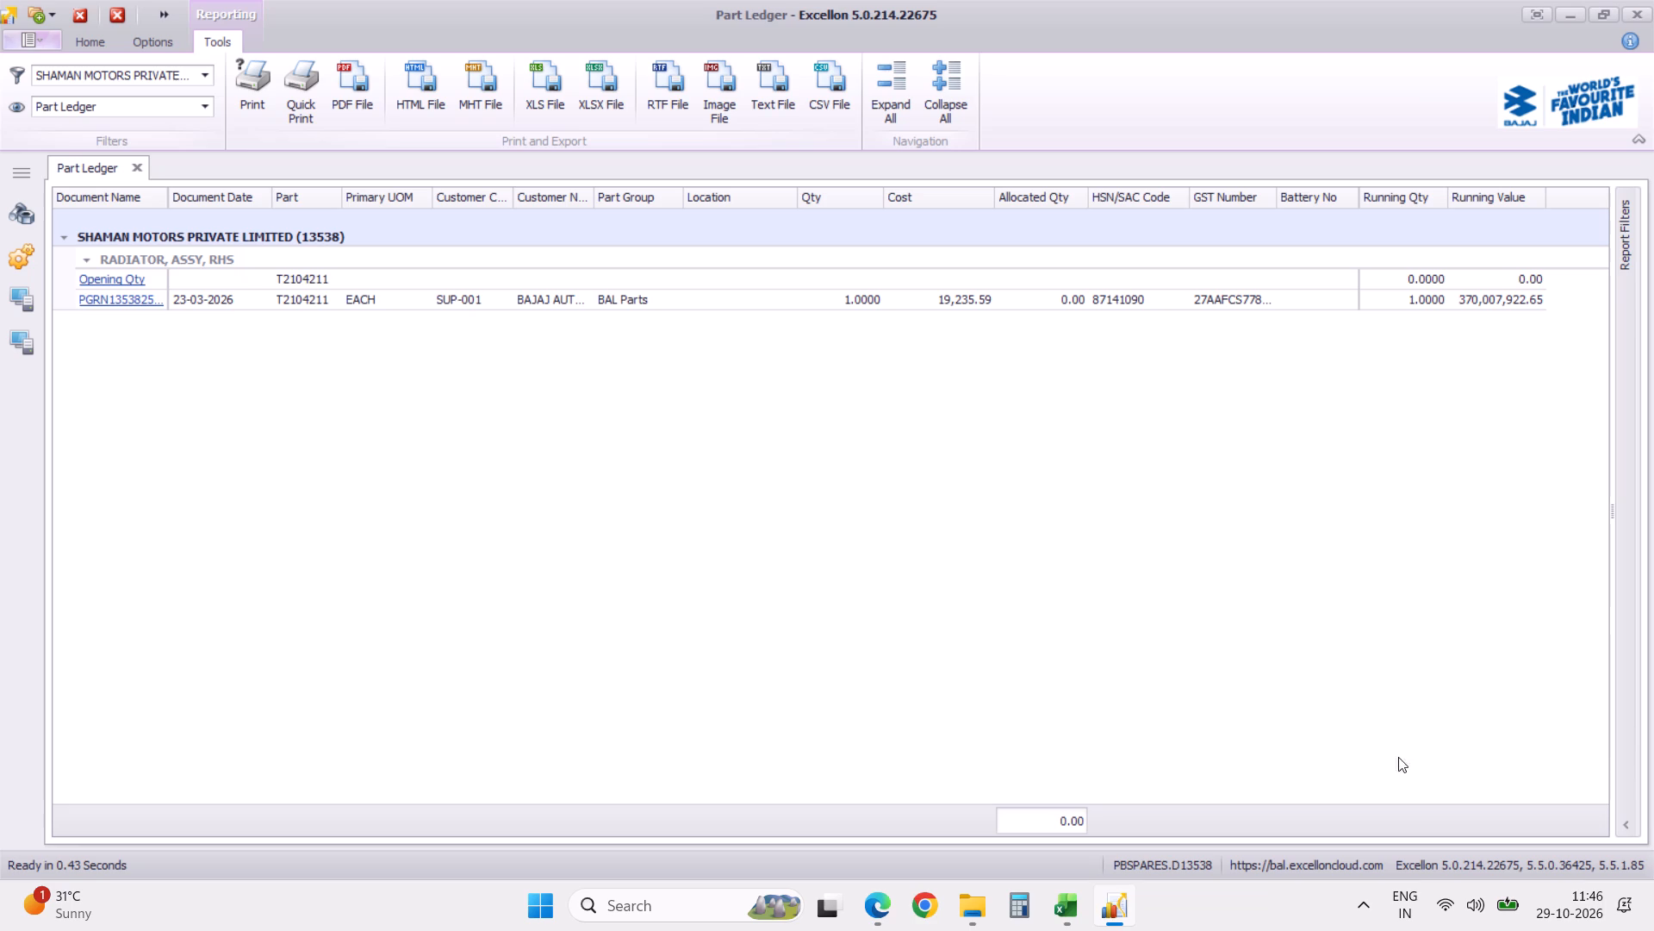
Regenerate the Part Ledger for T2104211 with the date range Year To Date.
click(1631, 827)
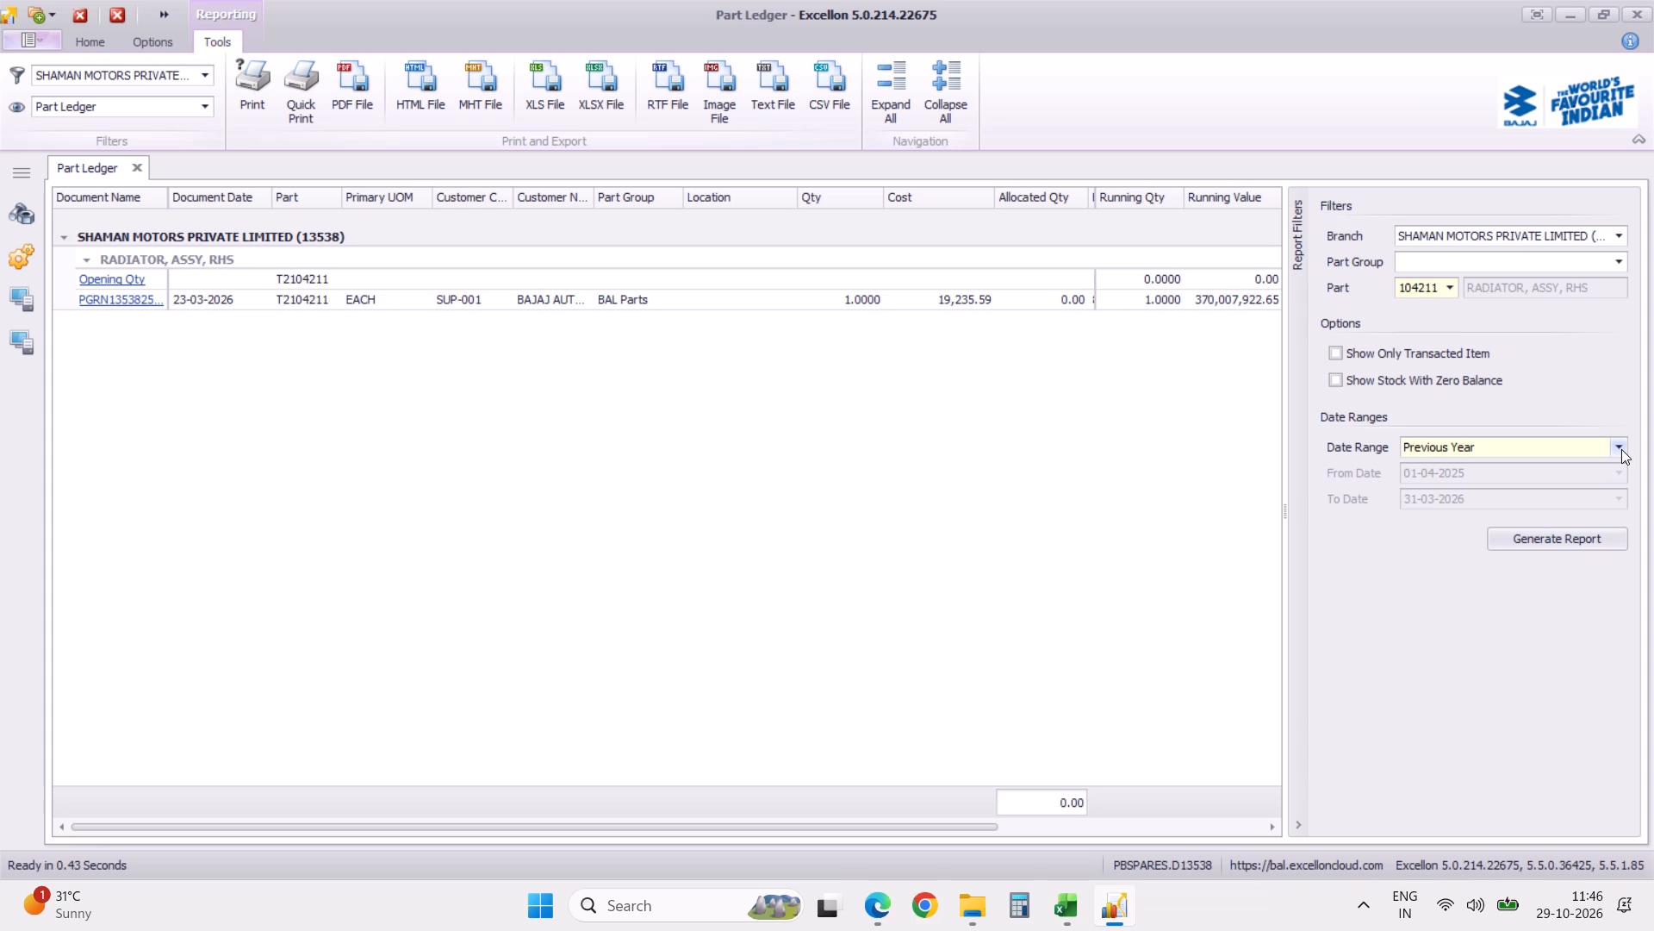
click(1621, 449)
click(1531, 538)
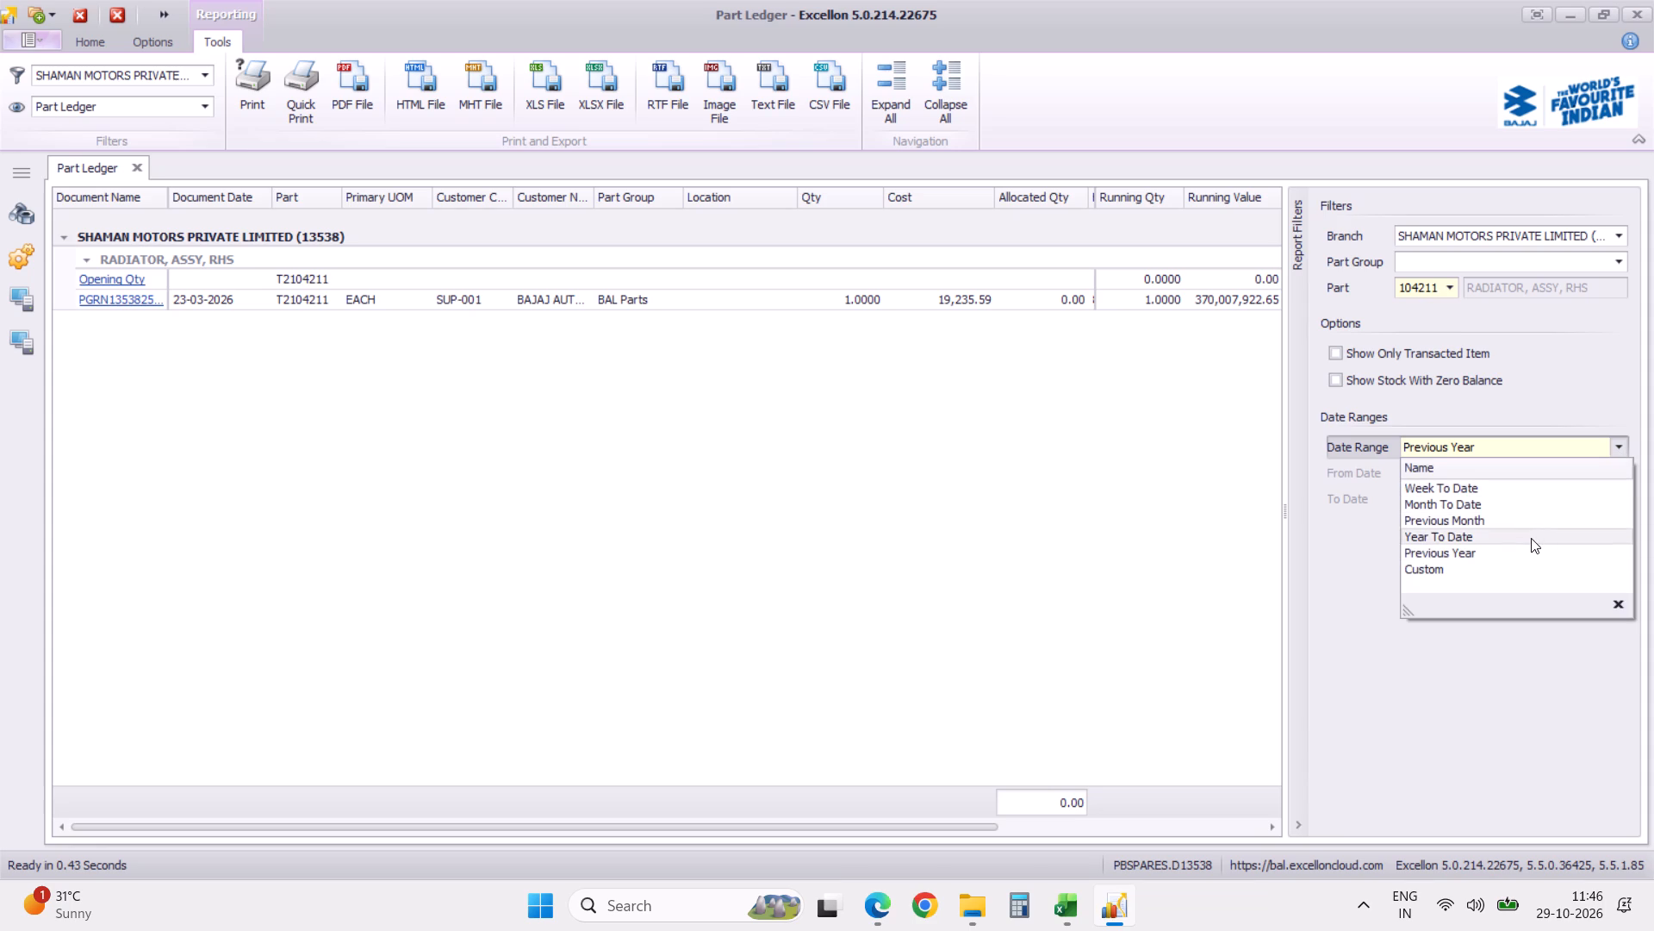
click(1550, 540)
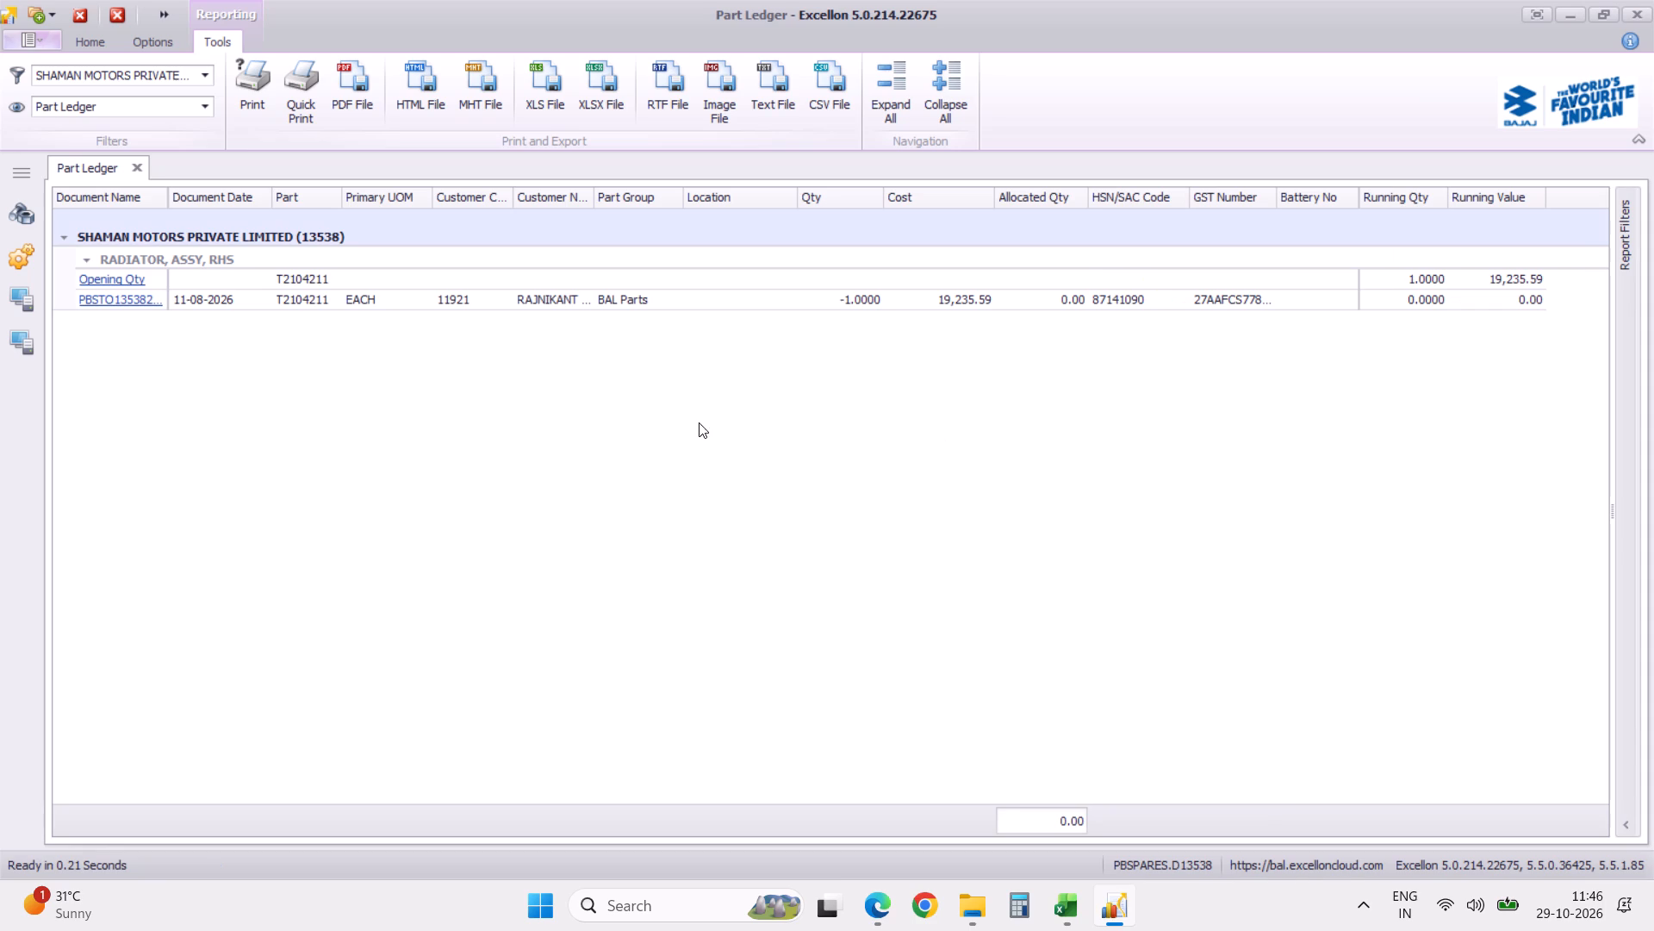
Close the Part Ledger report and clear the module search in Excellon.
click(136, 170)
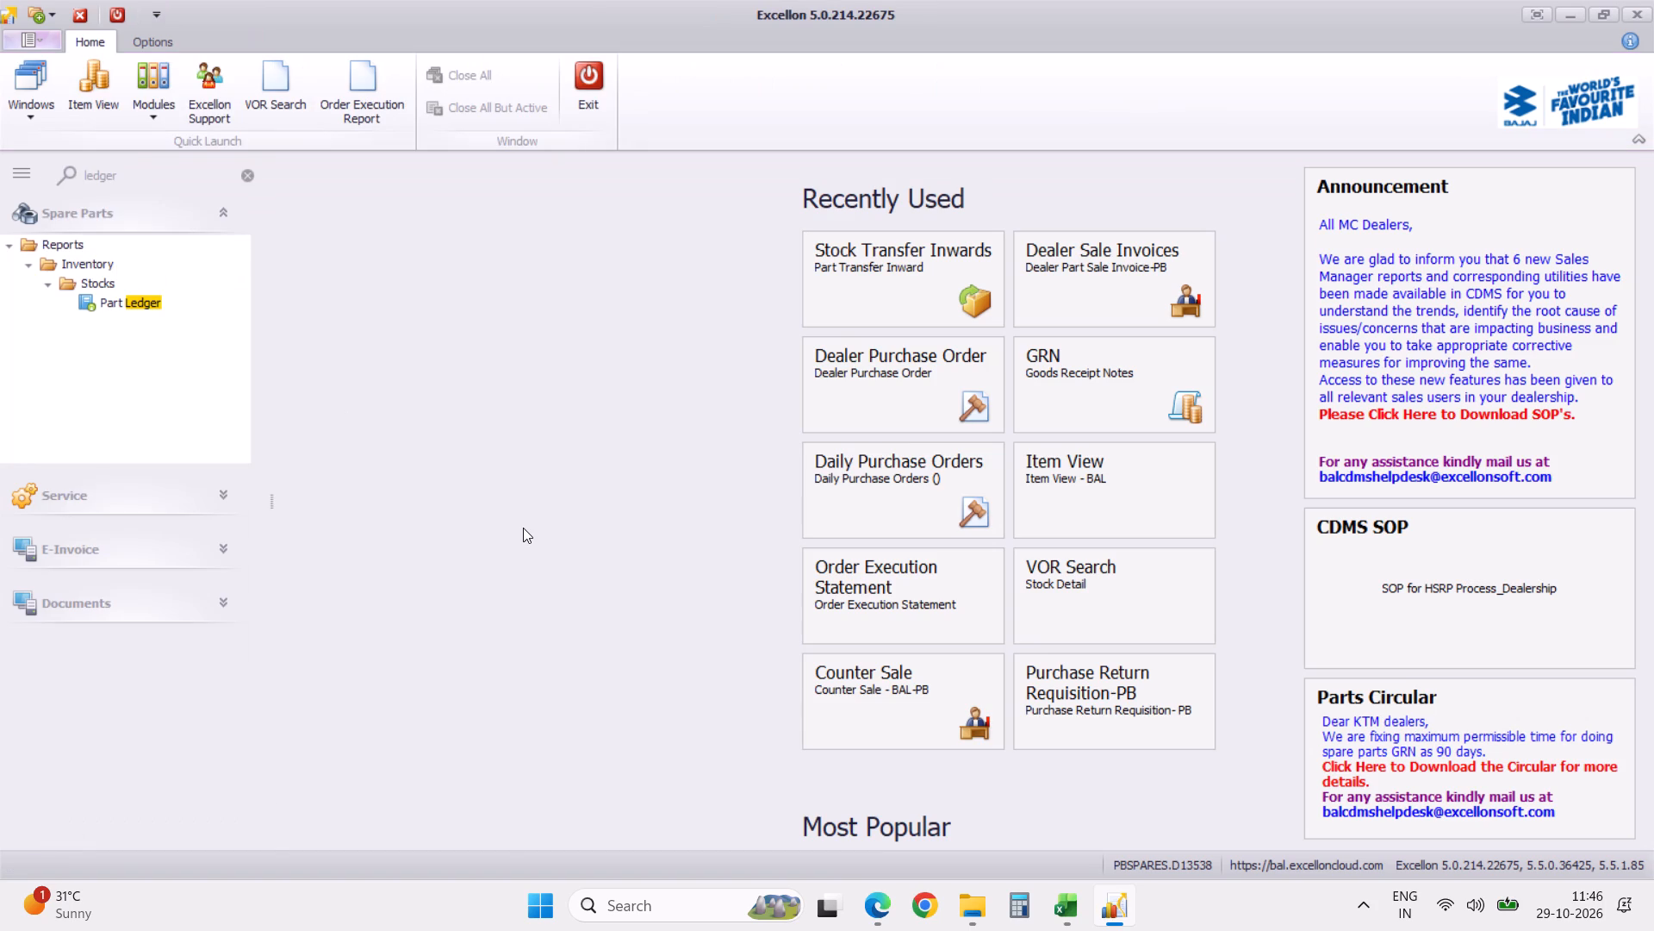
click(251, 178)
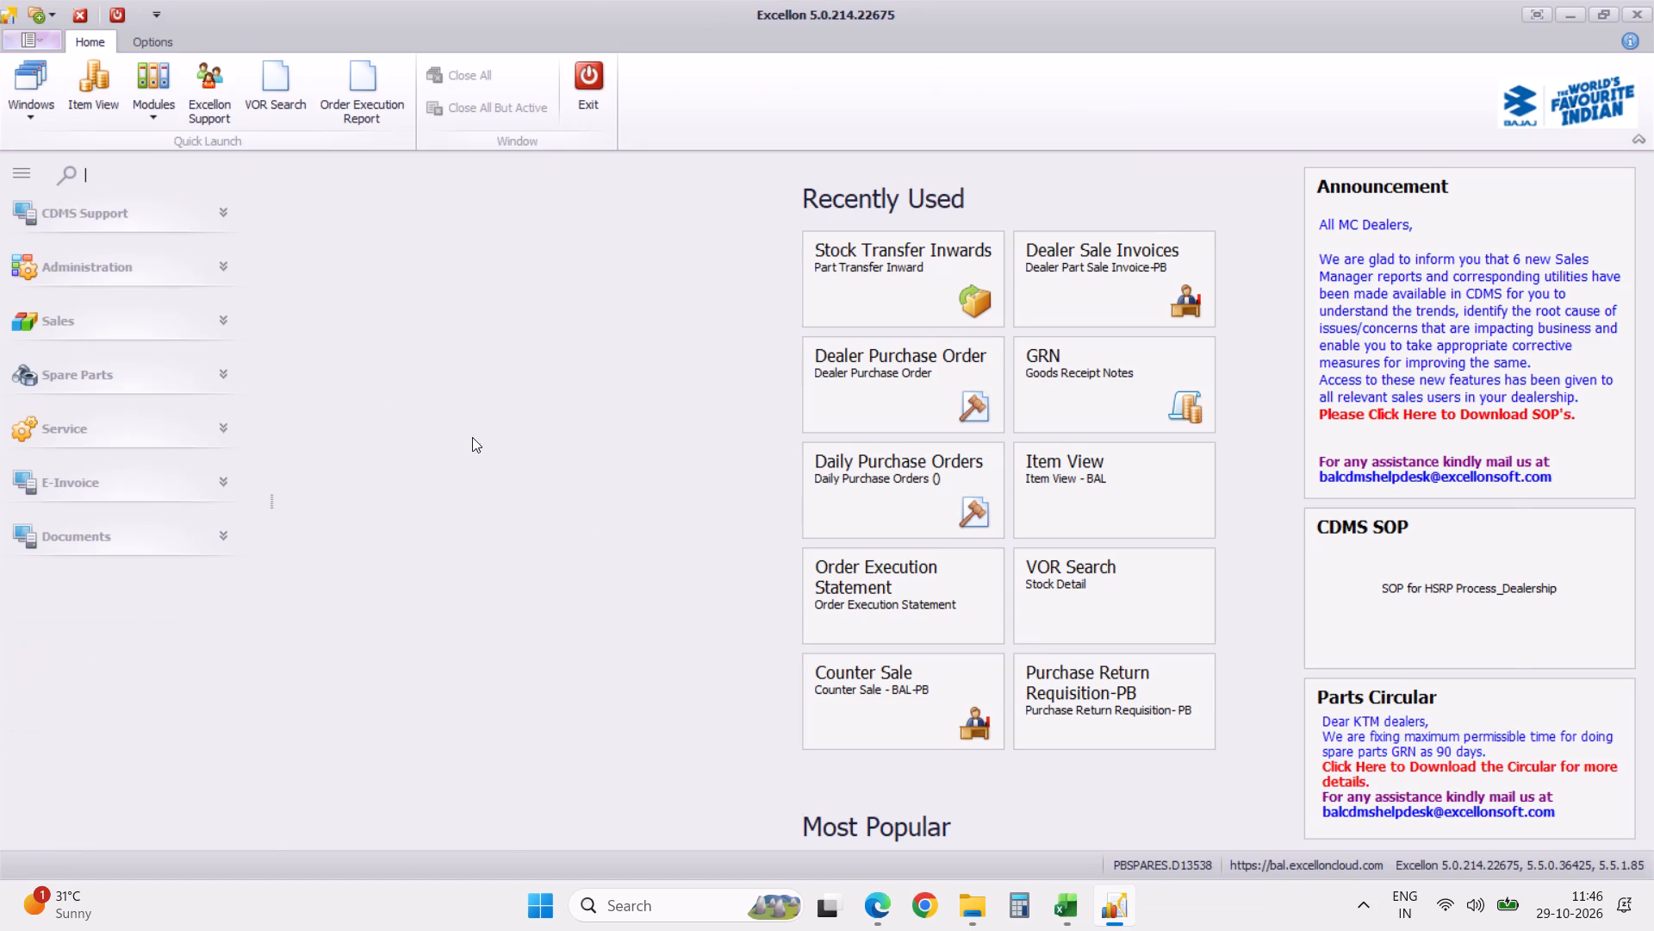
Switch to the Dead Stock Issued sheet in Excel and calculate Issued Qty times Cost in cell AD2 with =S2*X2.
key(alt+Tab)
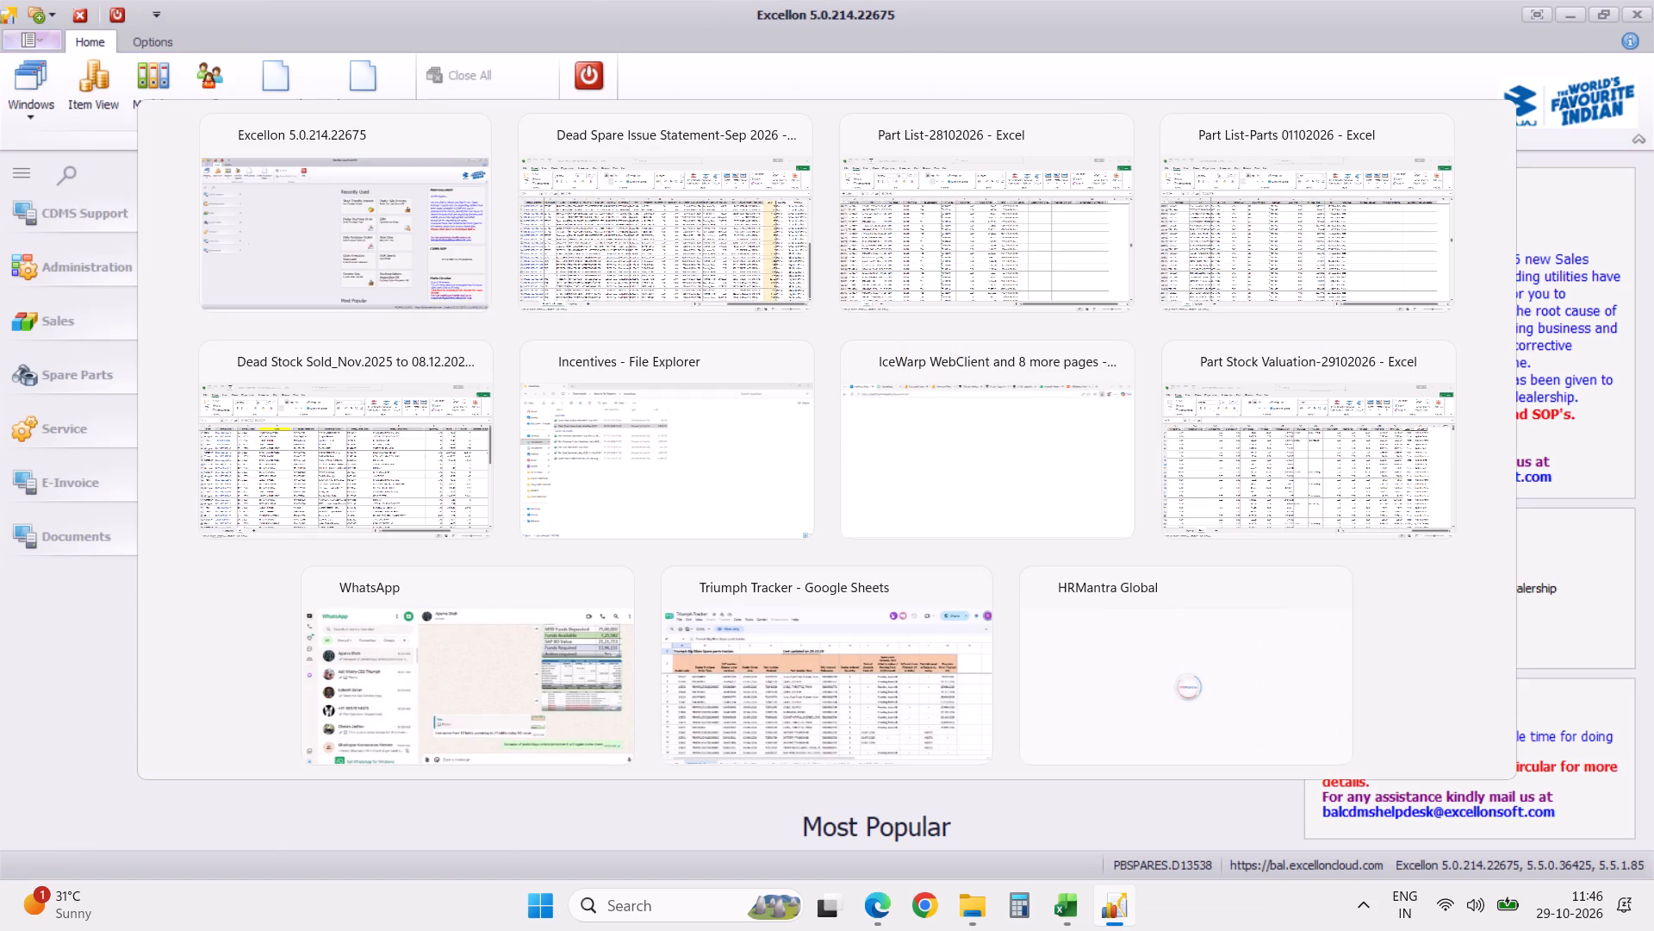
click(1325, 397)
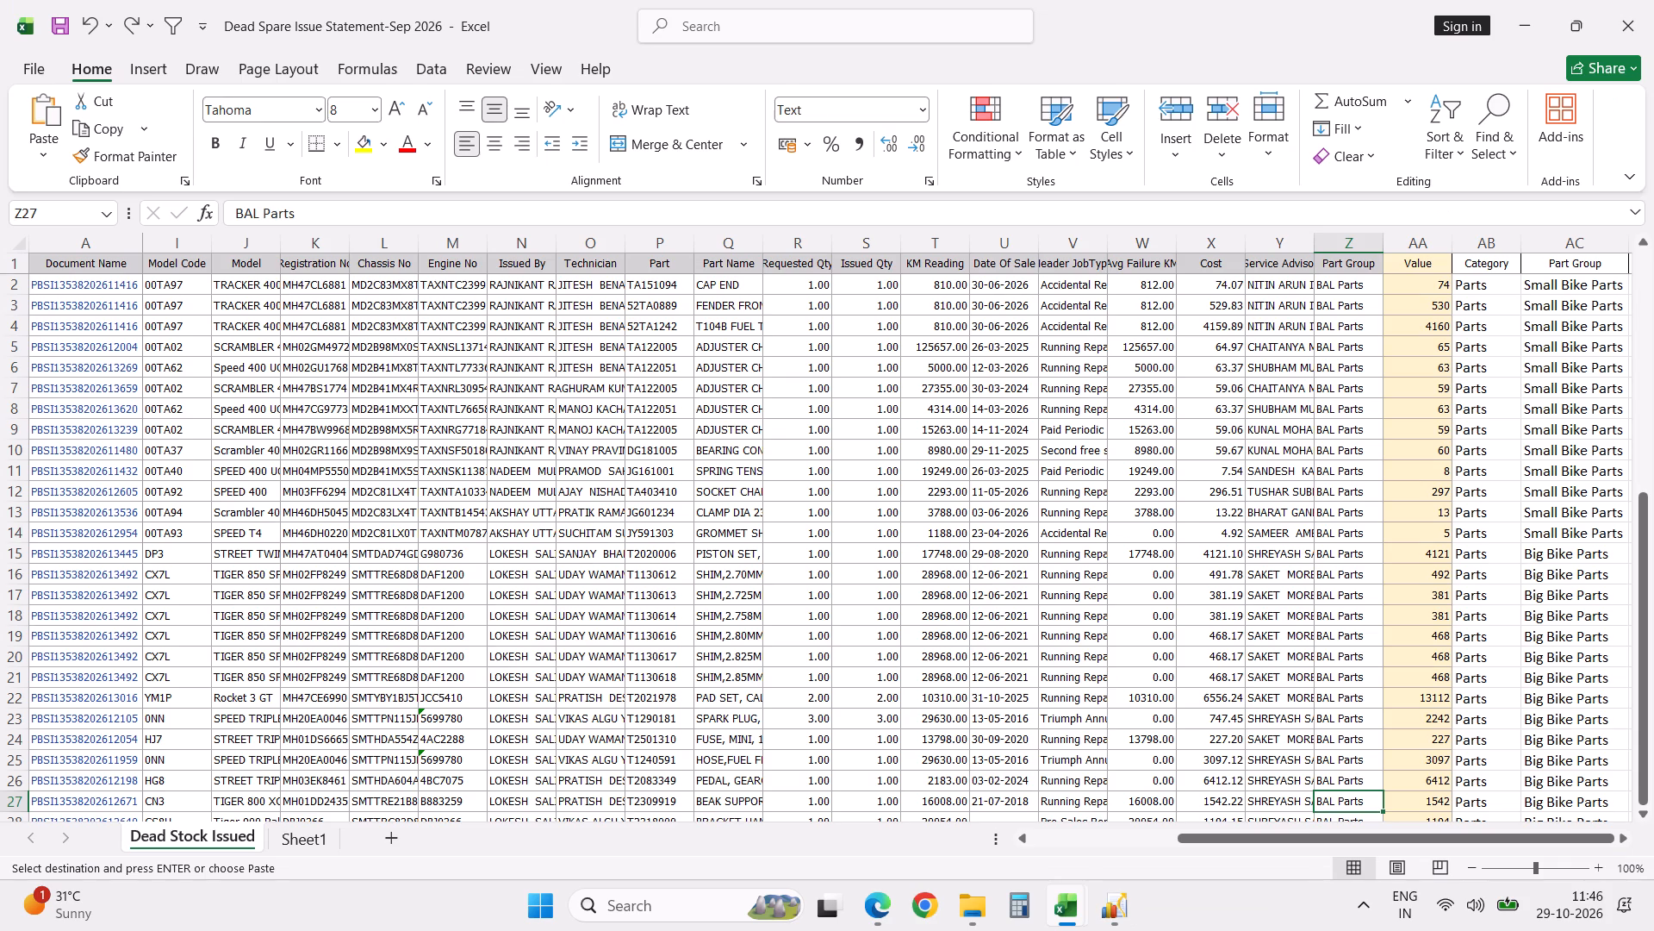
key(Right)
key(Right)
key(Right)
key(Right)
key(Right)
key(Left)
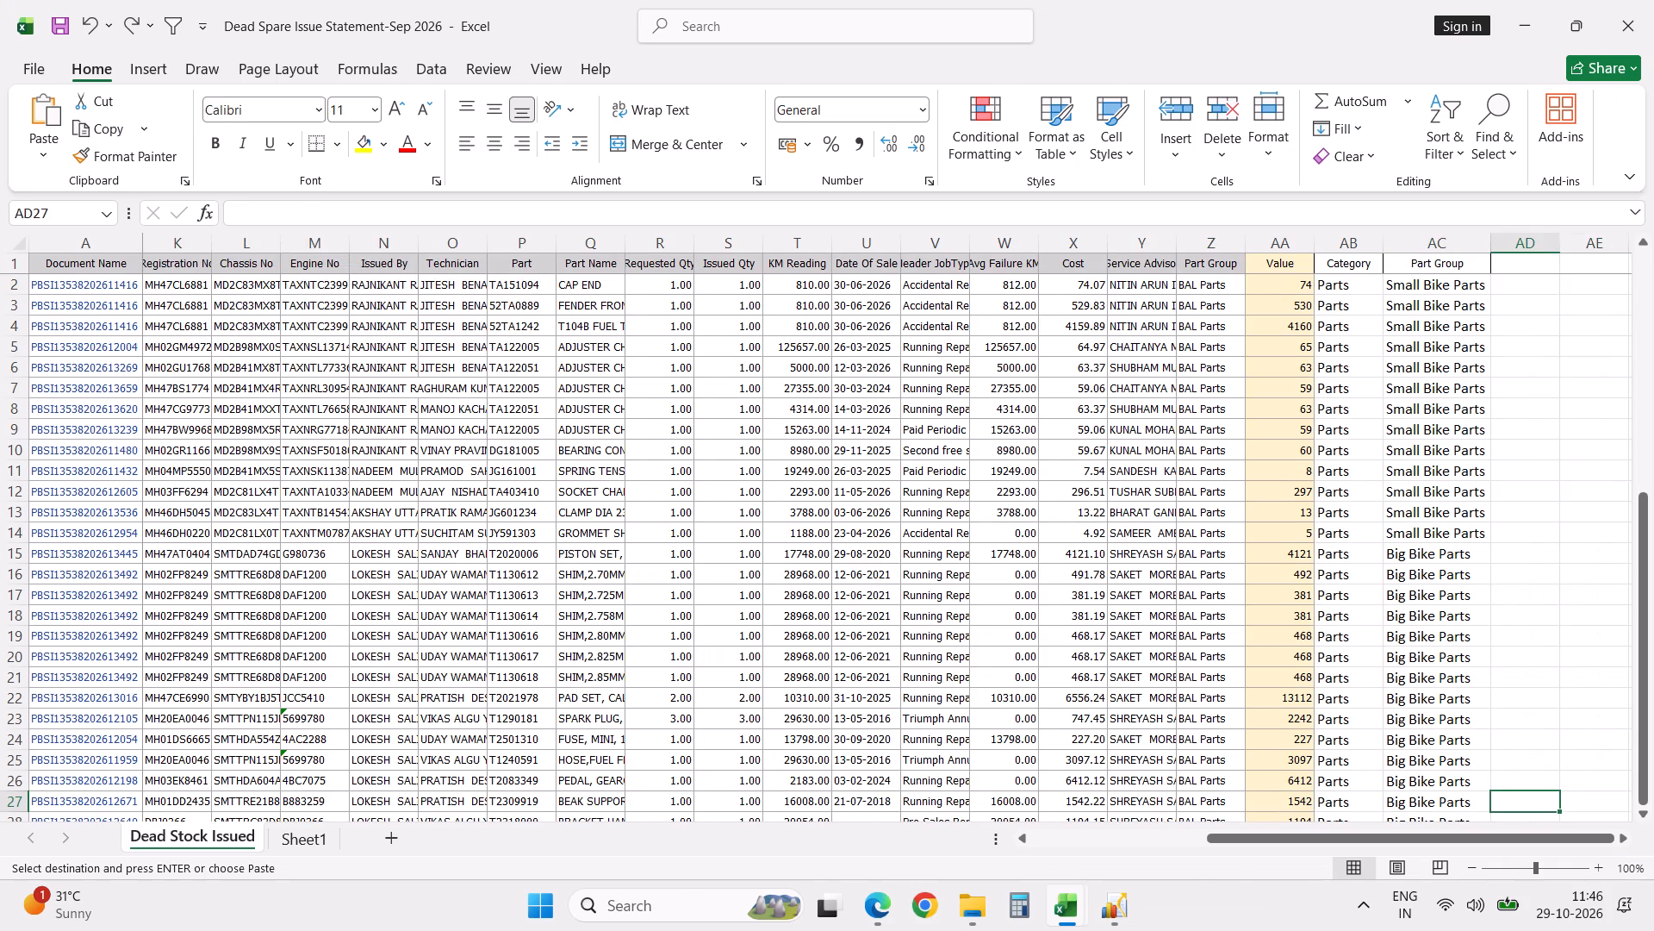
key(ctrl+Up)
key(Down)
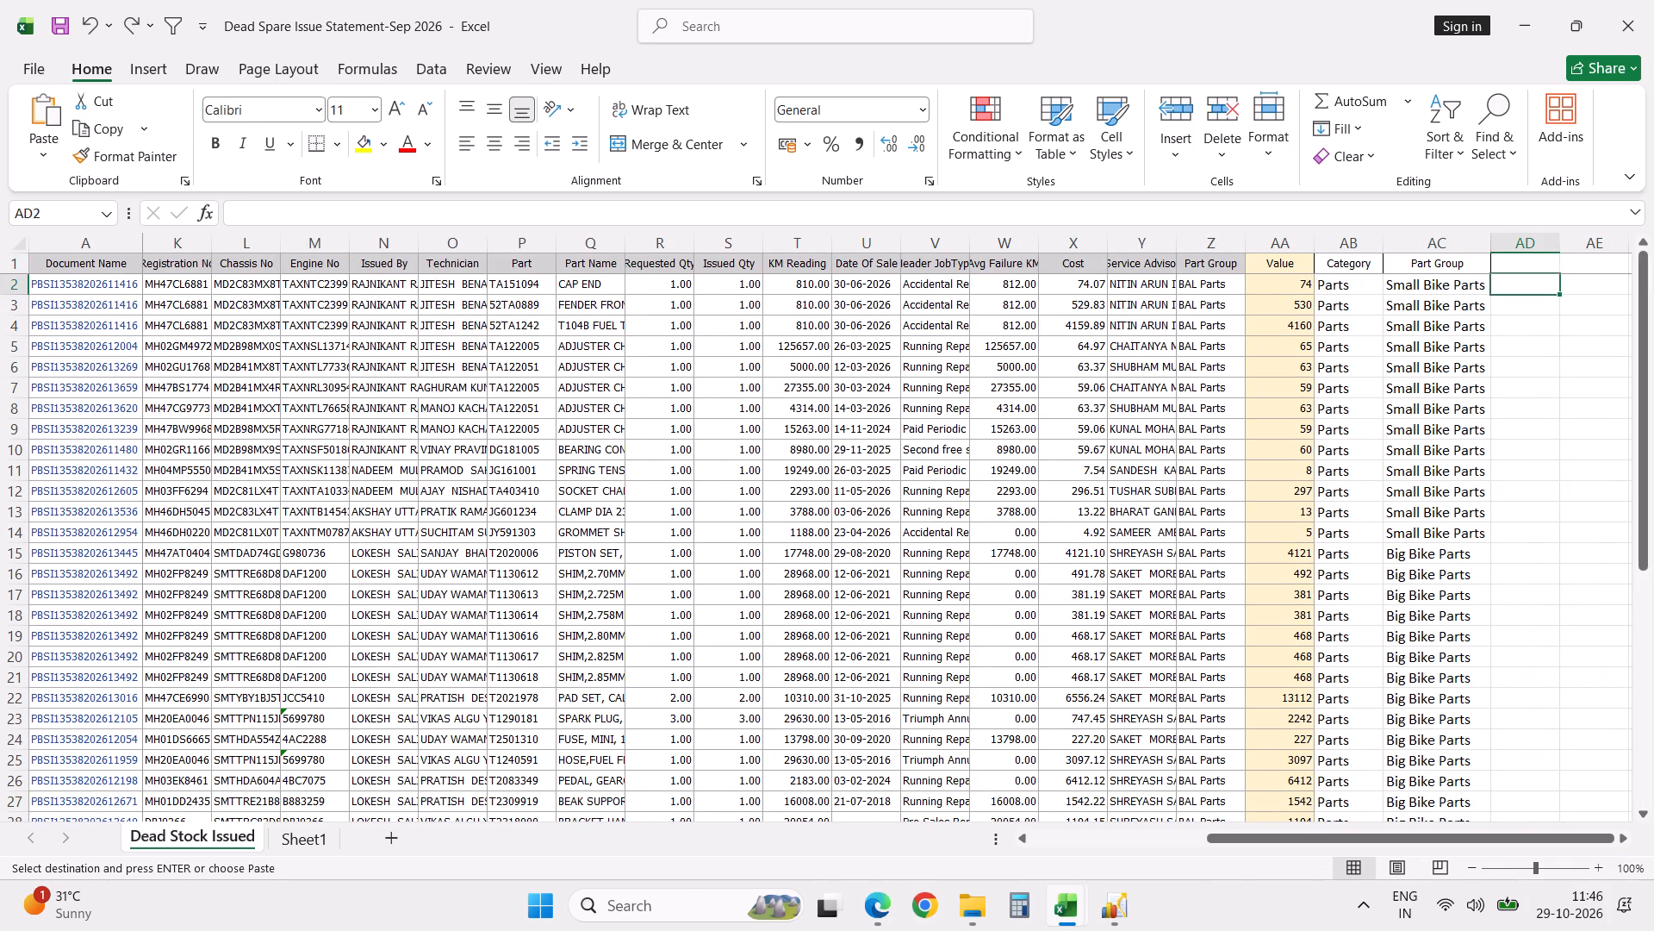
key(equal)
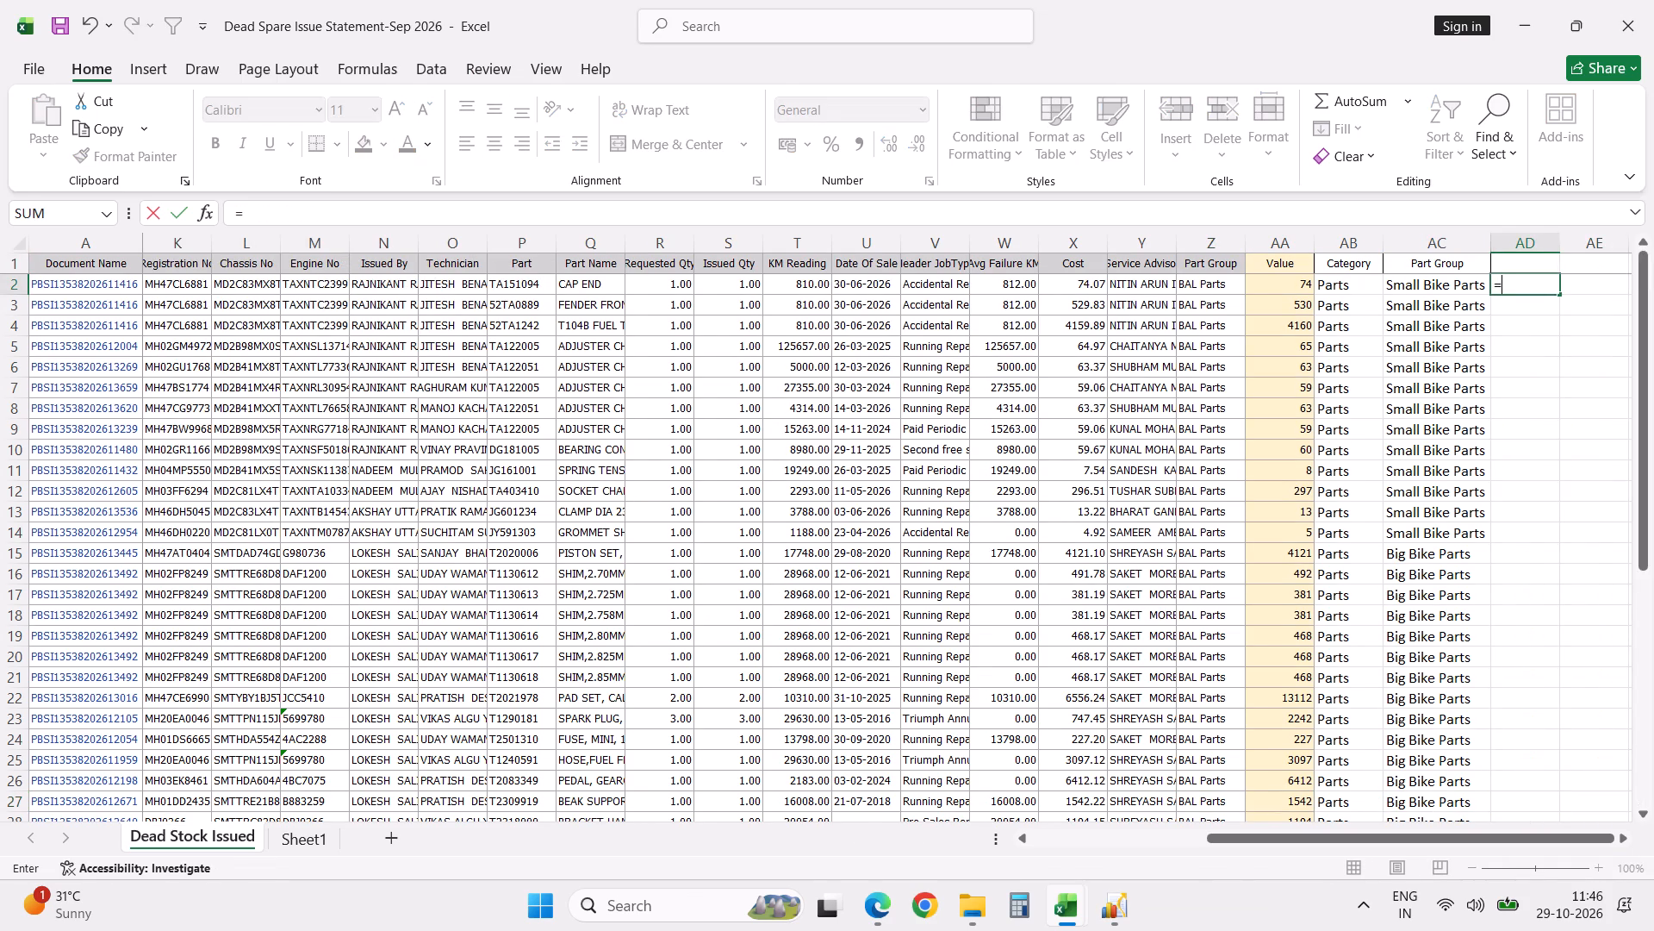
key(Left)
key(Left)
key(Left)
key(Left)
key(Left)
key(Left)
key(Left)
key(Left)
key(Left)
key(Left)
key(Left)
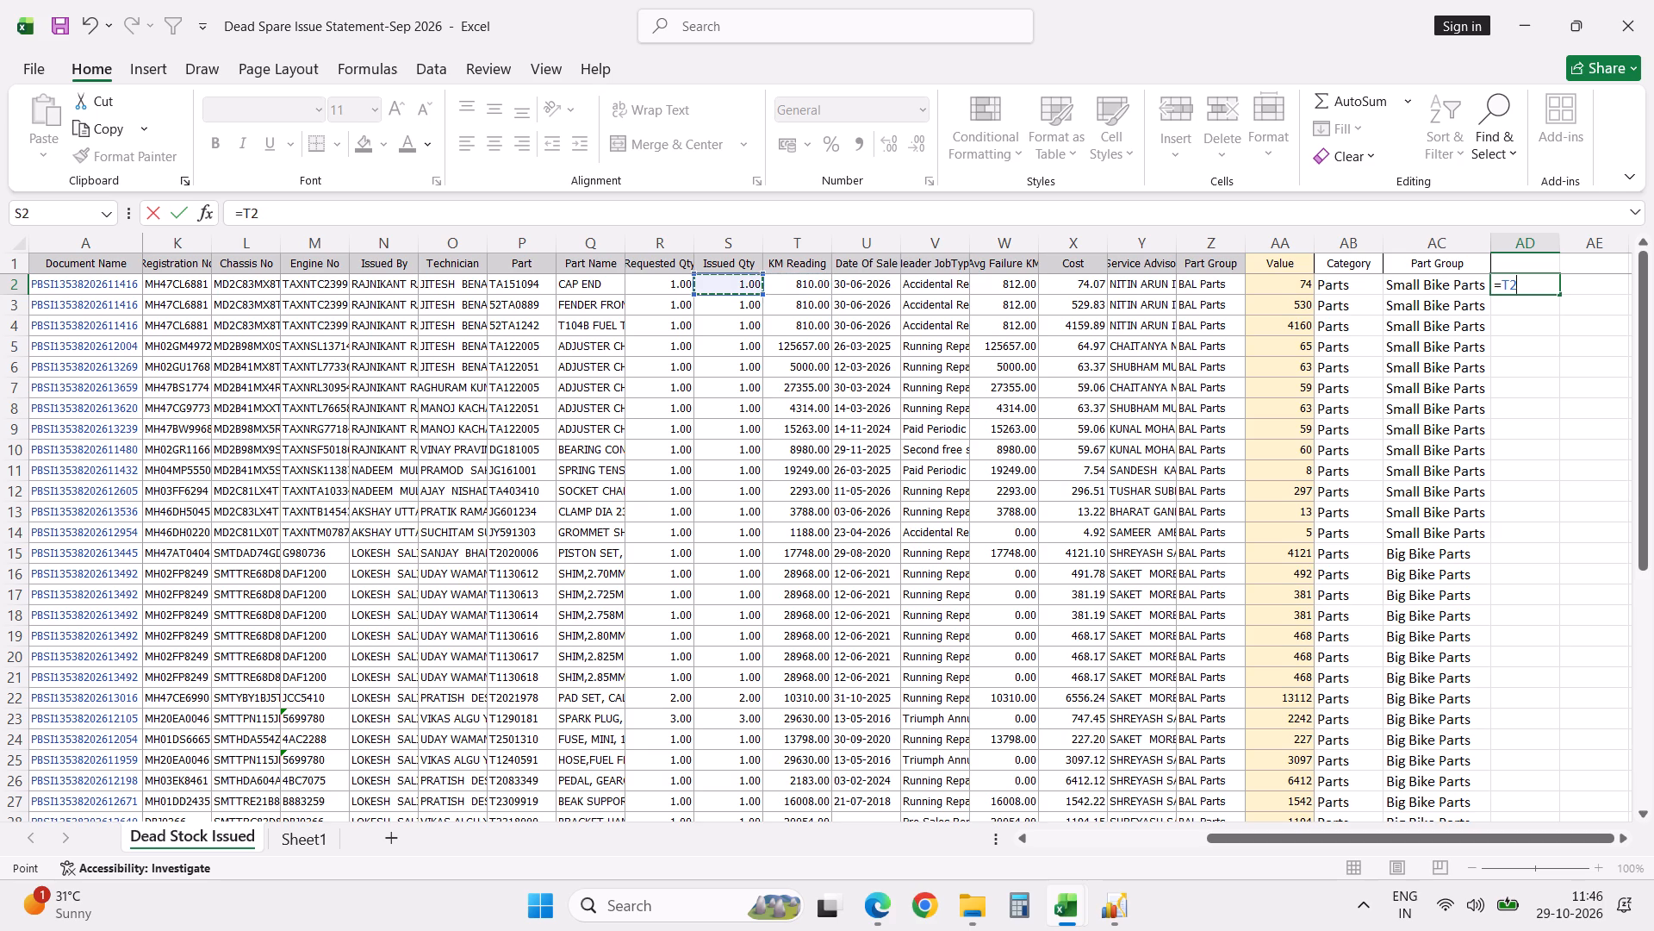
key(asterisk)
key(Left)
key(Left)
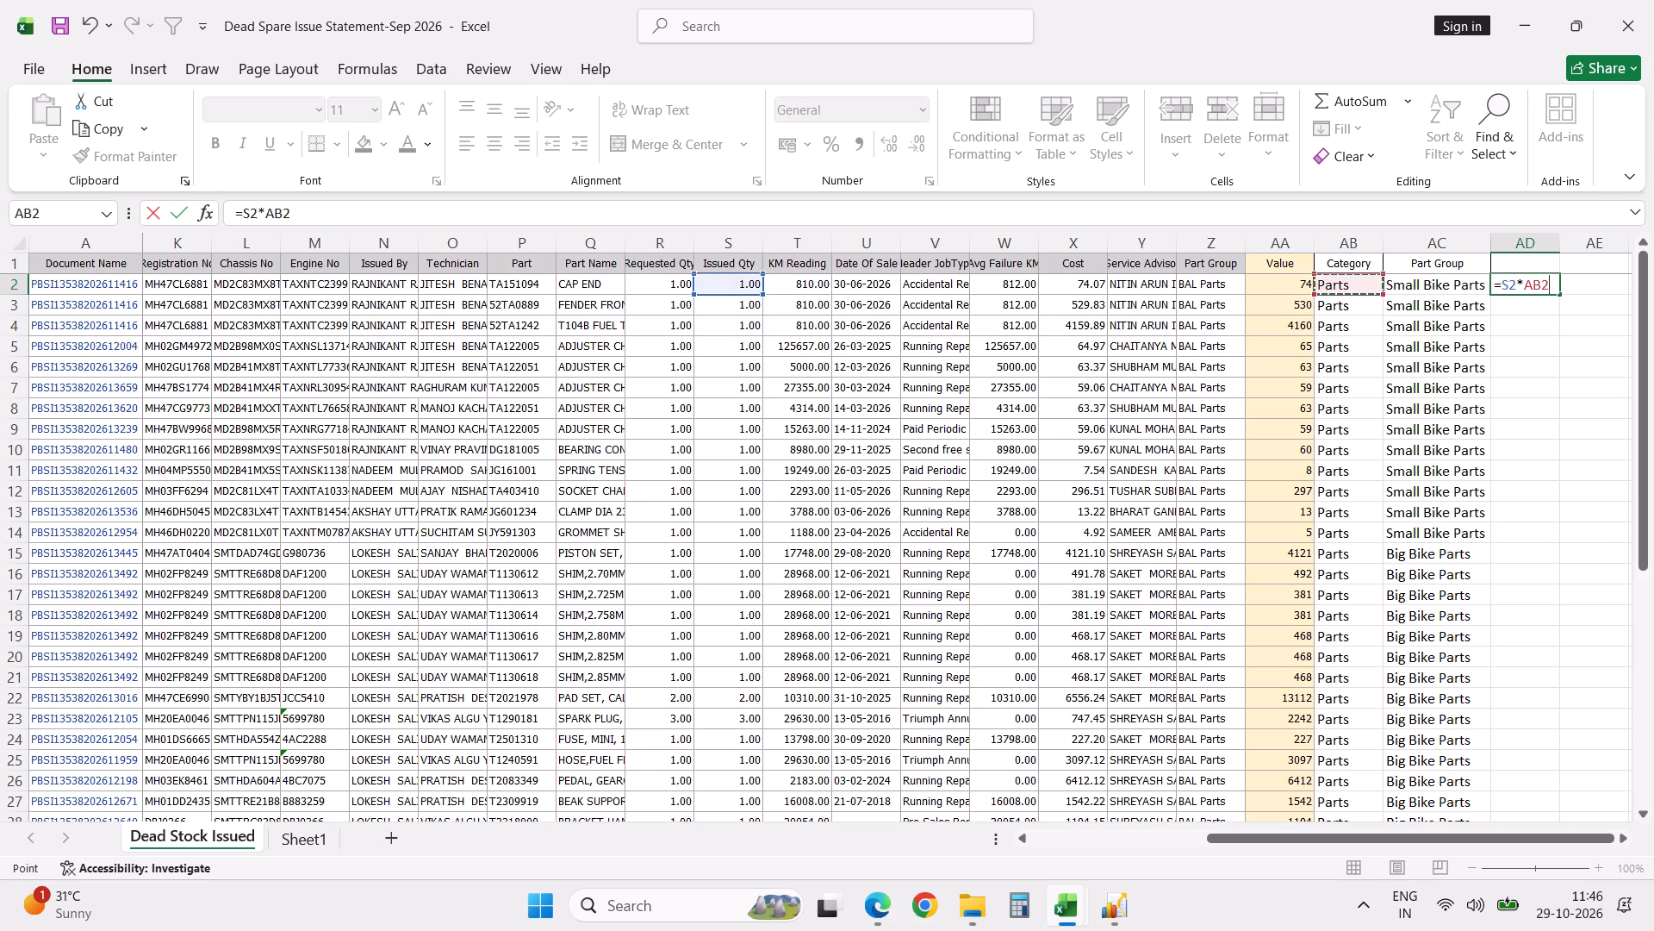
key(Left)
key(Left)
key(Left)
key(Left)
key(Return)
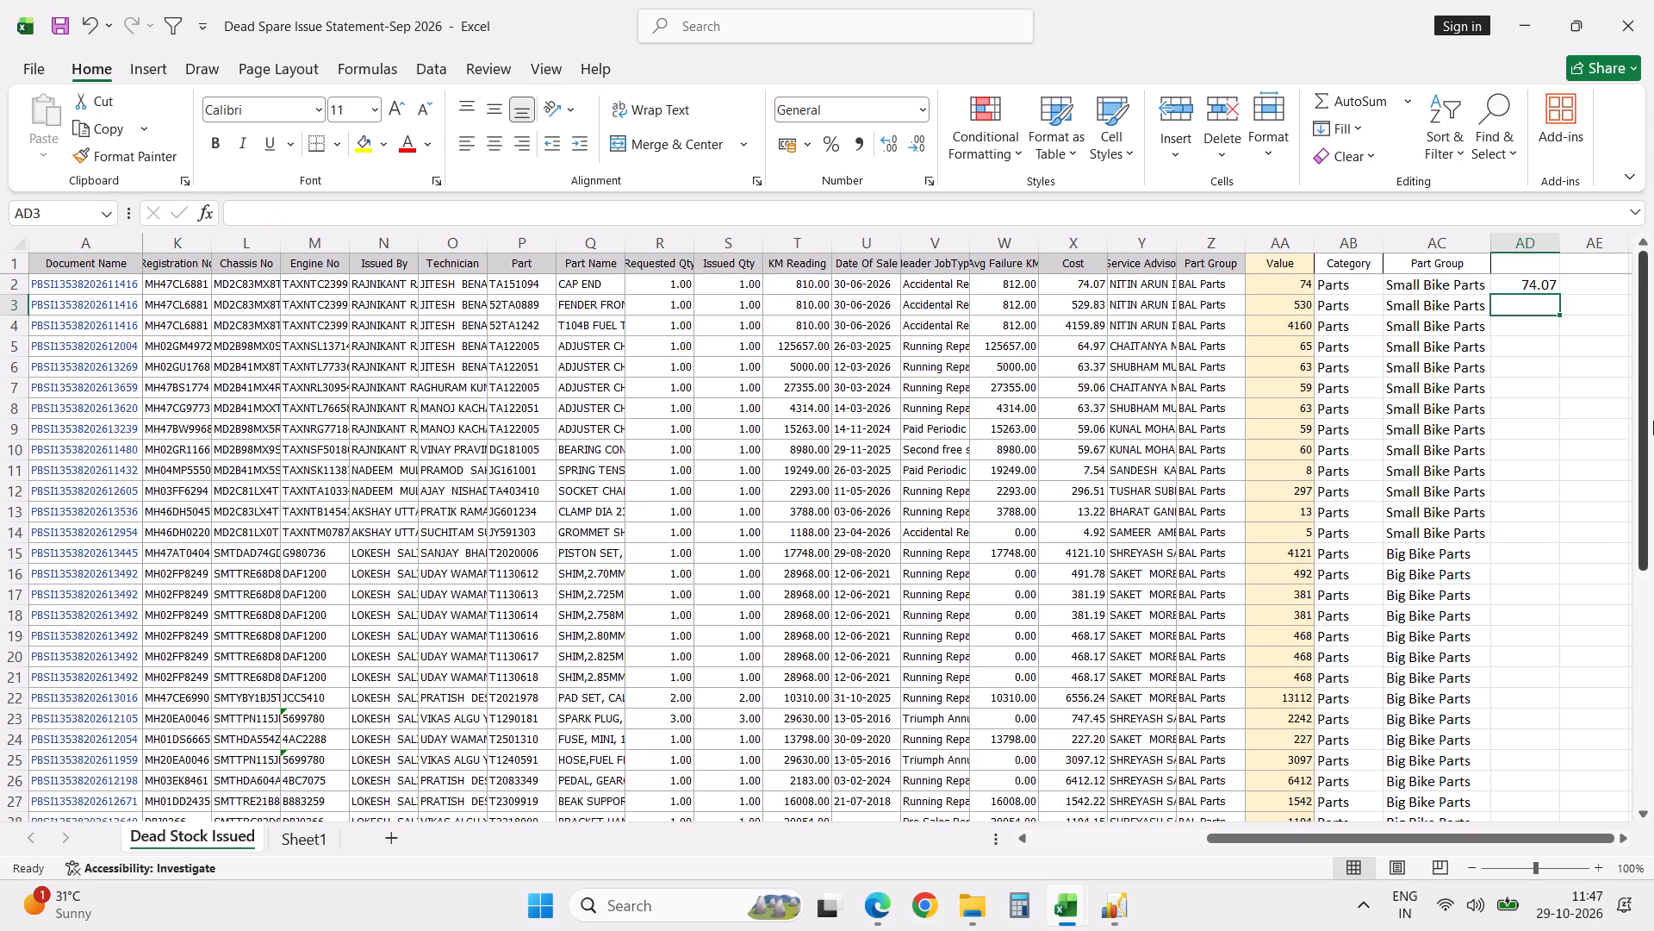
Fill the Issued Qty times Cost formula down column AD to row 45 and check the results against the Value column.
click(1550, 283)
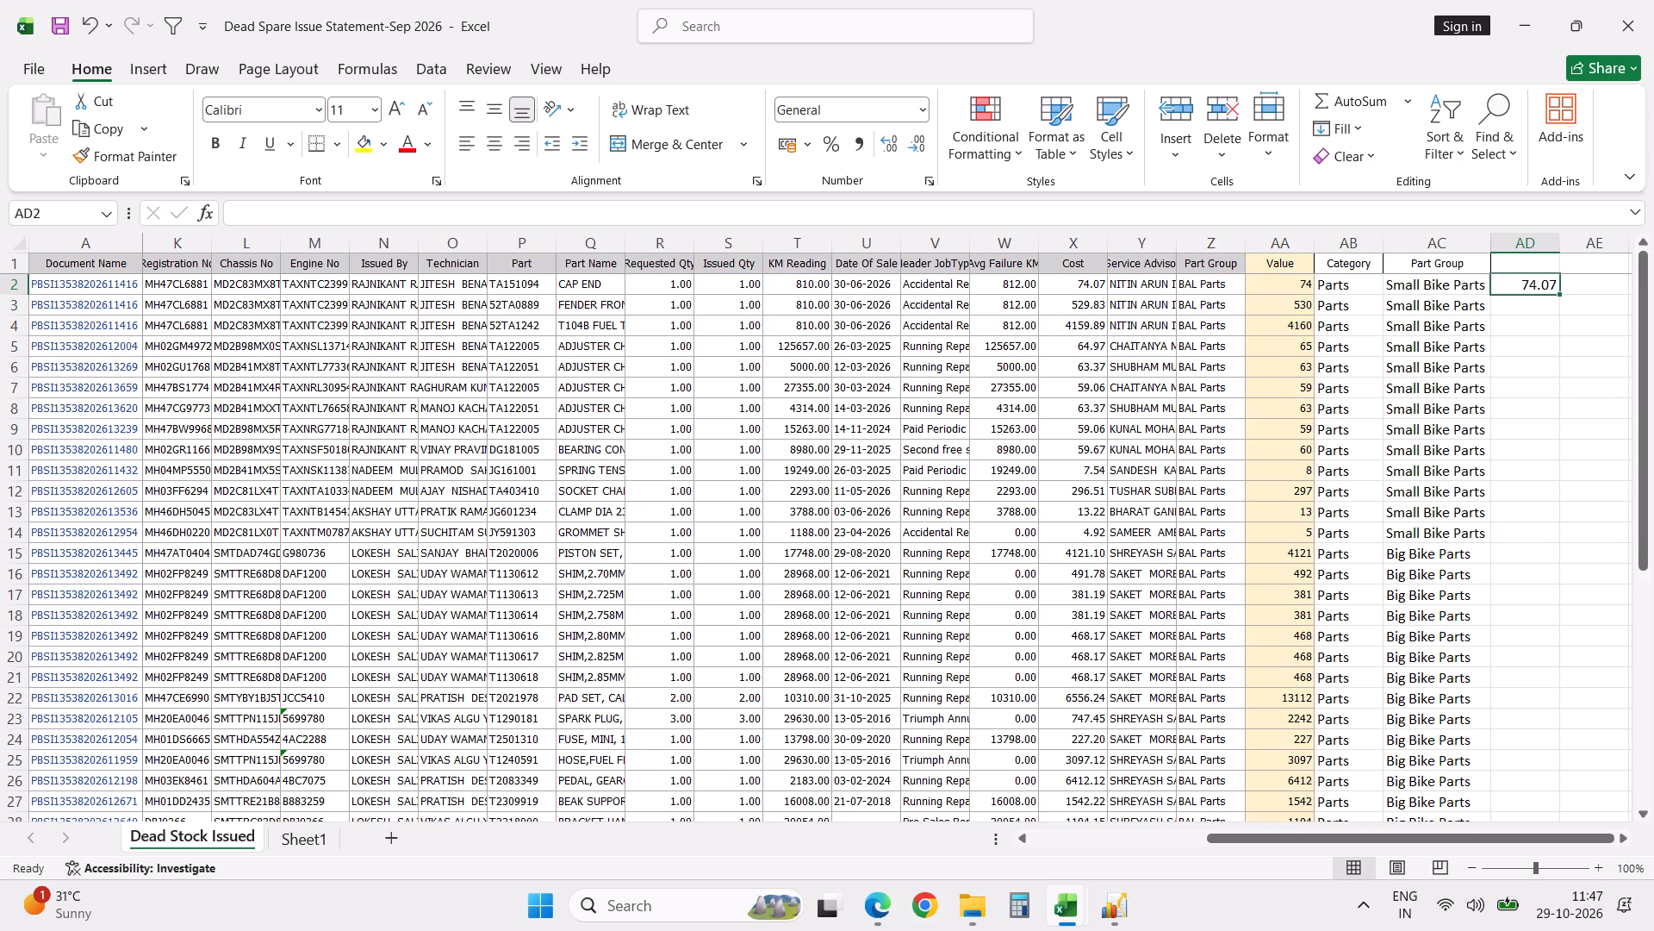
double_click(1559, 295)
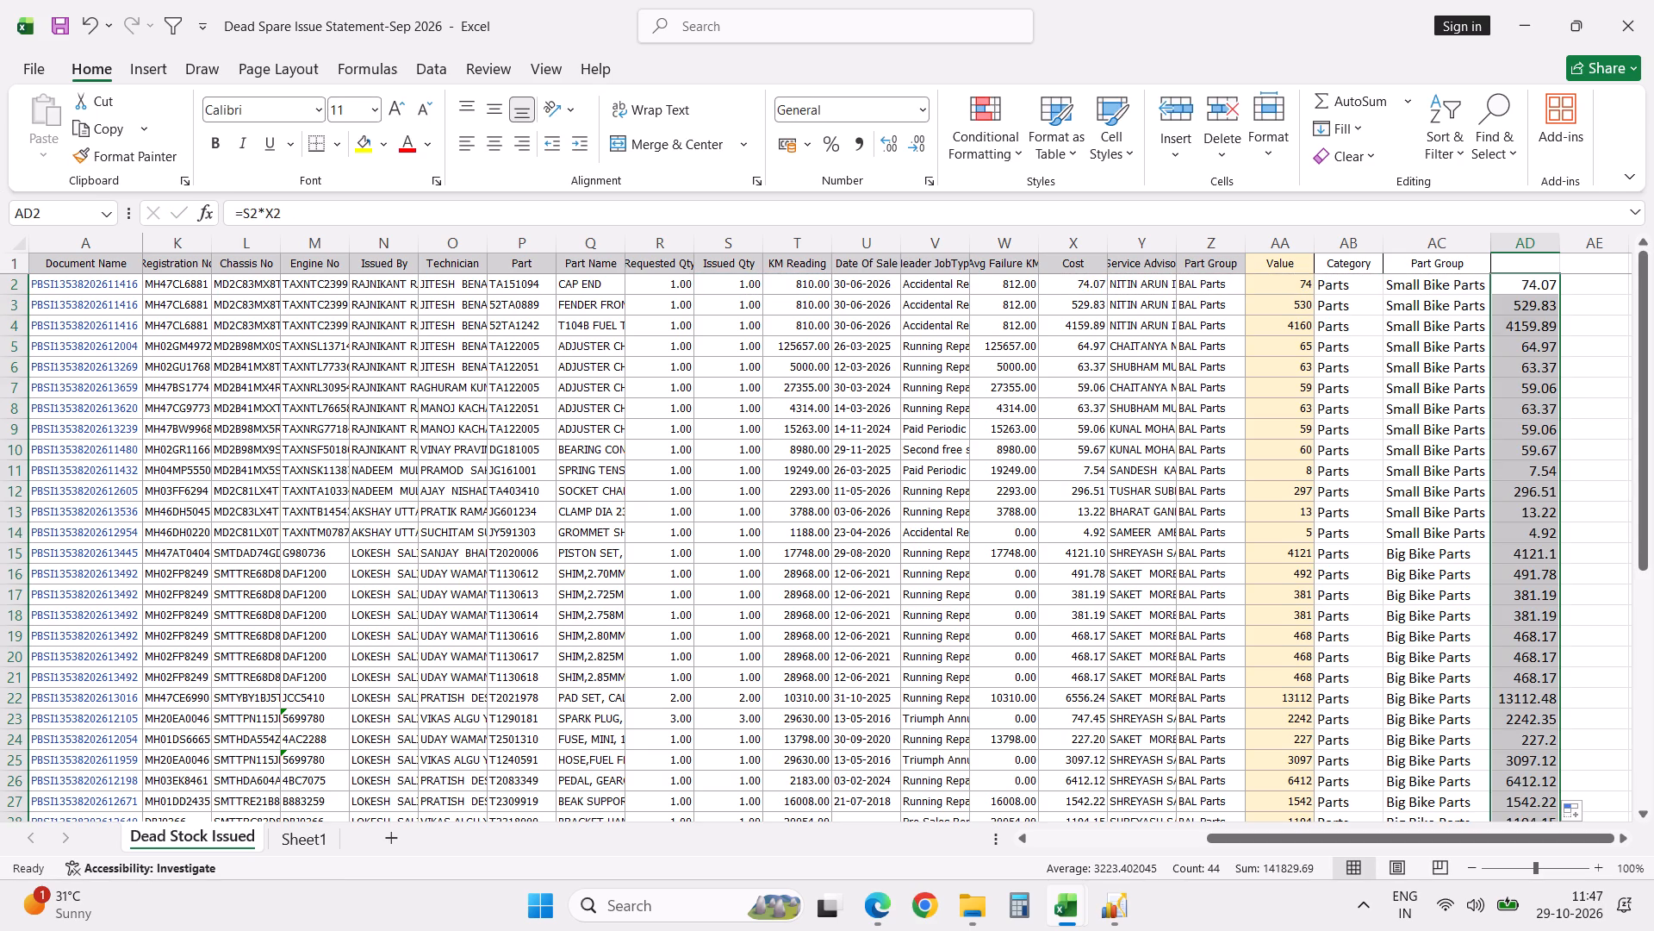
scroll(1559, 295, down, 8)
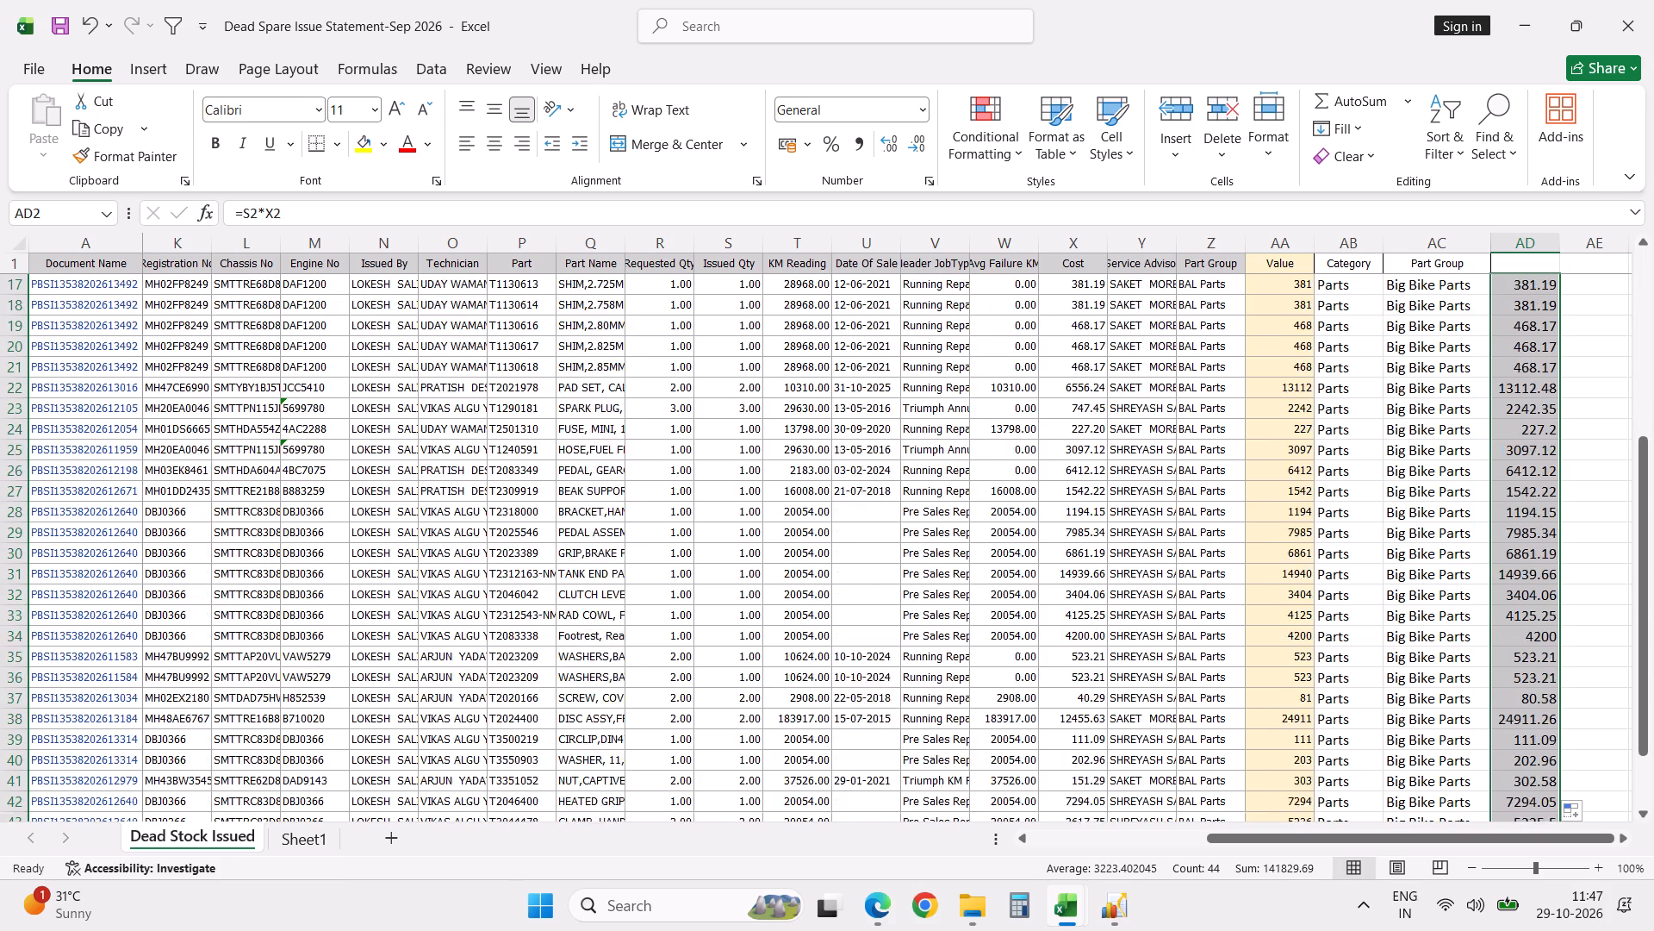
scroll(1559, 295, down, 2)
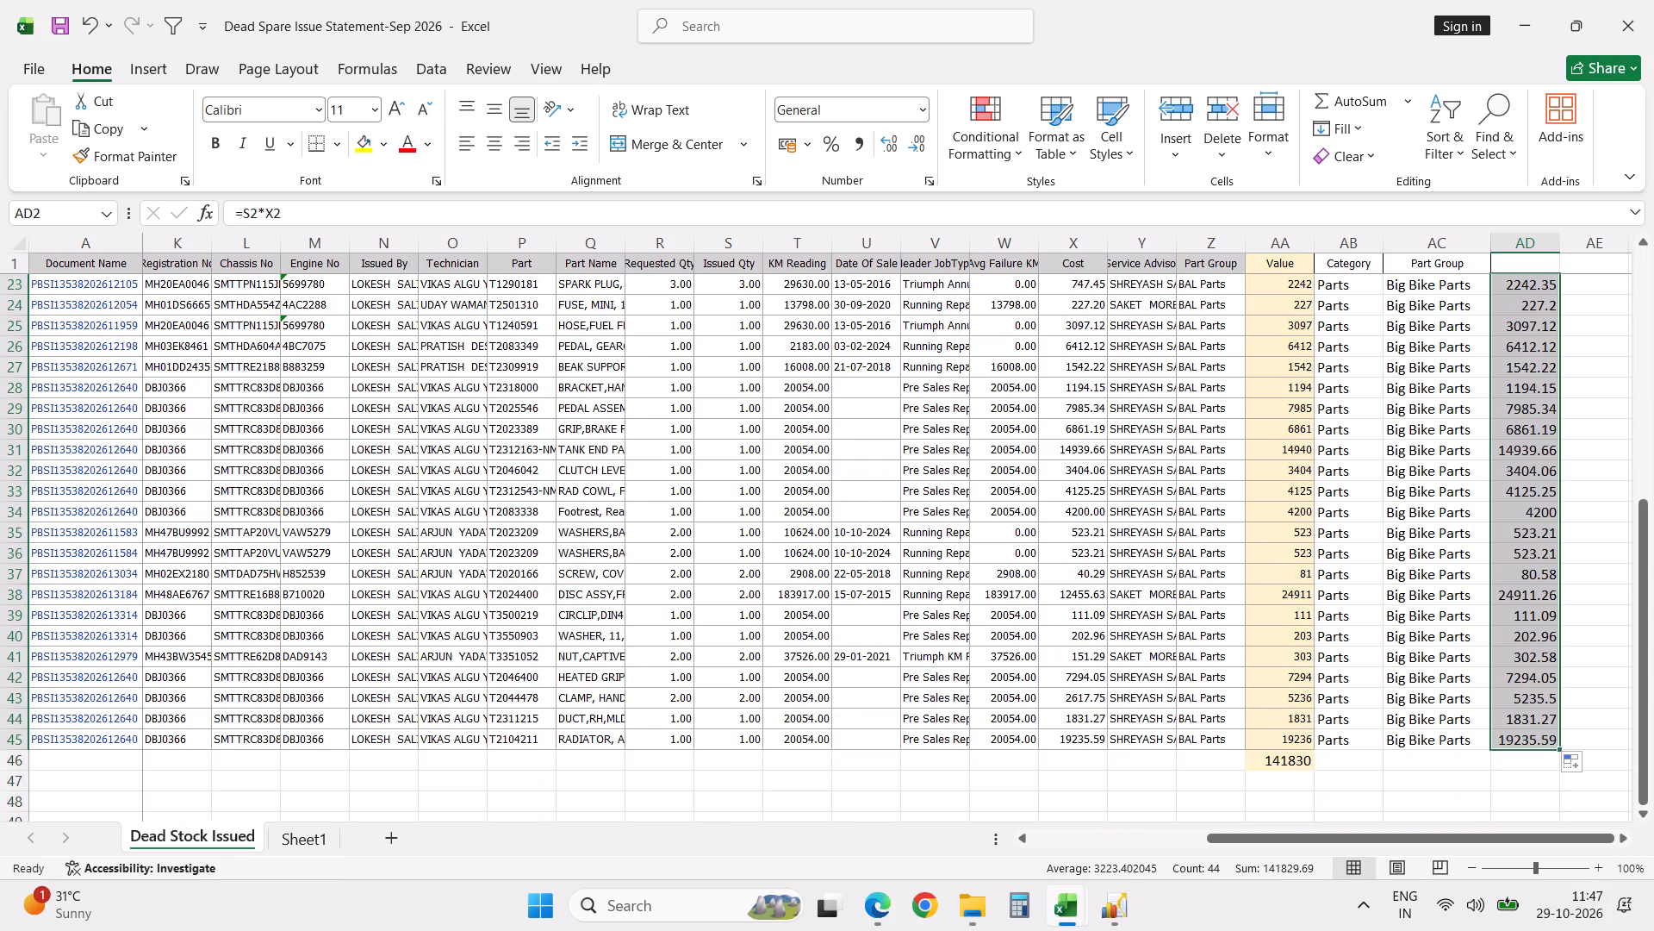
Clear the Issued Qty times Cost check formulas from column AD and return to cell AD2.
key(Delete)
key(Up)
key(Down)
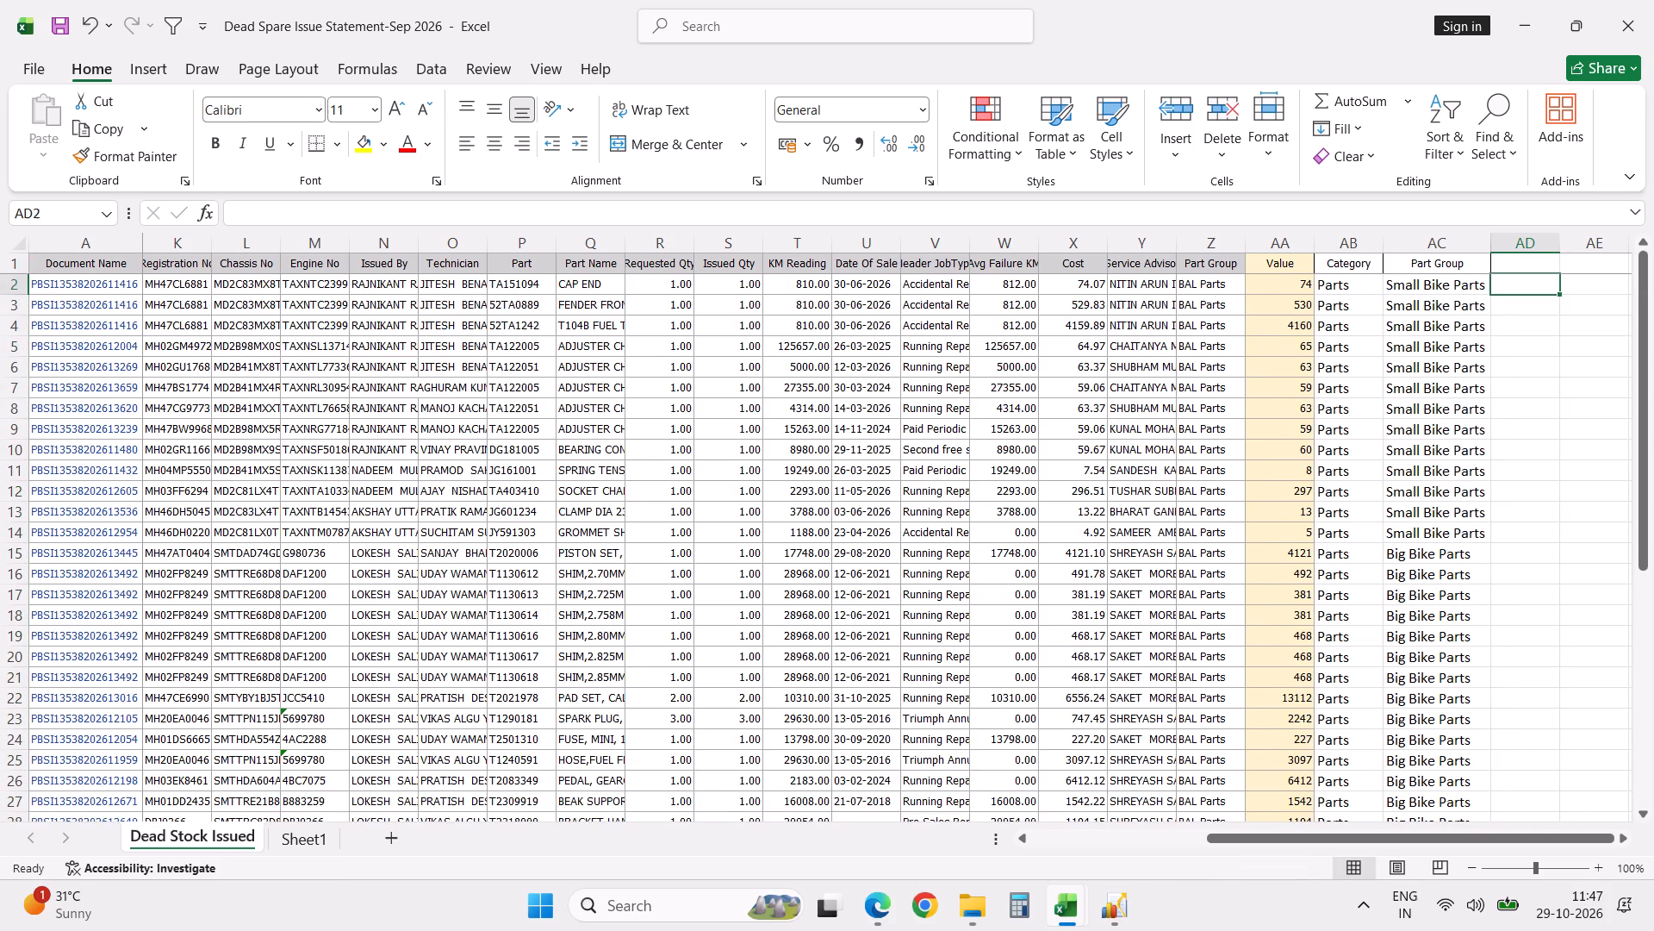
In AD2, use VLOOKUP to fetch P2's Purchase Price from Part List-28102026, range $A$2:$H$100642, column 8, exact match 0.
key(alt+Tab)
key(alt+Tab)
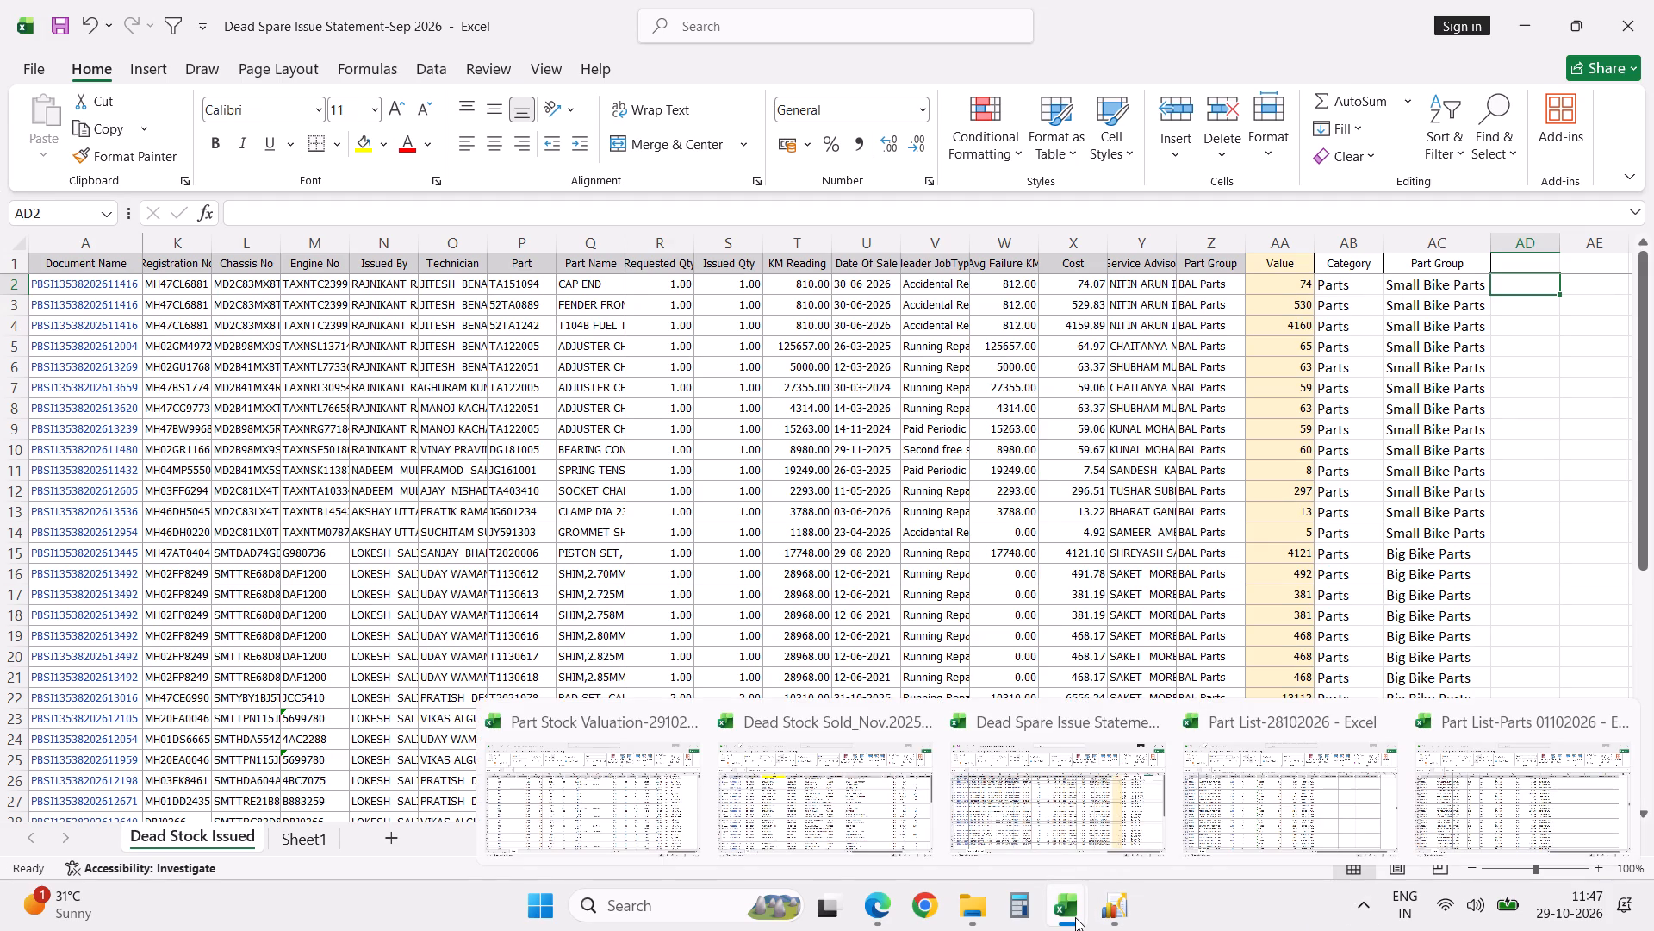
click(1253, 802)
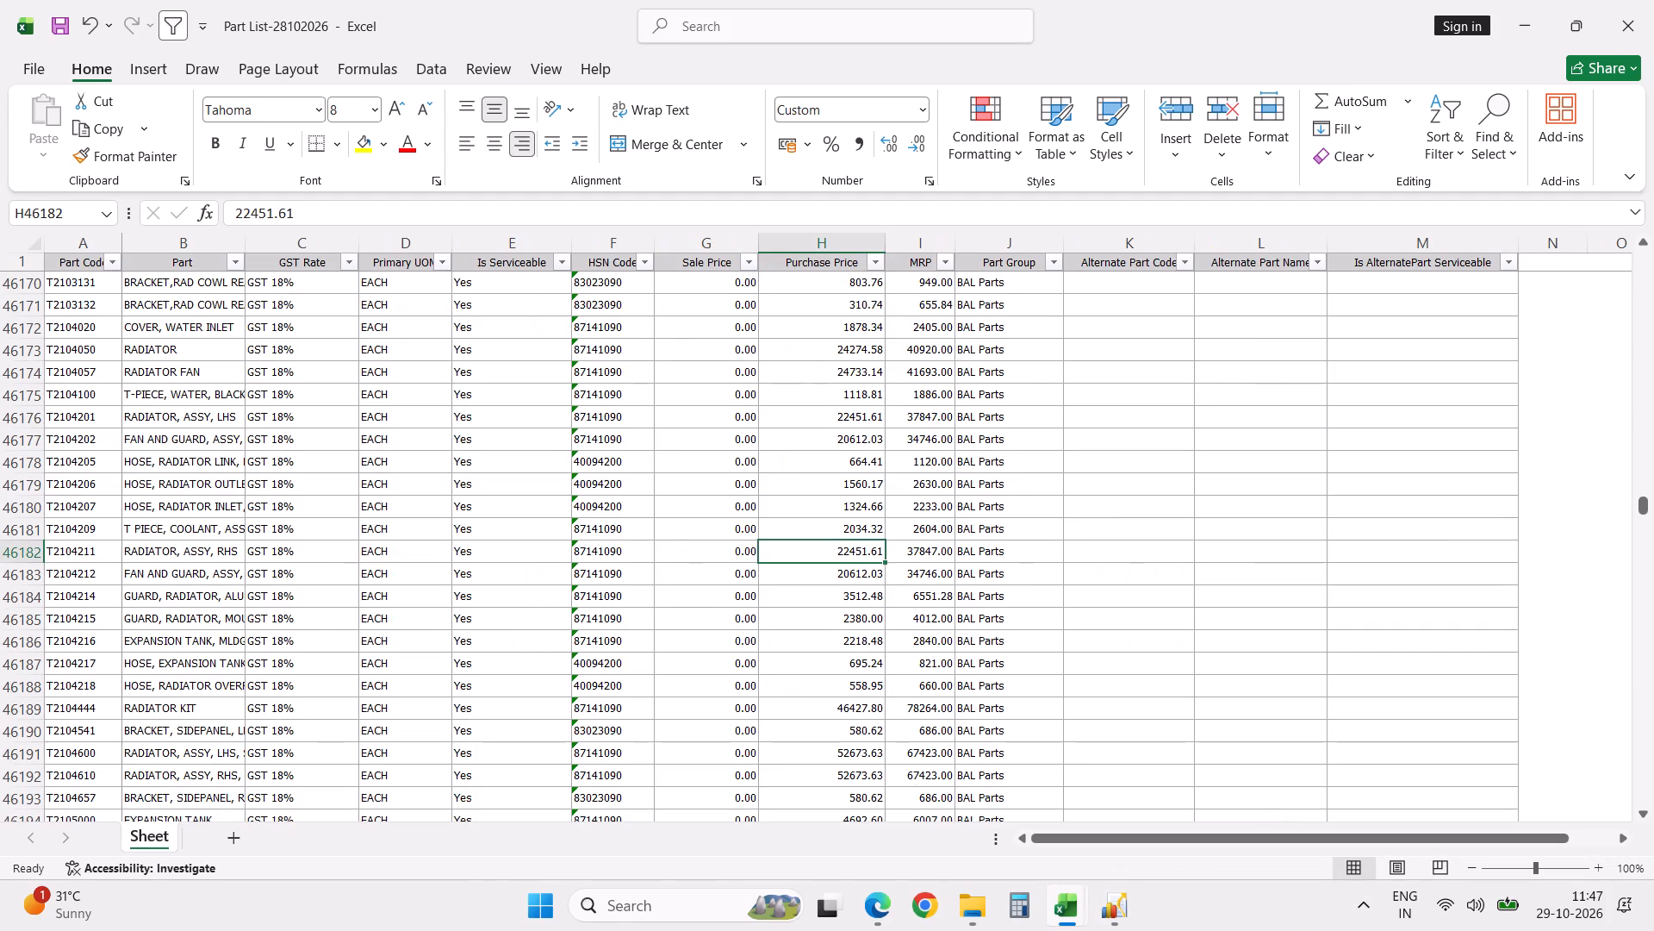
click(72, 262)
key(Down)
key(alt+Tab)
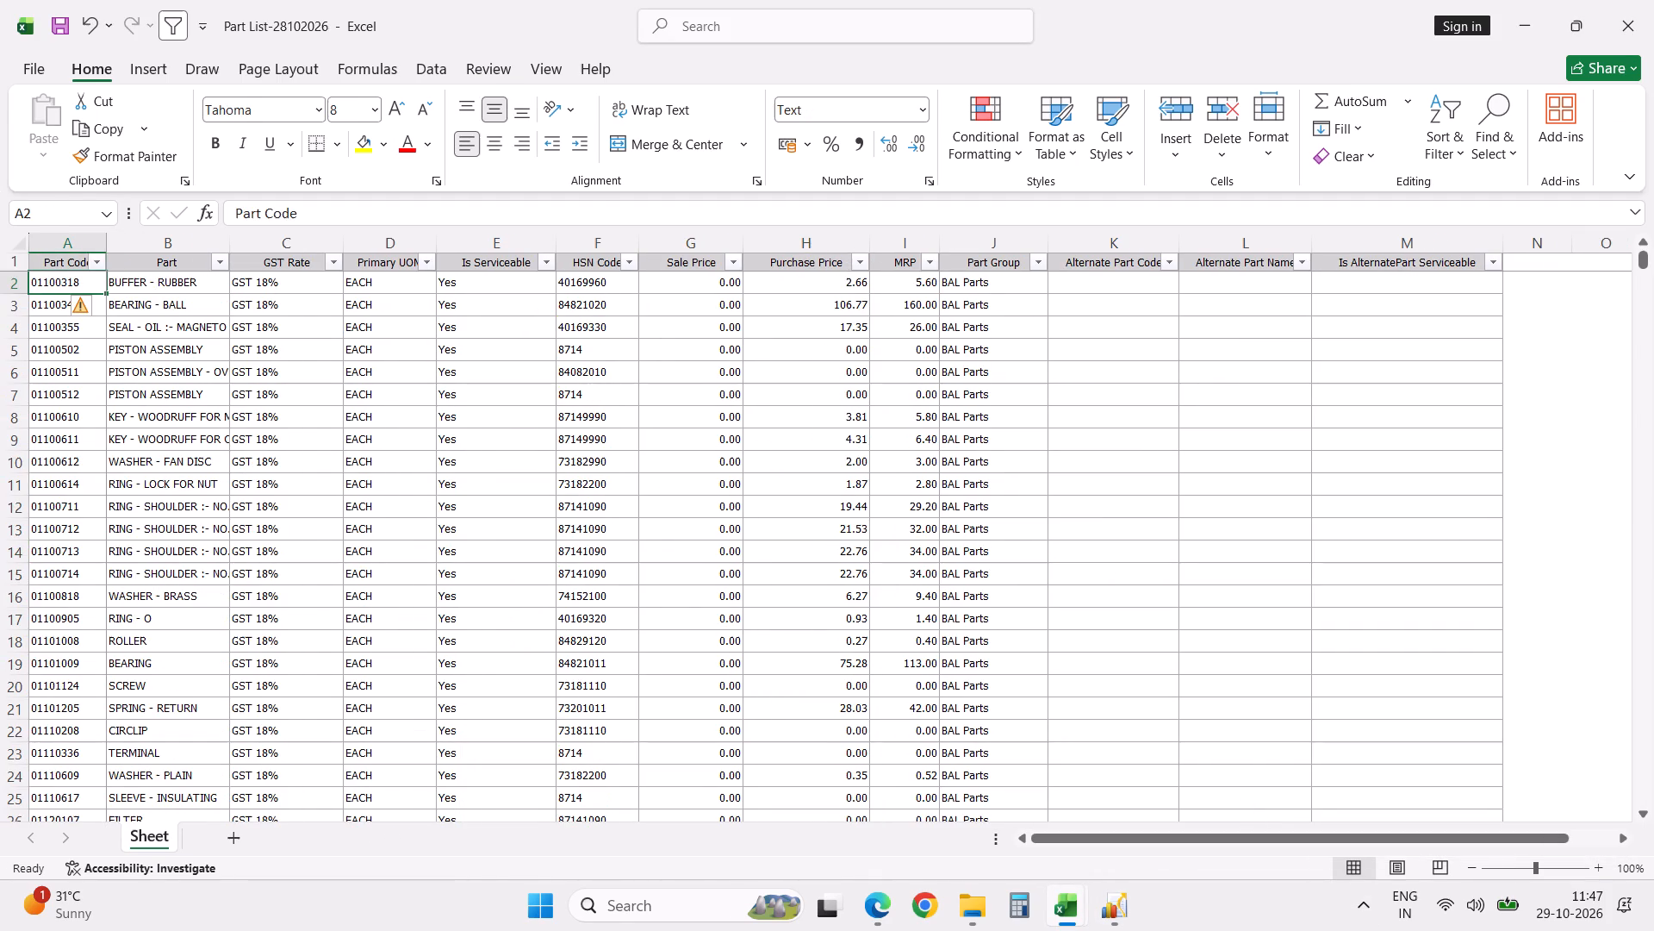
text(=vlo)
key(Tab)
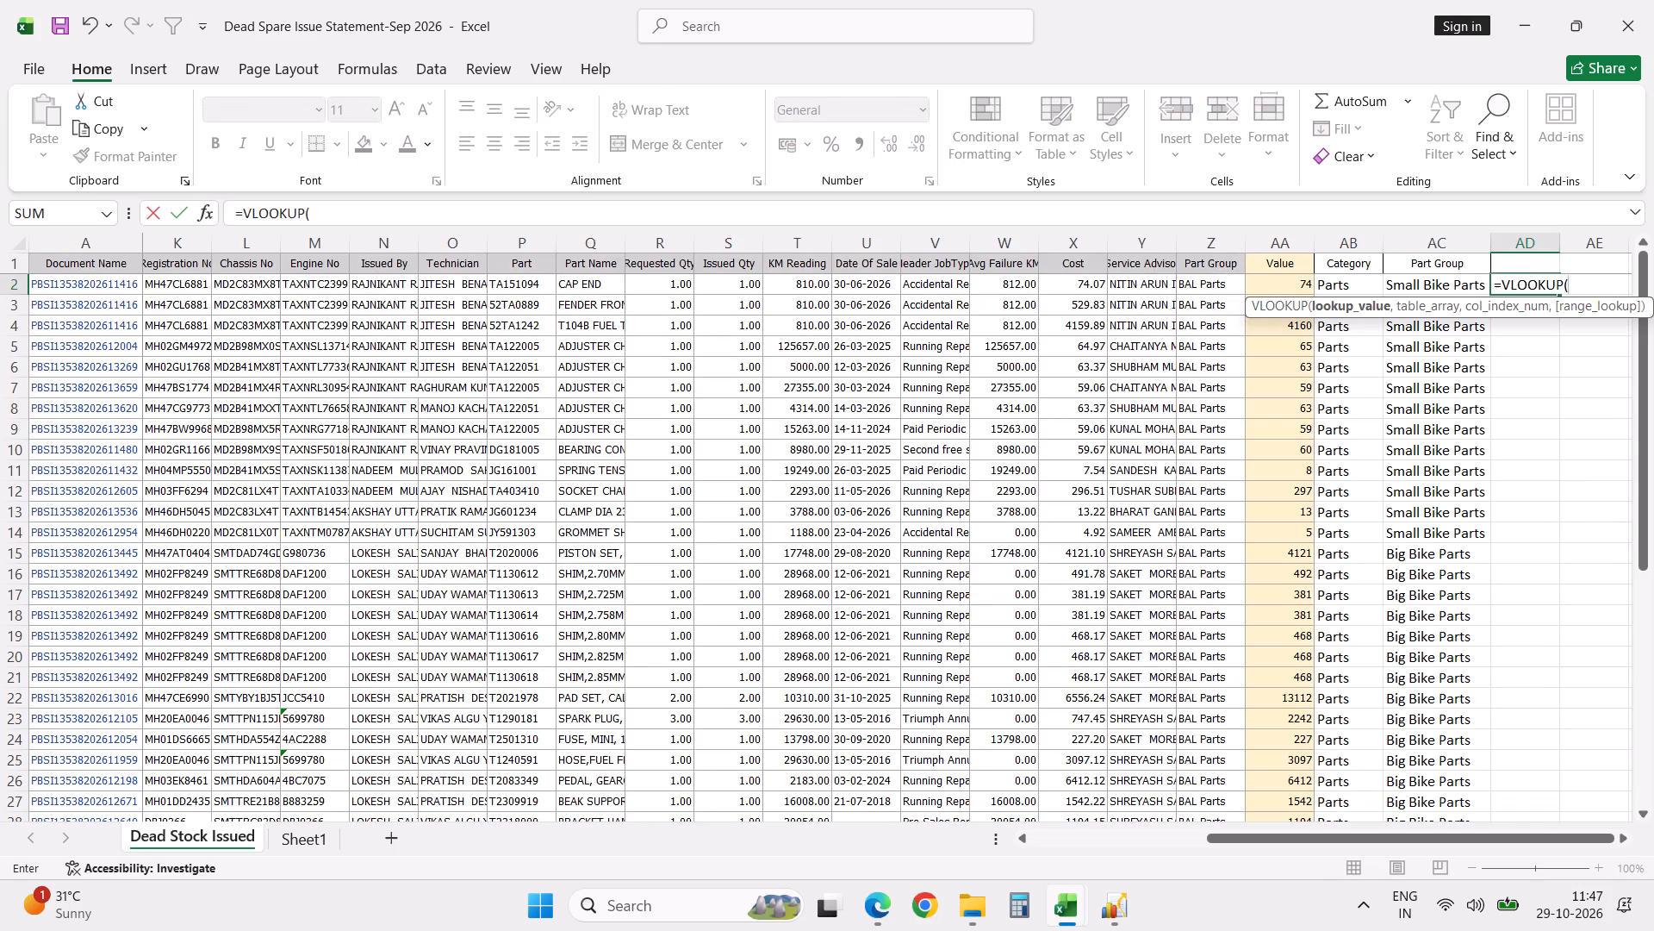
click(501, 284)
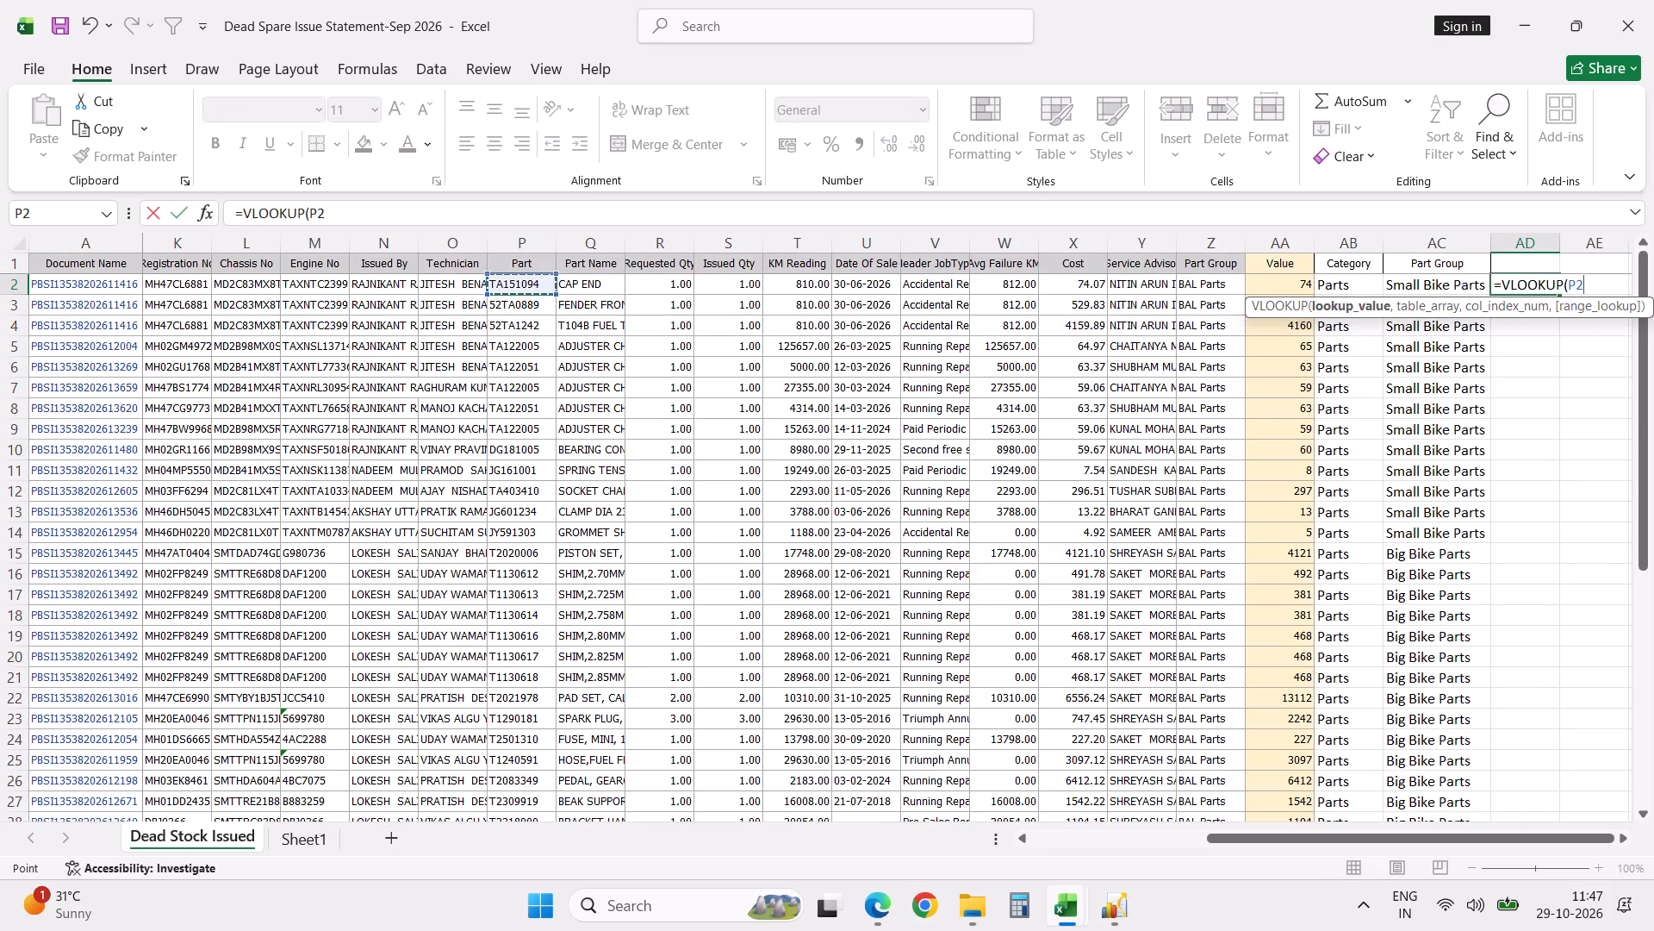
key(comma)
key(alt+Tab)
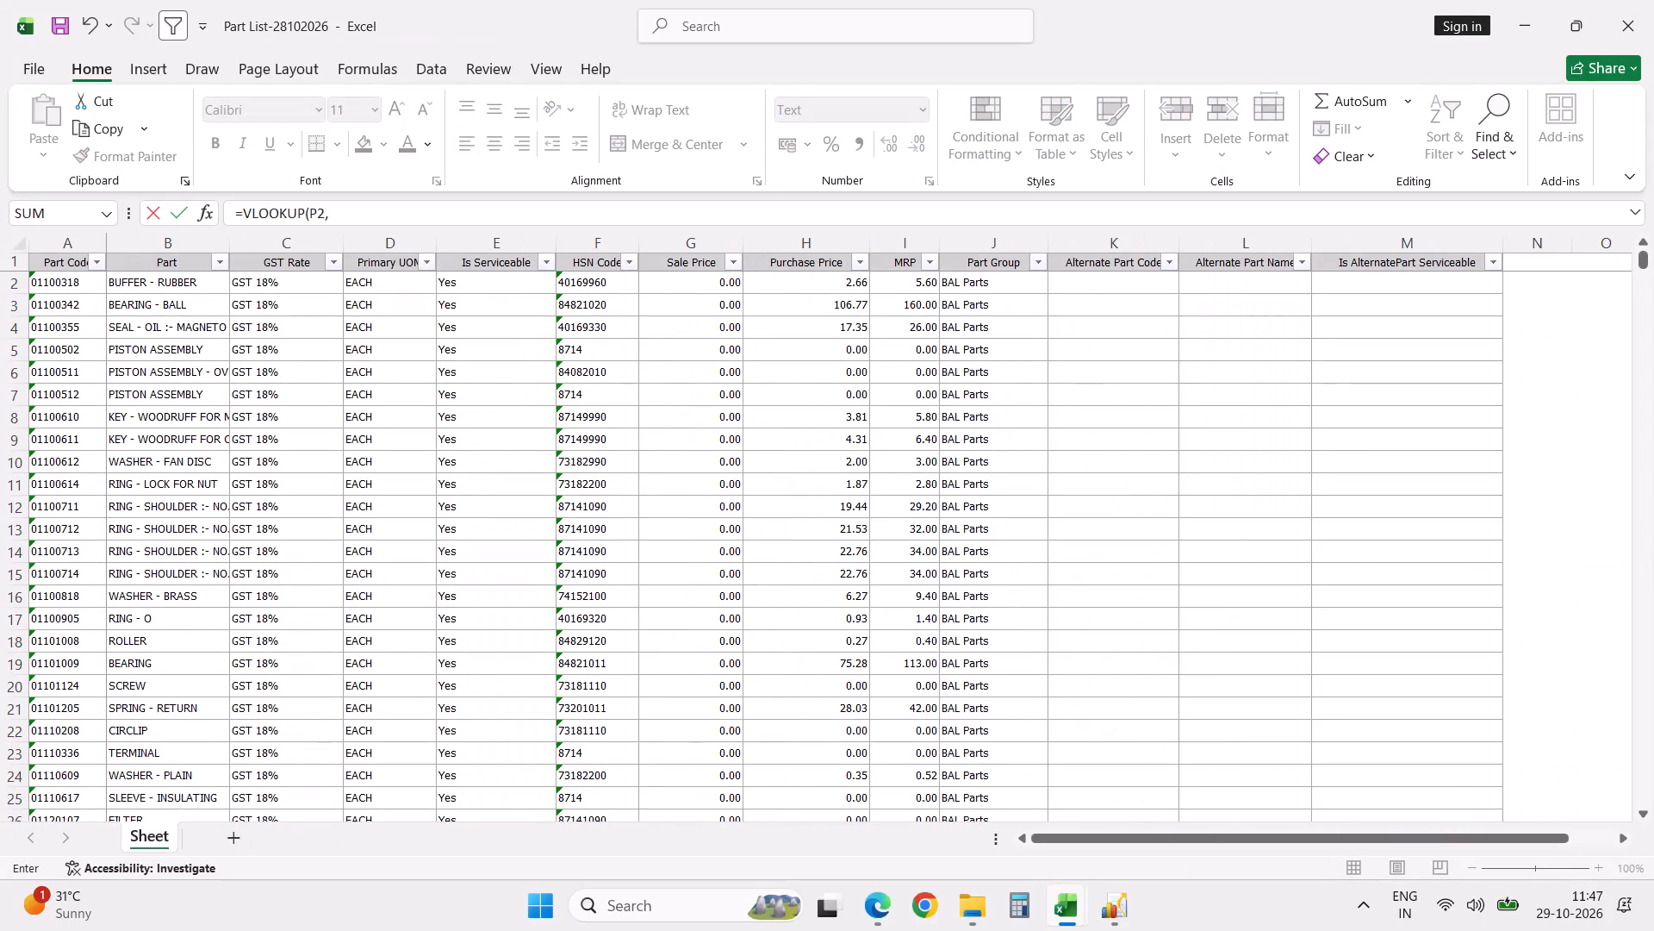
click(79, 286)
key(shift+Right)
key(shift+Right)
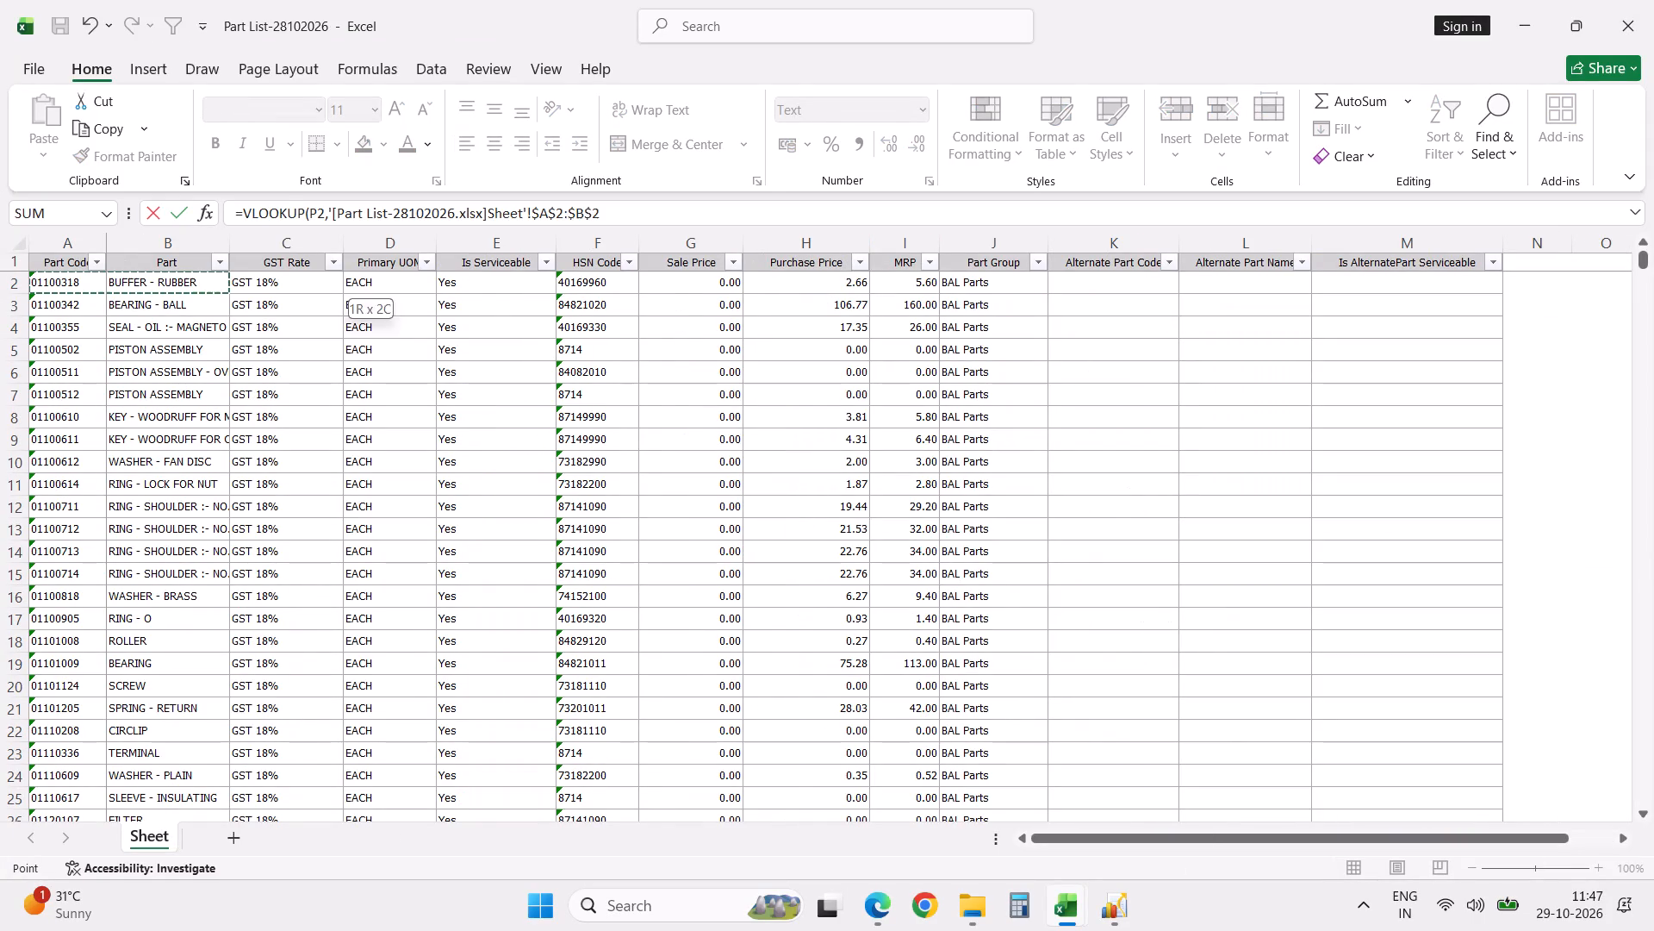
key(shift+Right)
key(shift+Right)
key(shift+Right)
key(shift+Right)
key(shift+Right)
key(ctrl+shift+Down)
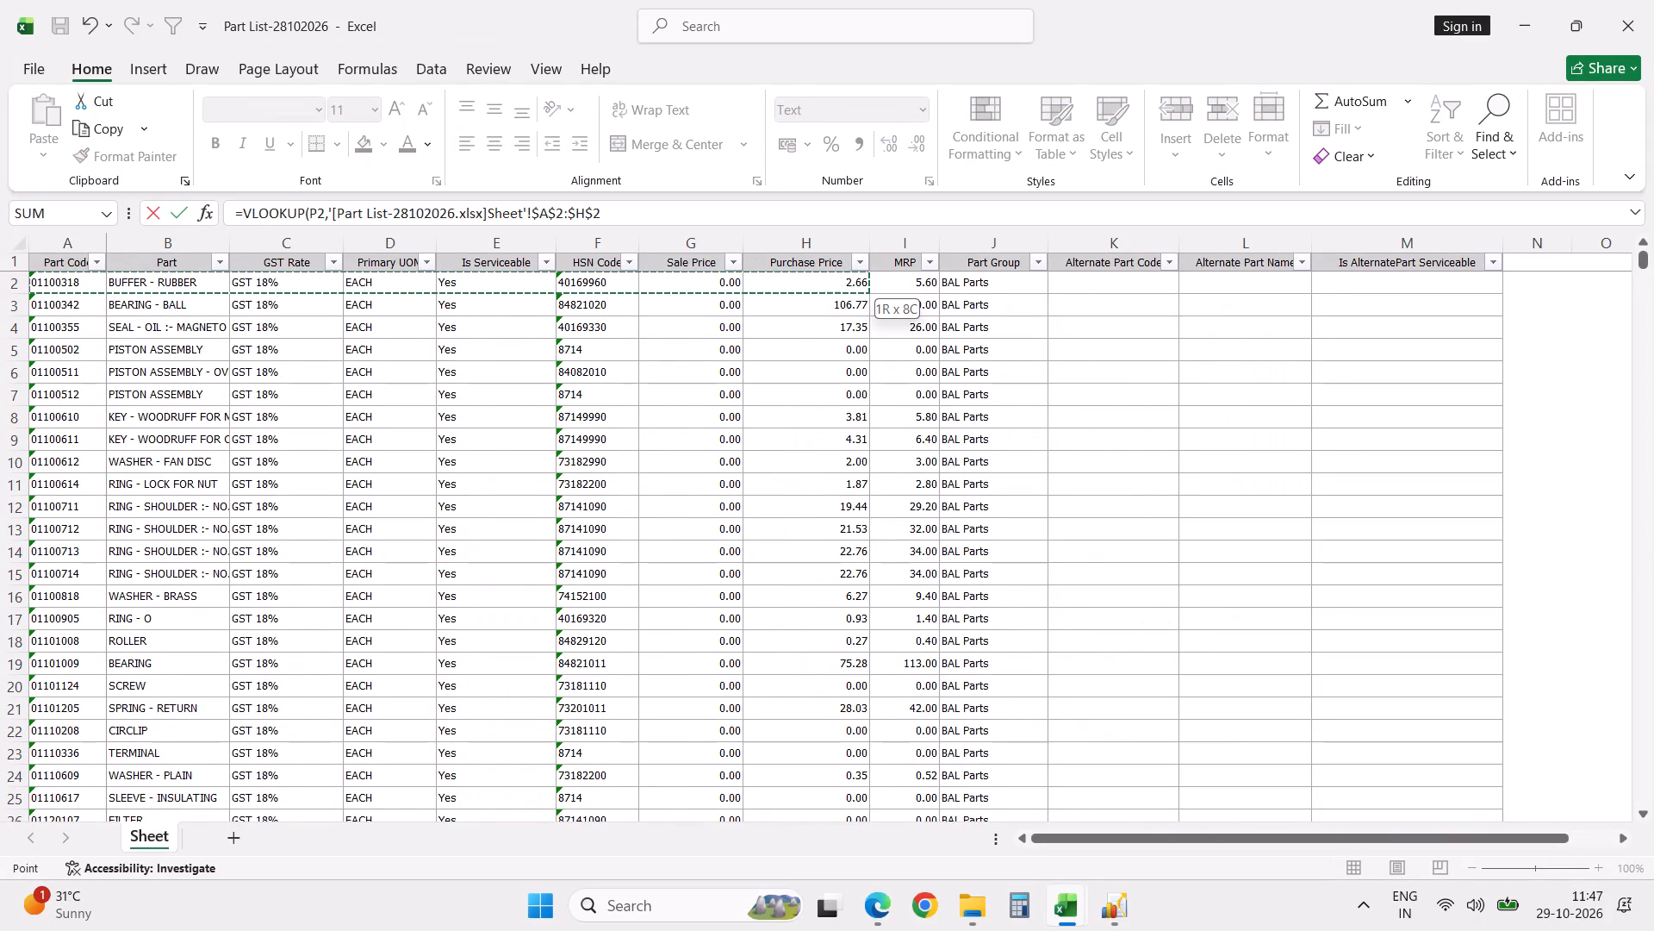
text(,8,0)
key(Return)
key(Up)
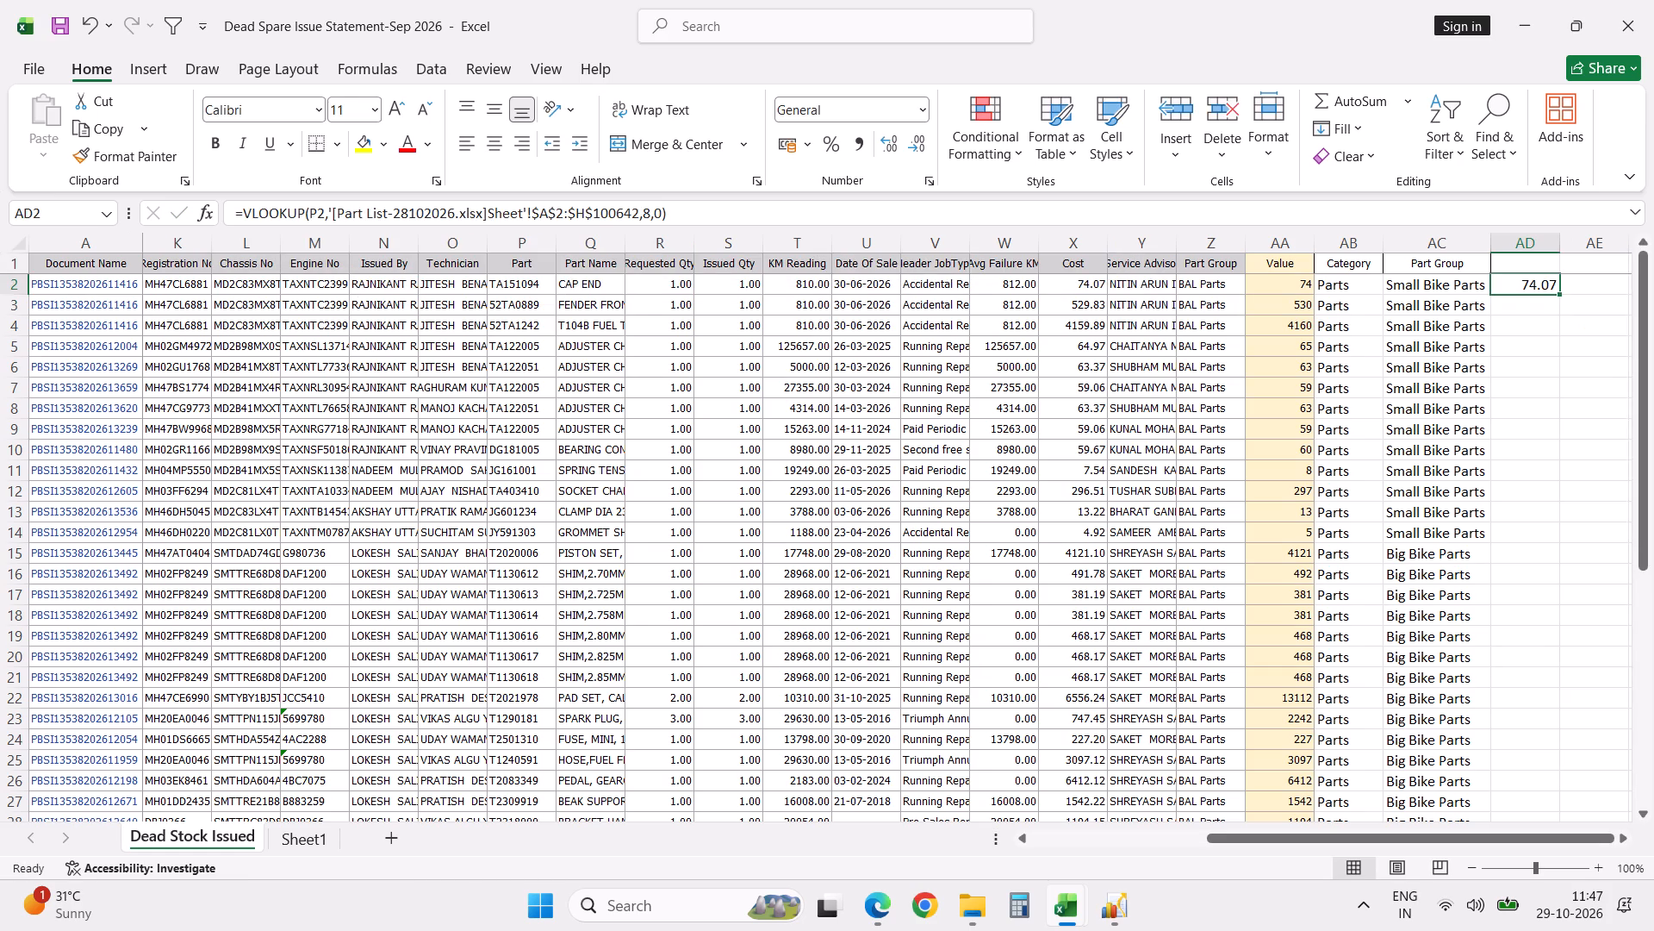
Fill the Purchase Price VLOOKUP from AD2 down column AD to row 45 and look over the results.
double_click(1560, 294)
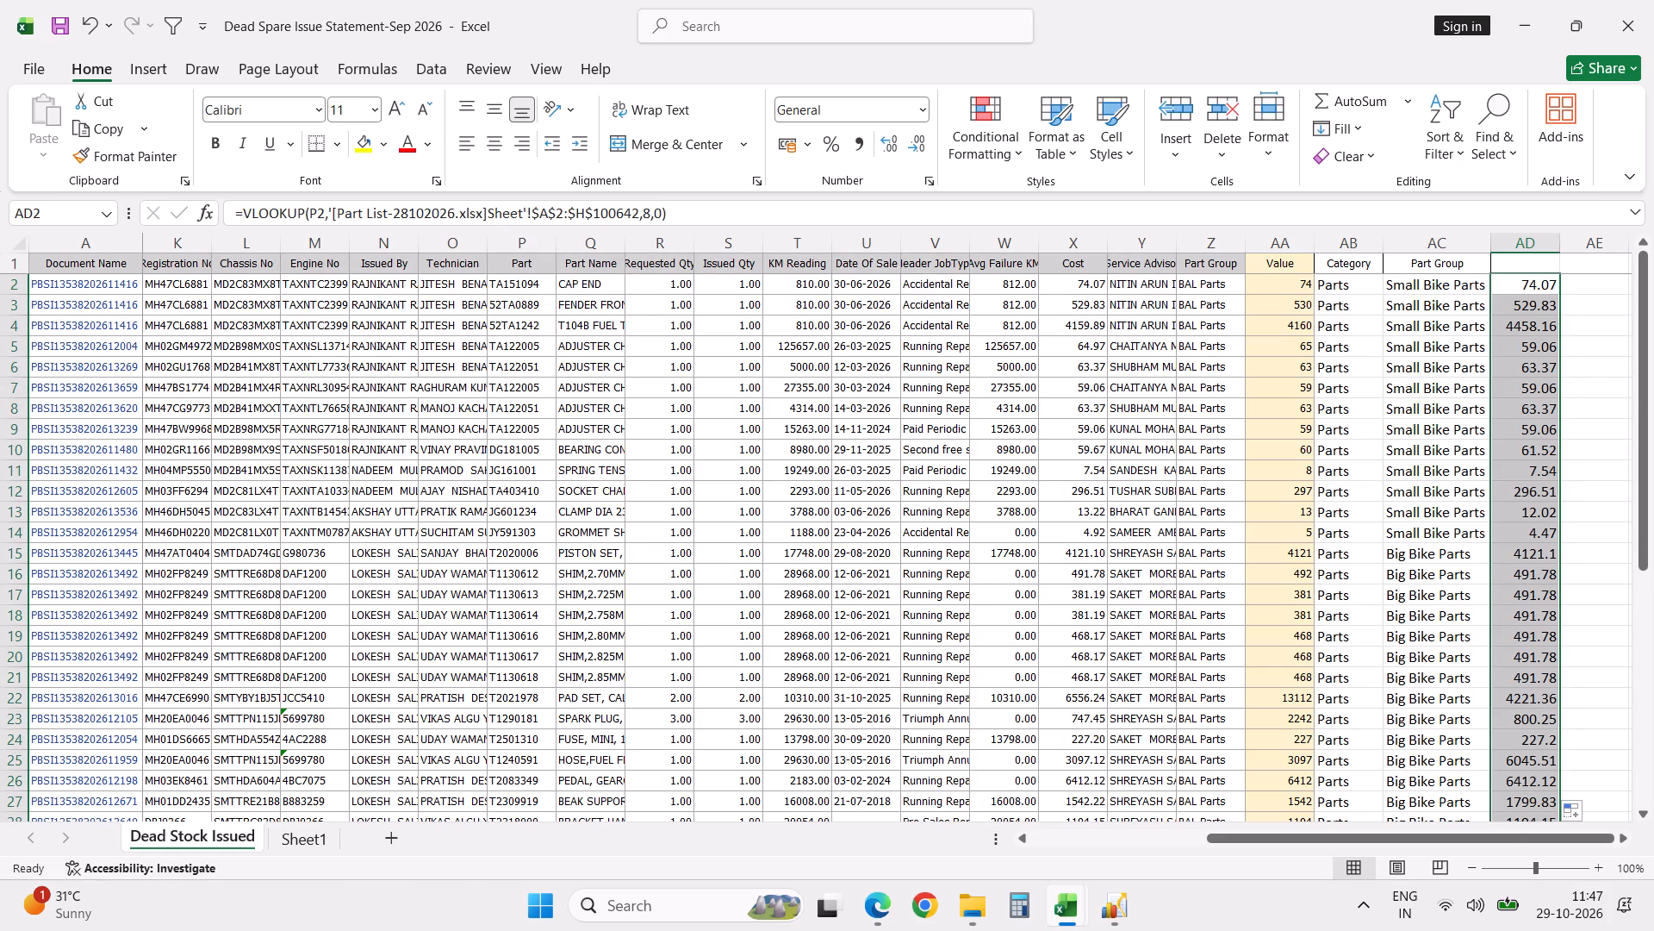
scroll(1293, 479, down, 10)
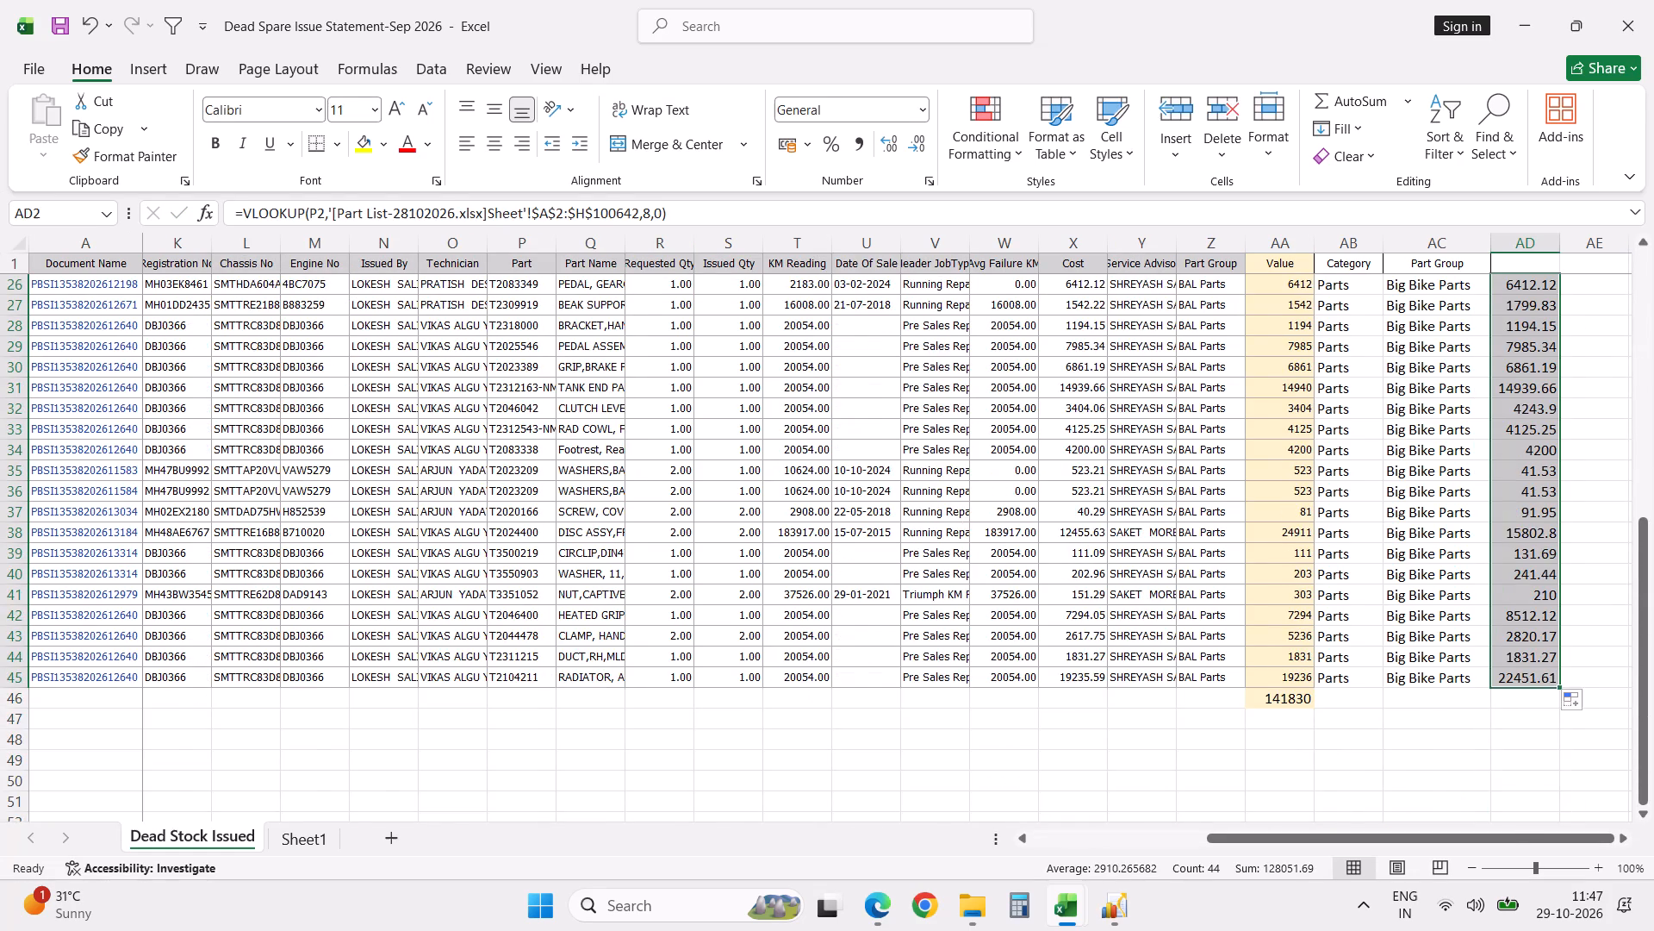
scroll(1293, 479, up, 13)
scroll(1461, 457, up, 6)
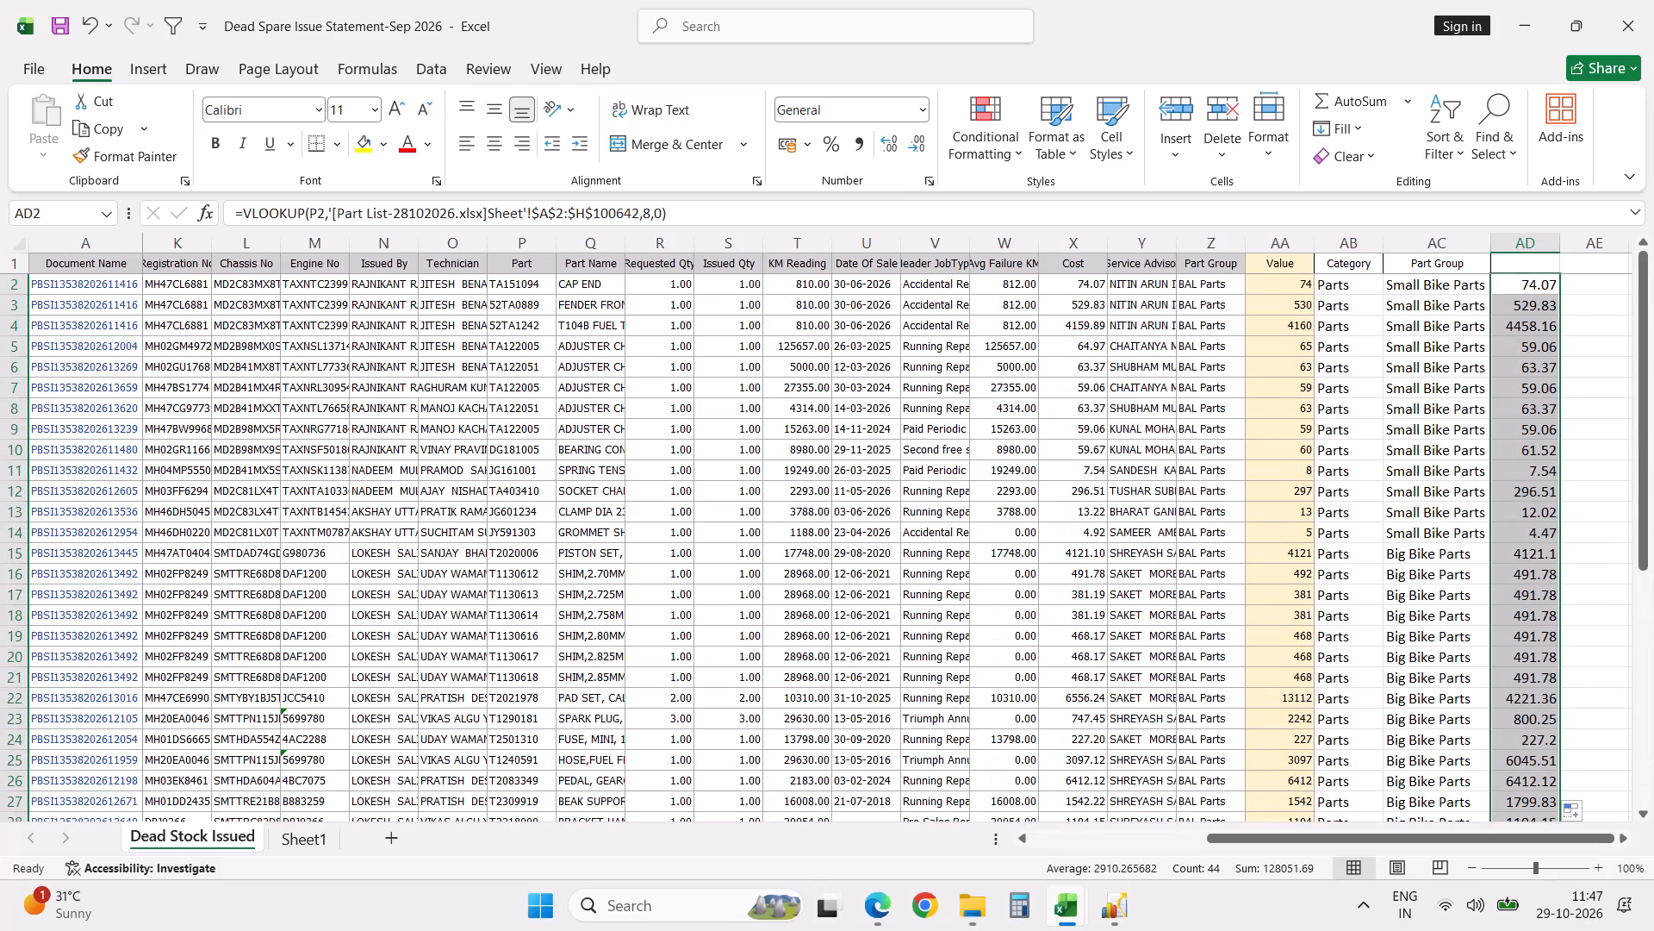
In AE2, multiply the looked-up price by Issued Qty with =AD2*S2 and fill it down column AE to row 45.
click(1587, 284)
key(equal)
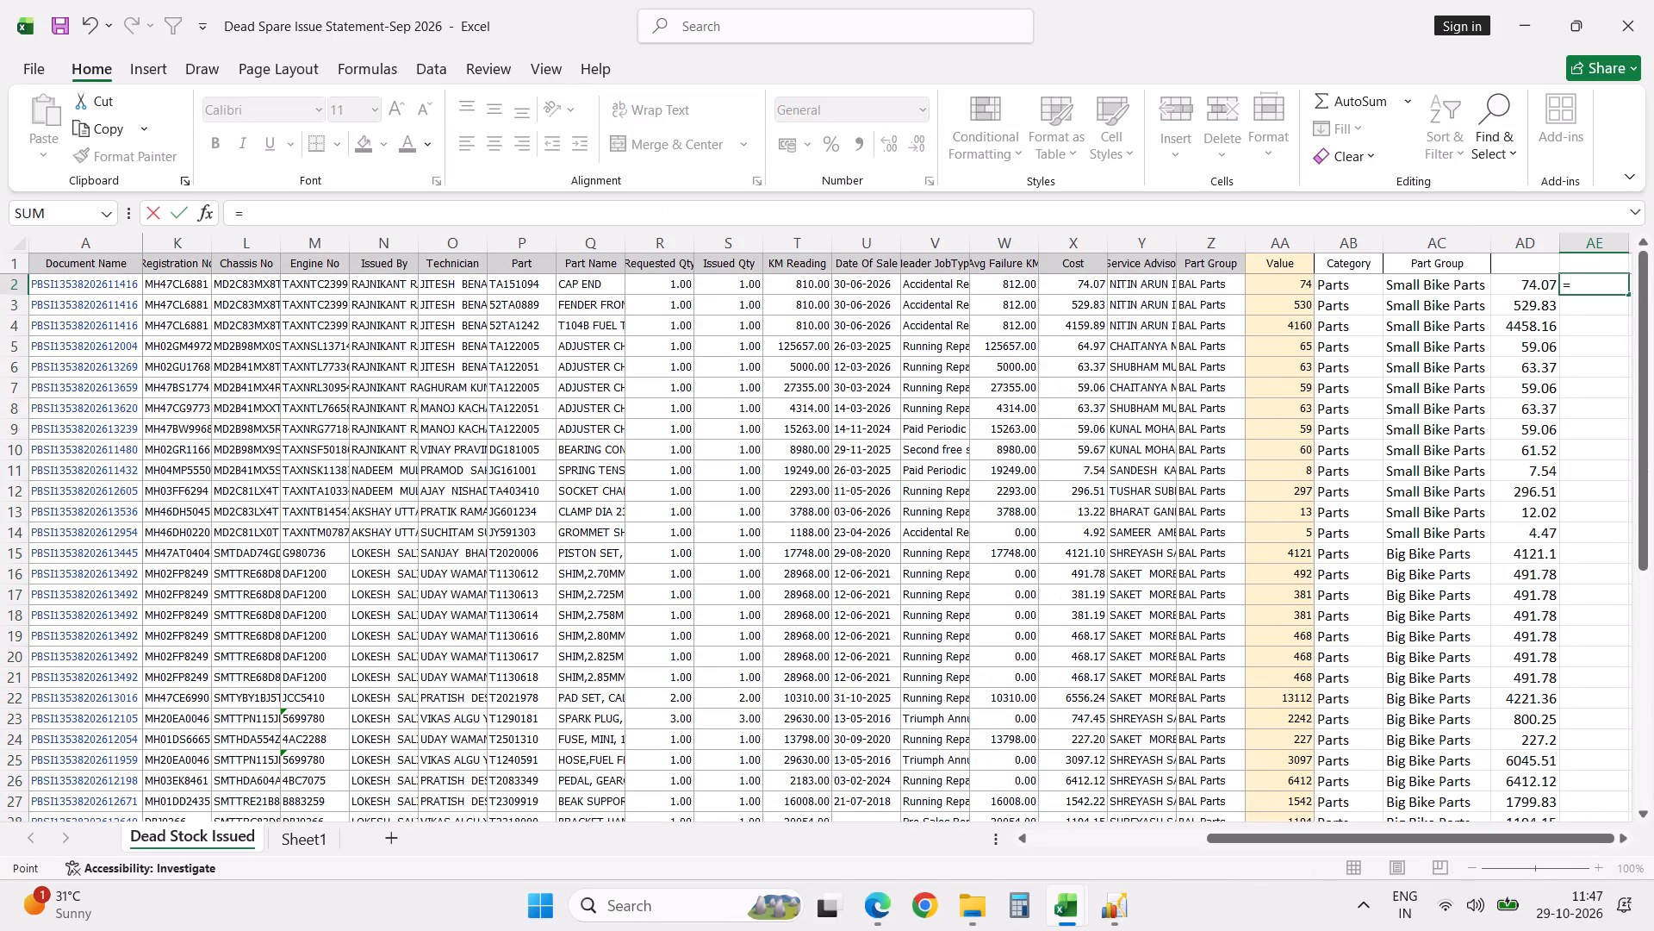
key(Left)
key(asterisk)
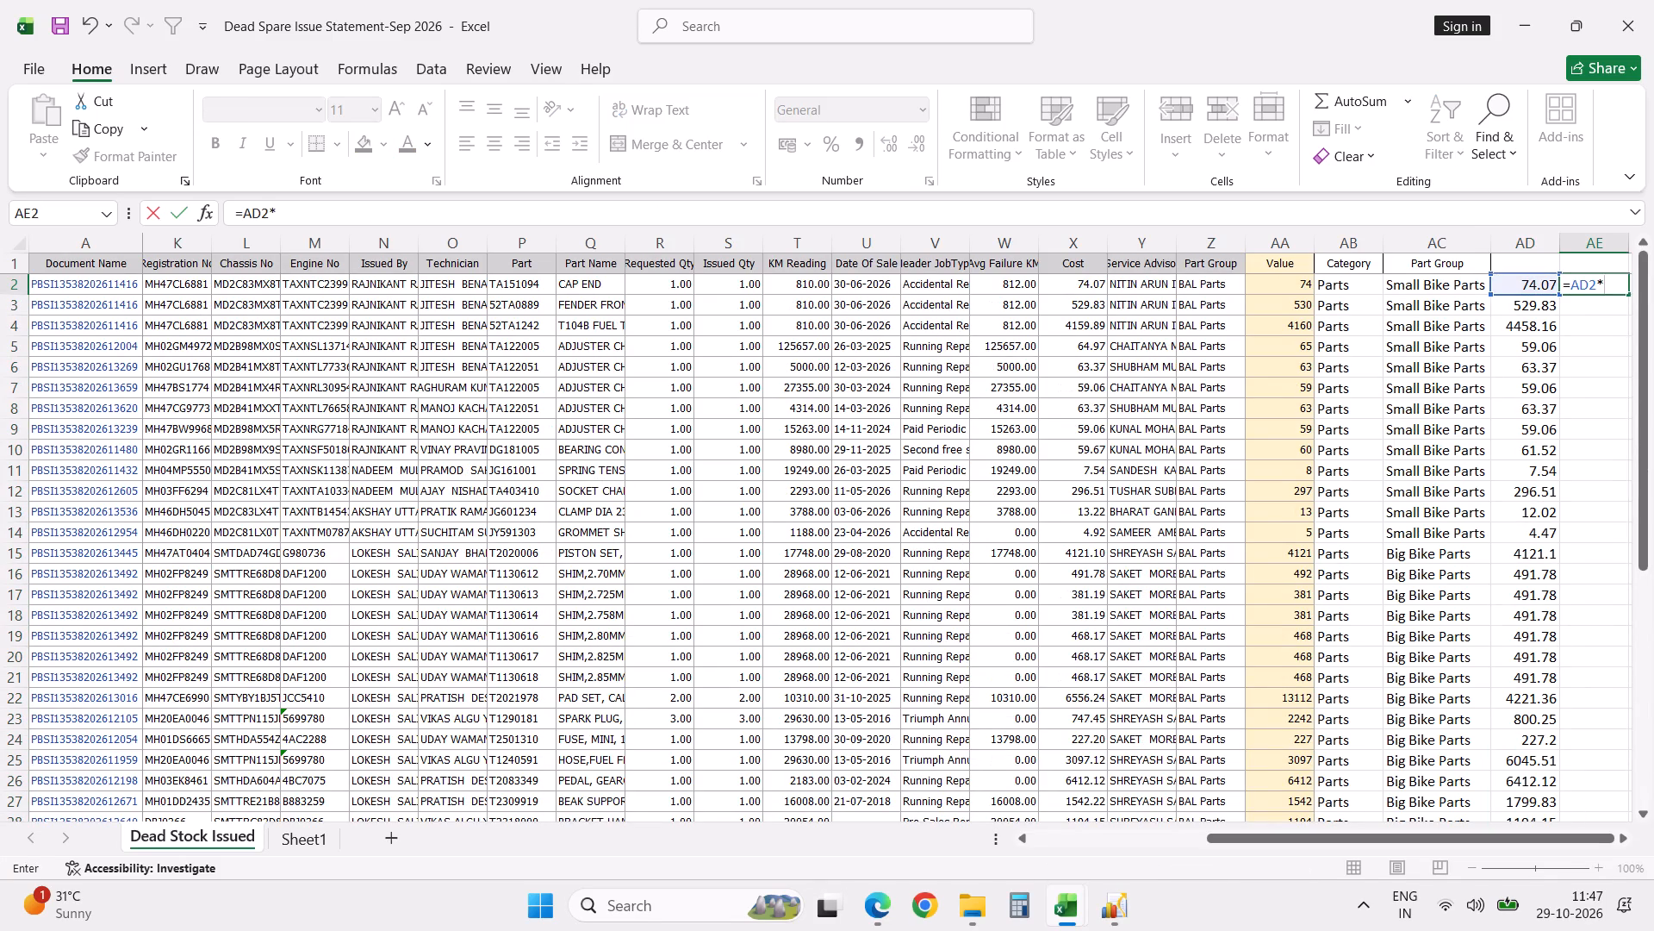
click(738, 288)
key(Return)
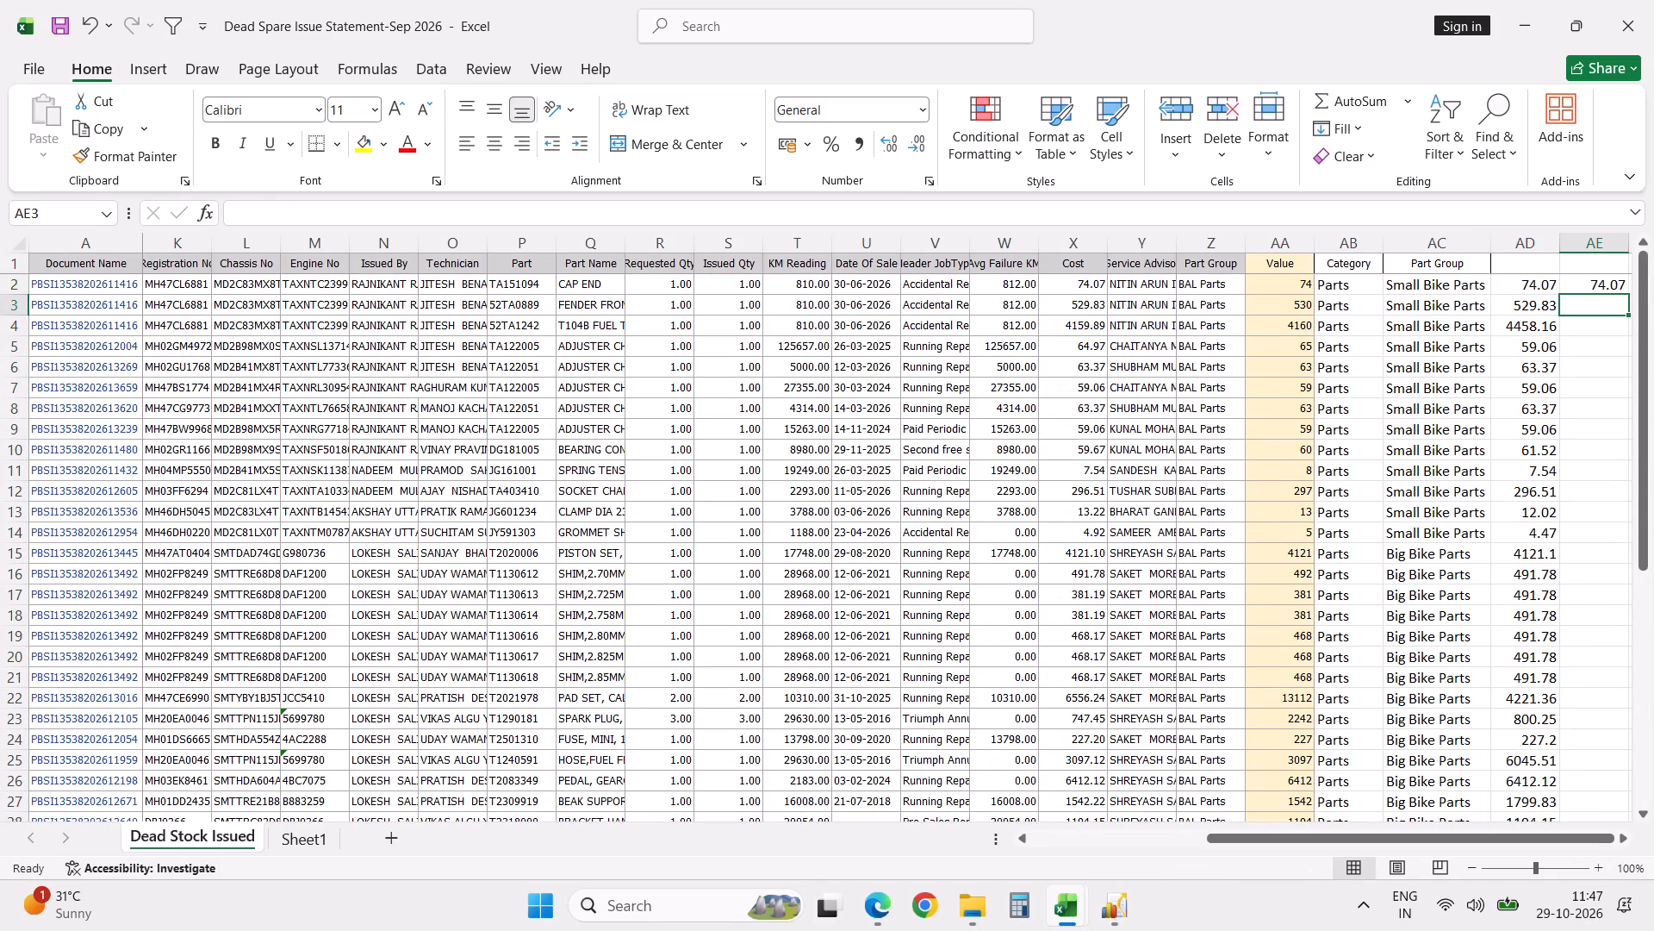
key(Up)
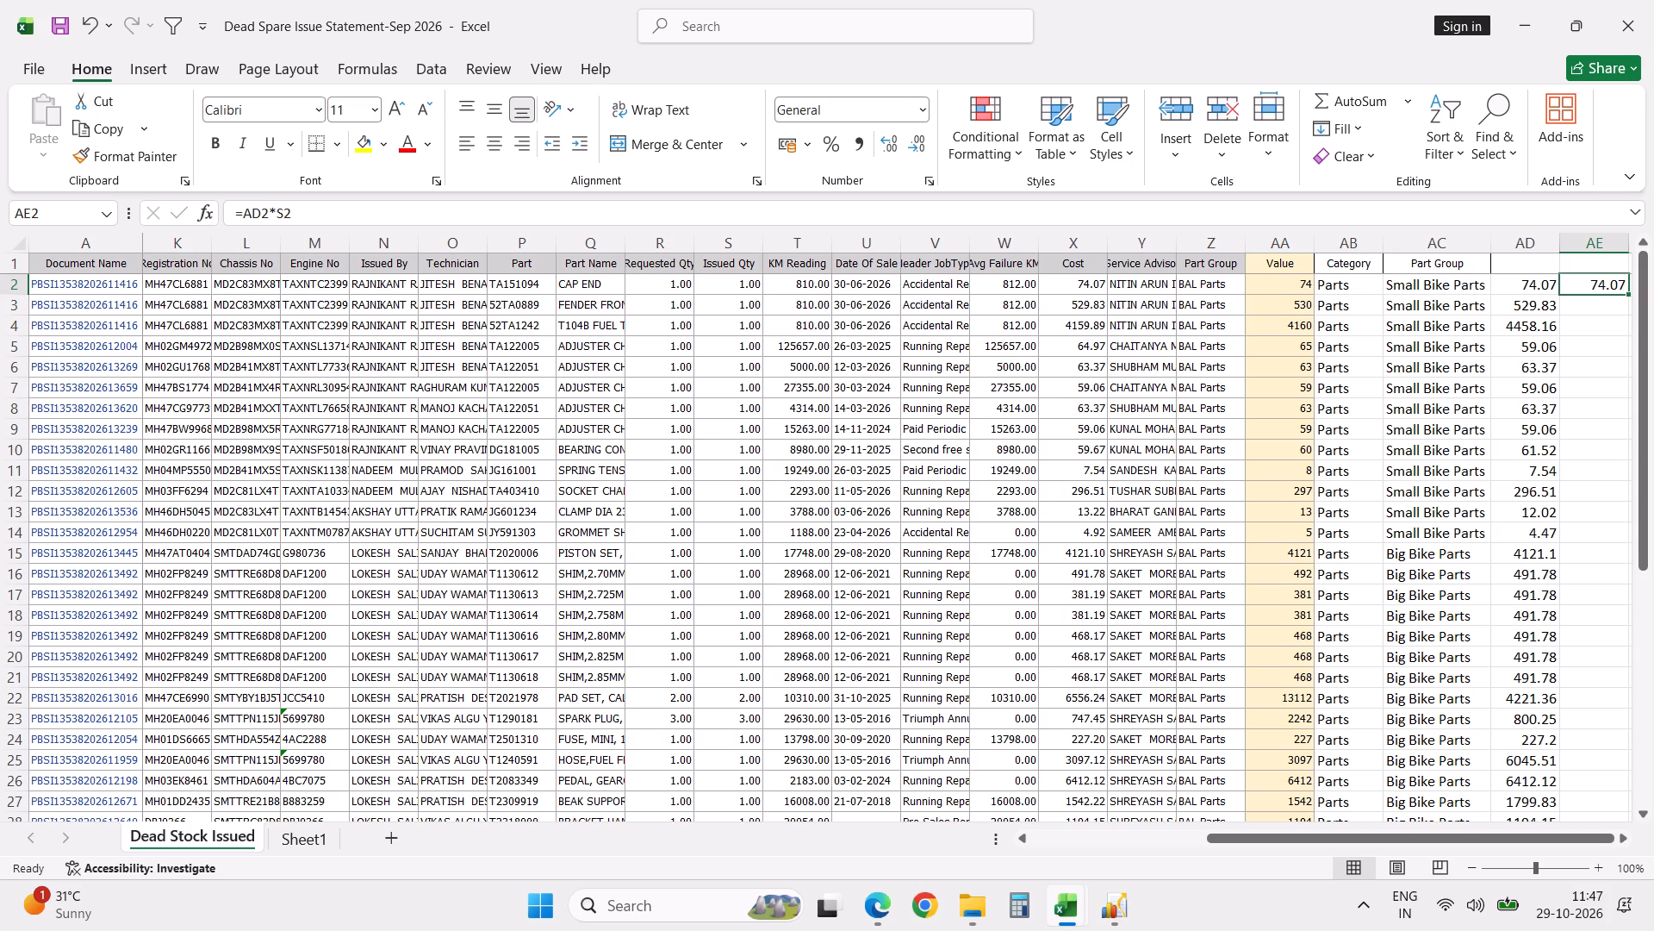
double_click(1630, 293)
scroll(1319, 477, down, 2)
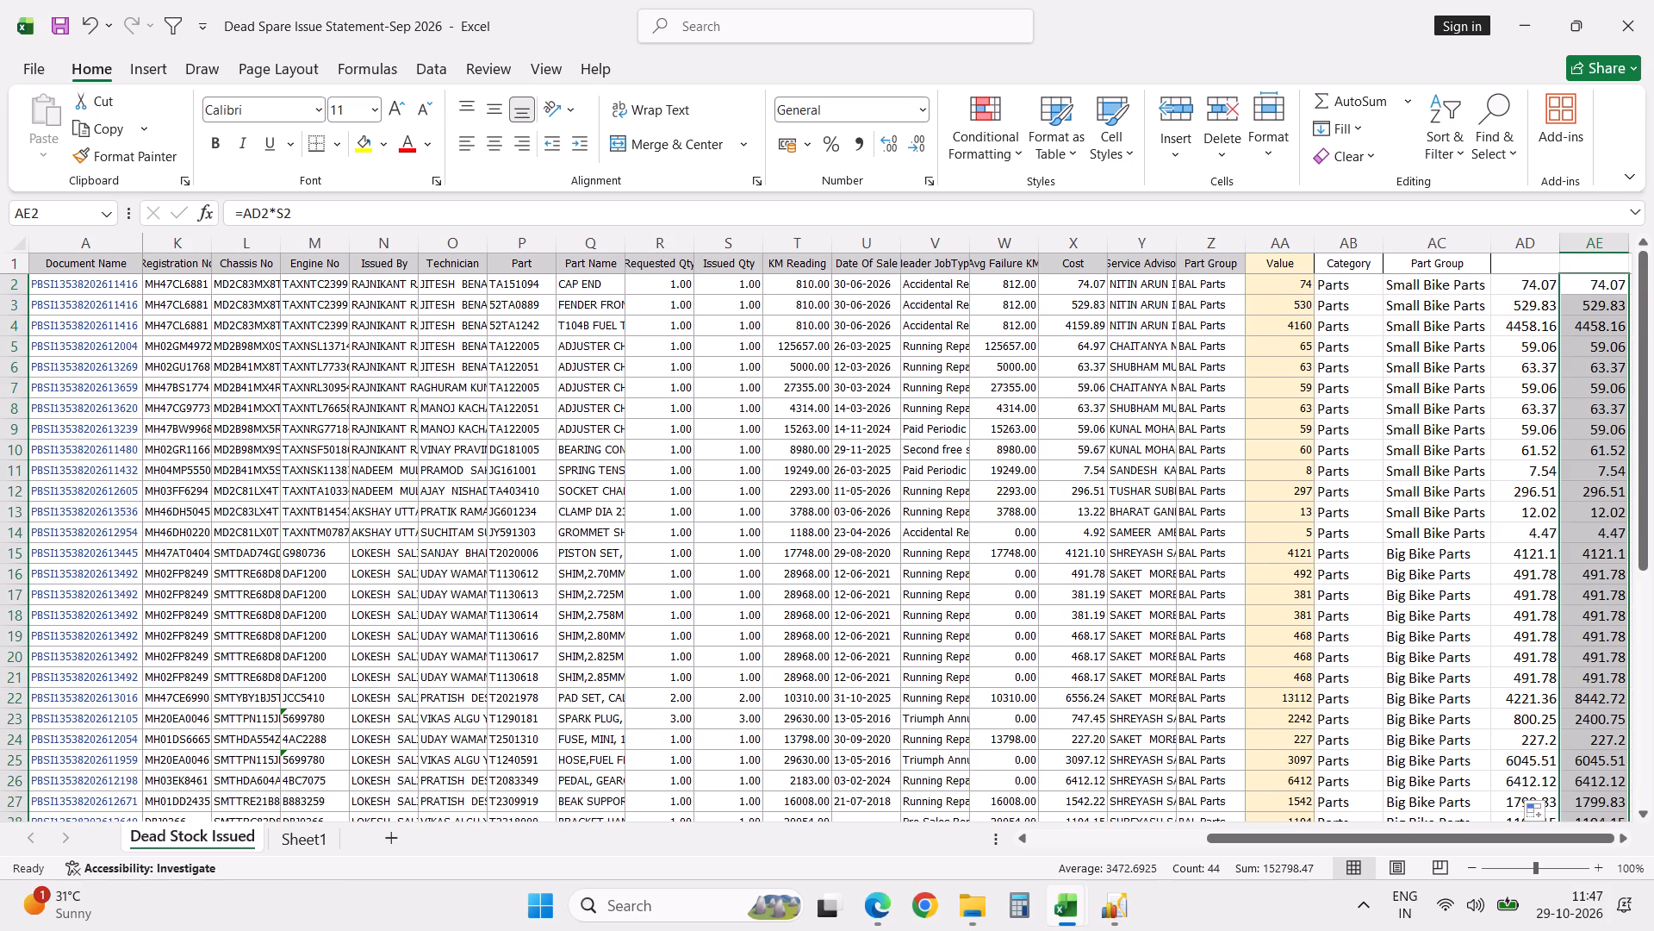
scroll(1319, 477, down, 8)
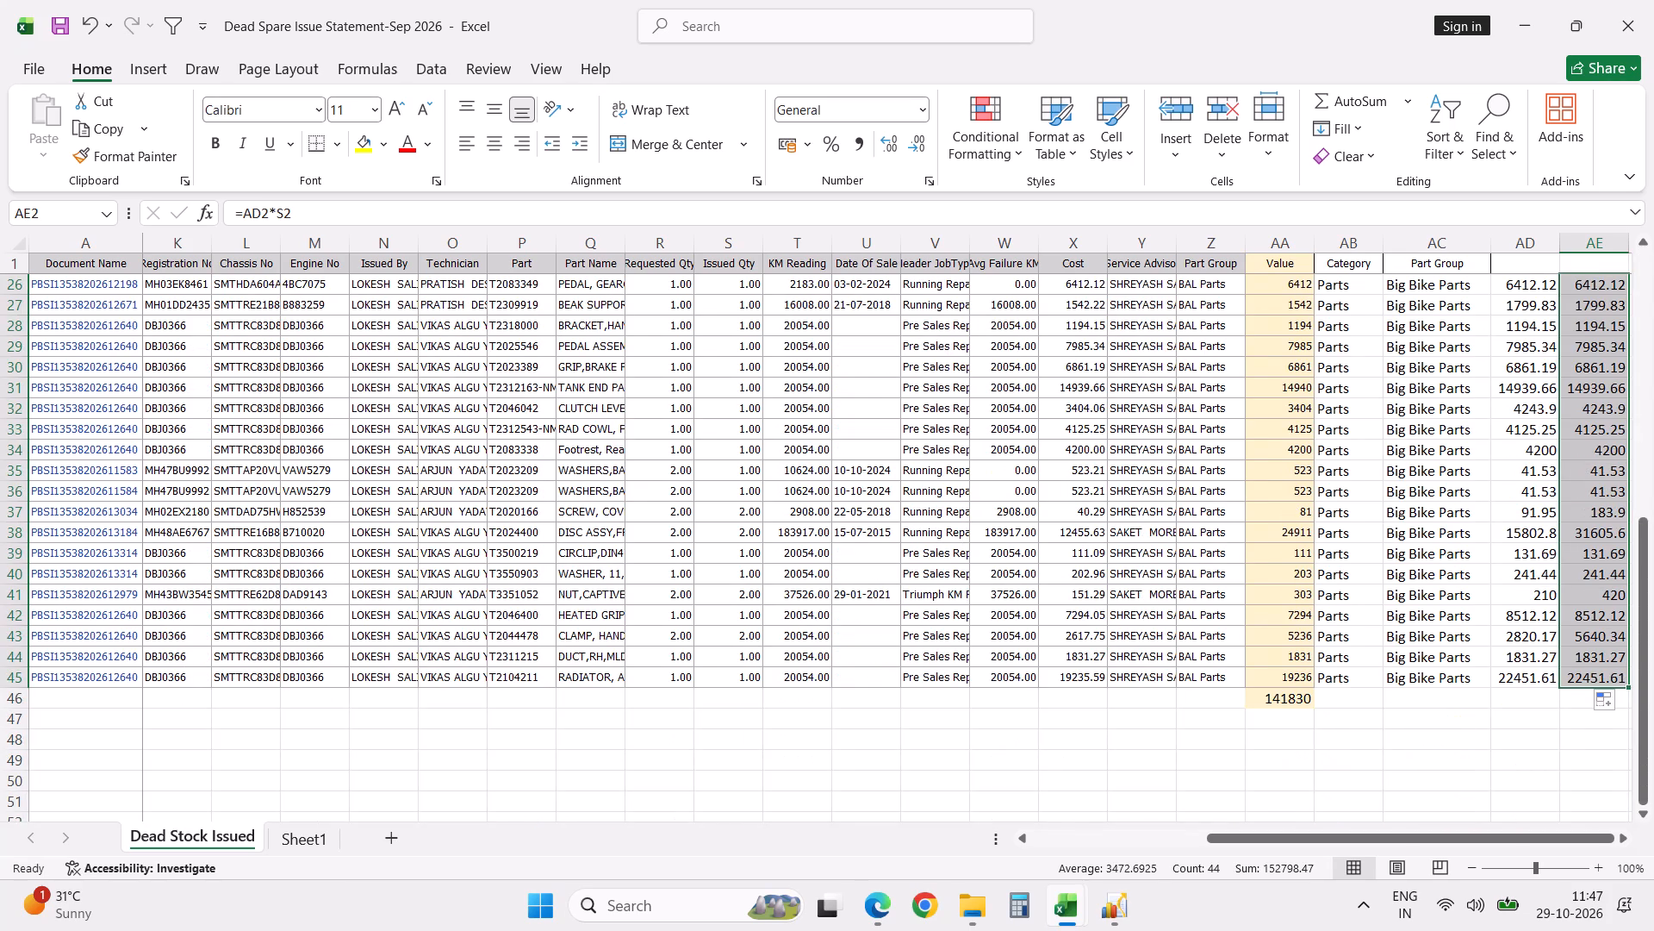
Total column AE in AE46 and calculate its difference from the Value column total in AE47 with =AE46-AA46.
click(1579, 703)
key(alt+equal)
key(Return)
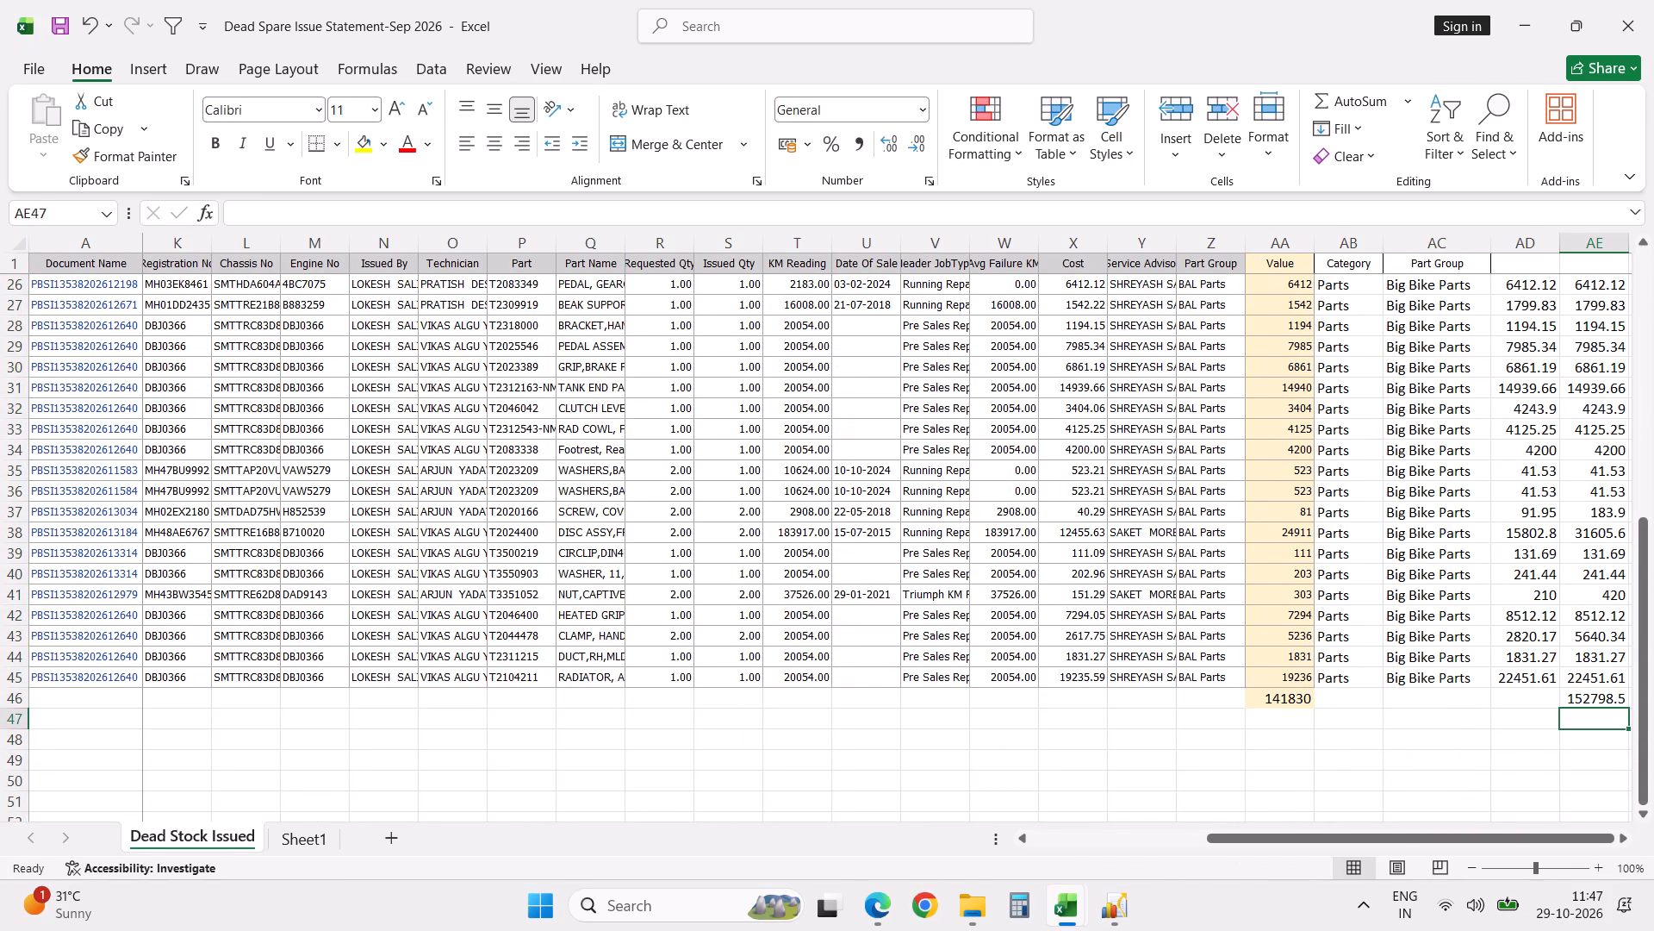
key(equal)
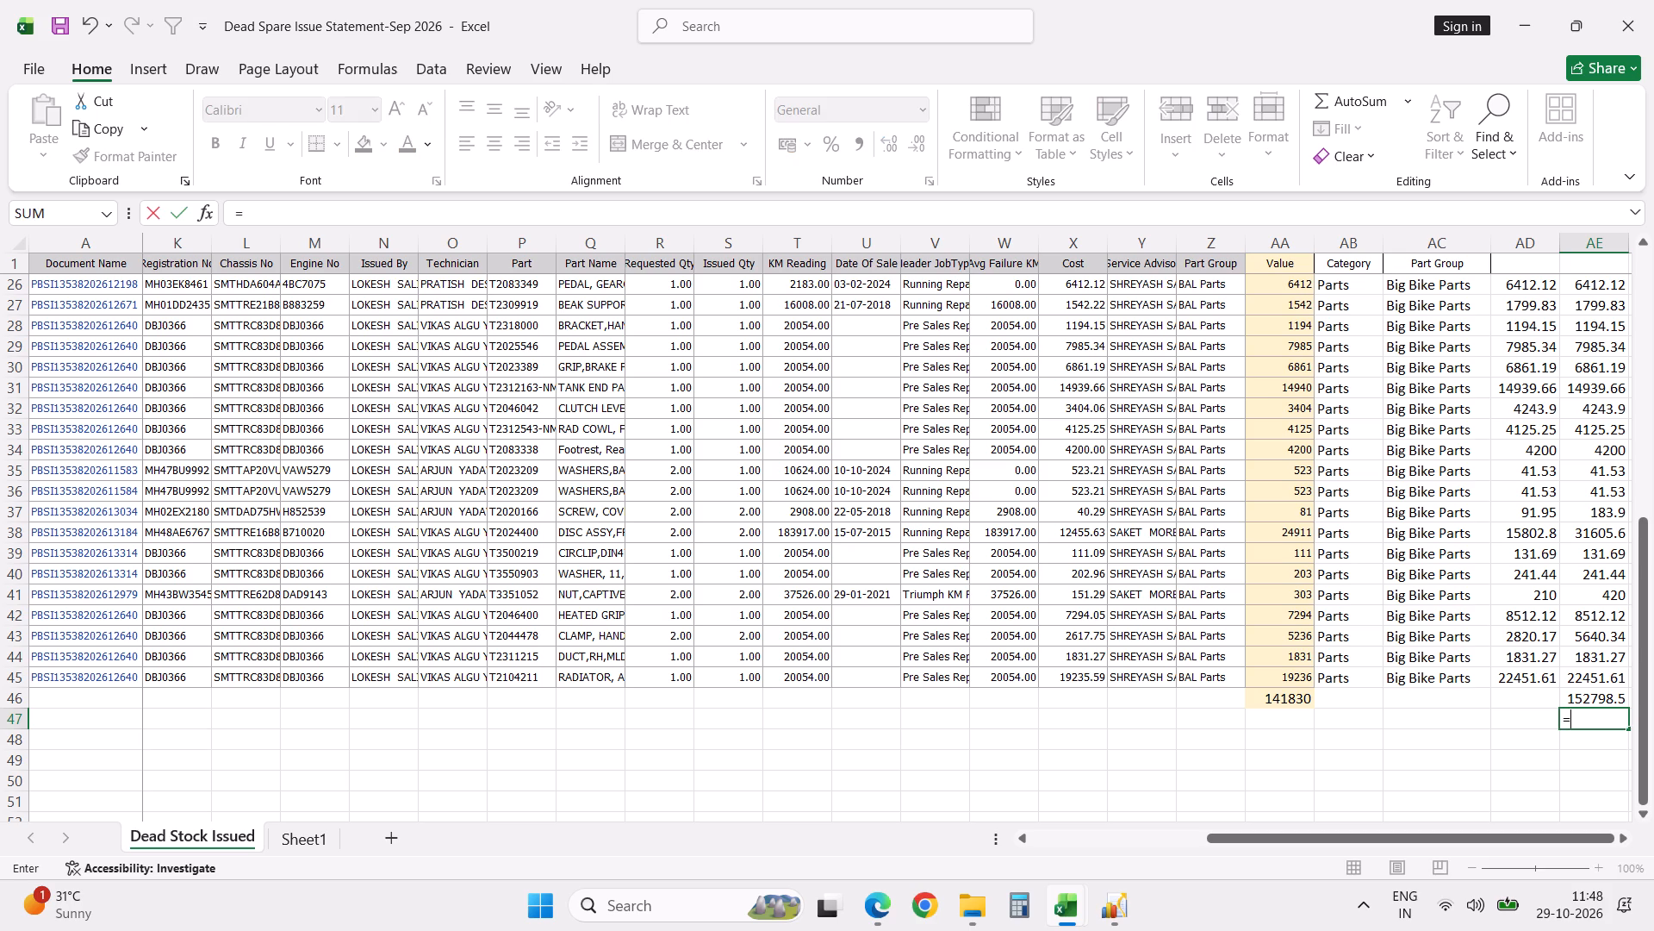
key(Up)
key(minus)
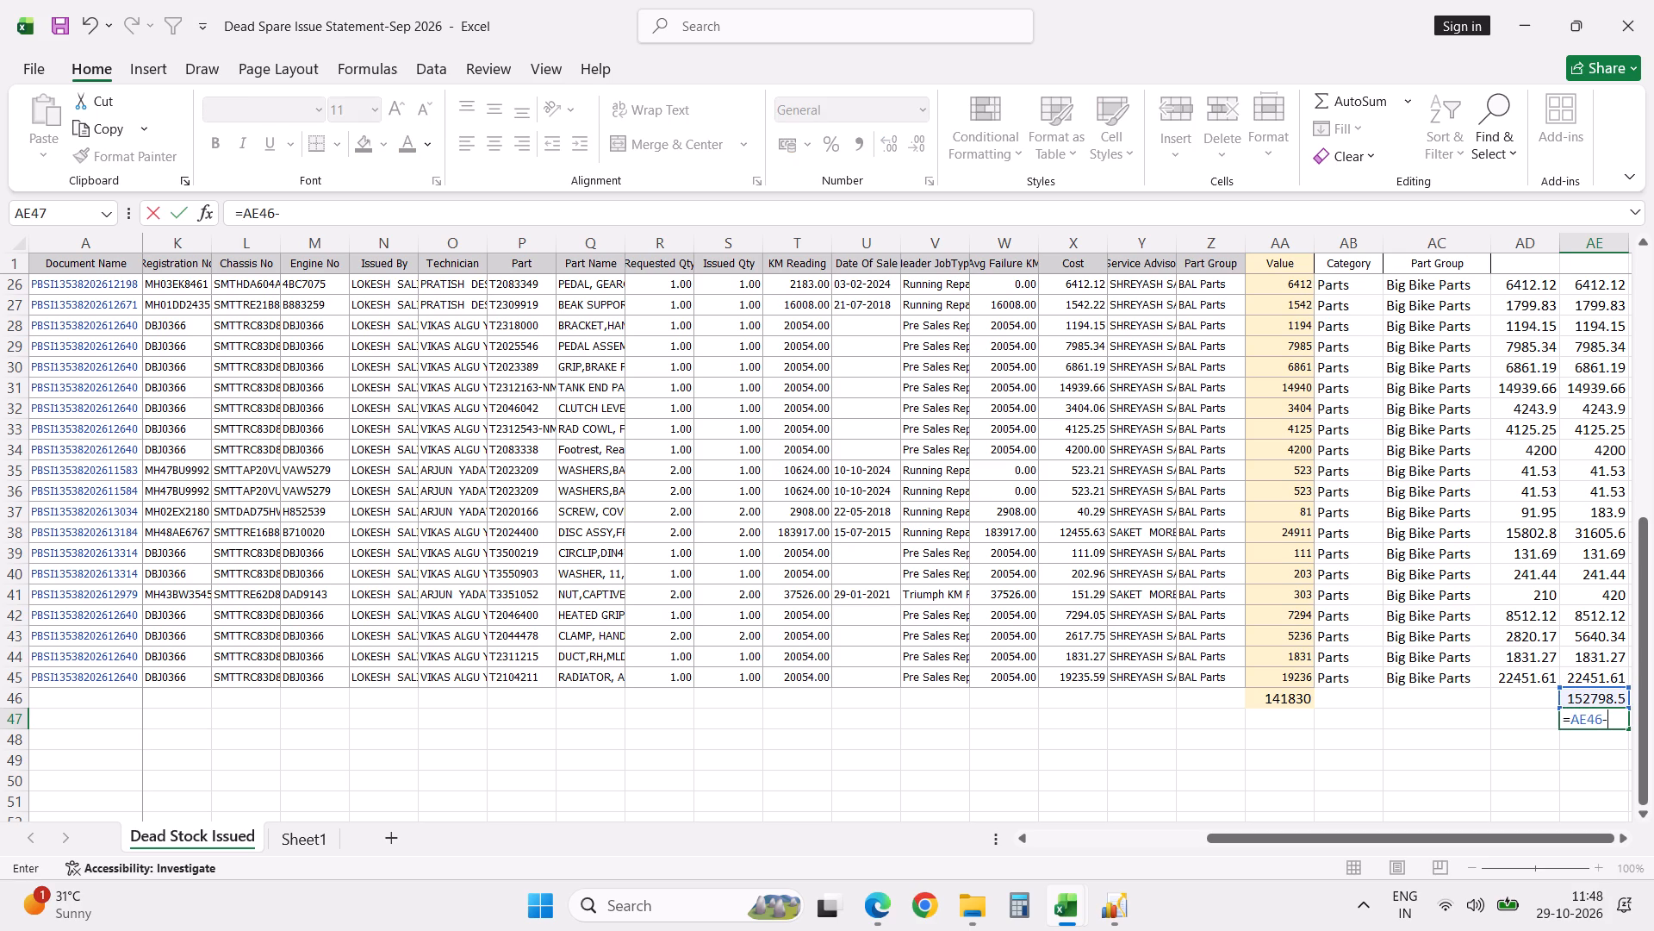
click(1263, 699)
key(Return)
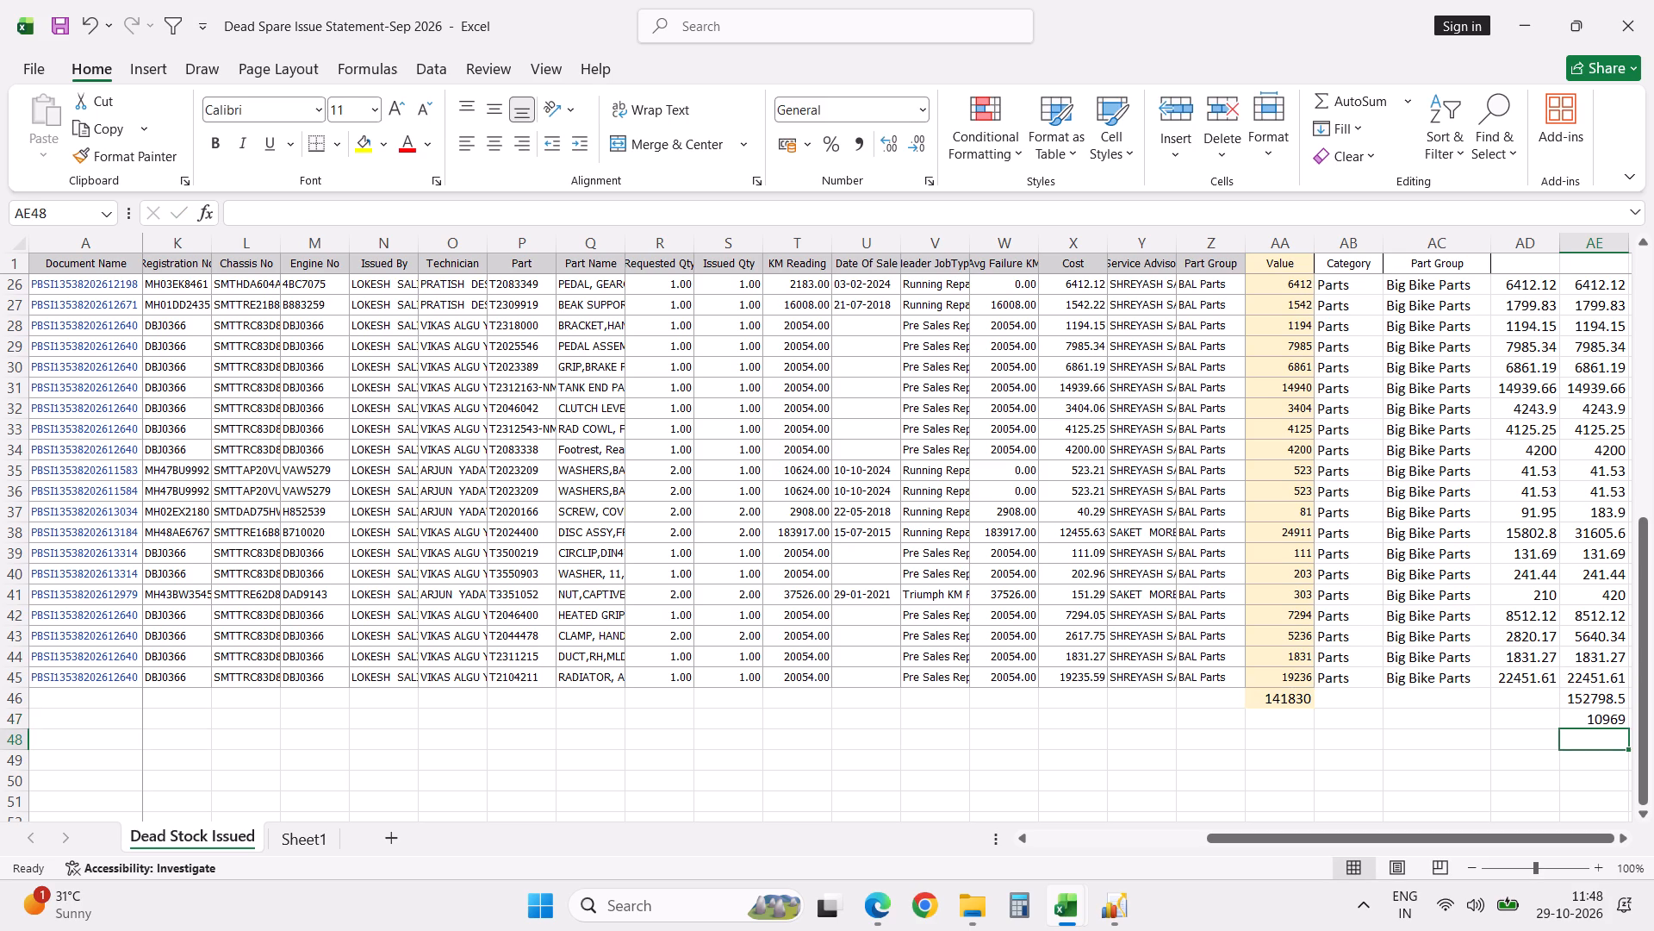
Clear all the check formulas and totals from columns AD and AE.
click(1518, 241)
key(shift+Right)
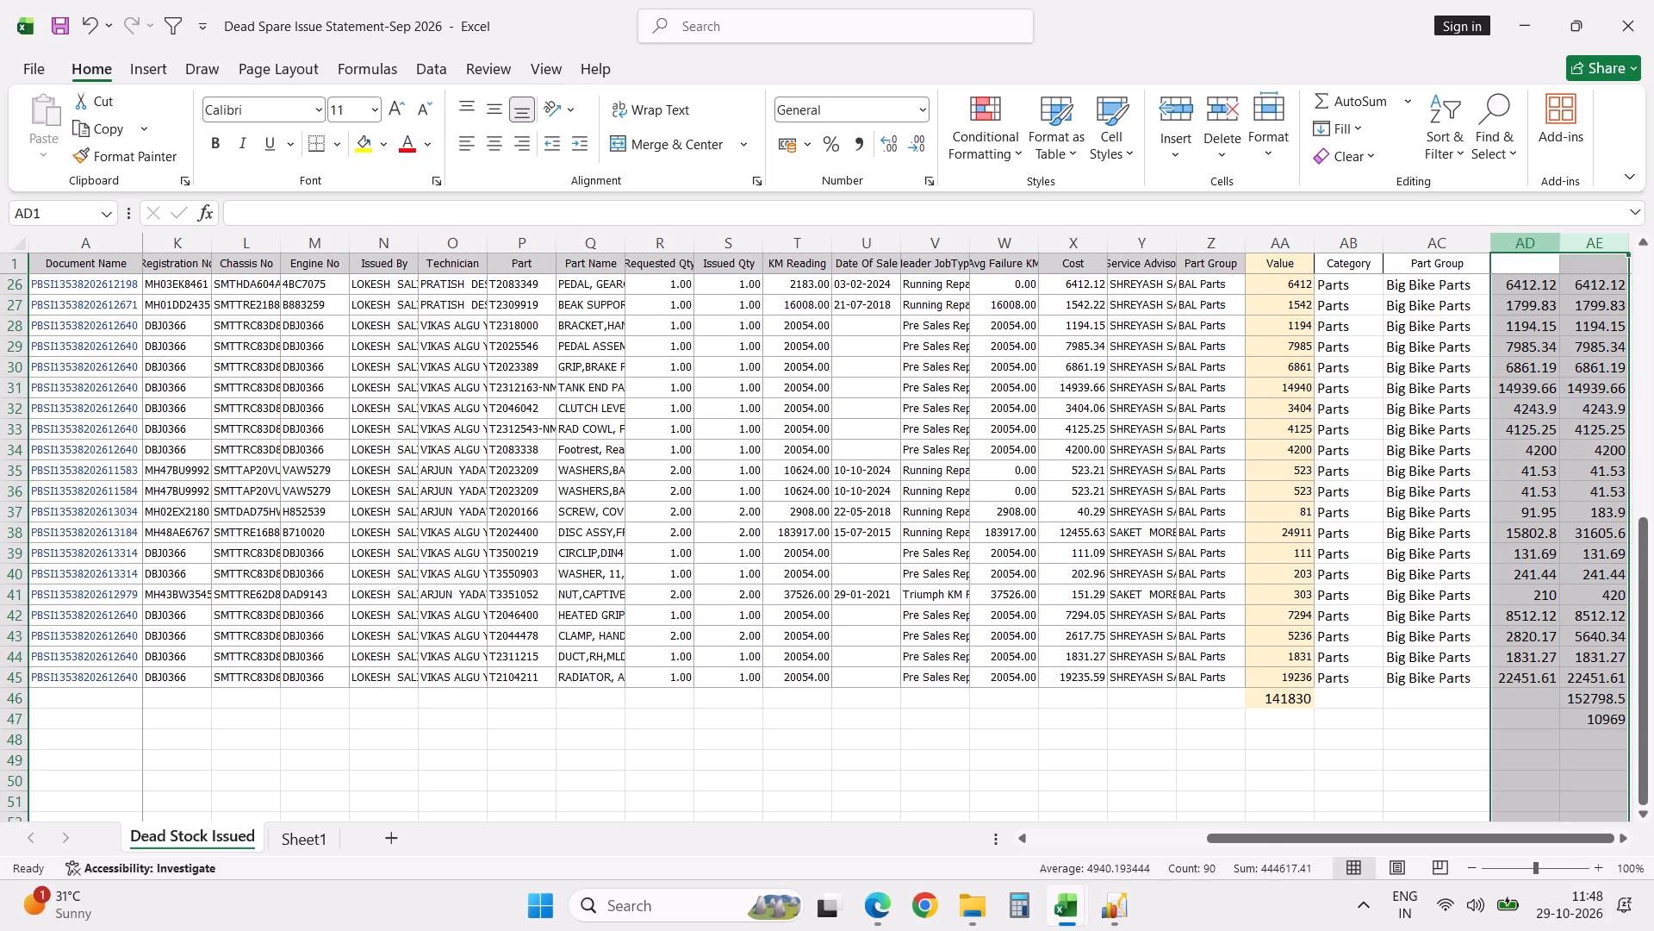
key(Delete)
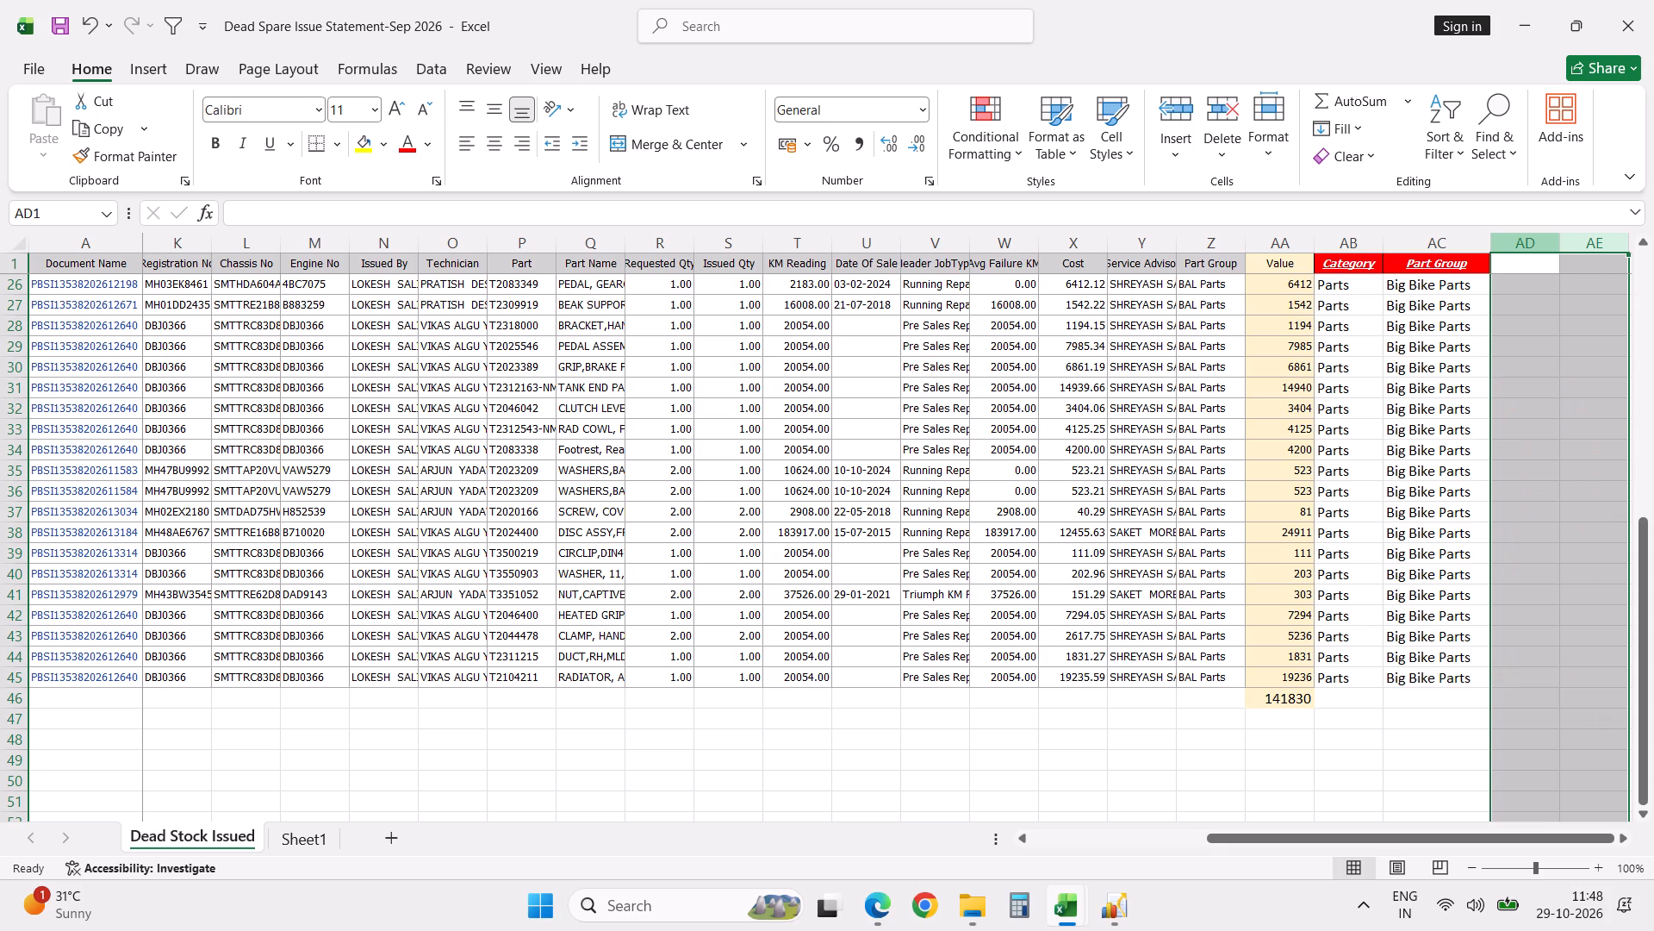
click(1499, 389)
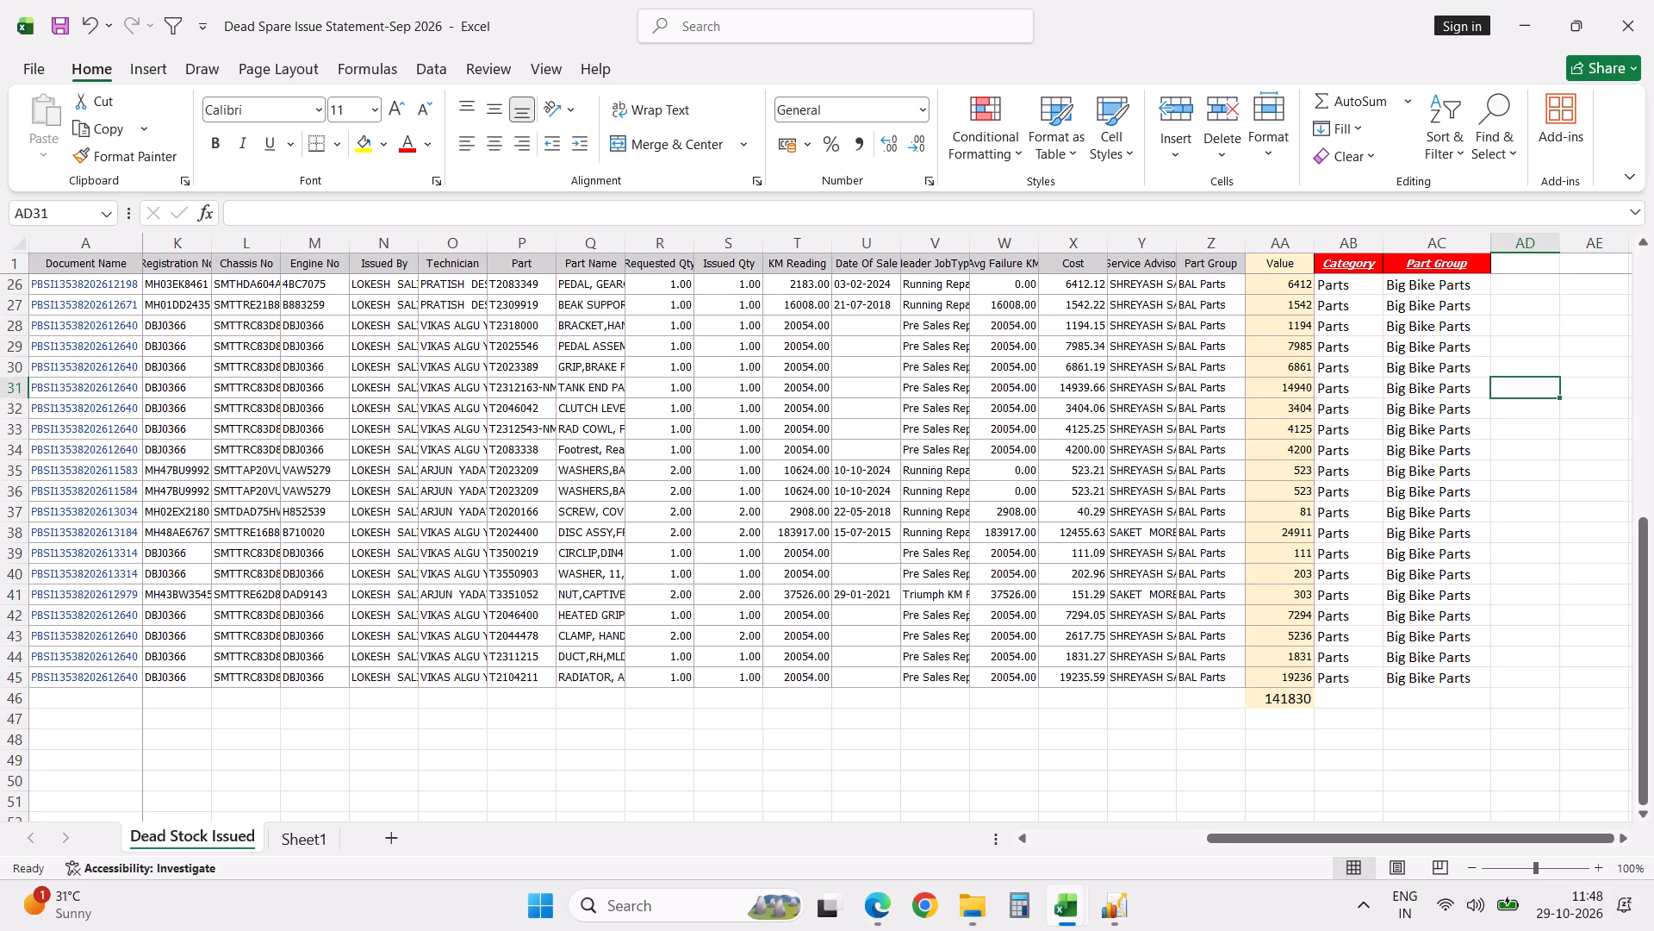
Check Sheet1, return to Dead Stock Issued and select Small Bike Parts values AA2:AA14 to view their sum.
click(298, 840)
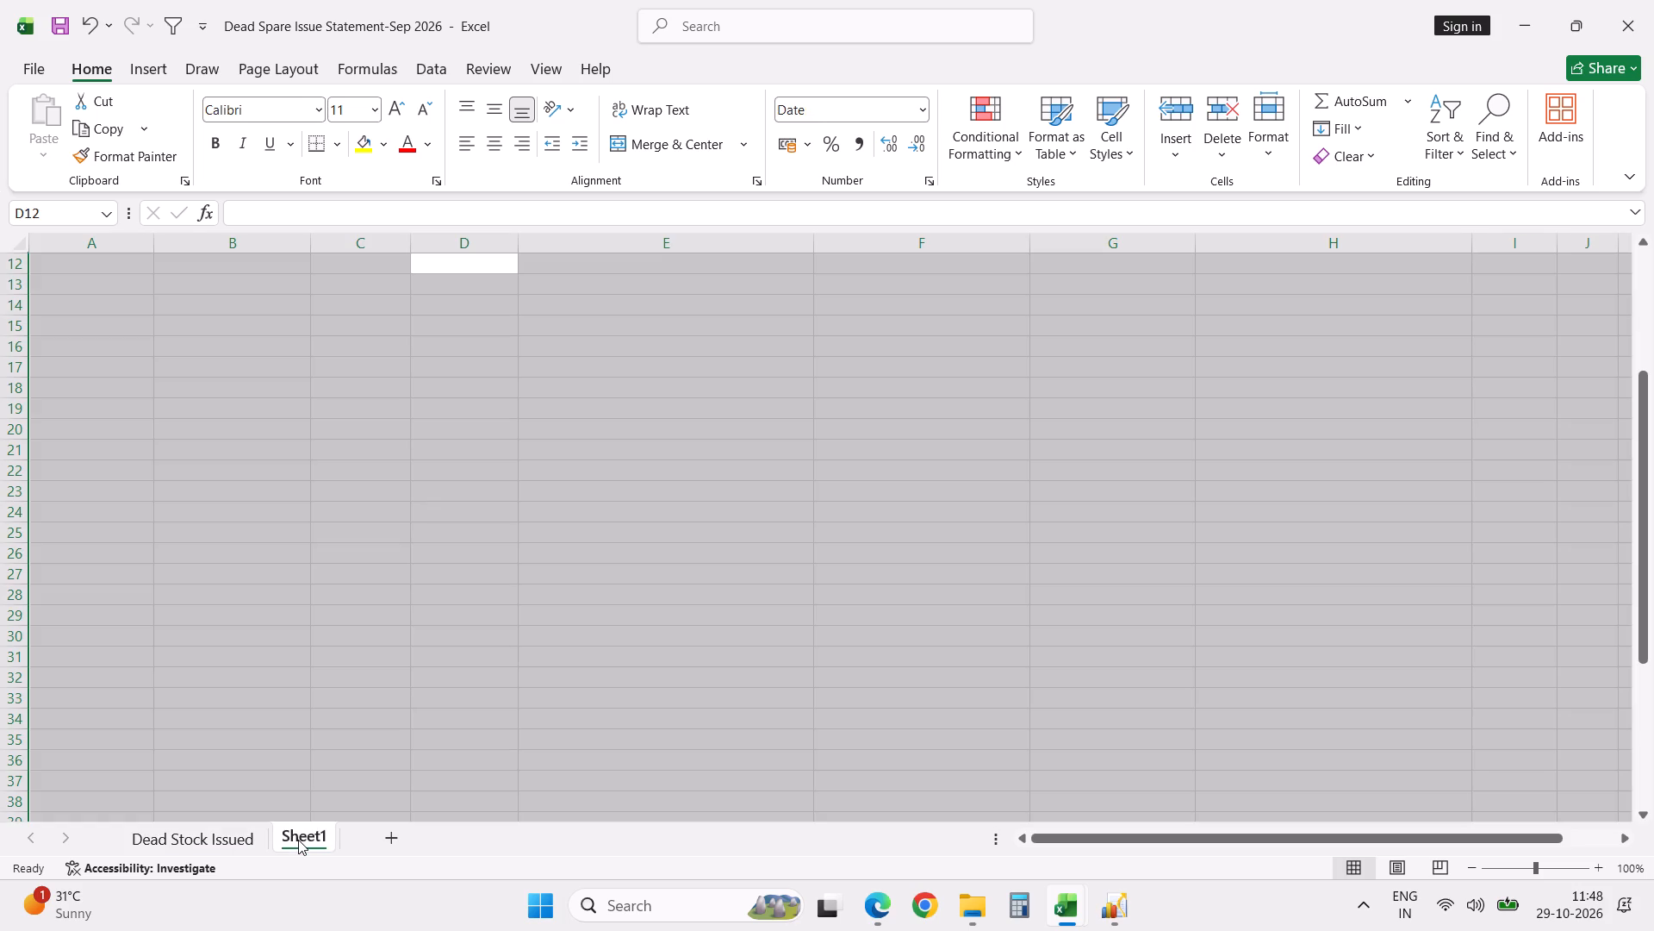
double_click(298, 840)
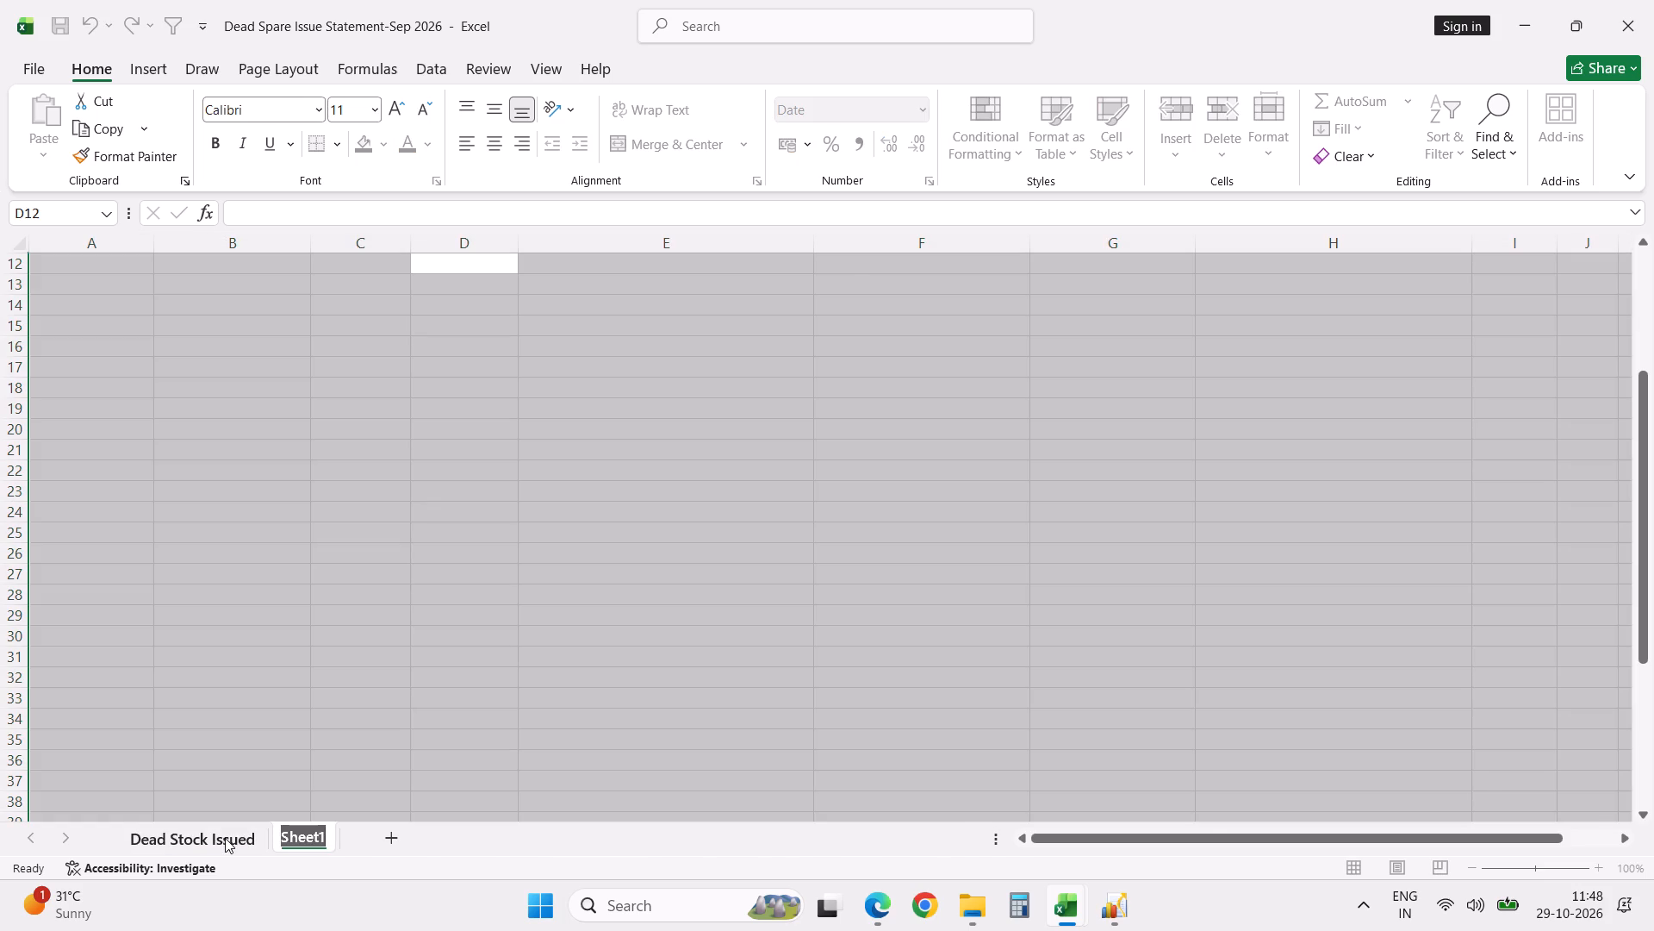
click(223, 838)
scroll(597, 579, down, 2)
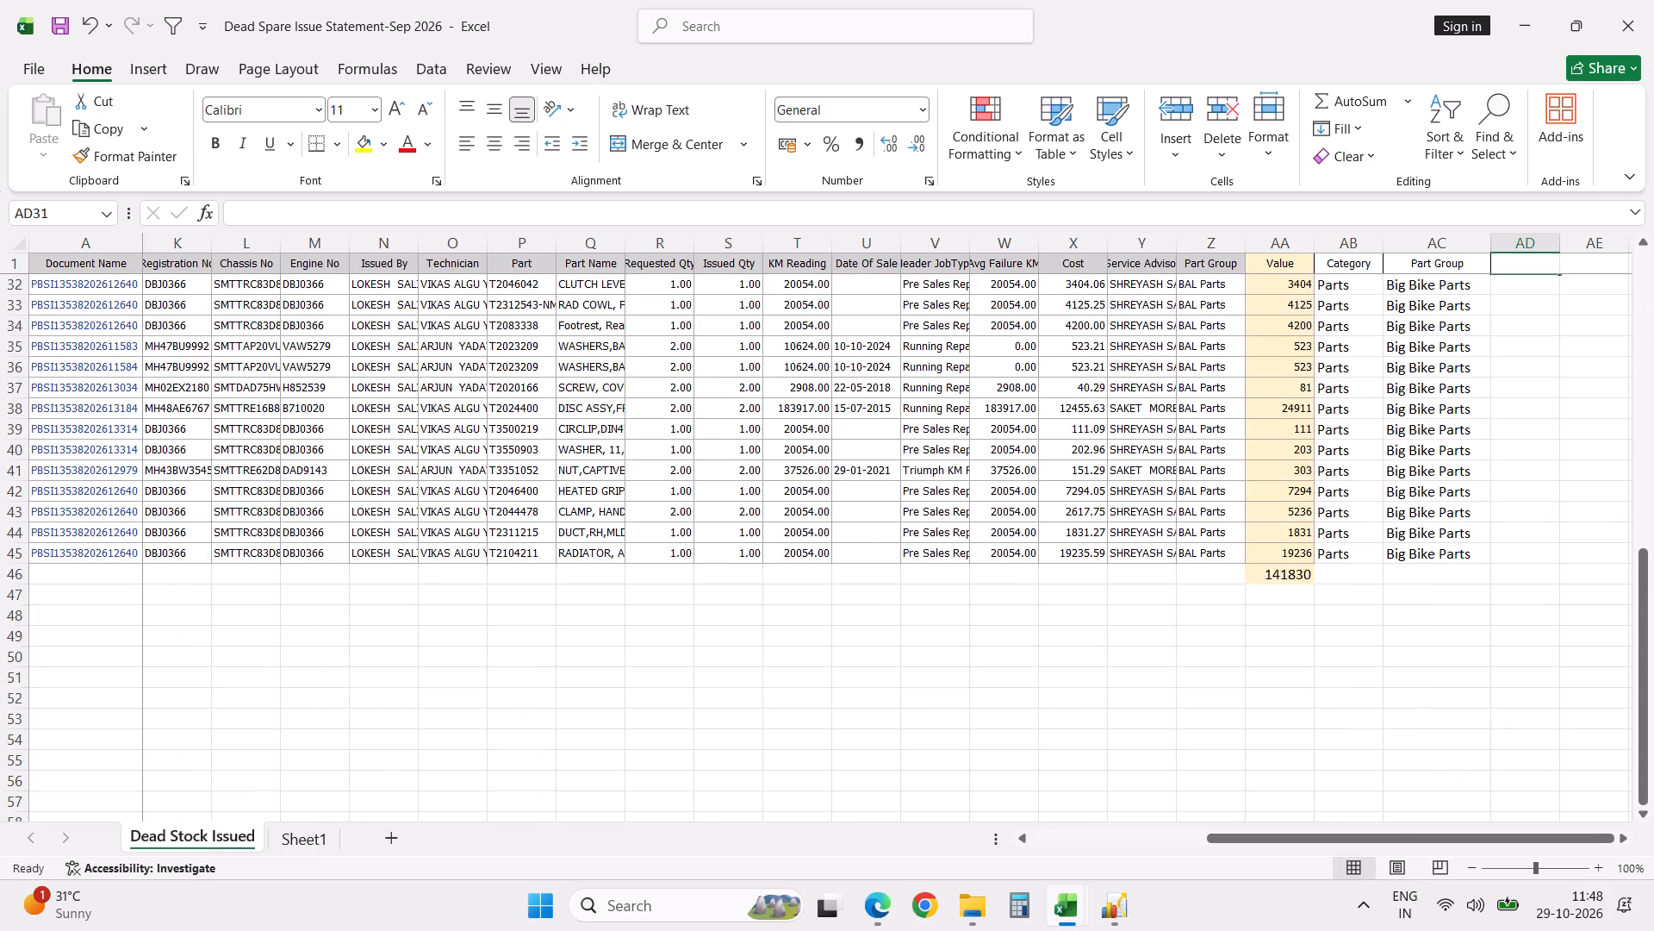
scroll(597, 579, down, 1)
scroll(597, 579, up, 20)
scroll(597, 579, up, 17)
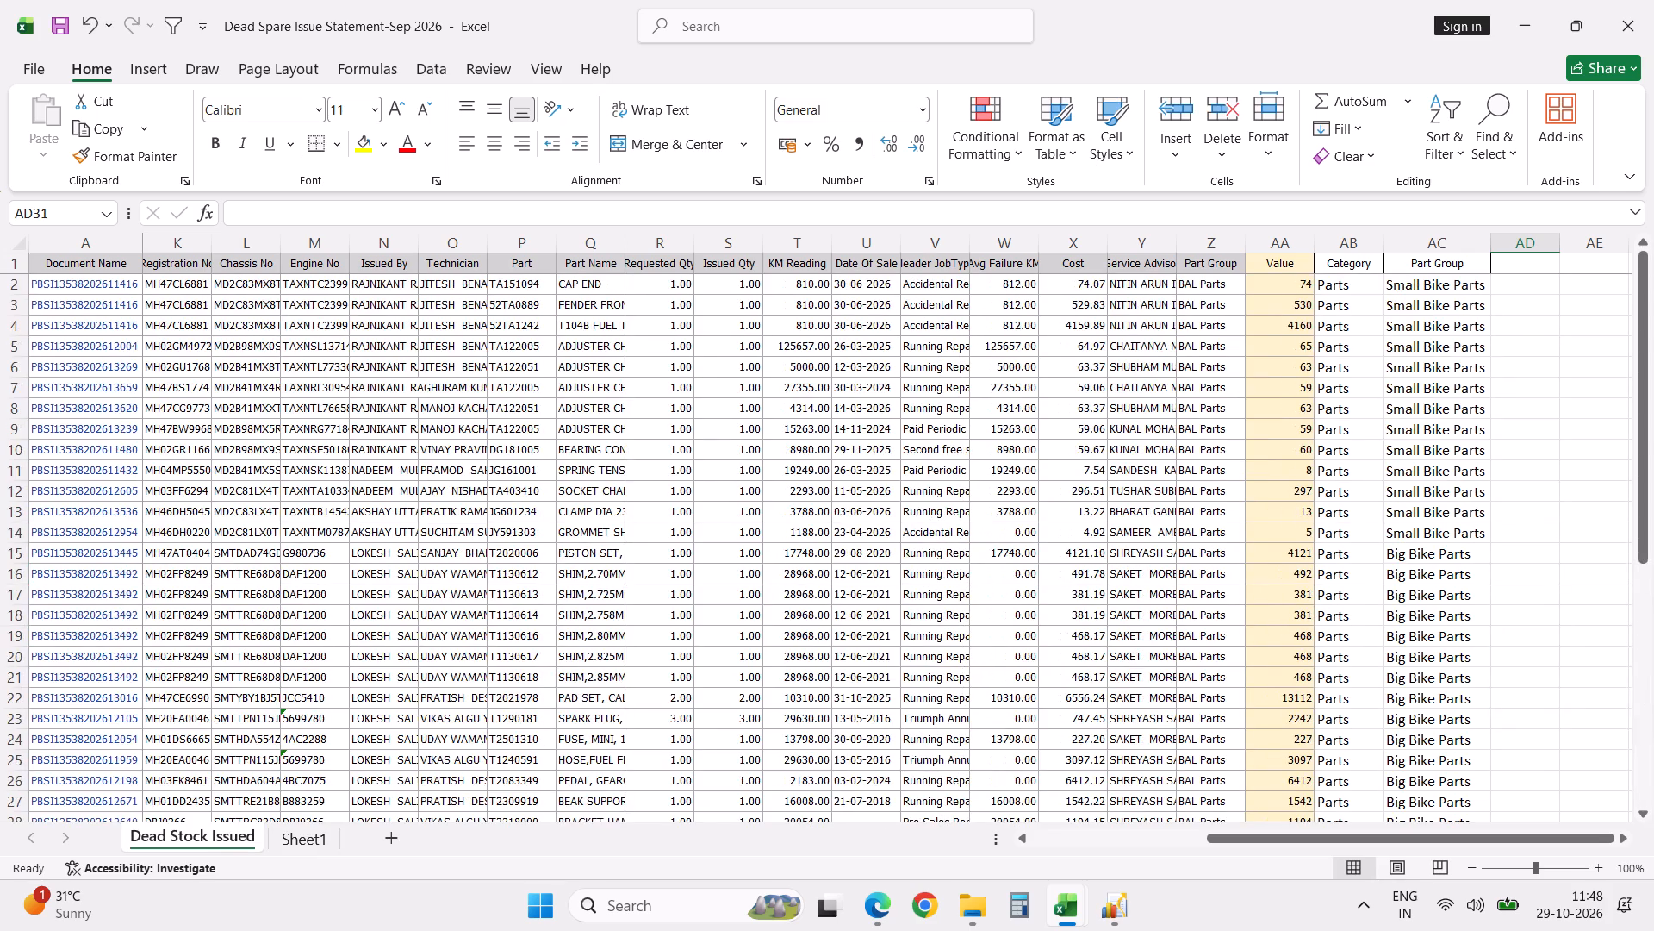
click(1286, 288)
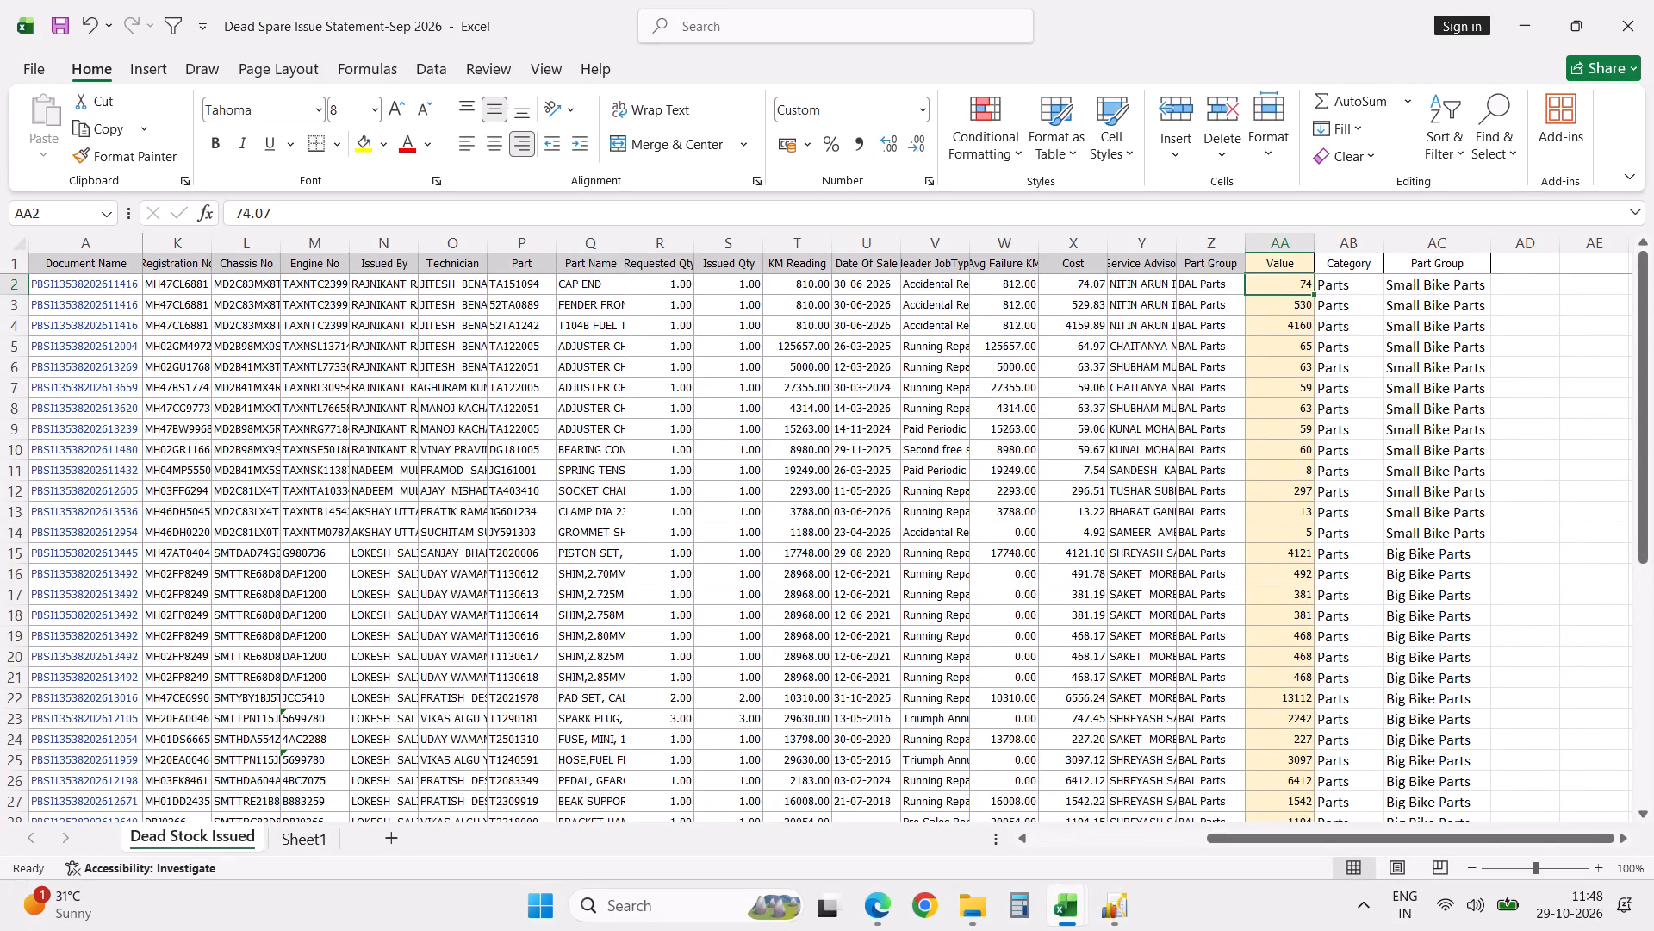
shift+click(1289, 533)
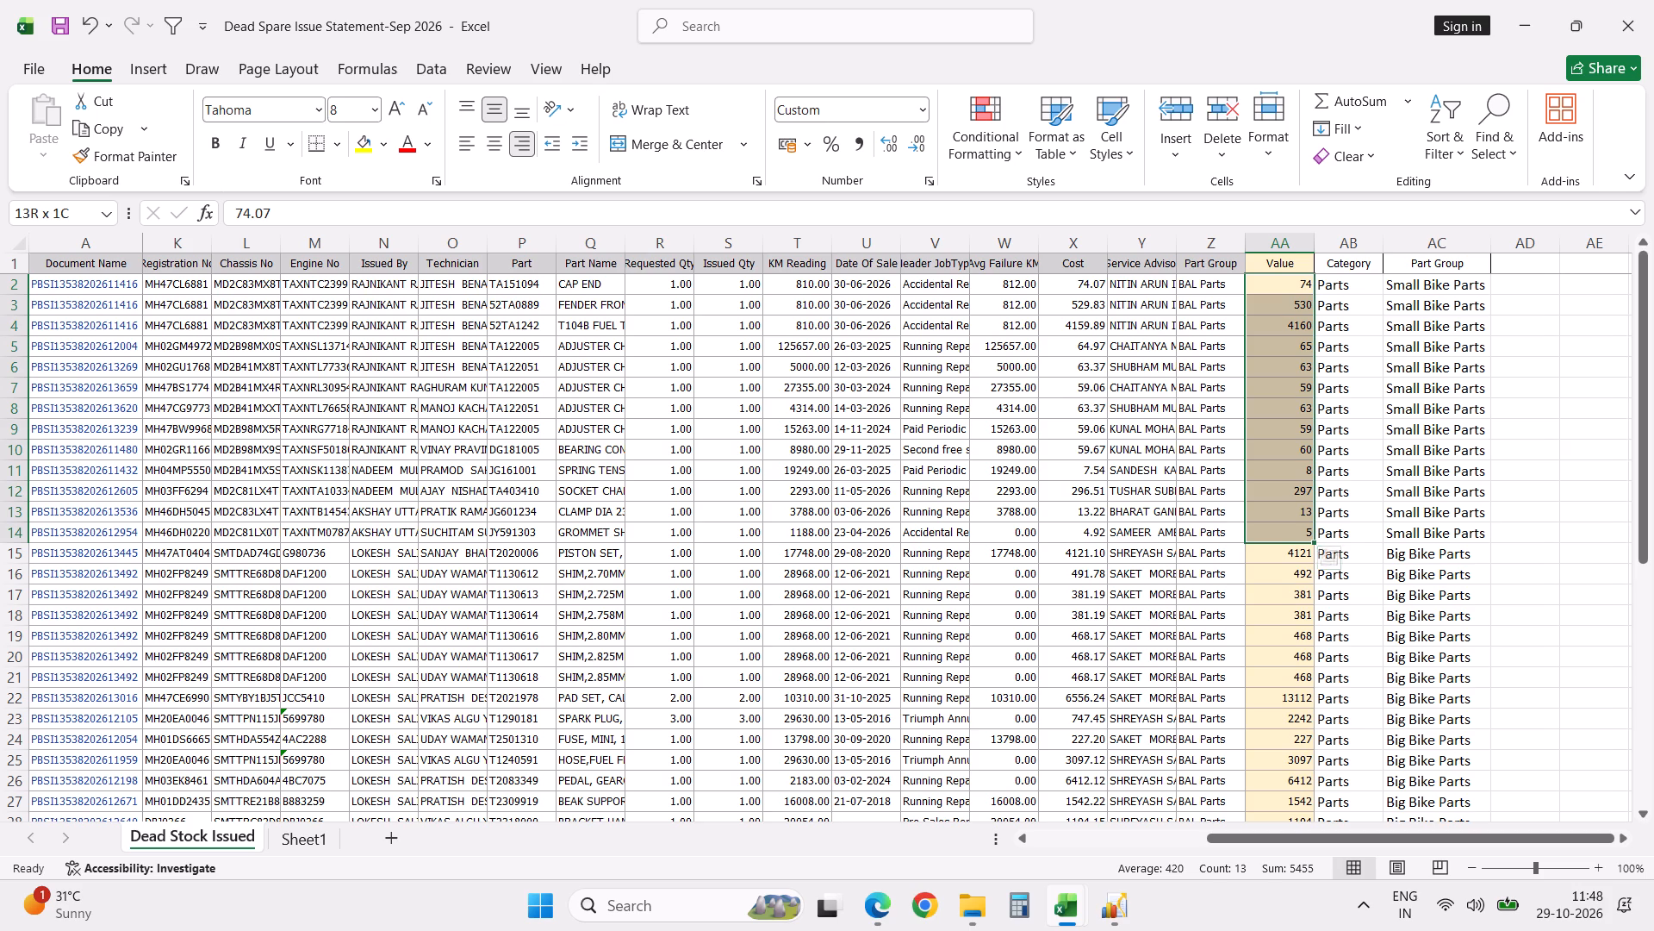
On Sheet1, enter the header Name in A1 with Bhavesh in A2 and Lokesh in A3.
click(305, 837)
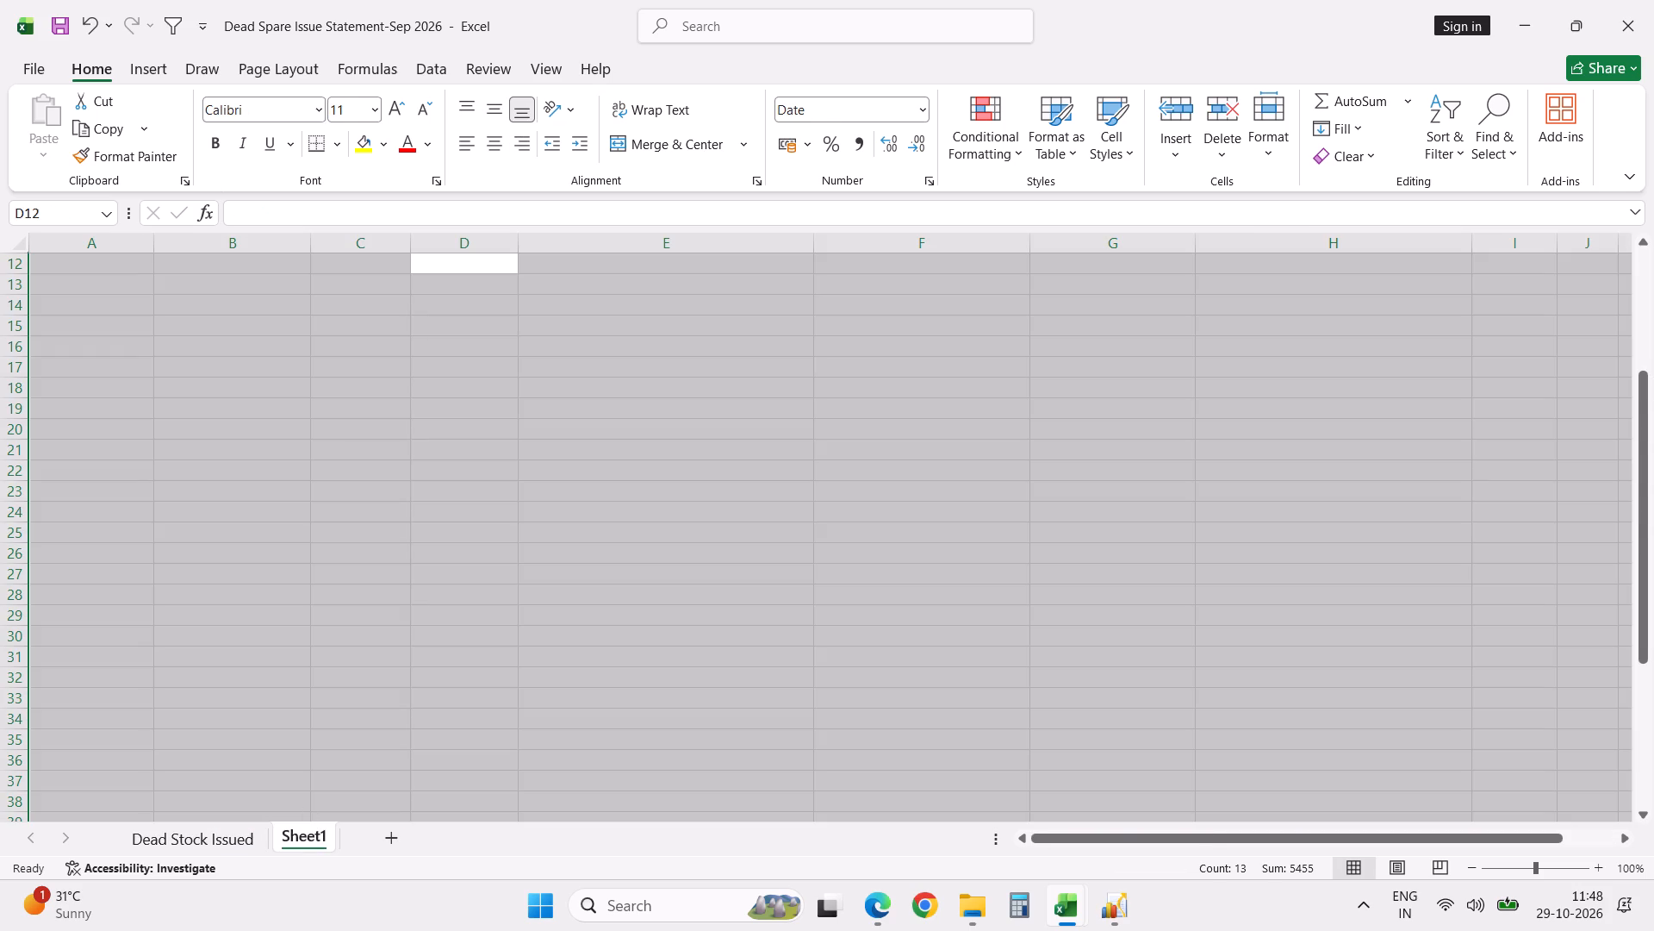
scroll(261, 484, up, 19)
click(130, 266)
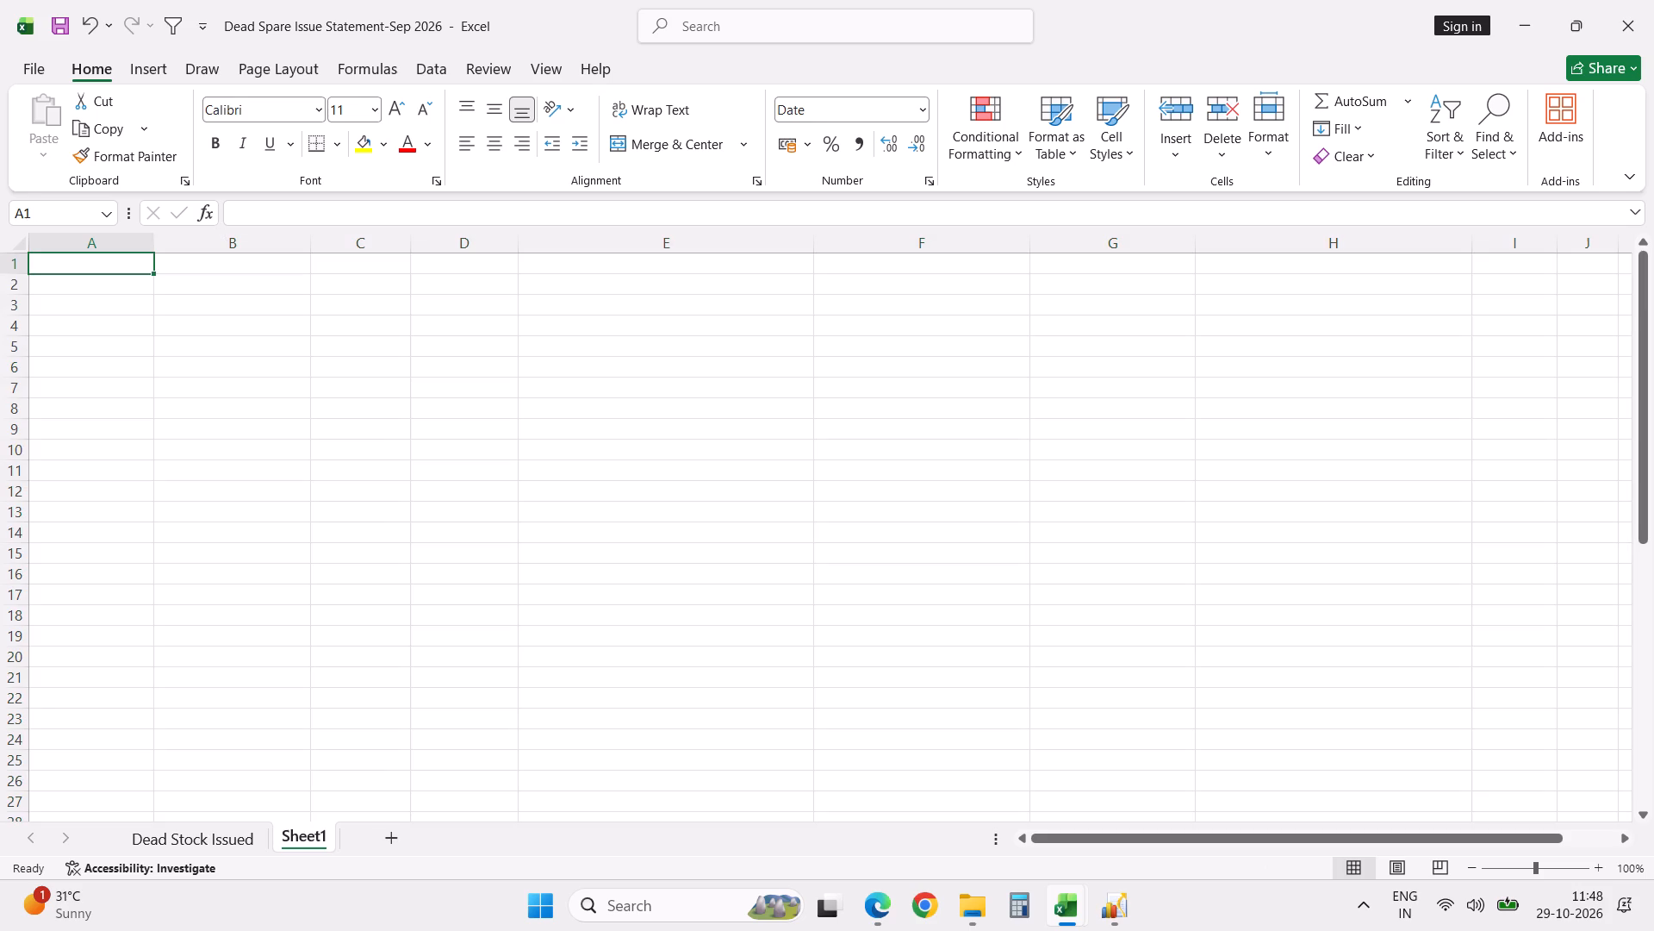
text(Name)
key(Return)
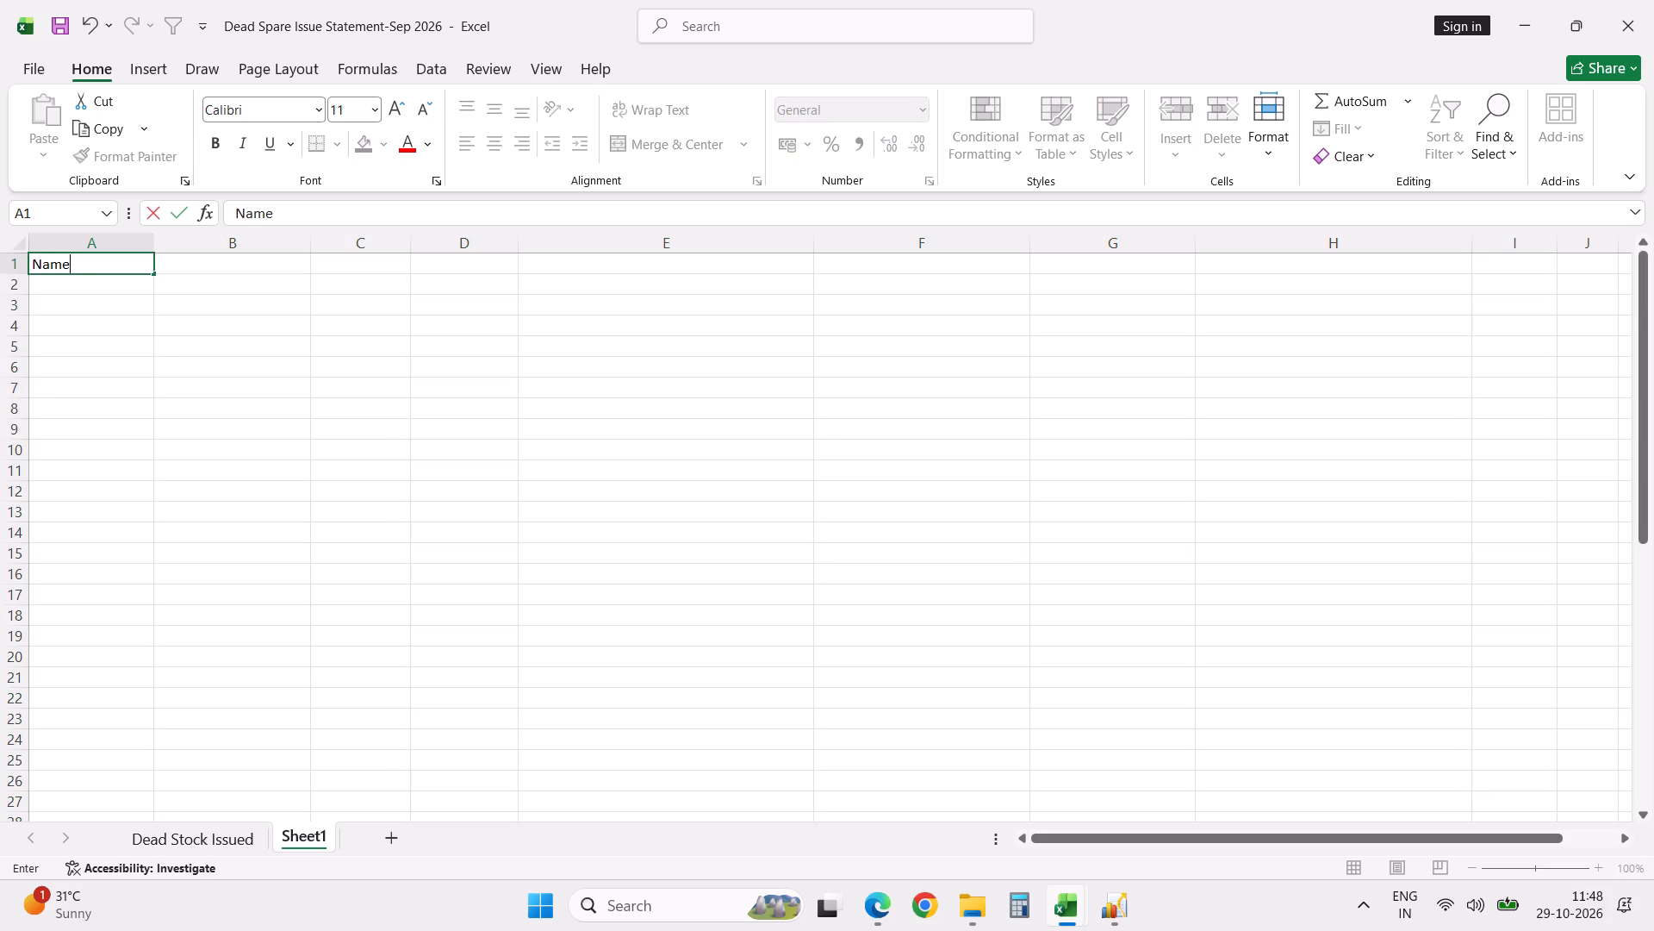
text(Bhavesh)
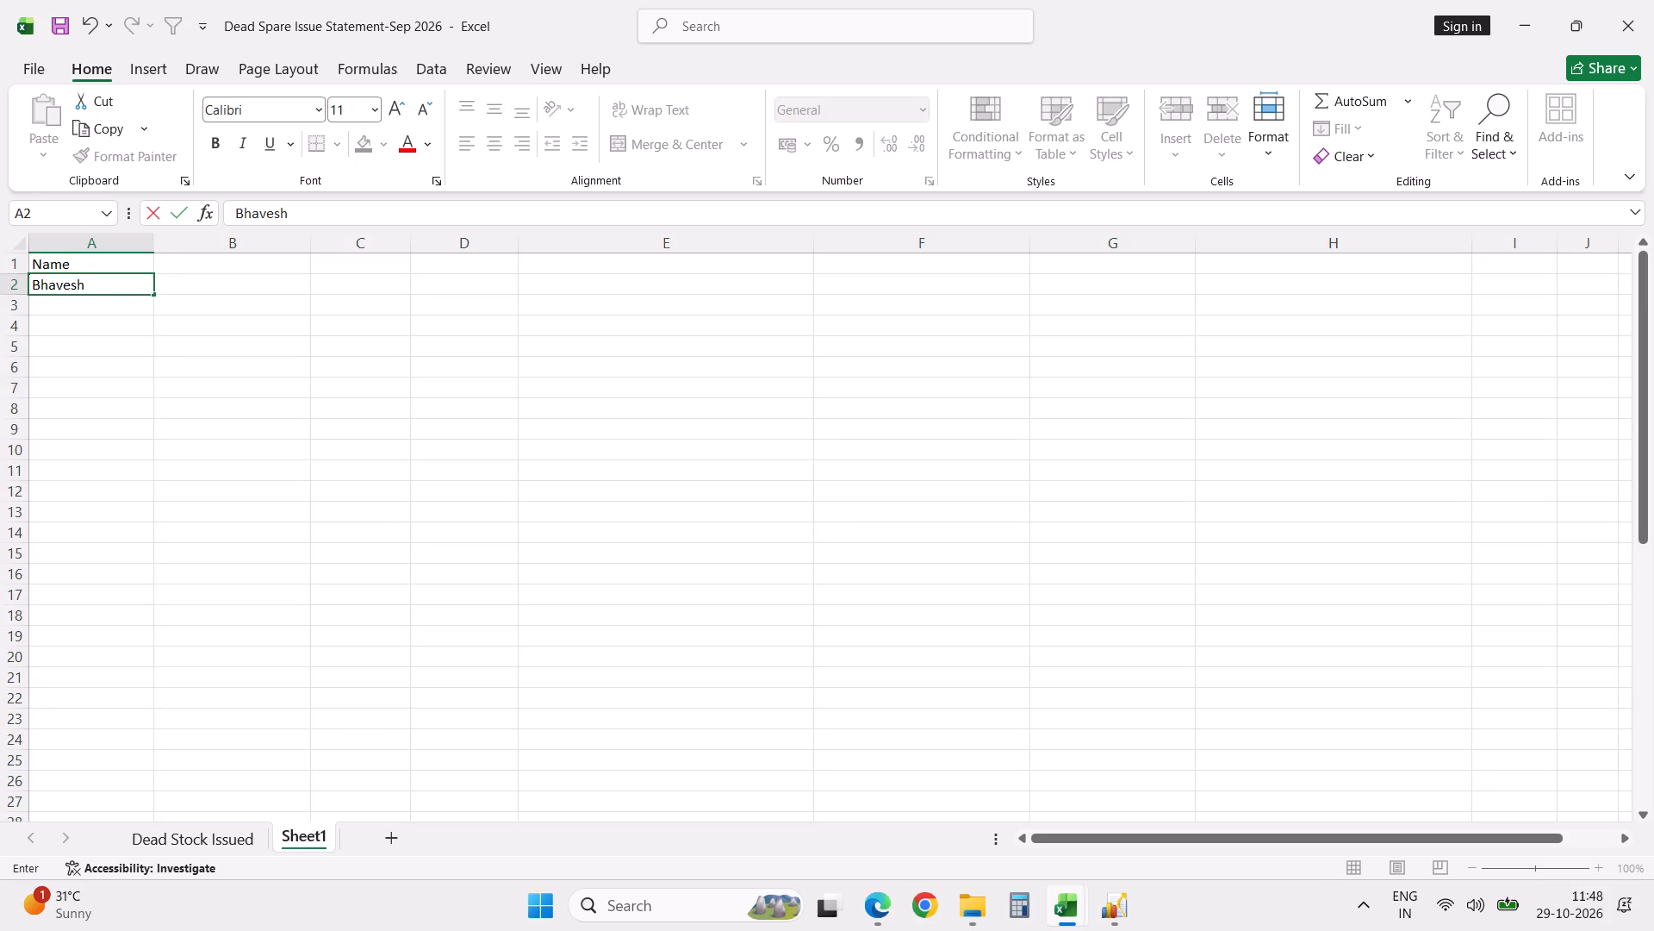
key(Return)
text(Lokesh)
key(Tab)
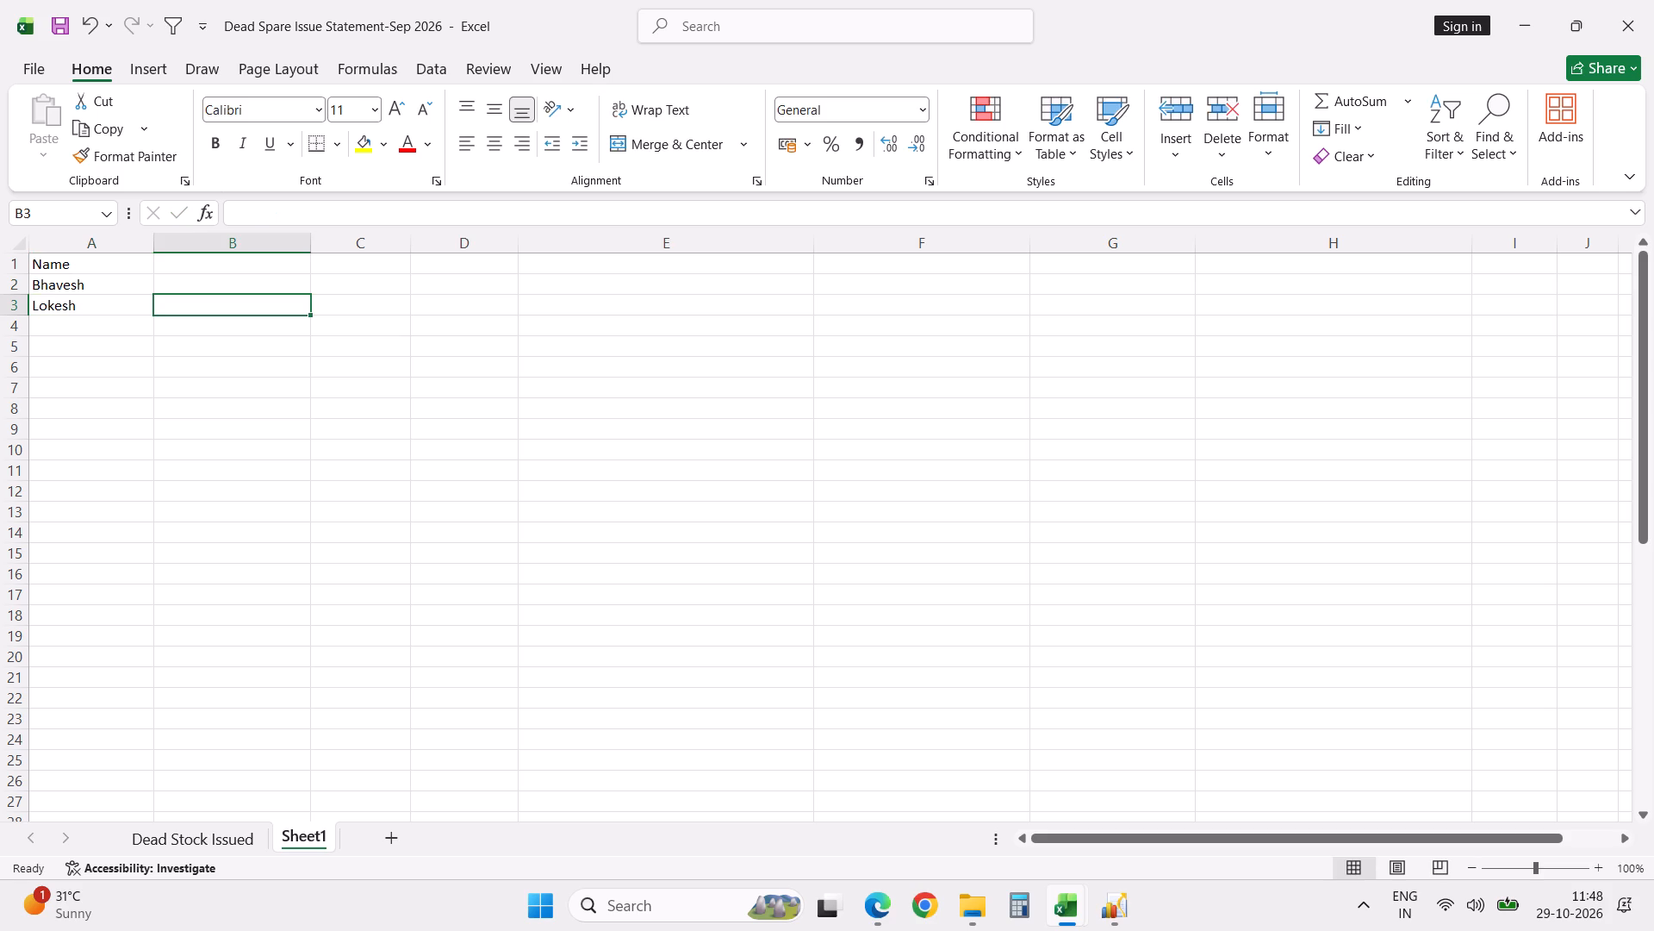
Enter the header Location in B1, with Parts-goregaon in B2 and Parts-Kalina in B3.
click(227, 262)
text(Location)
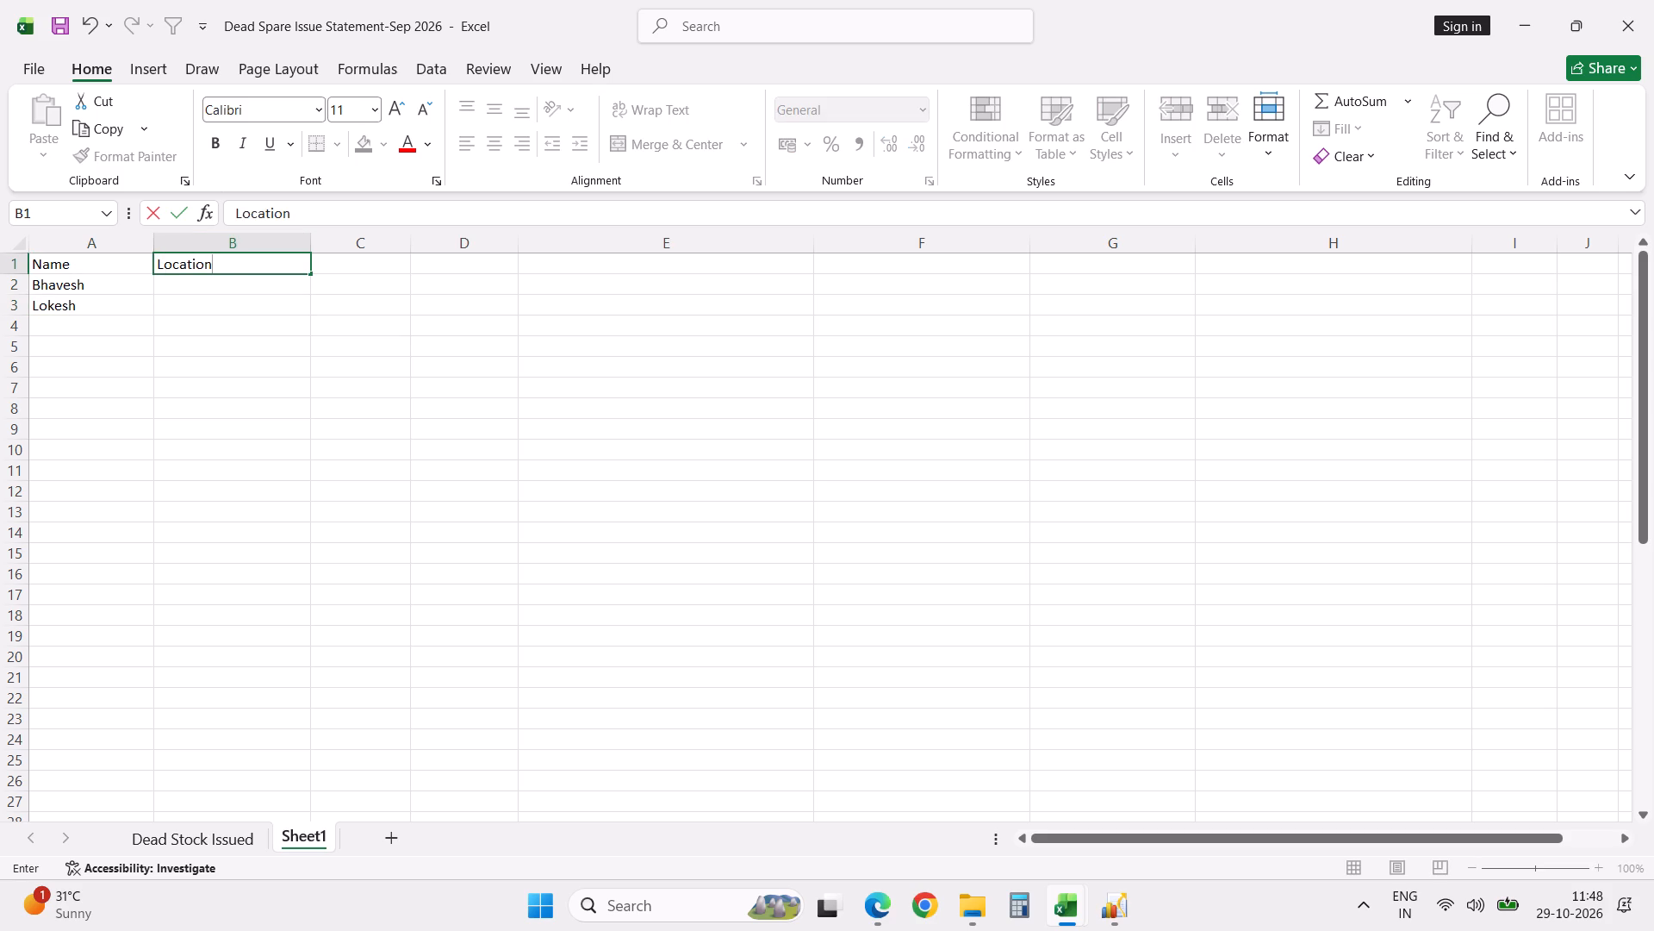
key(Return)
text(Parts-goregaon)
key(Return)
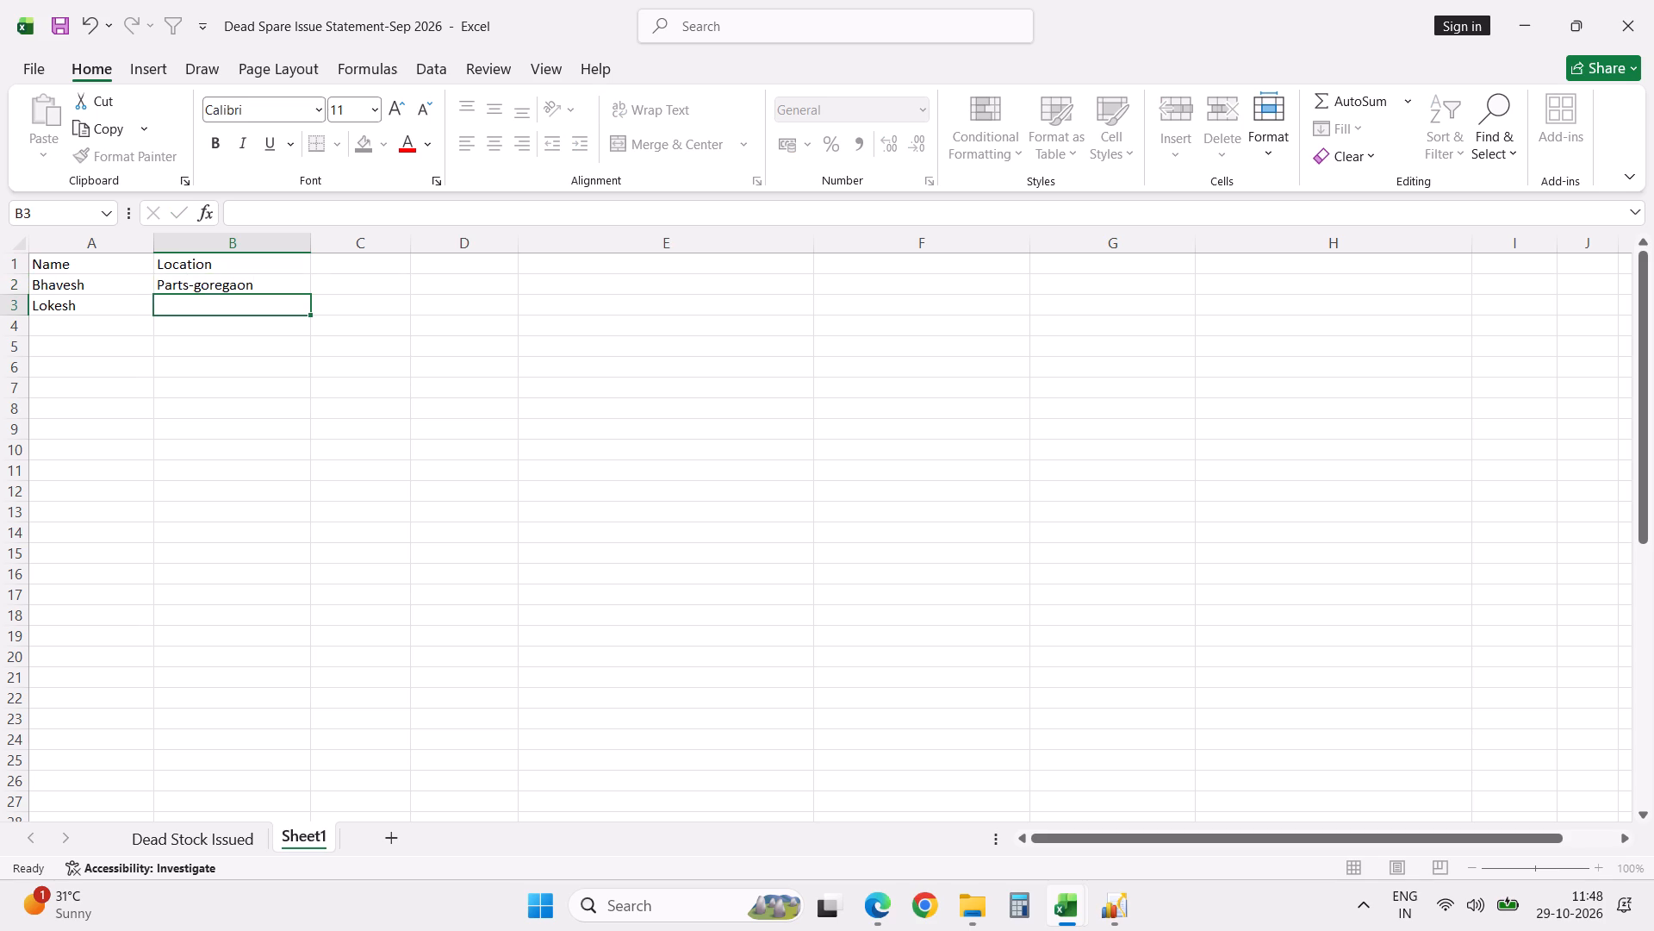
text(Parts)
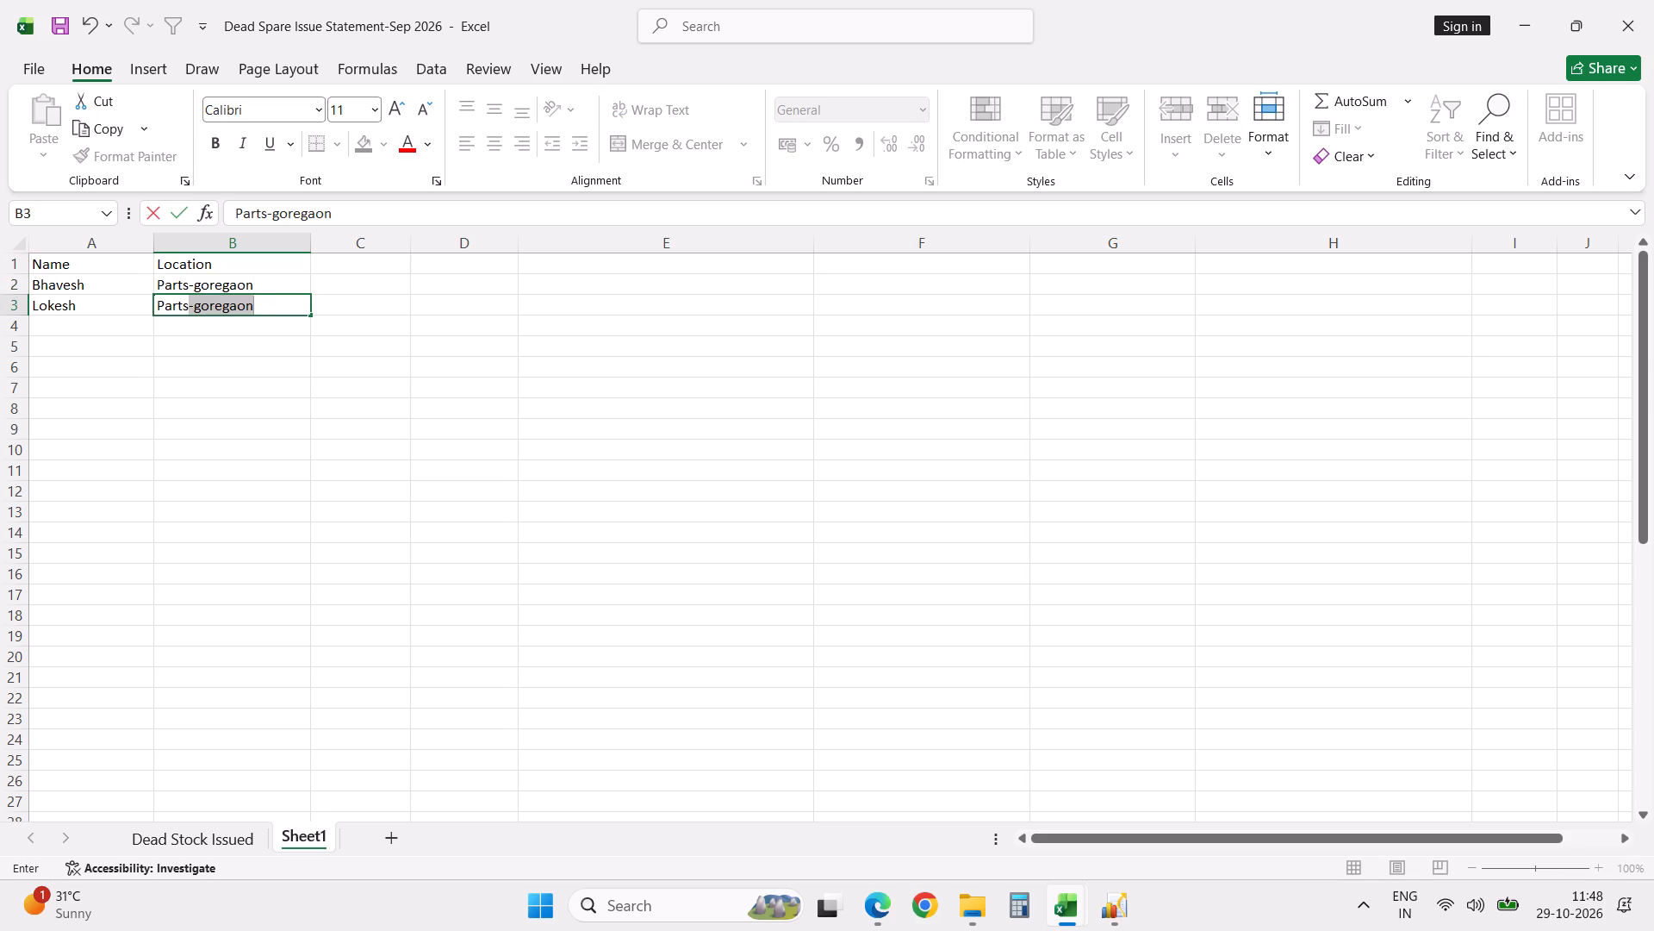
text(-Kalina)
key(Return)
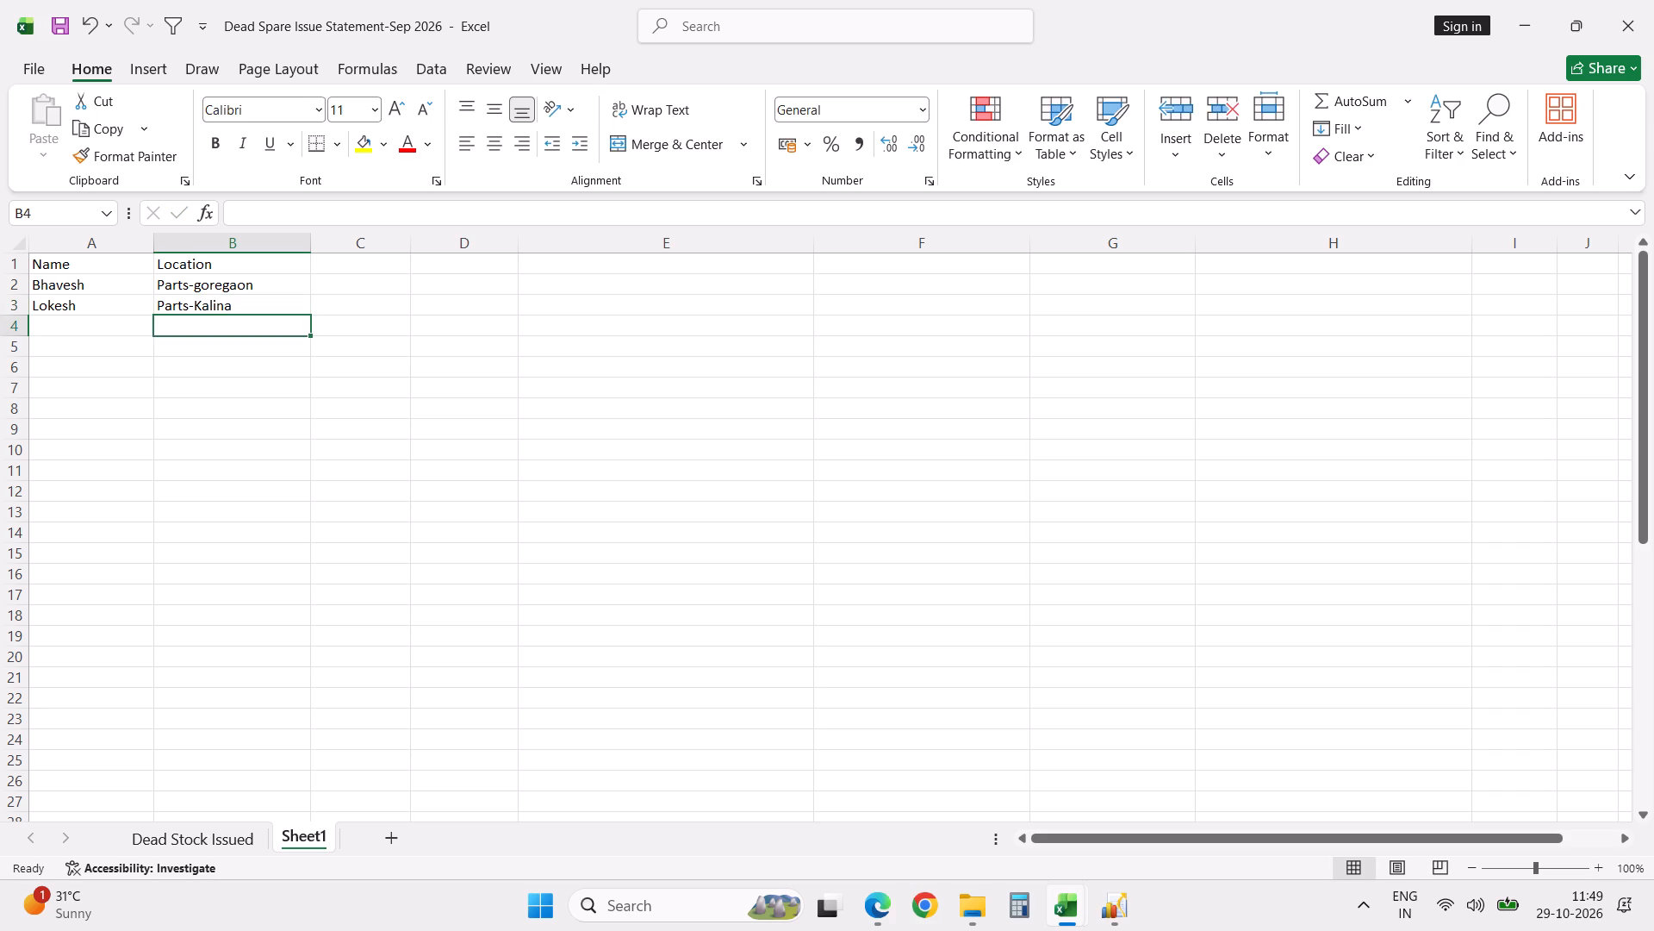
Correct the capitalisation of the location in B2 to Parts-Goregaon.
click(227, 289)
click(279, 221)
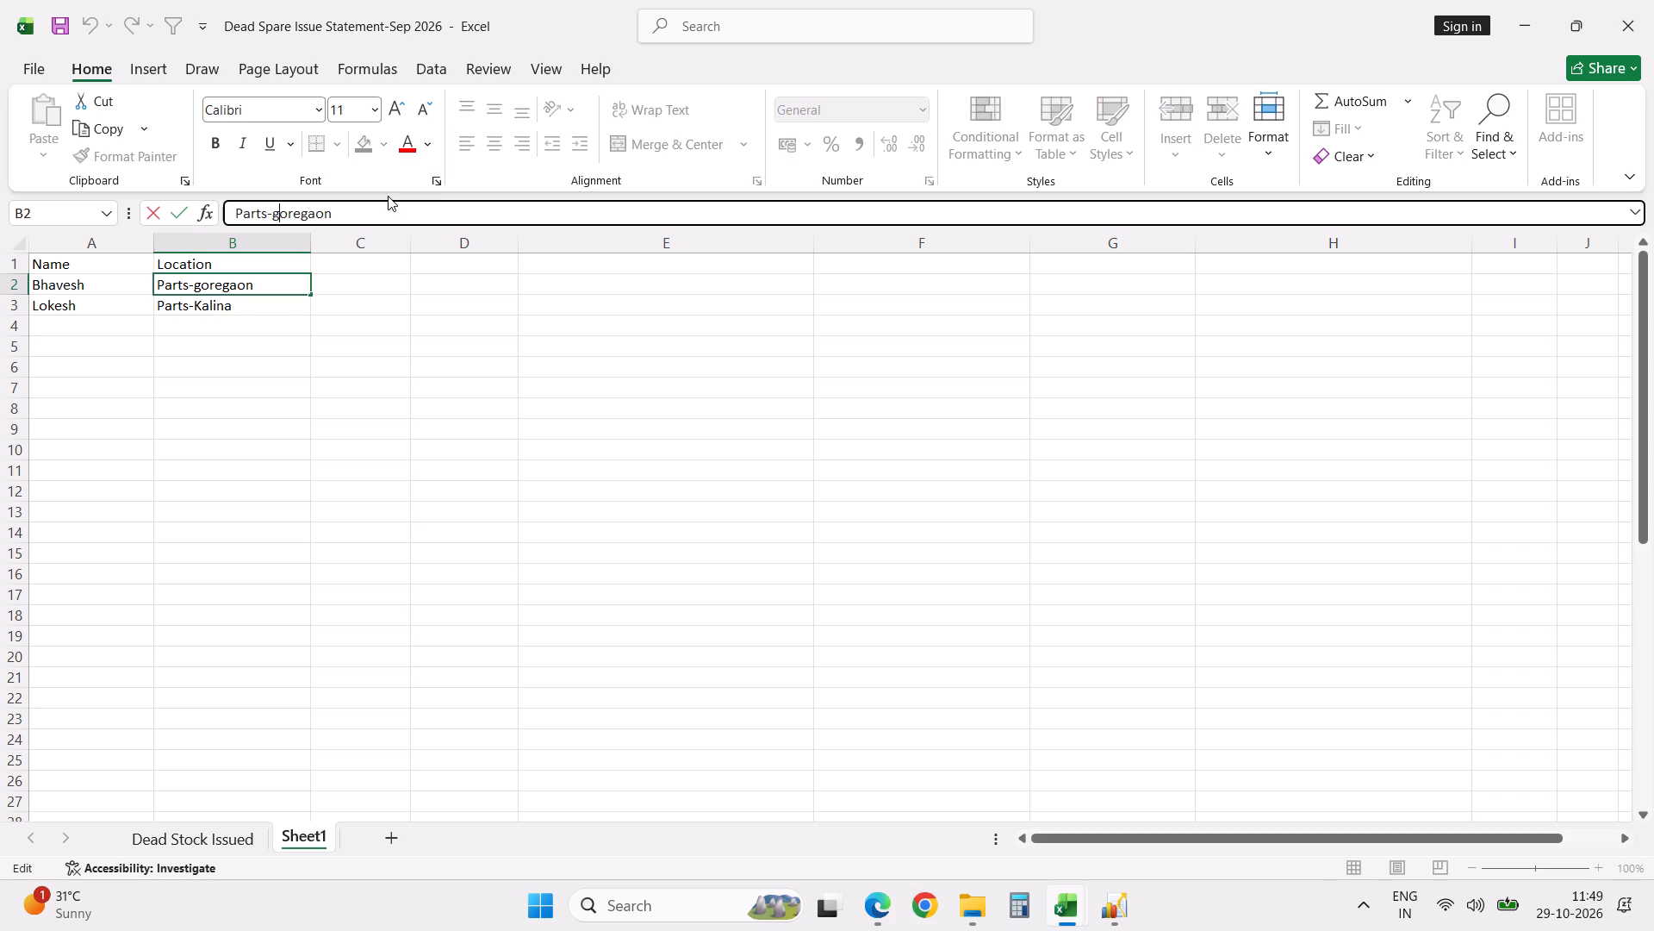
key(shift+Left)
key(shift+g)
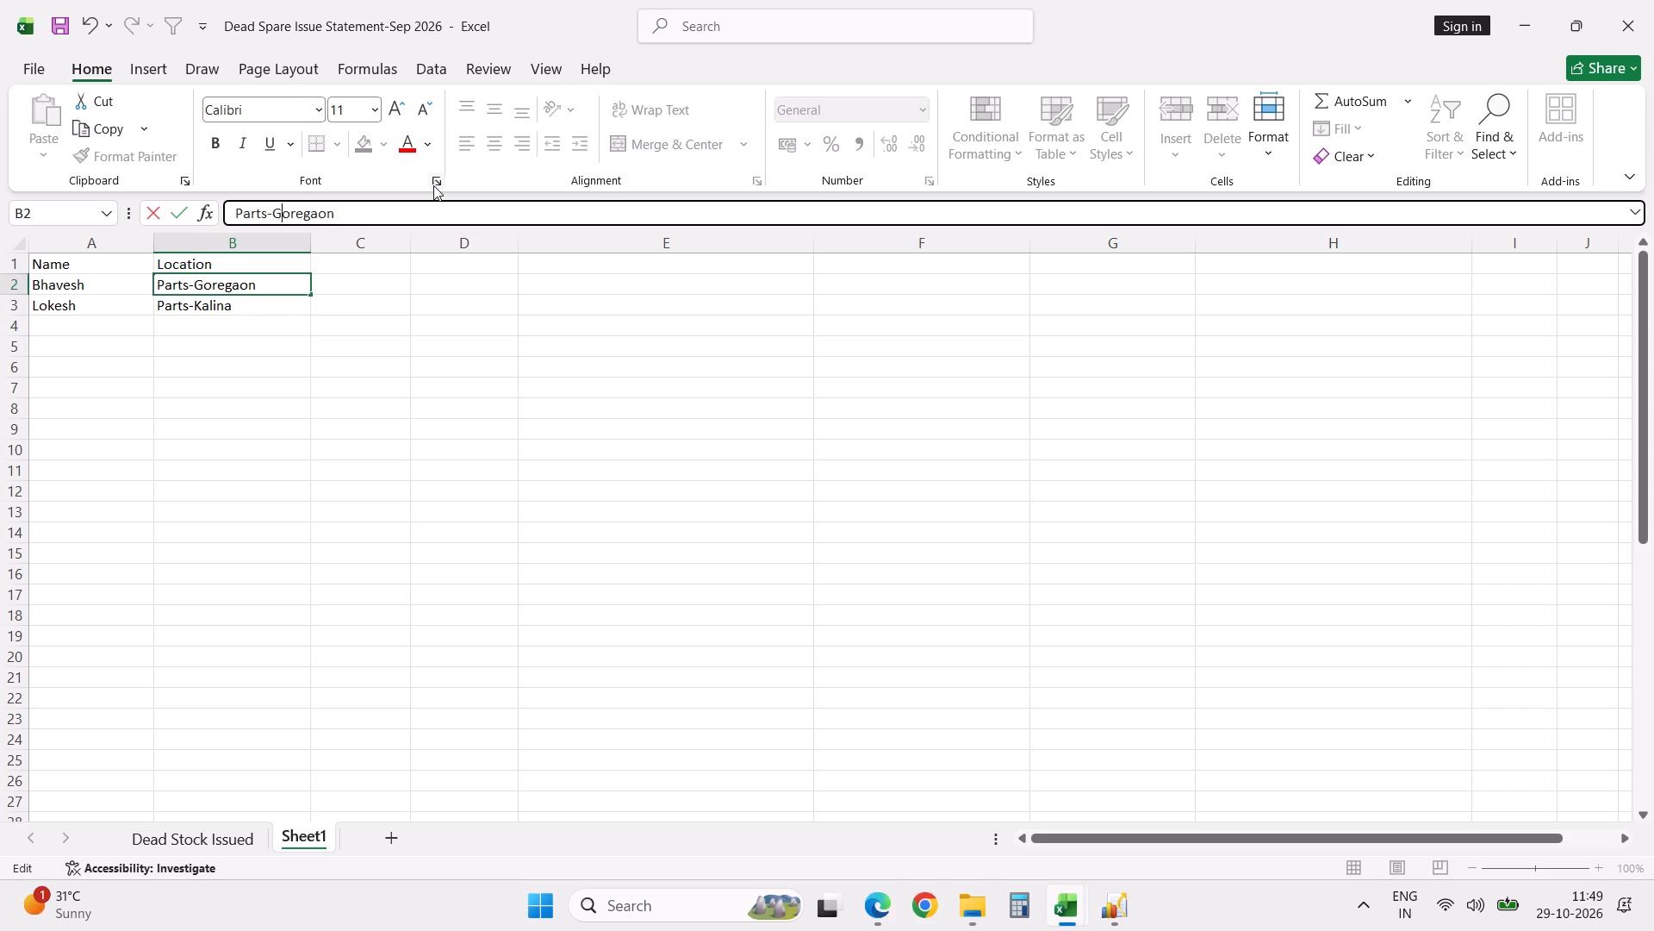
key(Tab)
Add the header Parts Amount in C1.
key(Up)
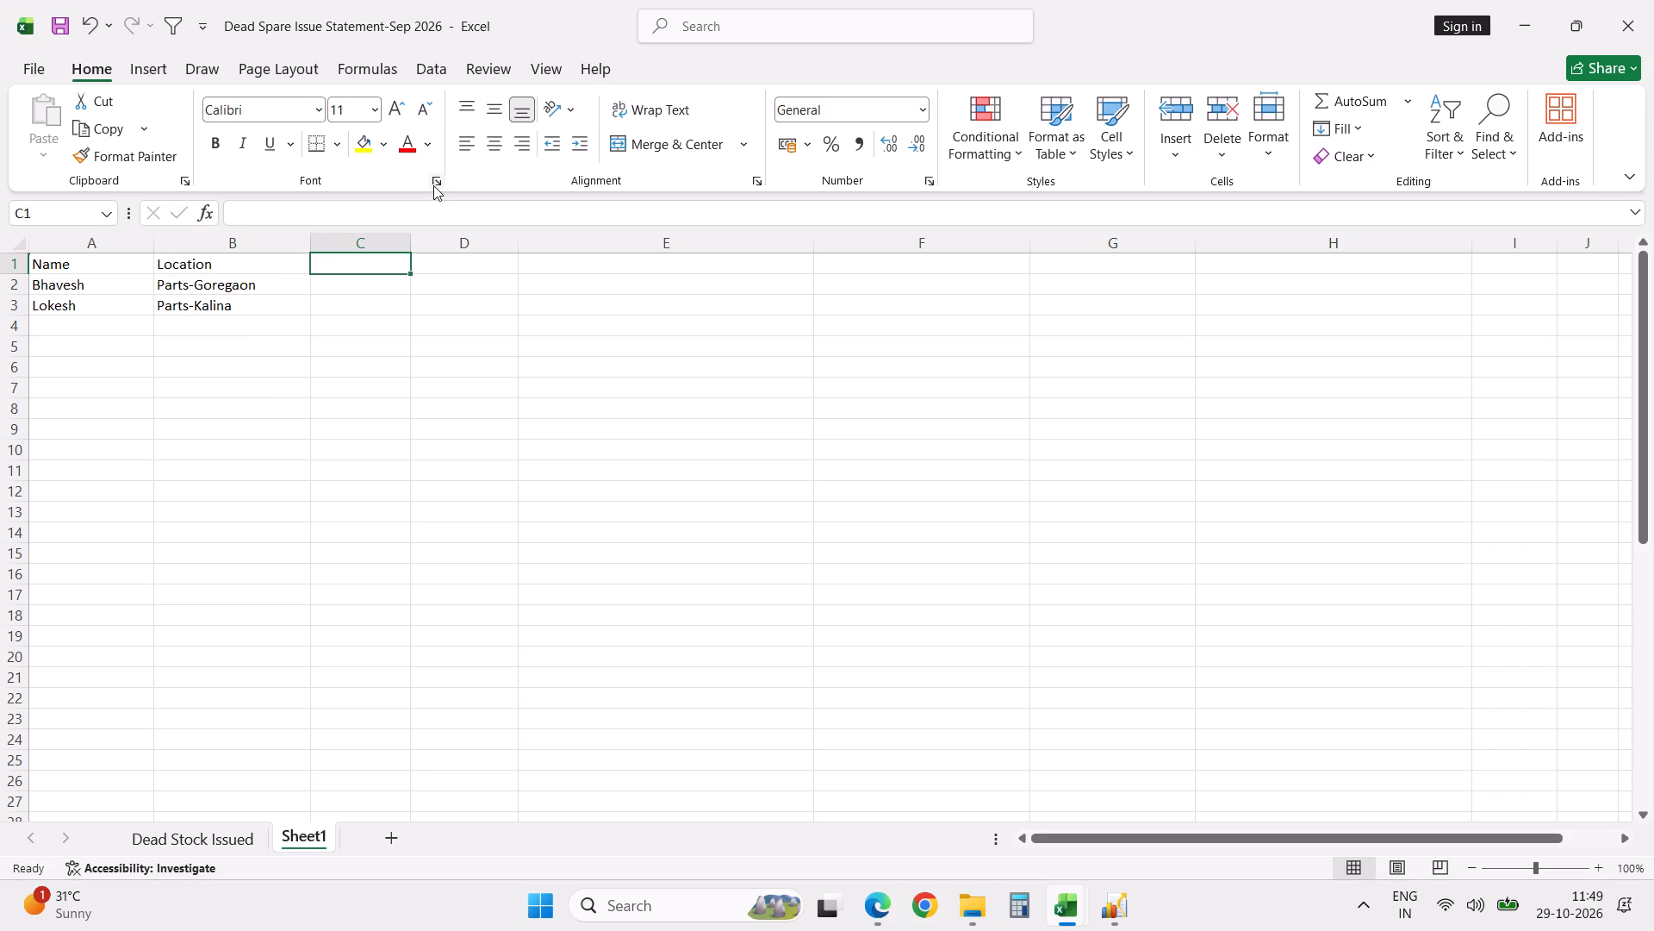
text(Parts Amount)
key(Return)
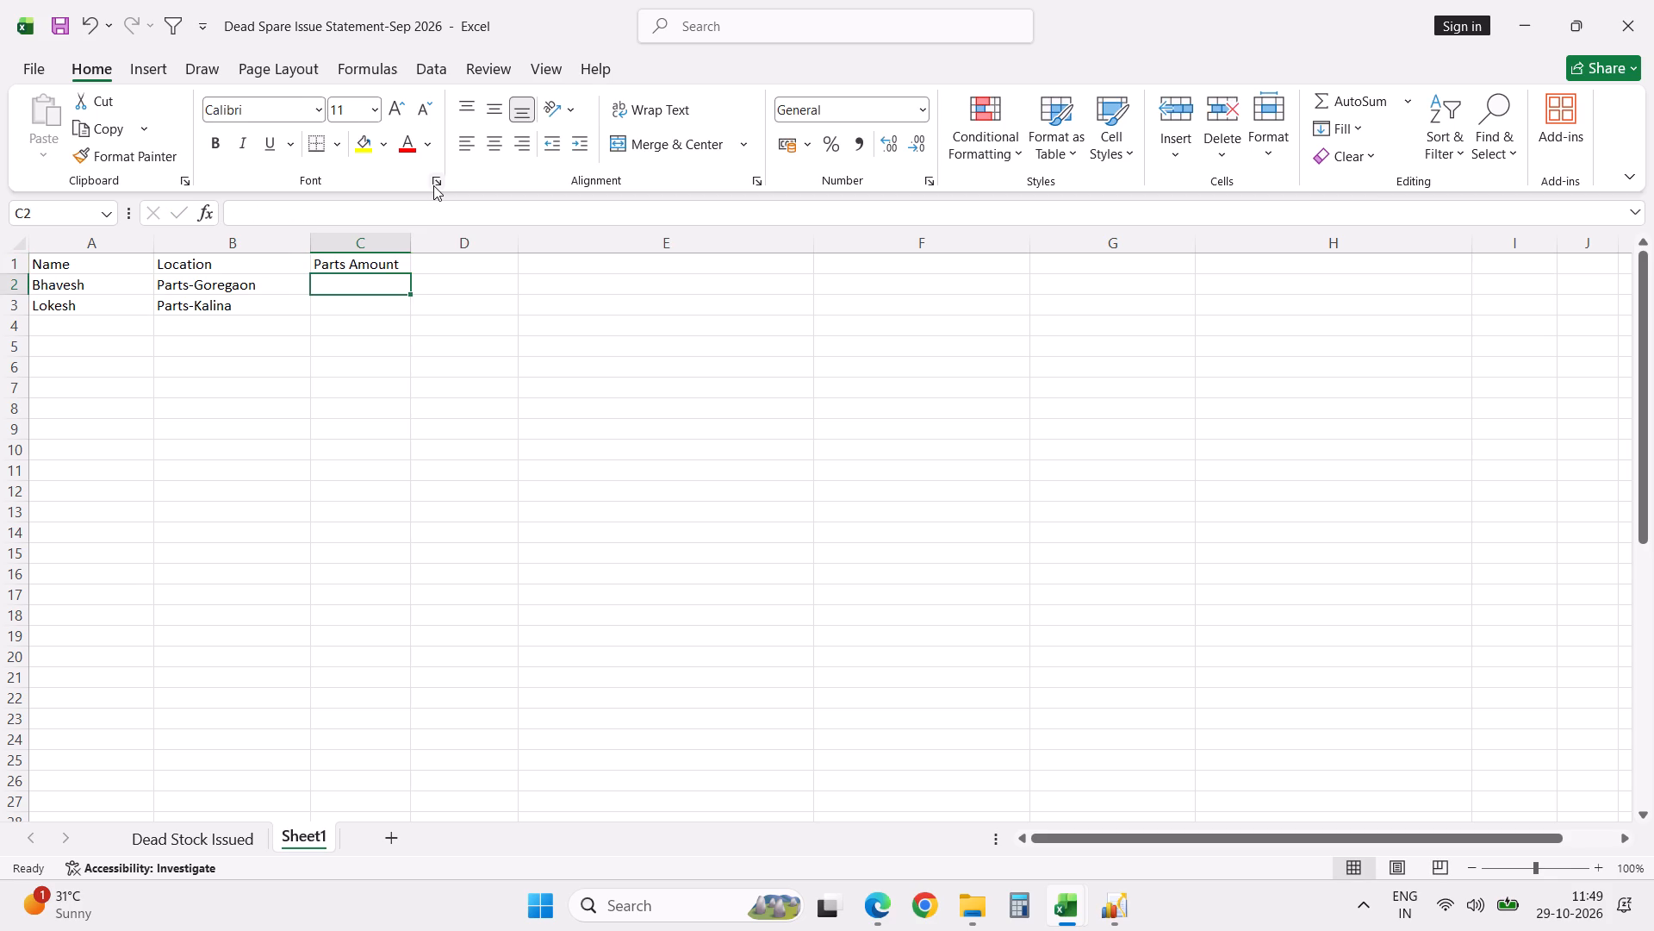
Check the small bike parts value total on Dead Stock Issued and enter 5445 as the parts amount in Sheet1 cell C2.
click(225, 832)
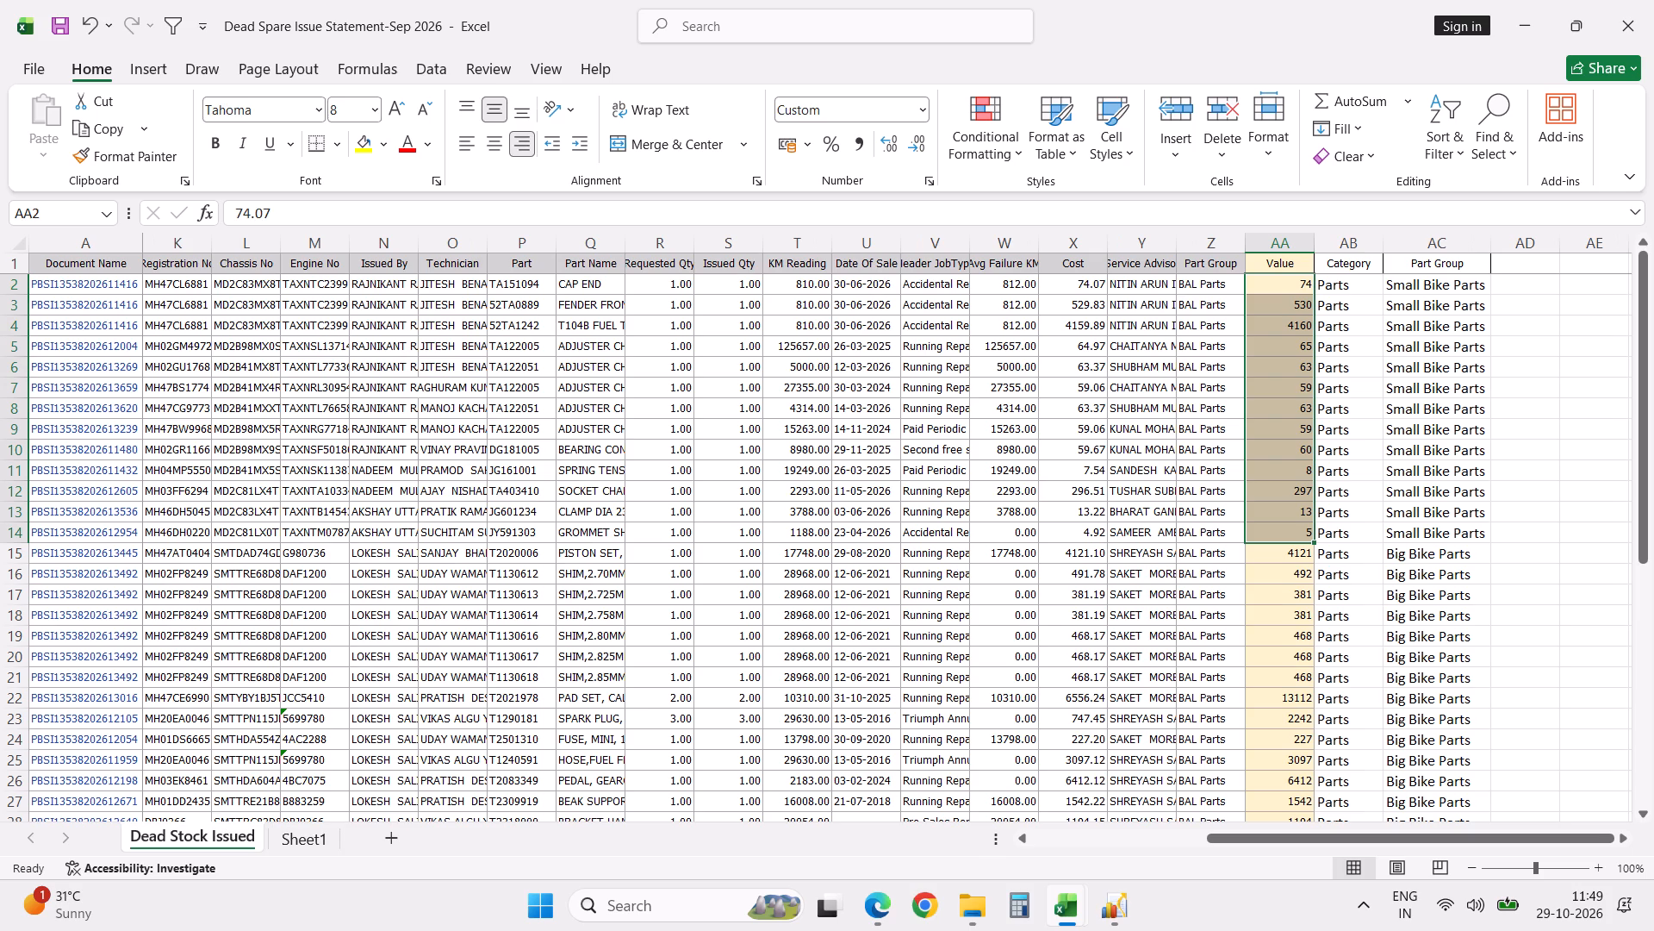
click(310, 832)
text(5445)
key(Tab)
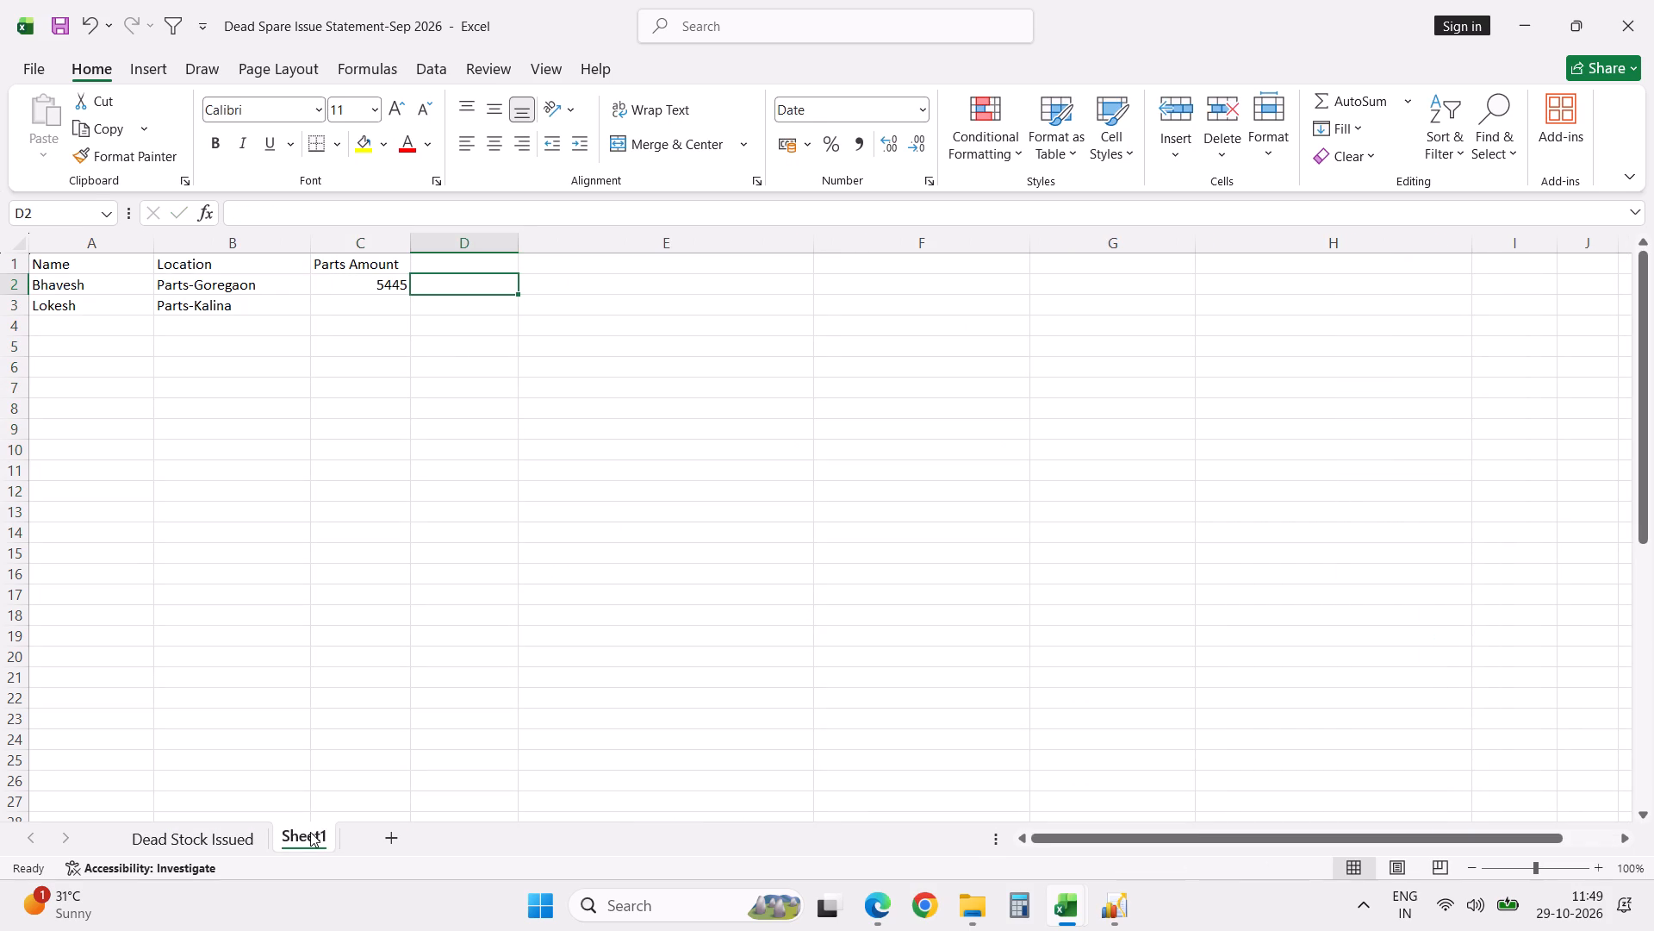
Add the header Incentive @ 10% in D1.
key(Up)
text(Incentive)
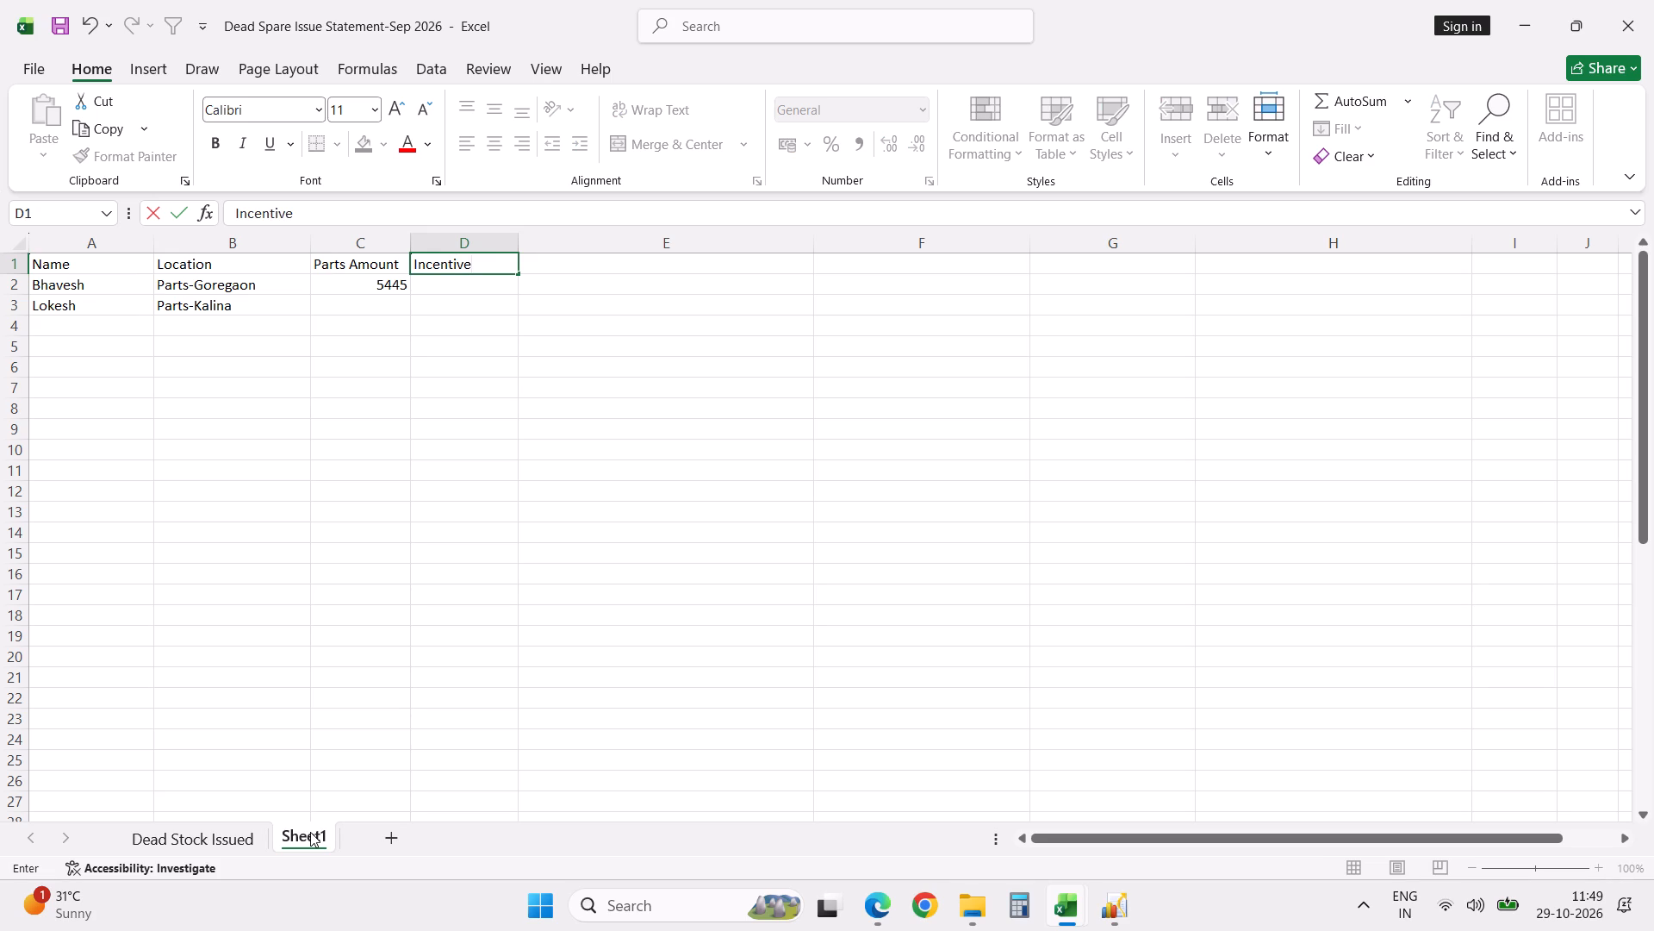
key(space)
text(@ 10%)
key(Return)
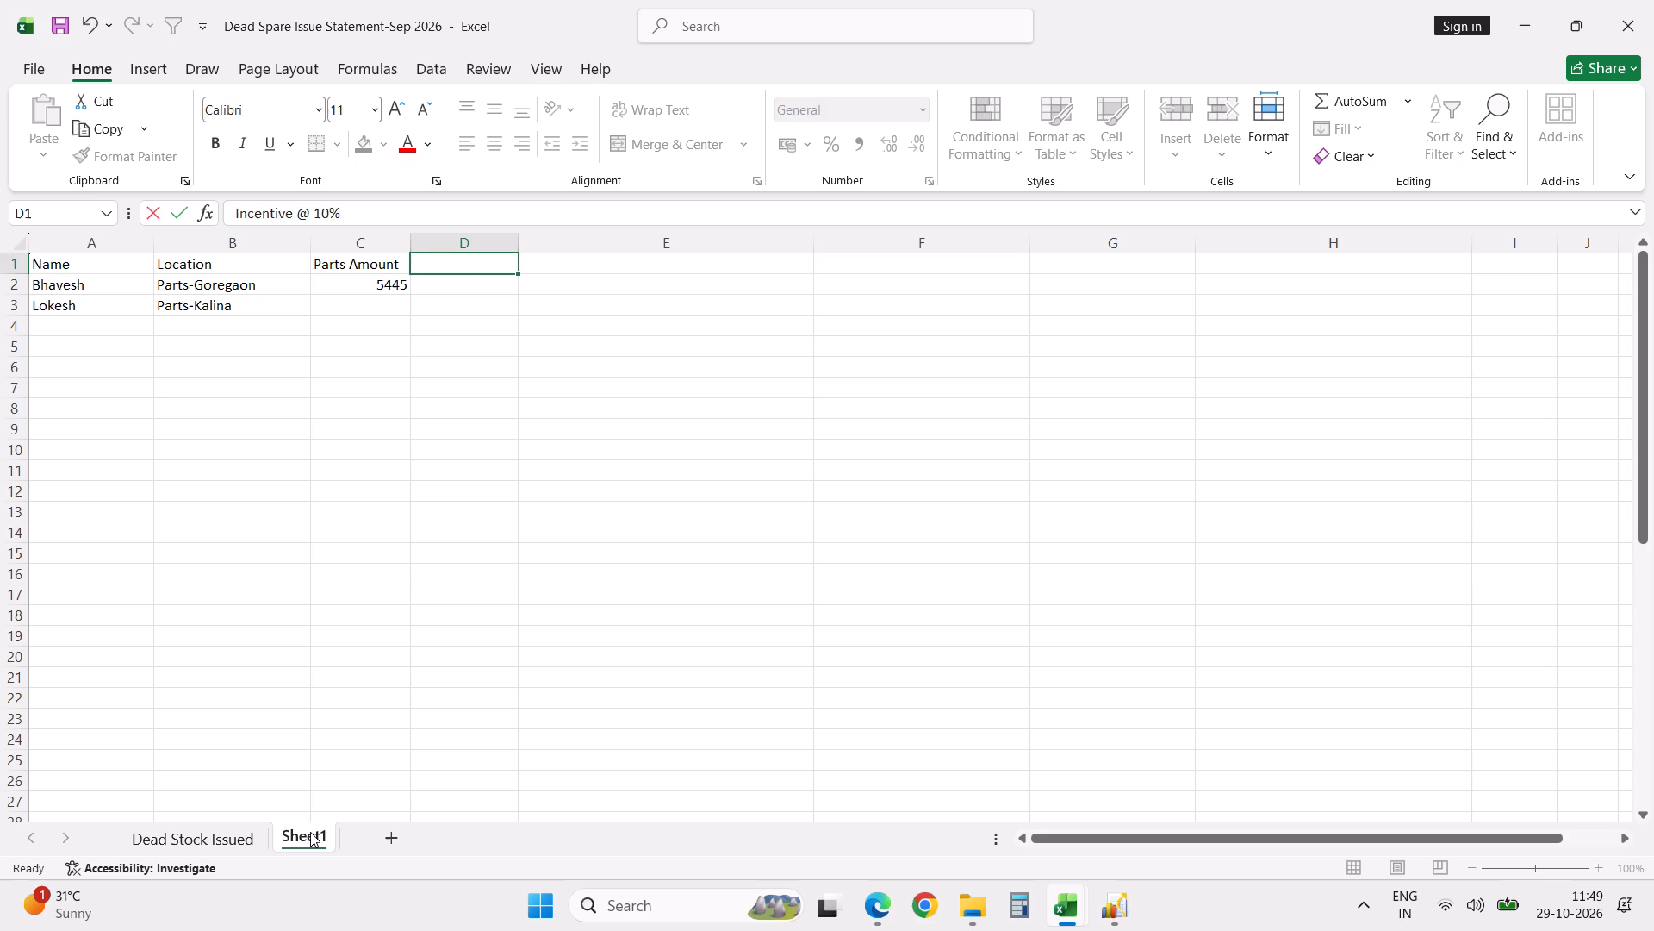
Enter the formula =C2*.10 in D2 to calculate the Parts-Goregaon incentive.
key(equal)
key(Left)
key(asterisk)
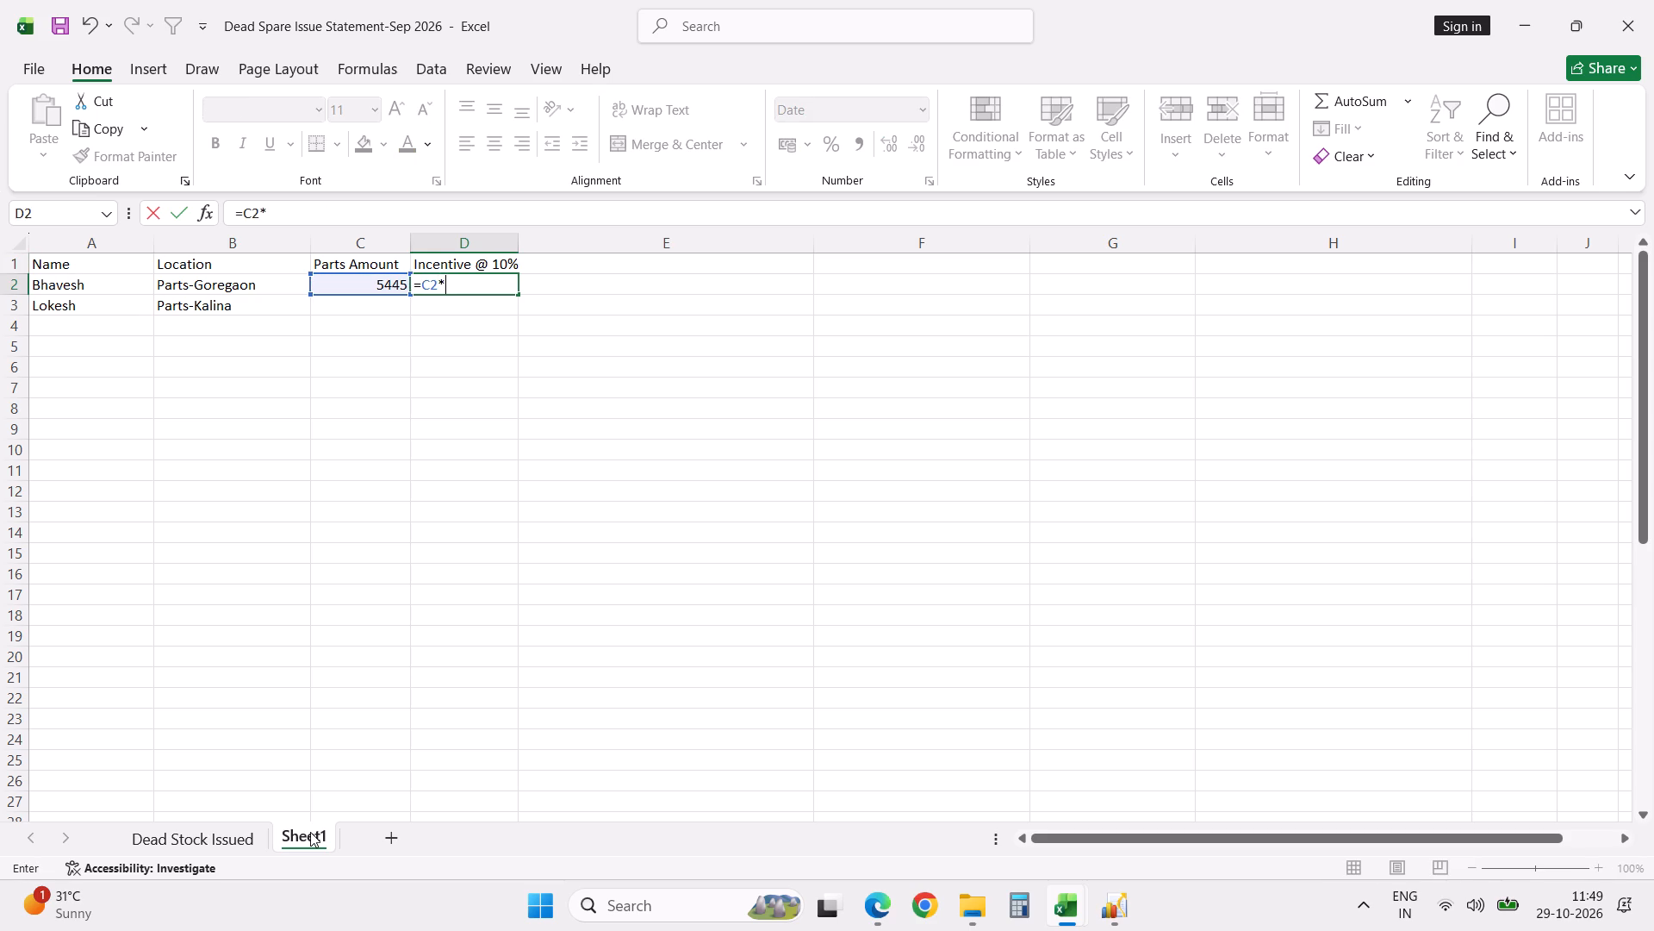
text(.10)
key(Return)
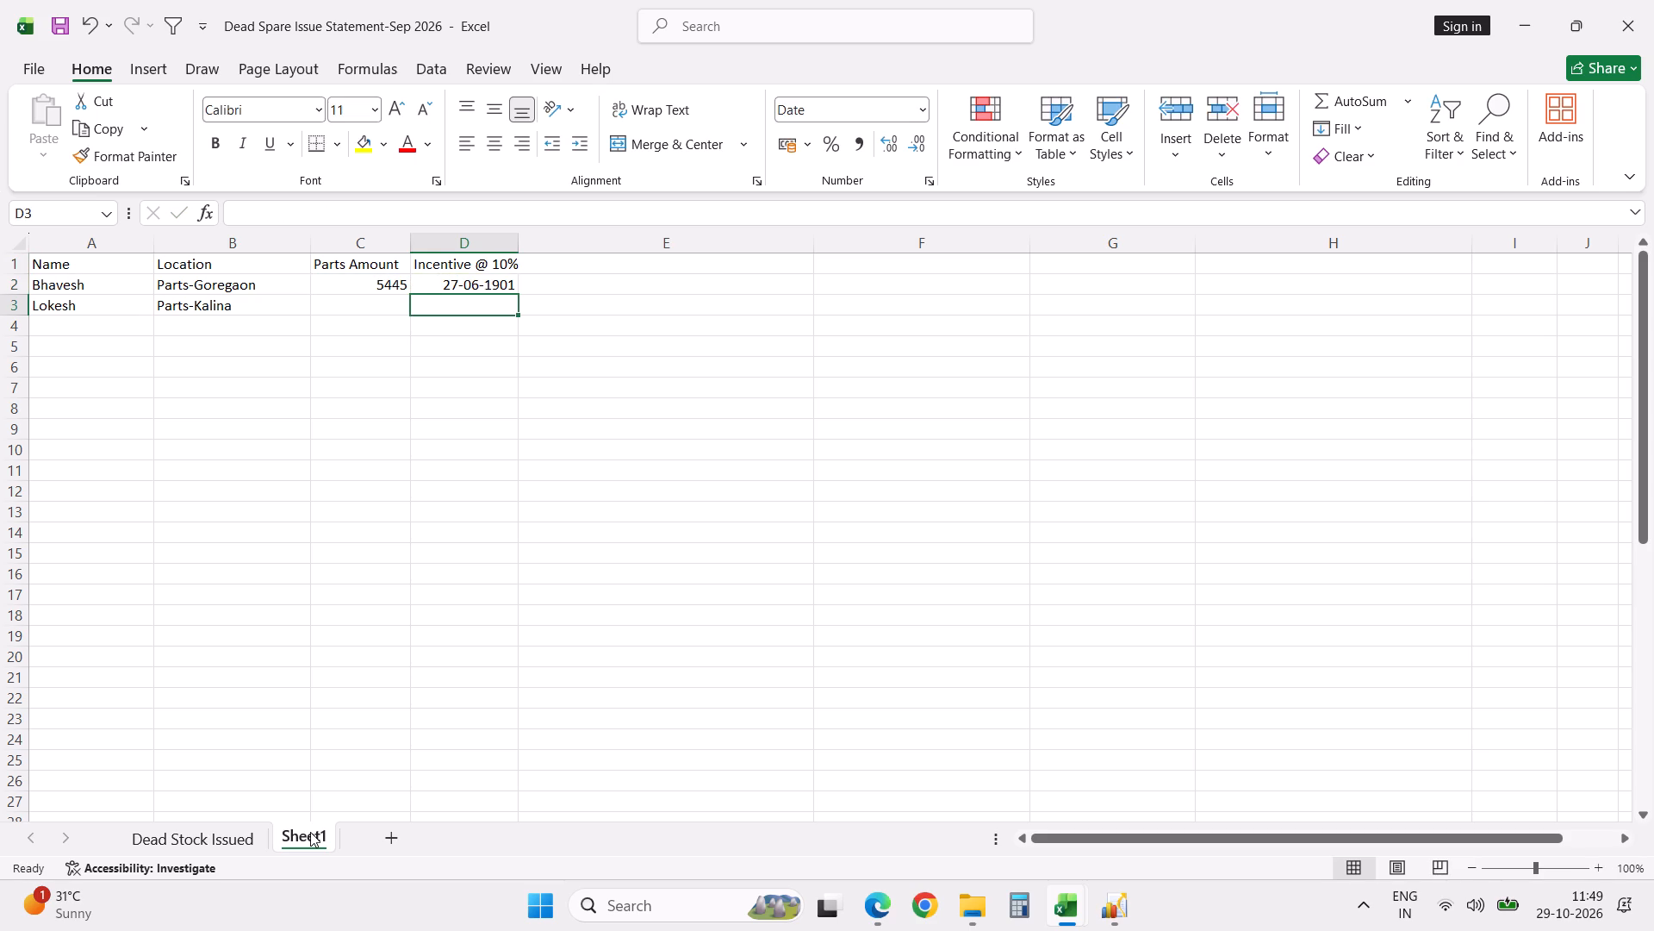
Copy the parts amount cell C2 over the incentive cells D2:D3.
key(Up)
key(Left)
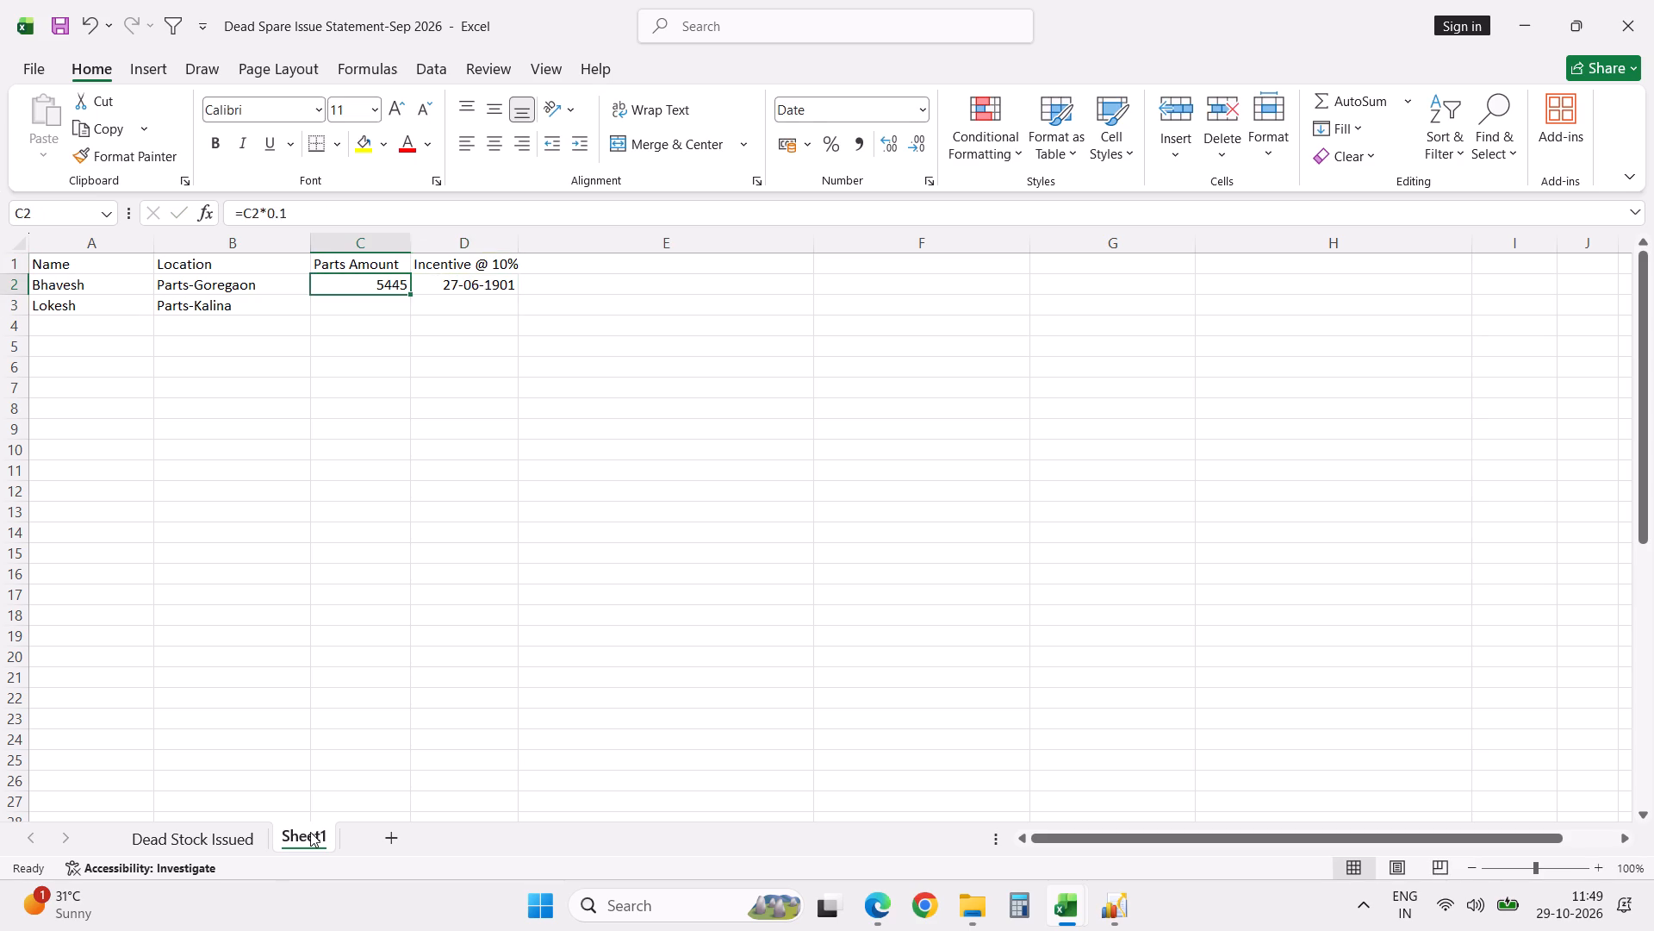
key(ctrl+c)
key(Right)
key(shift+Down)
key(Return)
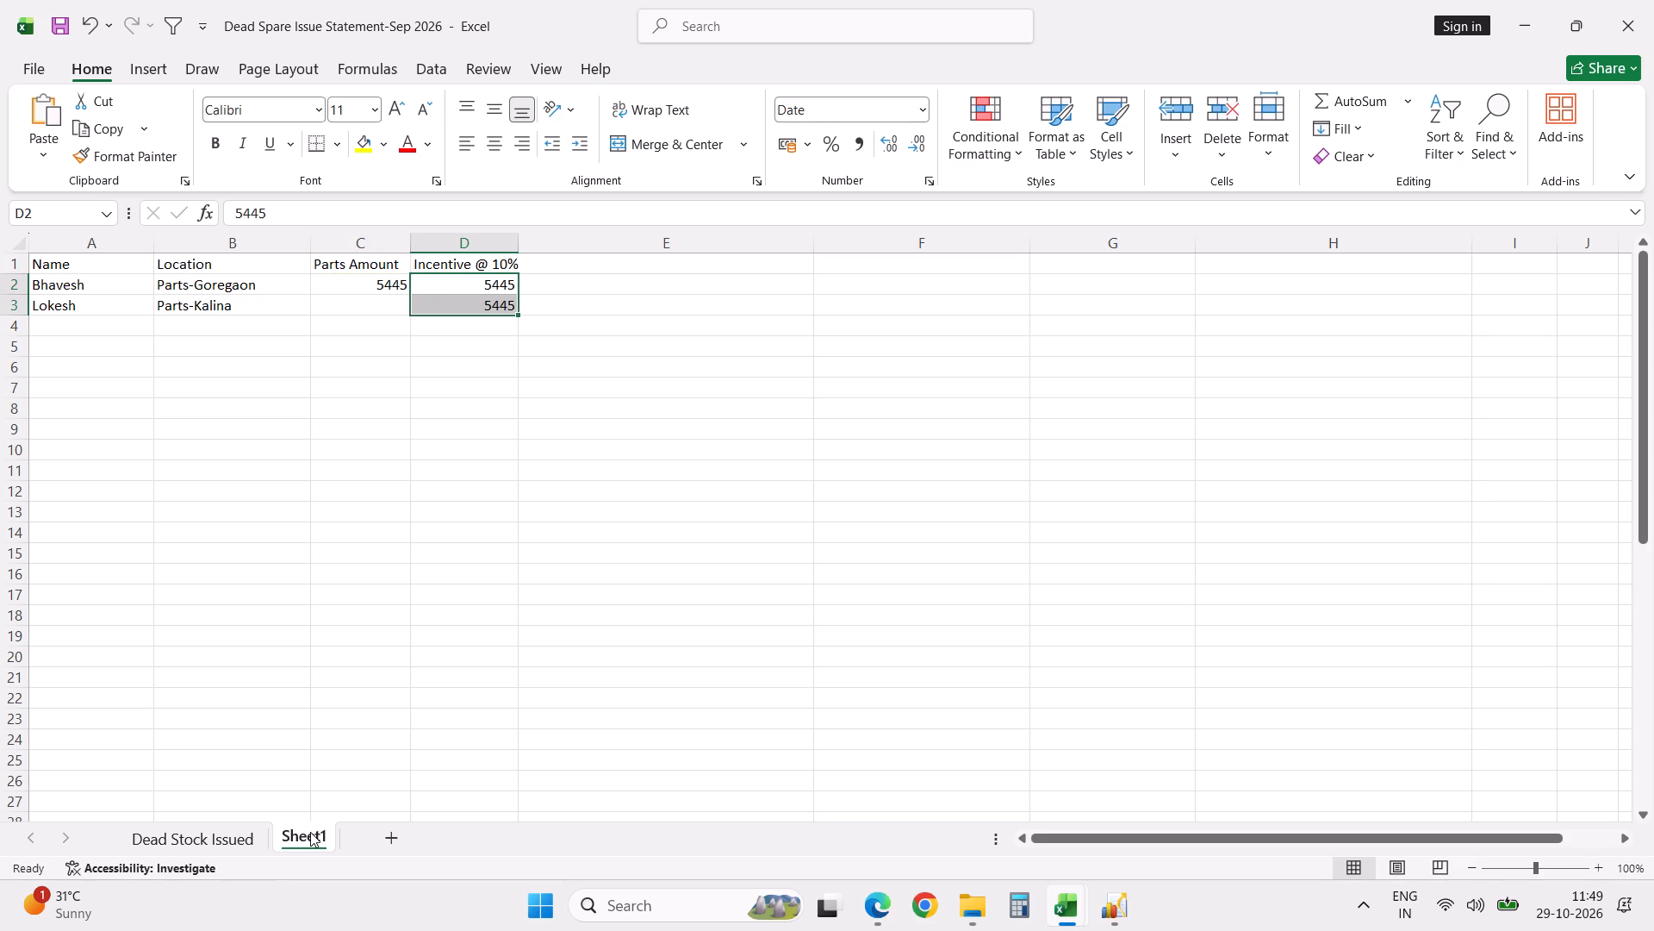
Replace the content of D2 with the incentive formula +C2*.1.
key(Up)
key(Down)
key(plus)
key(Left)
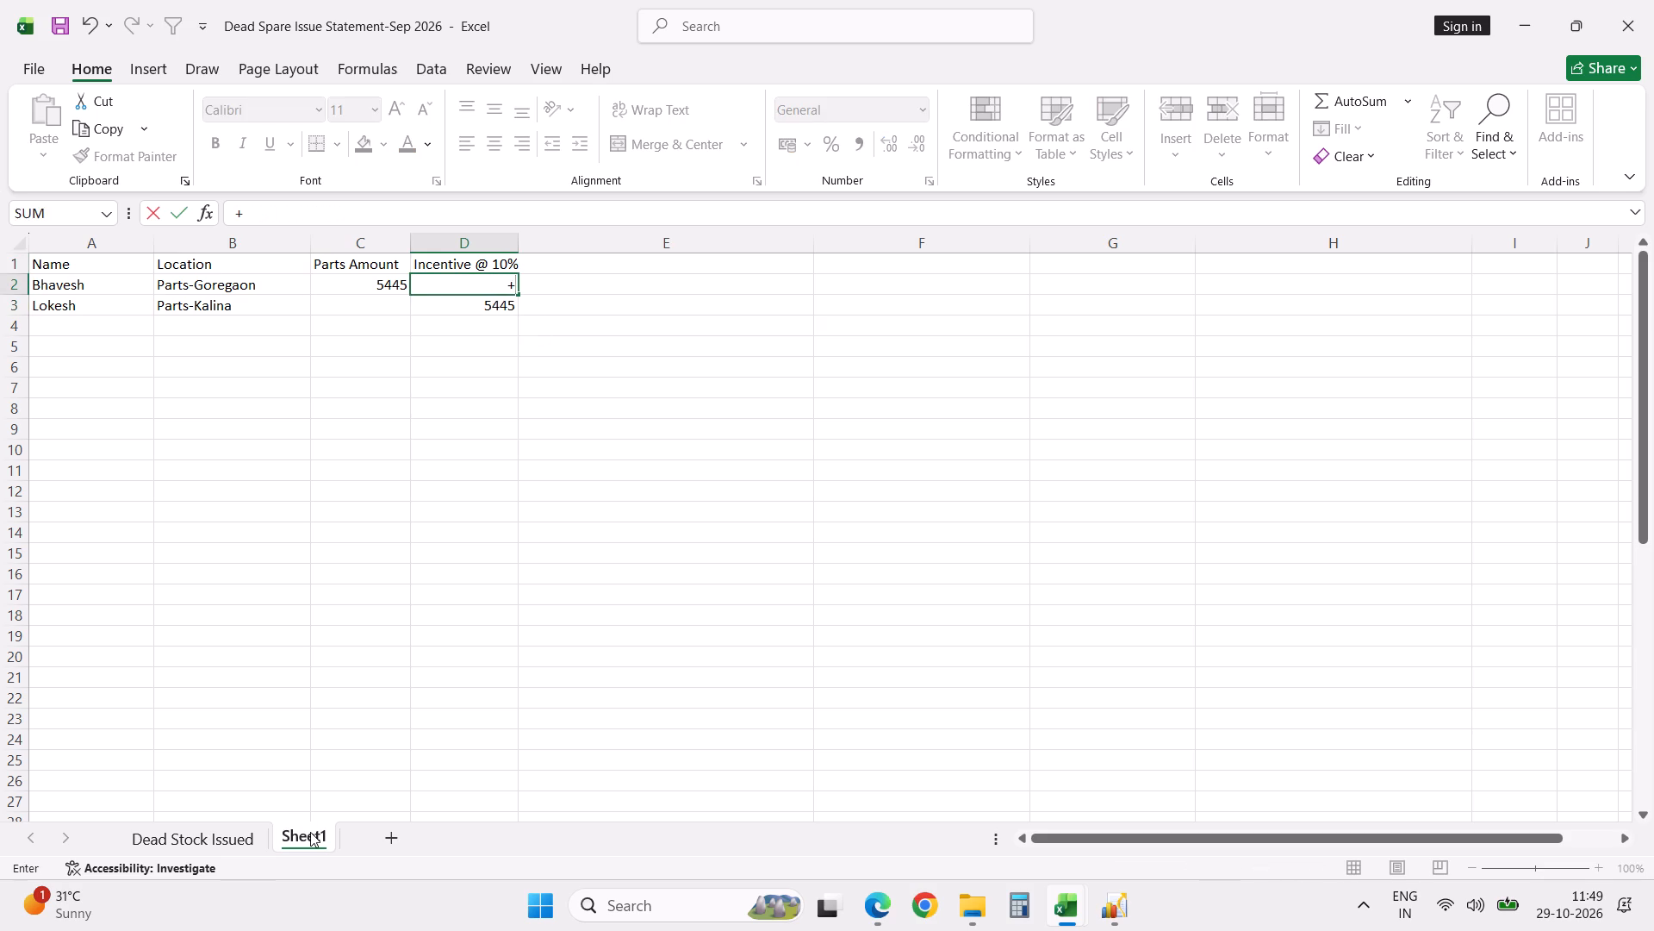
text(*.1)
key(Return)
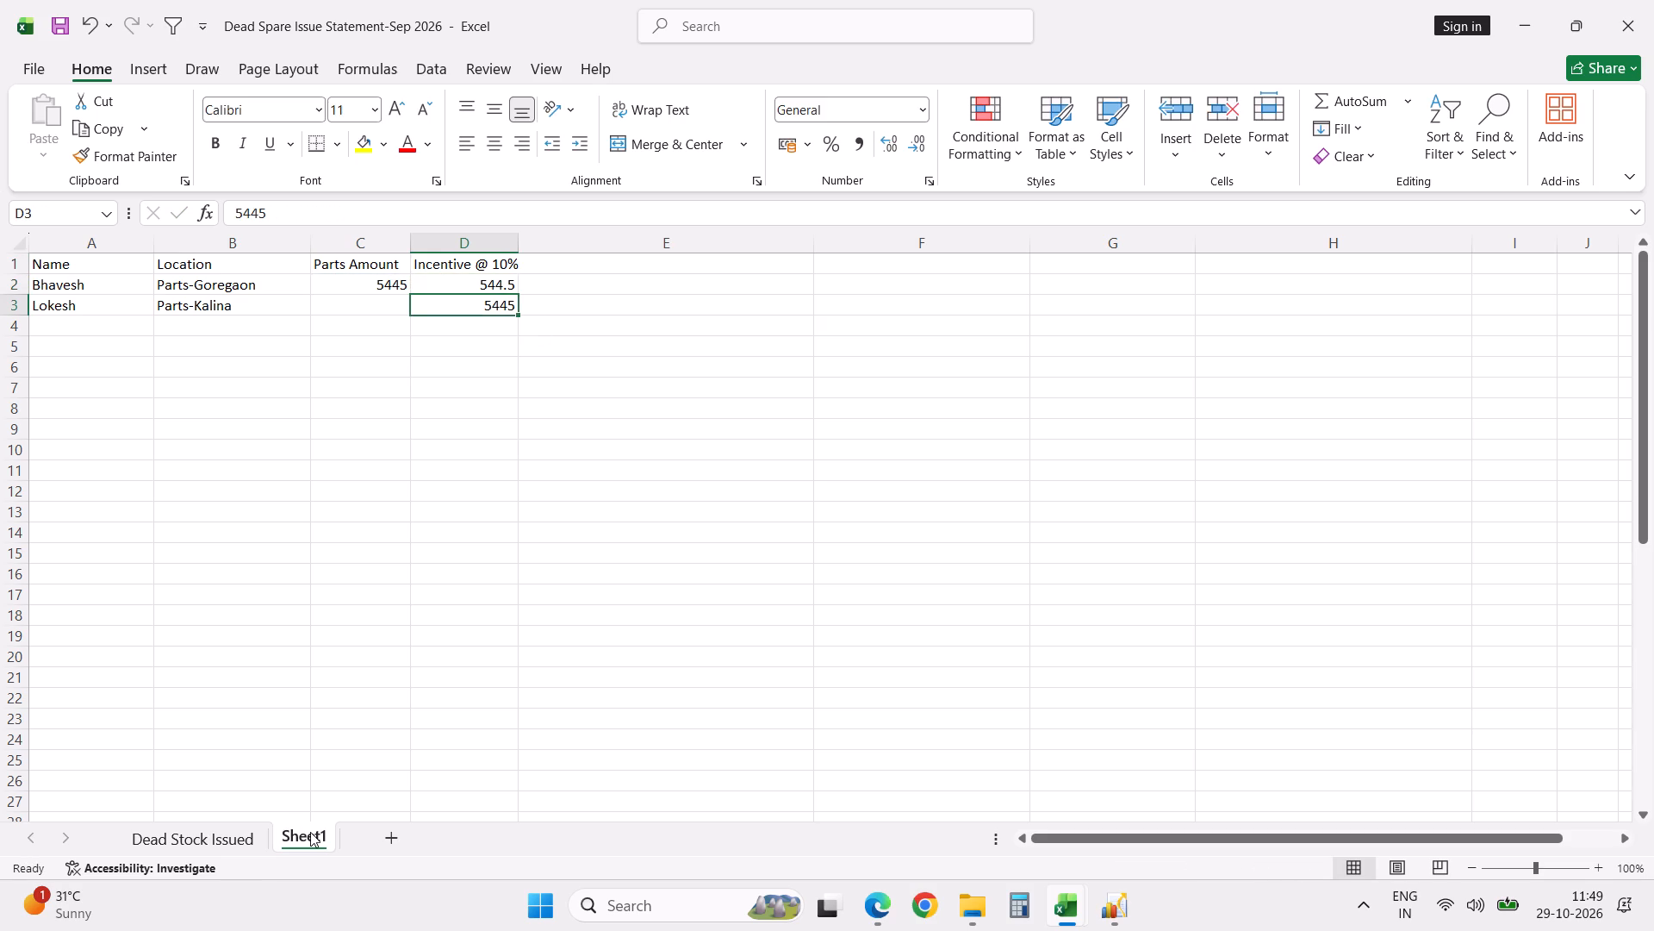
key(Up)
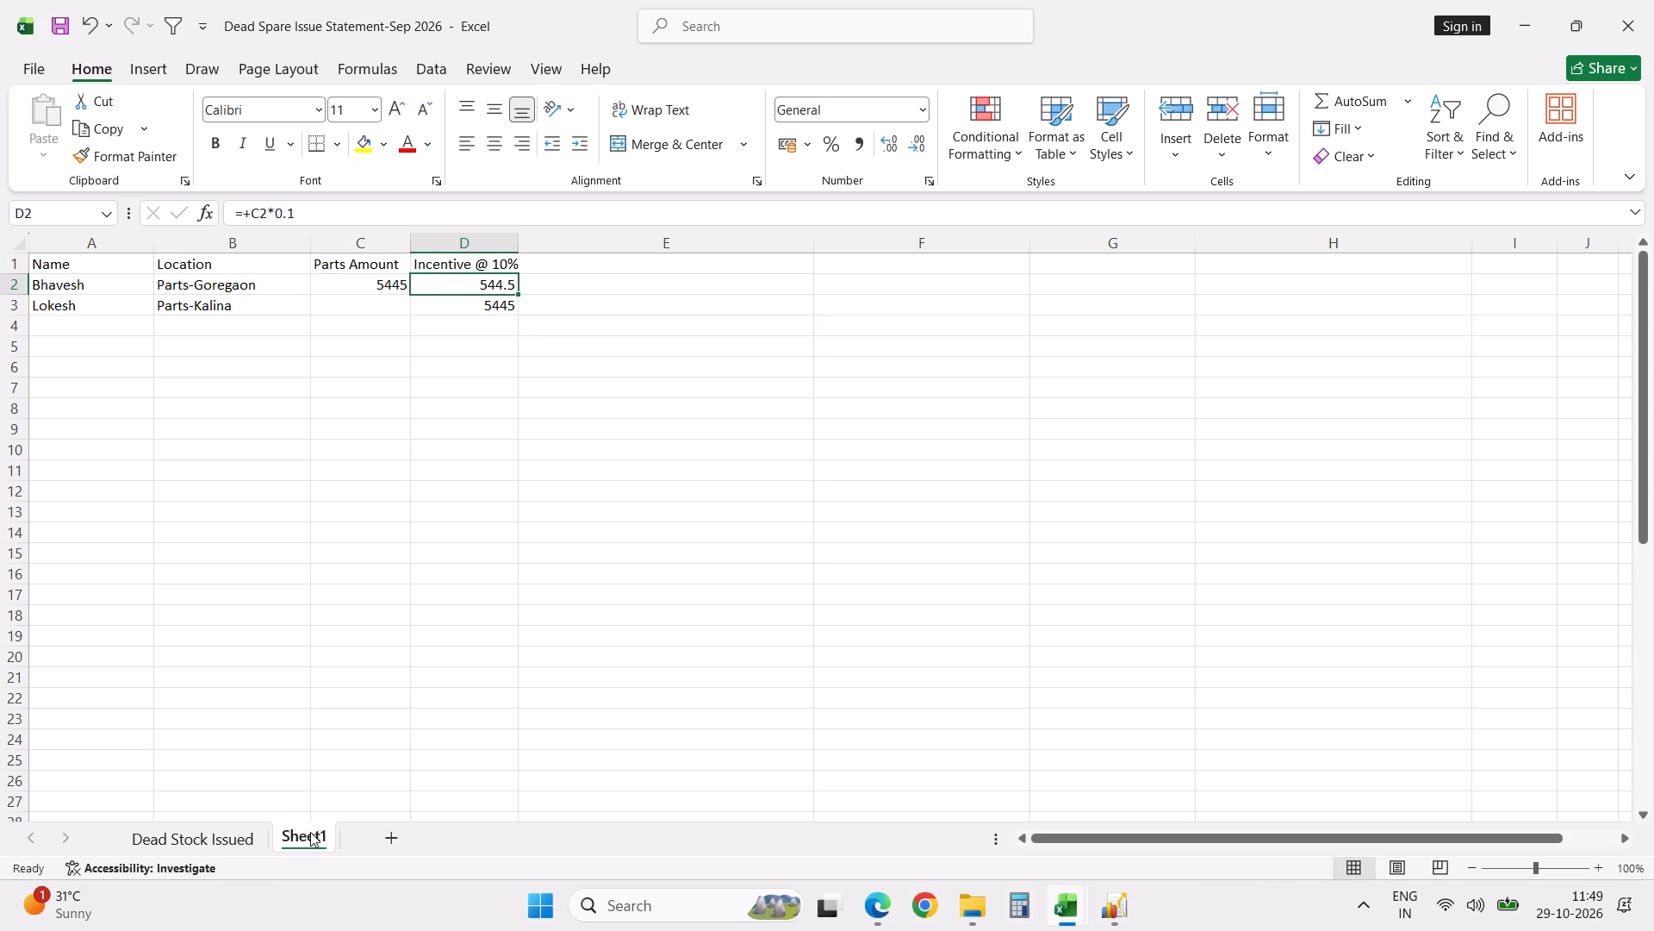
Total the big bike parts values in AA15:AA45 on Dead Stock Issued and enter 136374 as the parts amount in Sheet1 cell C3.
click(228, 847)
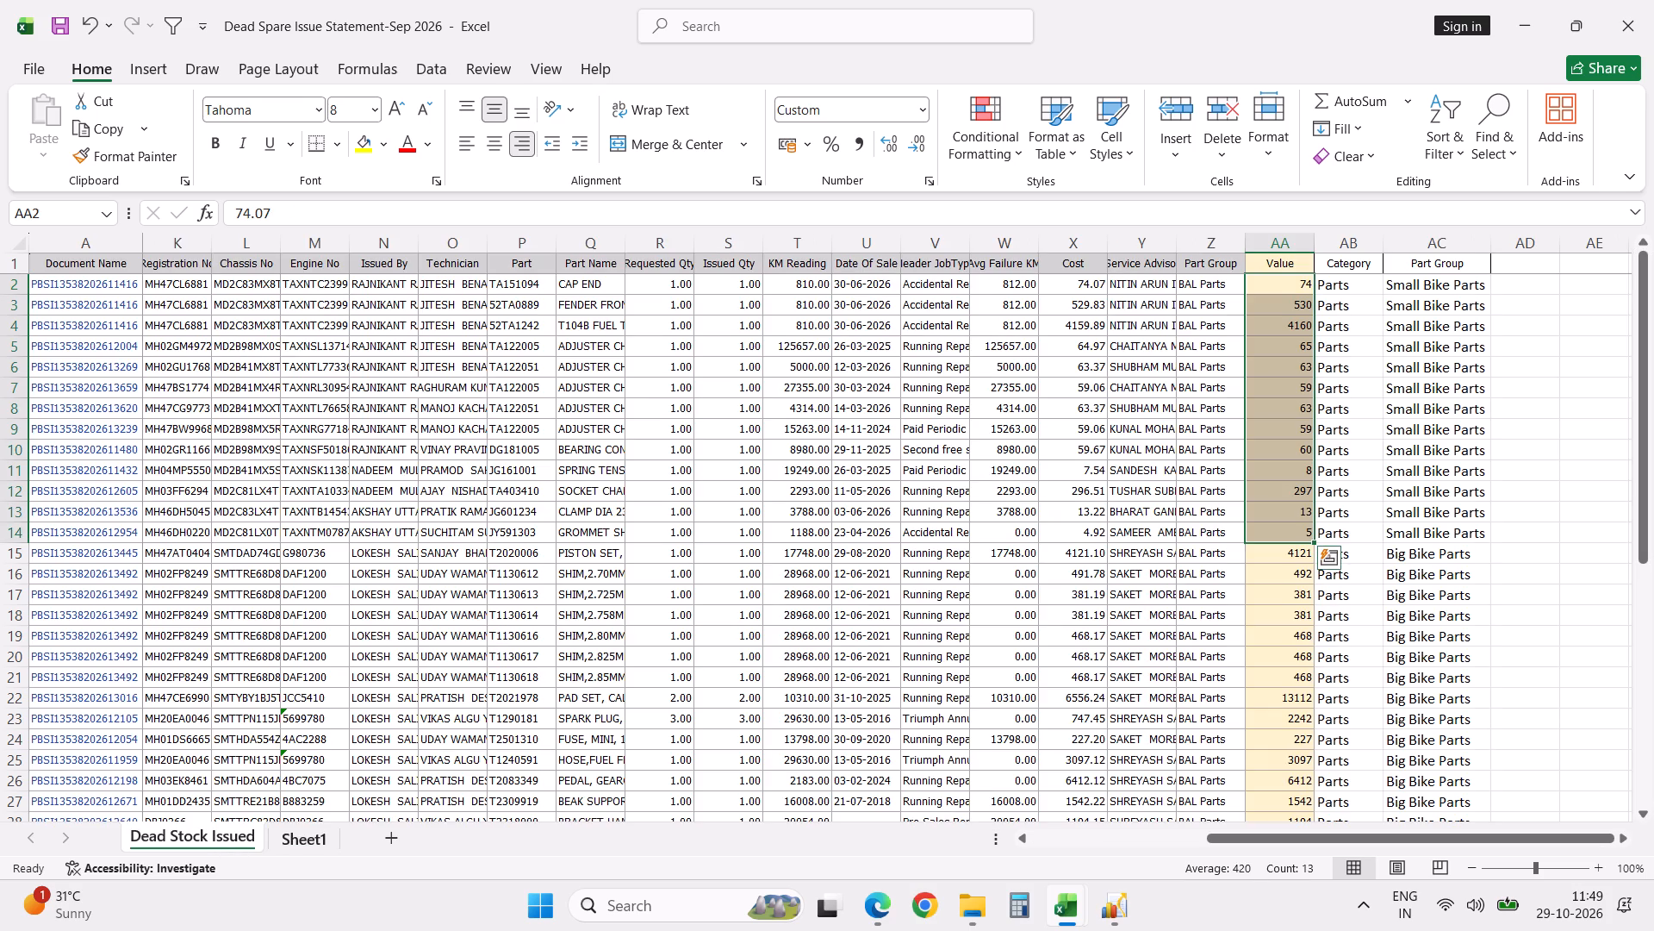
click(1302, 553)
key(ctrl+shift+Down)
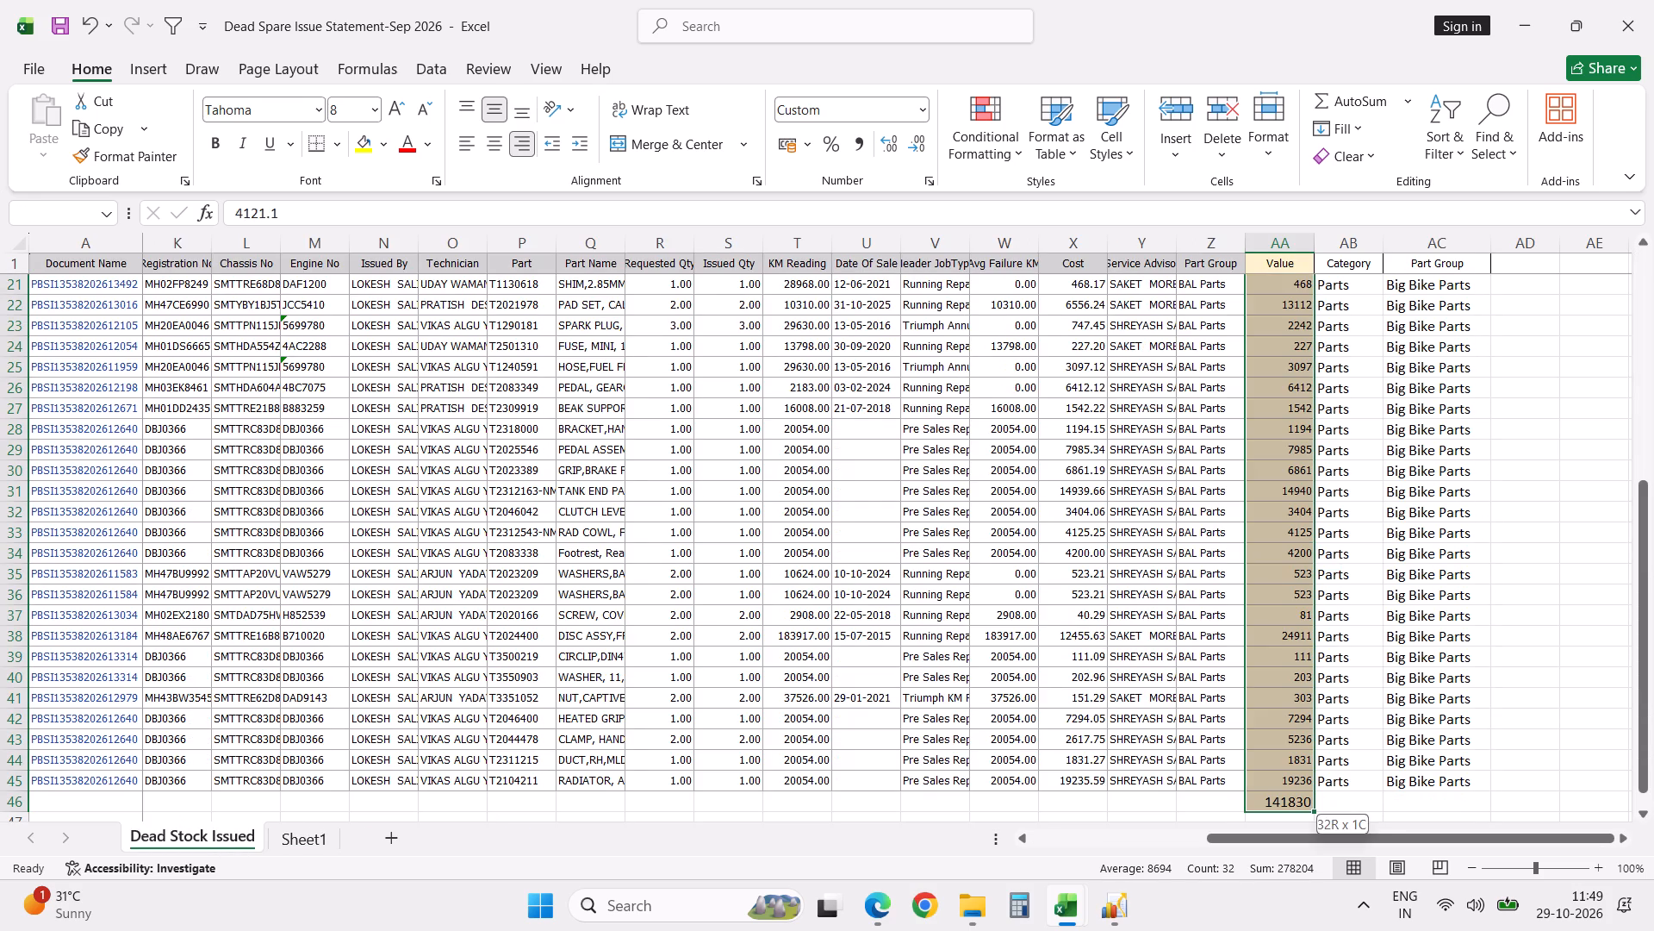
key(shift+Up)
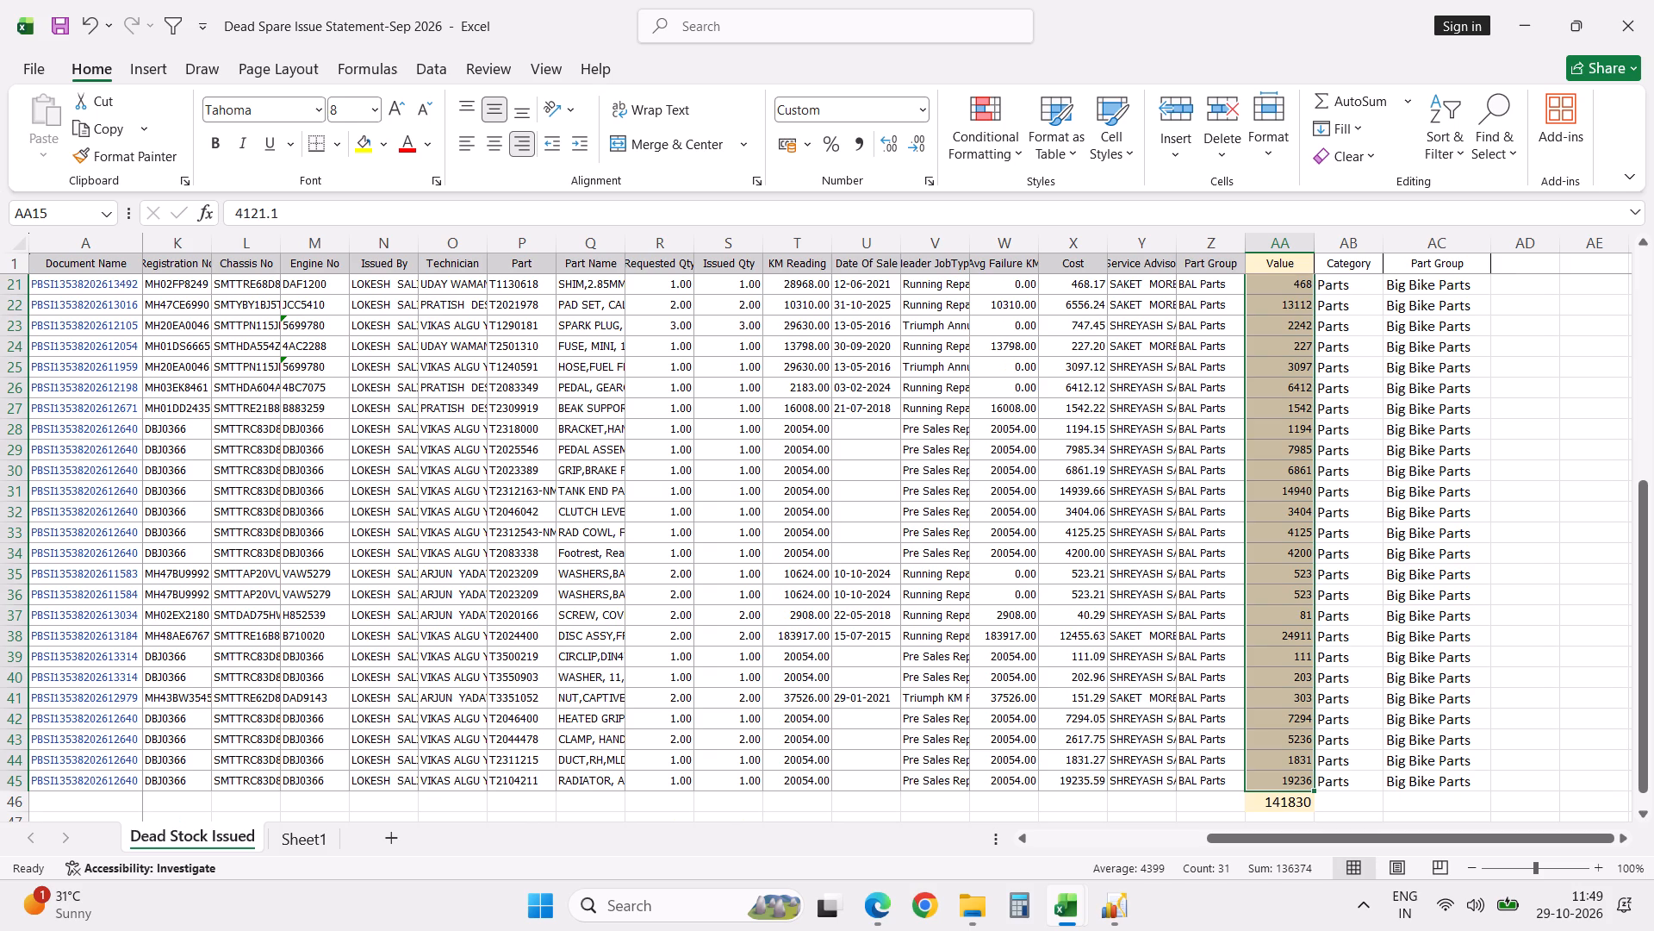
click(320, 846)
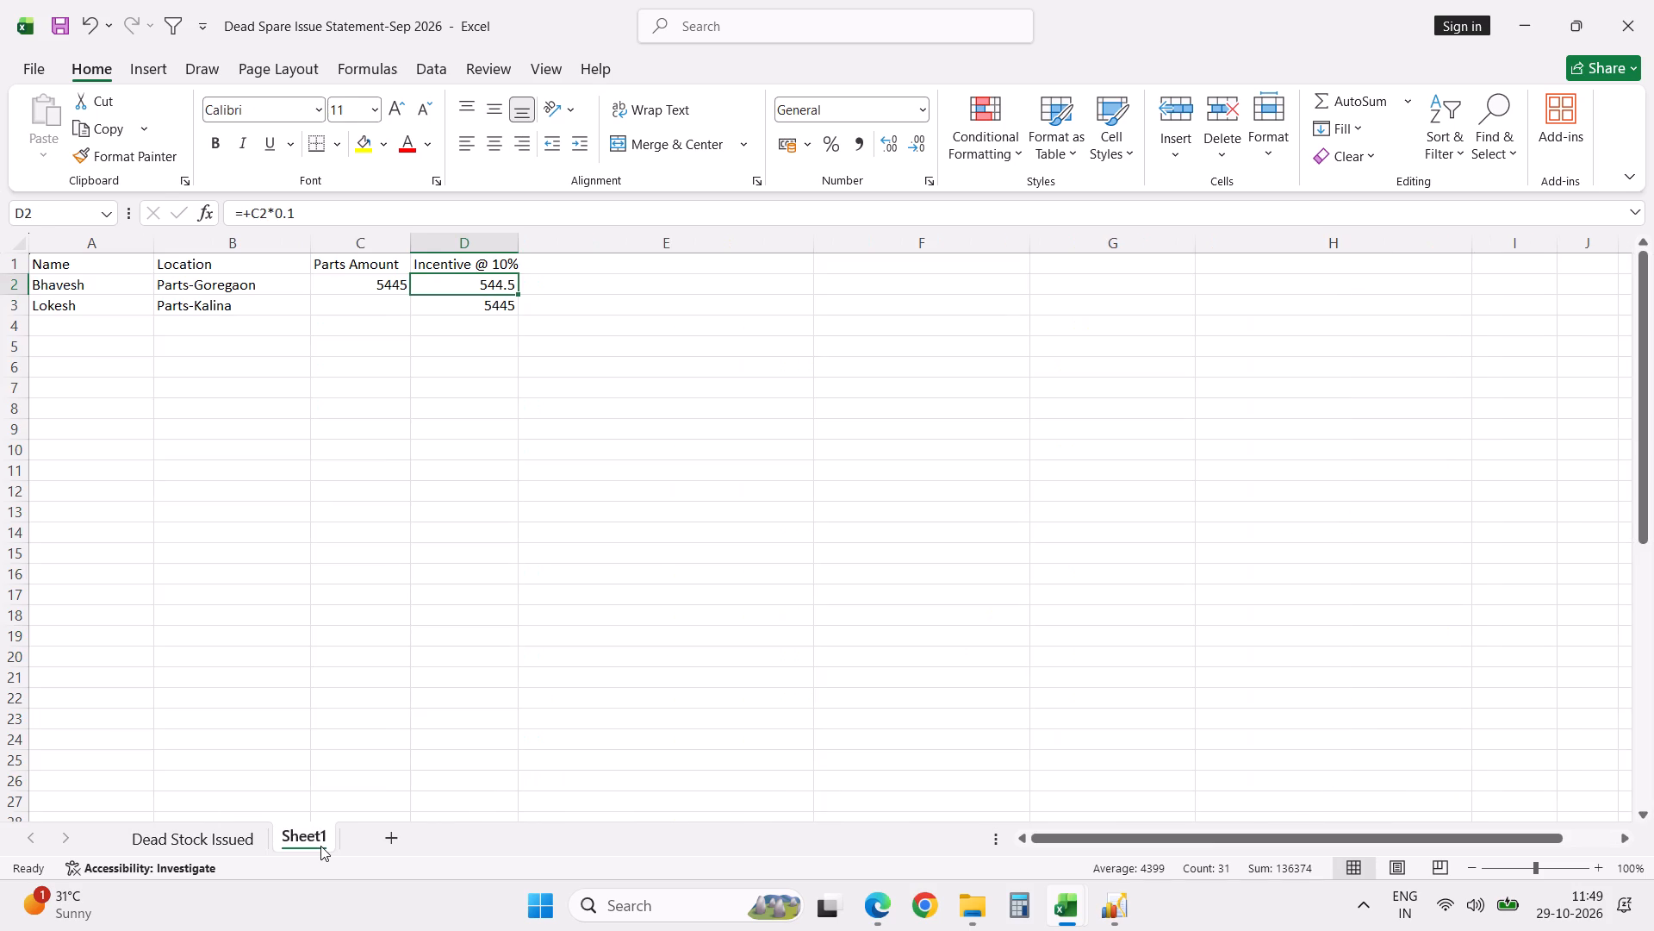
key(Left)
key(Down)
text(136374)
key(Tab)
Fill the incentive formula from D2 down into D3.
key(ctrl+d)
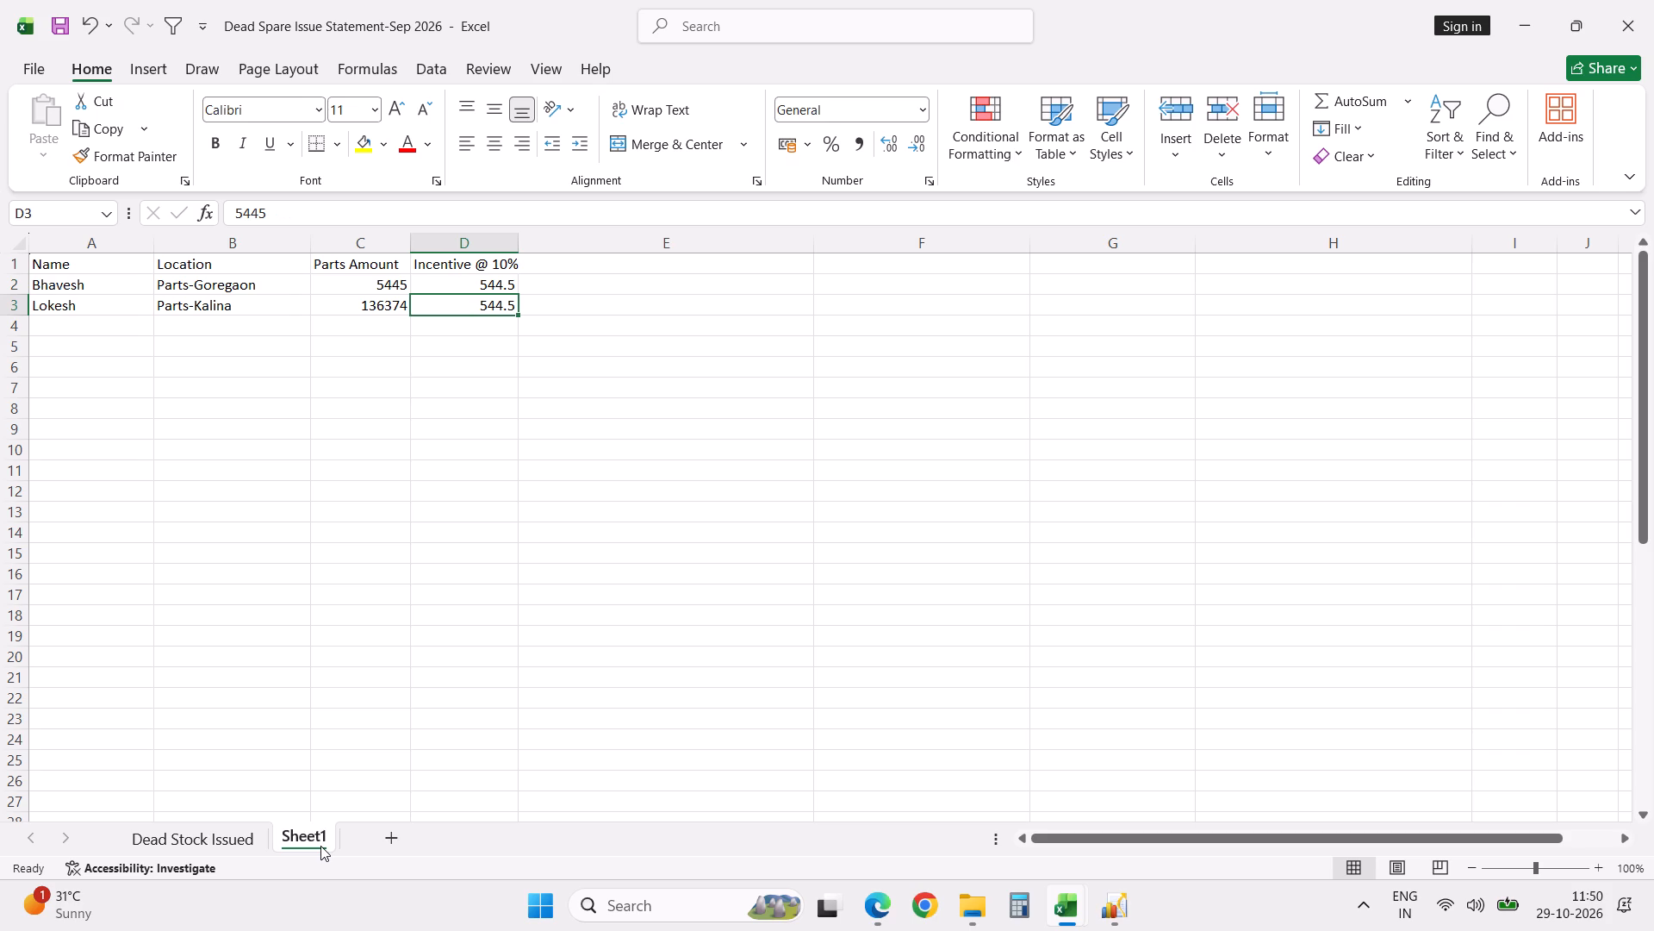
Format the incentive amounts in D2:D3 with comma style and no decimal places.
click(496, 284)
key(shift+Down)
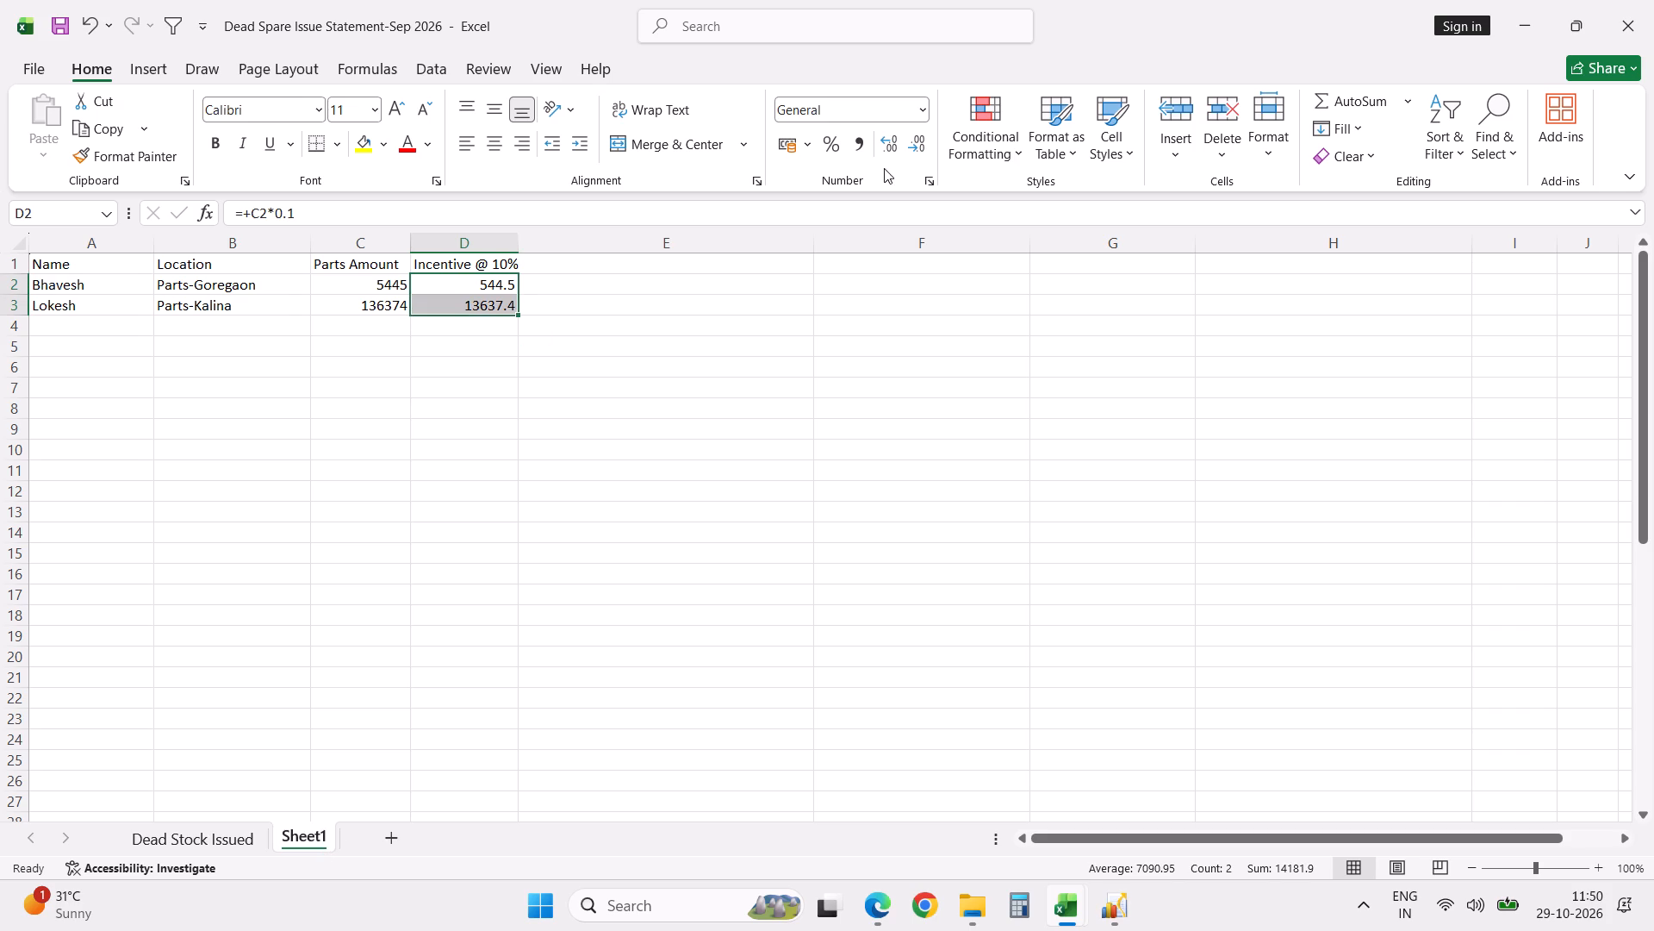
click(862, 145)
double_click(923, 149)
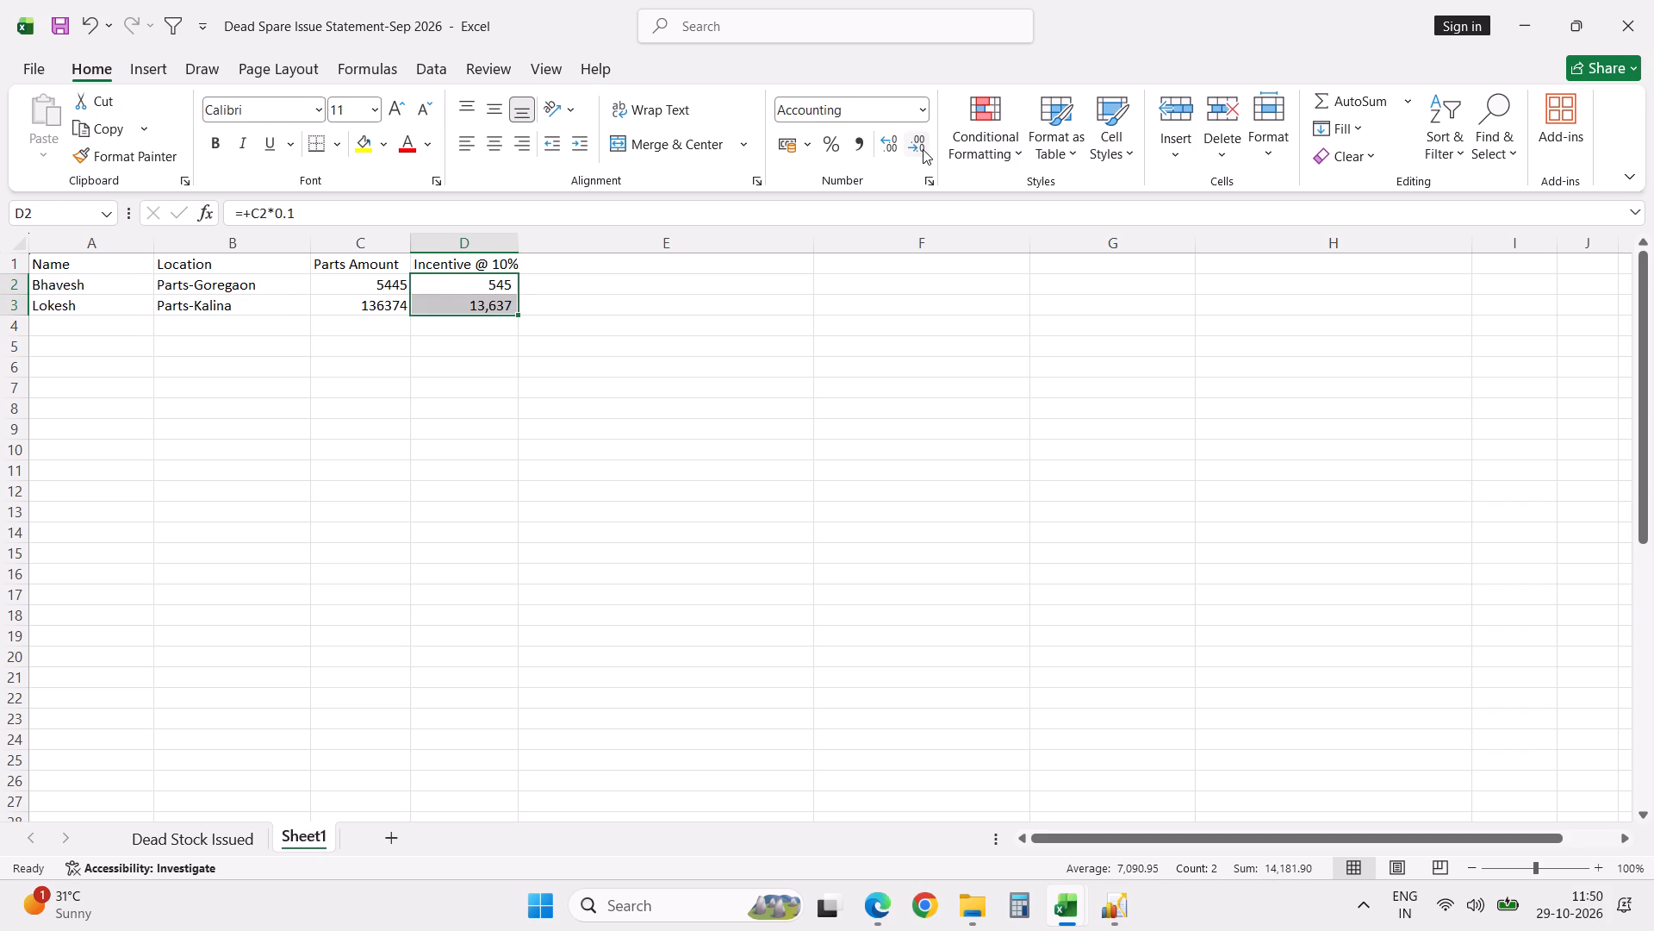
click(675, 582)
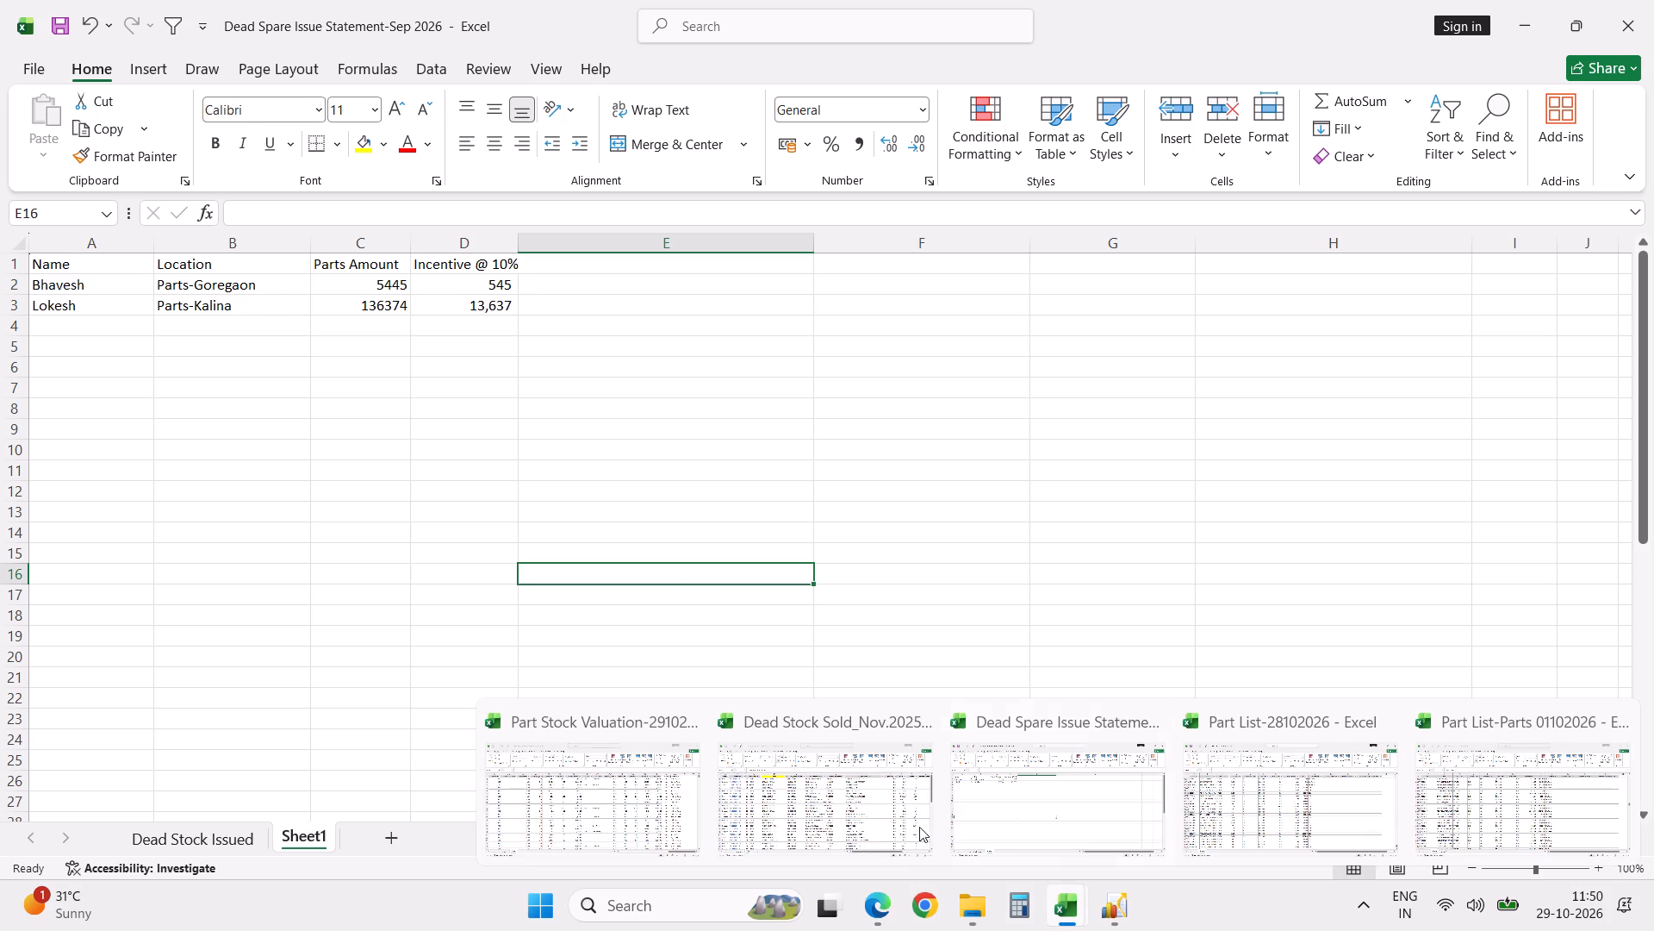
Switch to the Dead Stock Sold_Nov.2025 to 08.12.2025 workbook and view its Summary sheet.
click(855, 804)
click(171, 849)
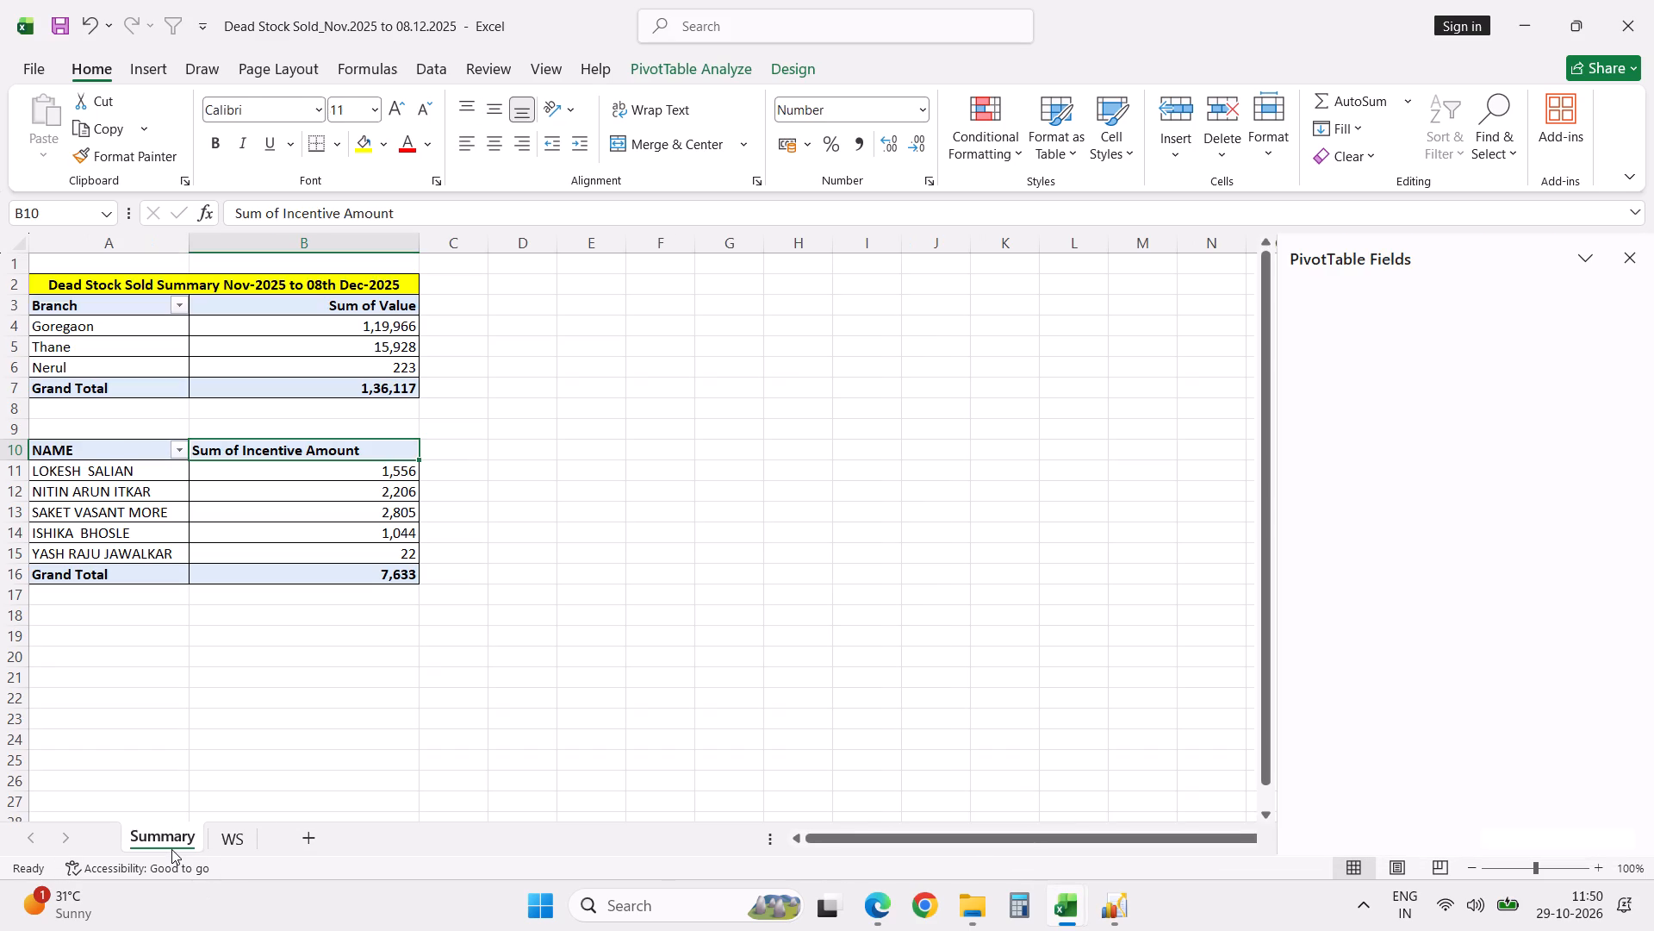
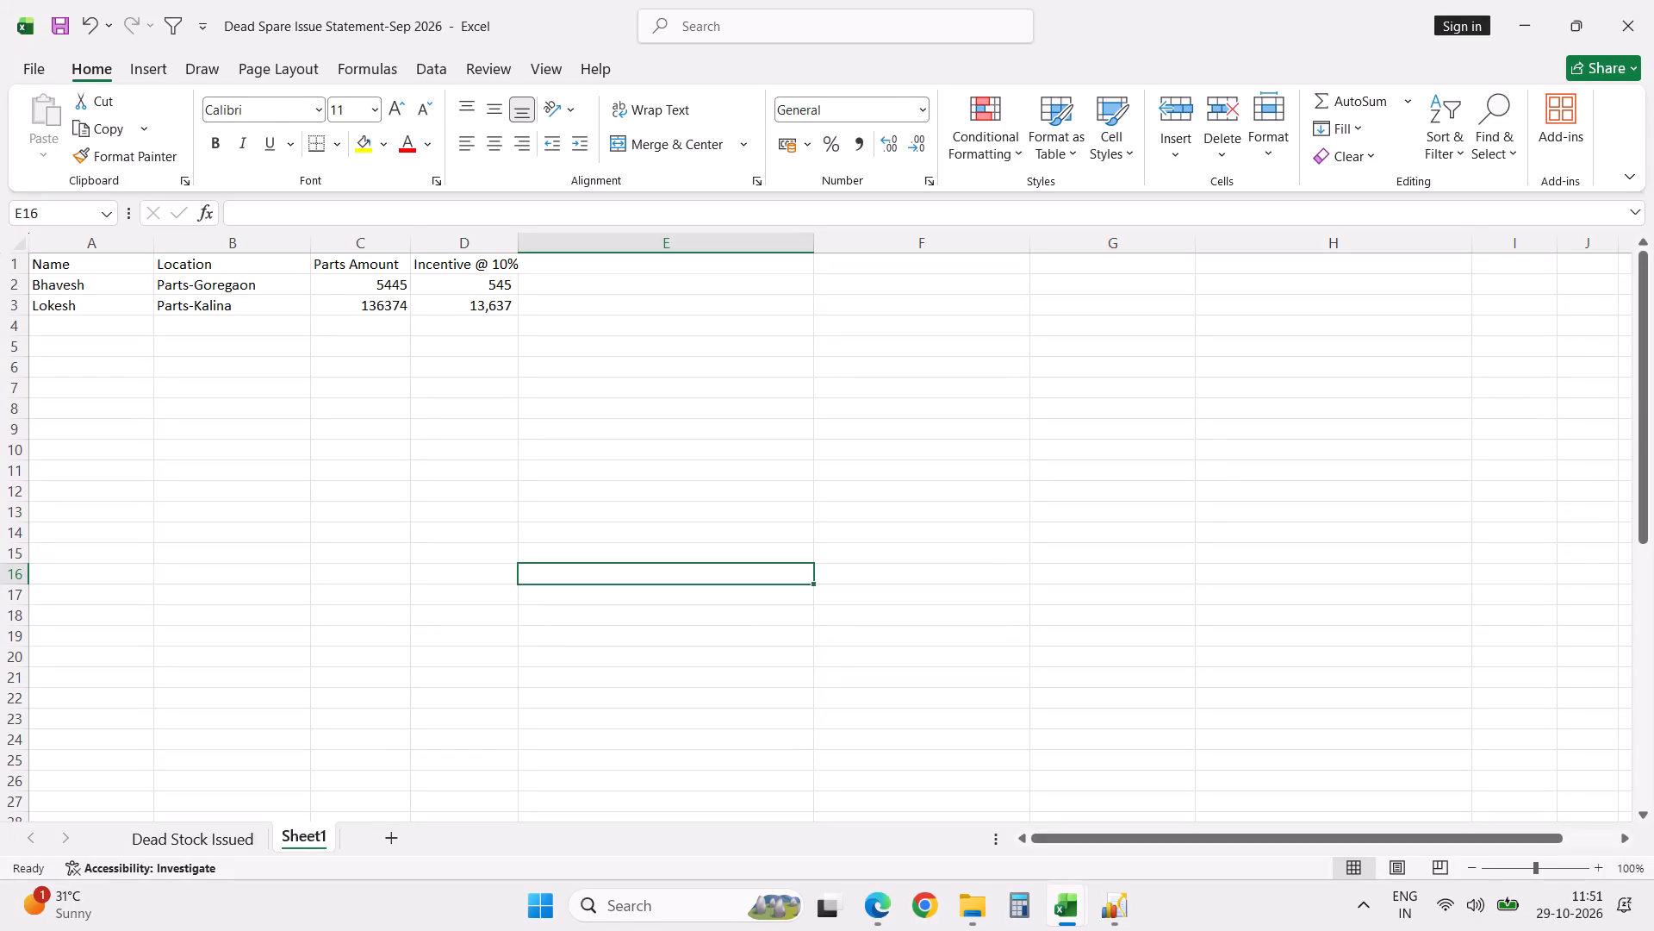
Rename the Sheet1 worksheet as Summary.
double_click(300, 836)
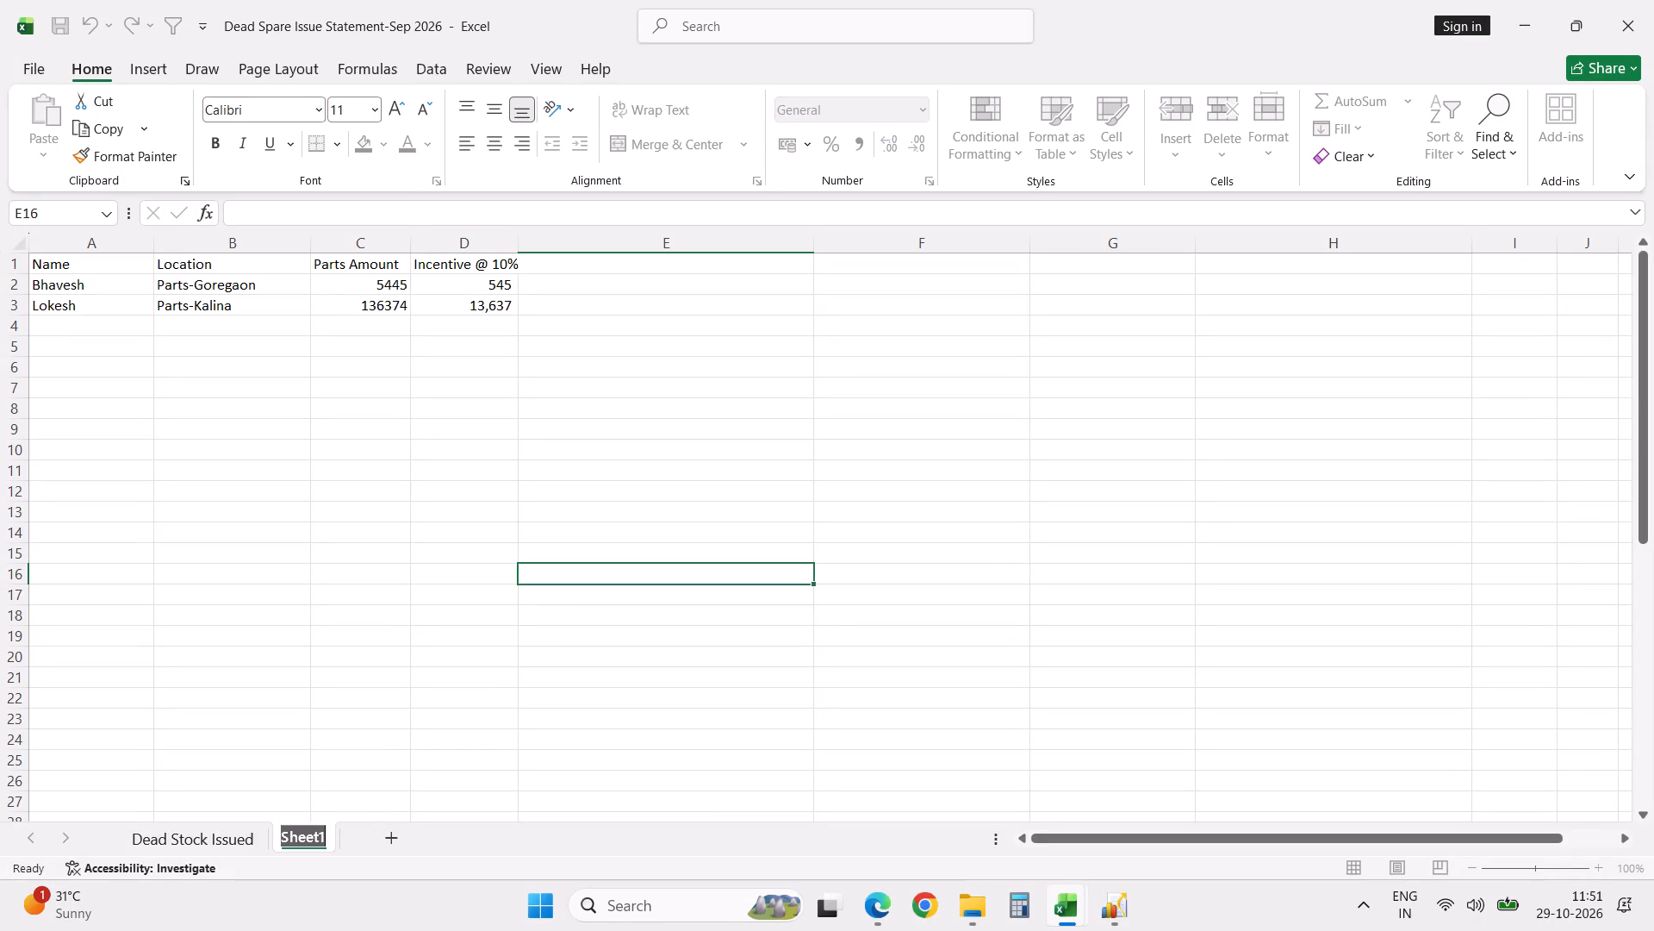
text(Summary)
click(389, 647)
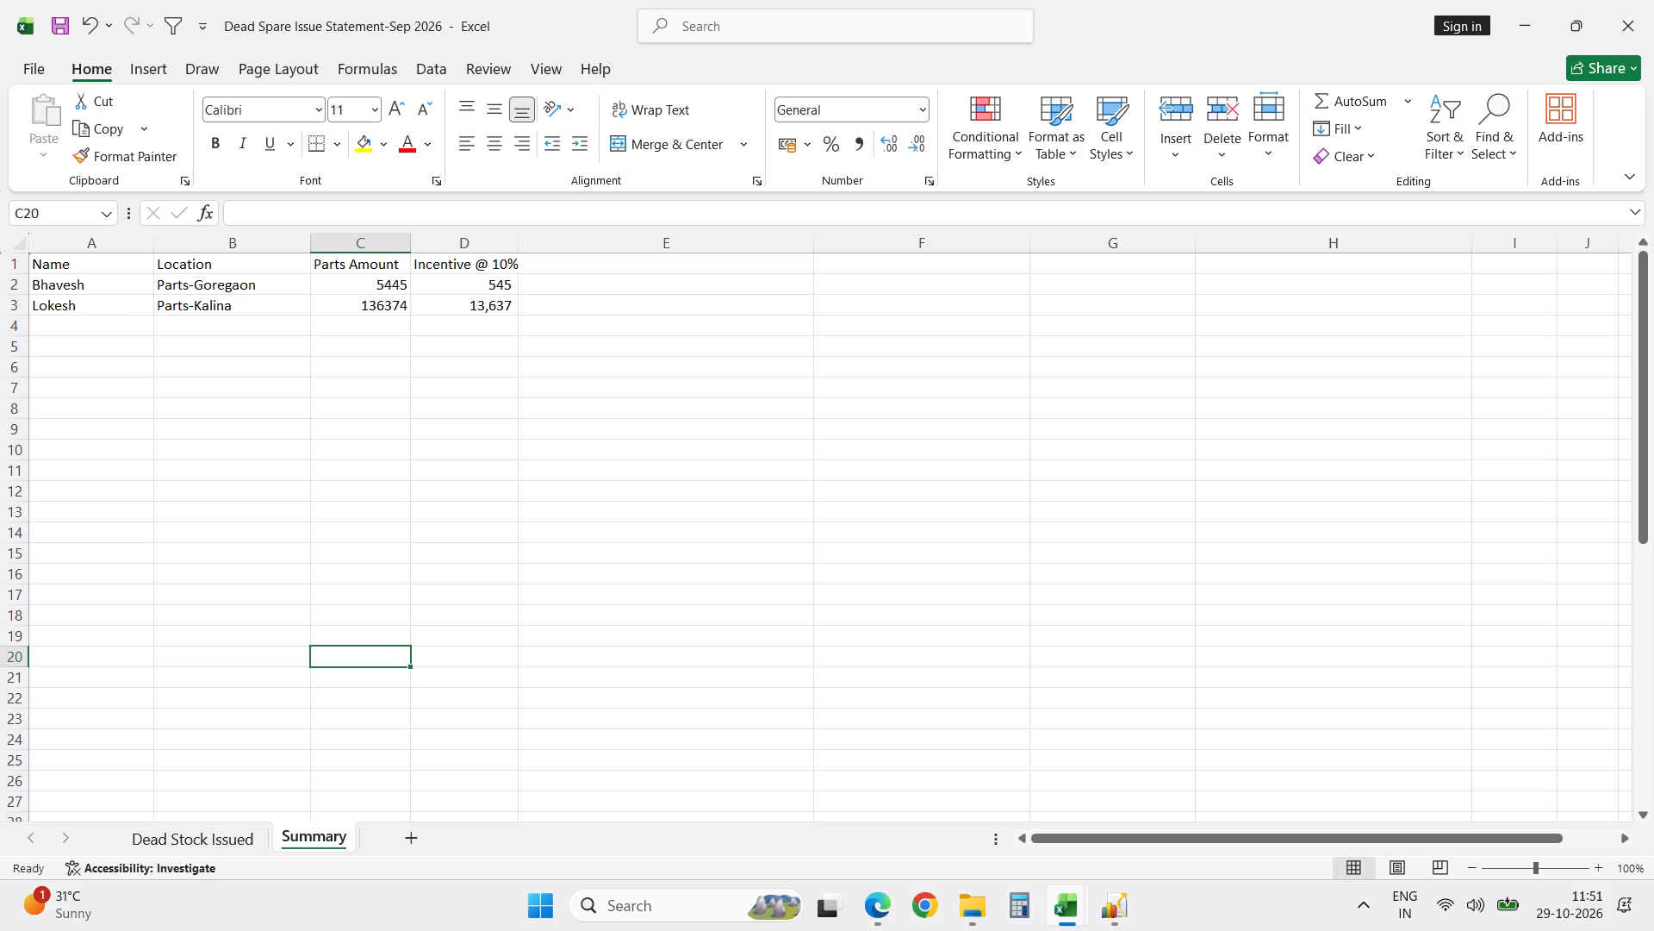
Check the combined total of the parts amounts in C2:C3.
click(391, 288)
key(shift+Down)
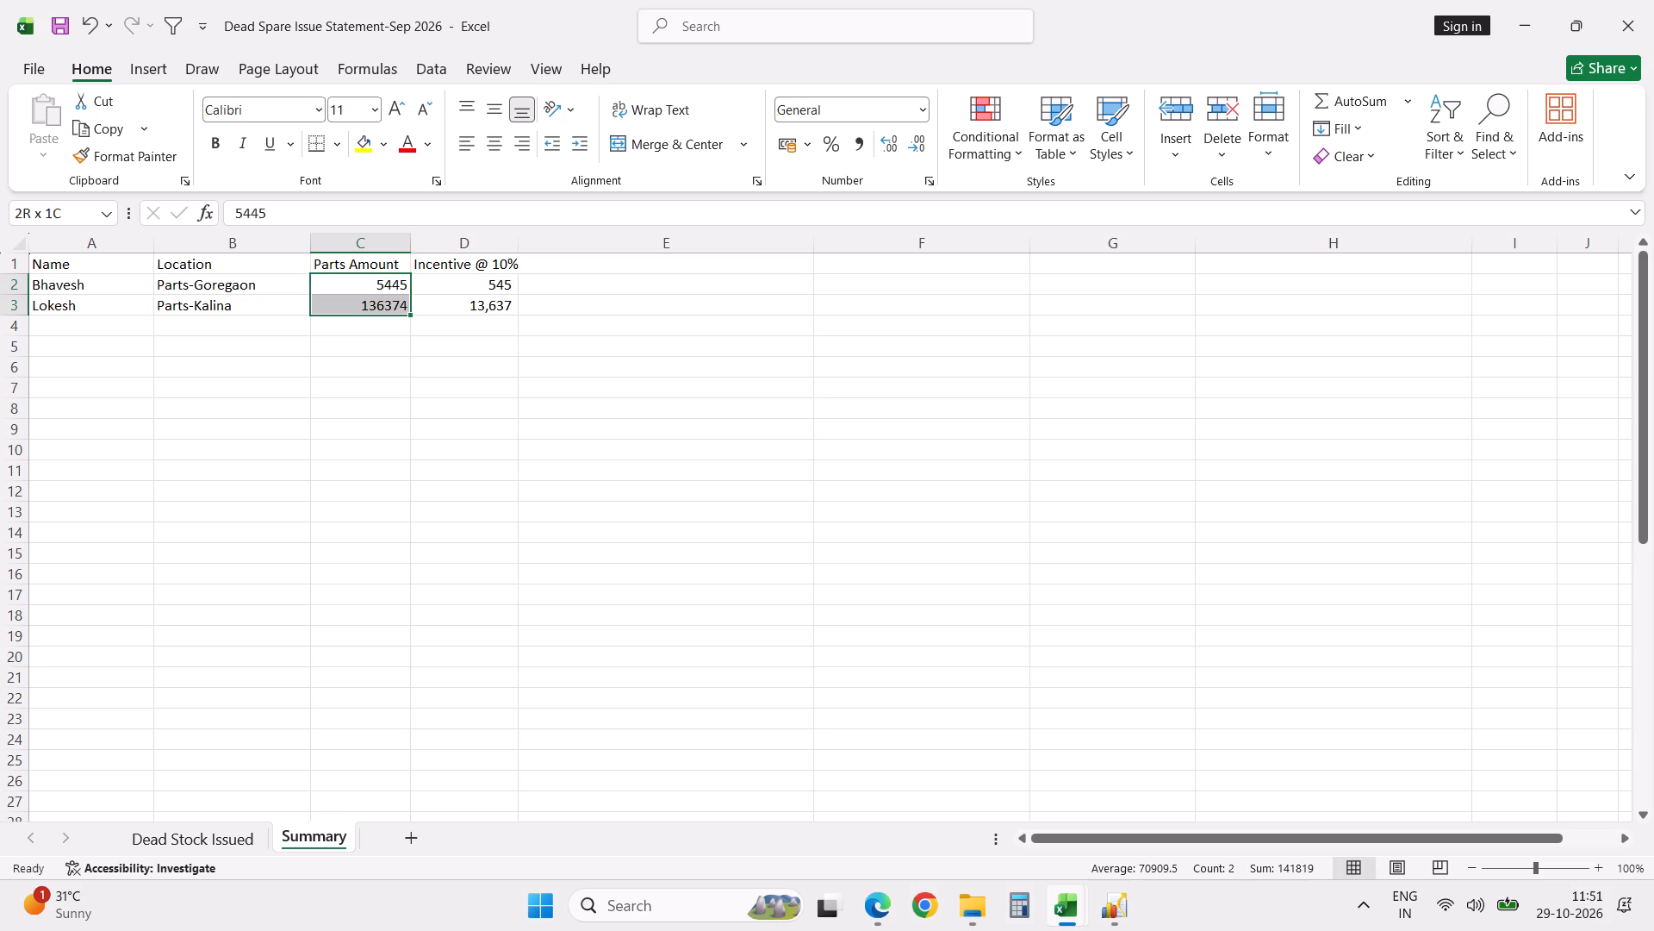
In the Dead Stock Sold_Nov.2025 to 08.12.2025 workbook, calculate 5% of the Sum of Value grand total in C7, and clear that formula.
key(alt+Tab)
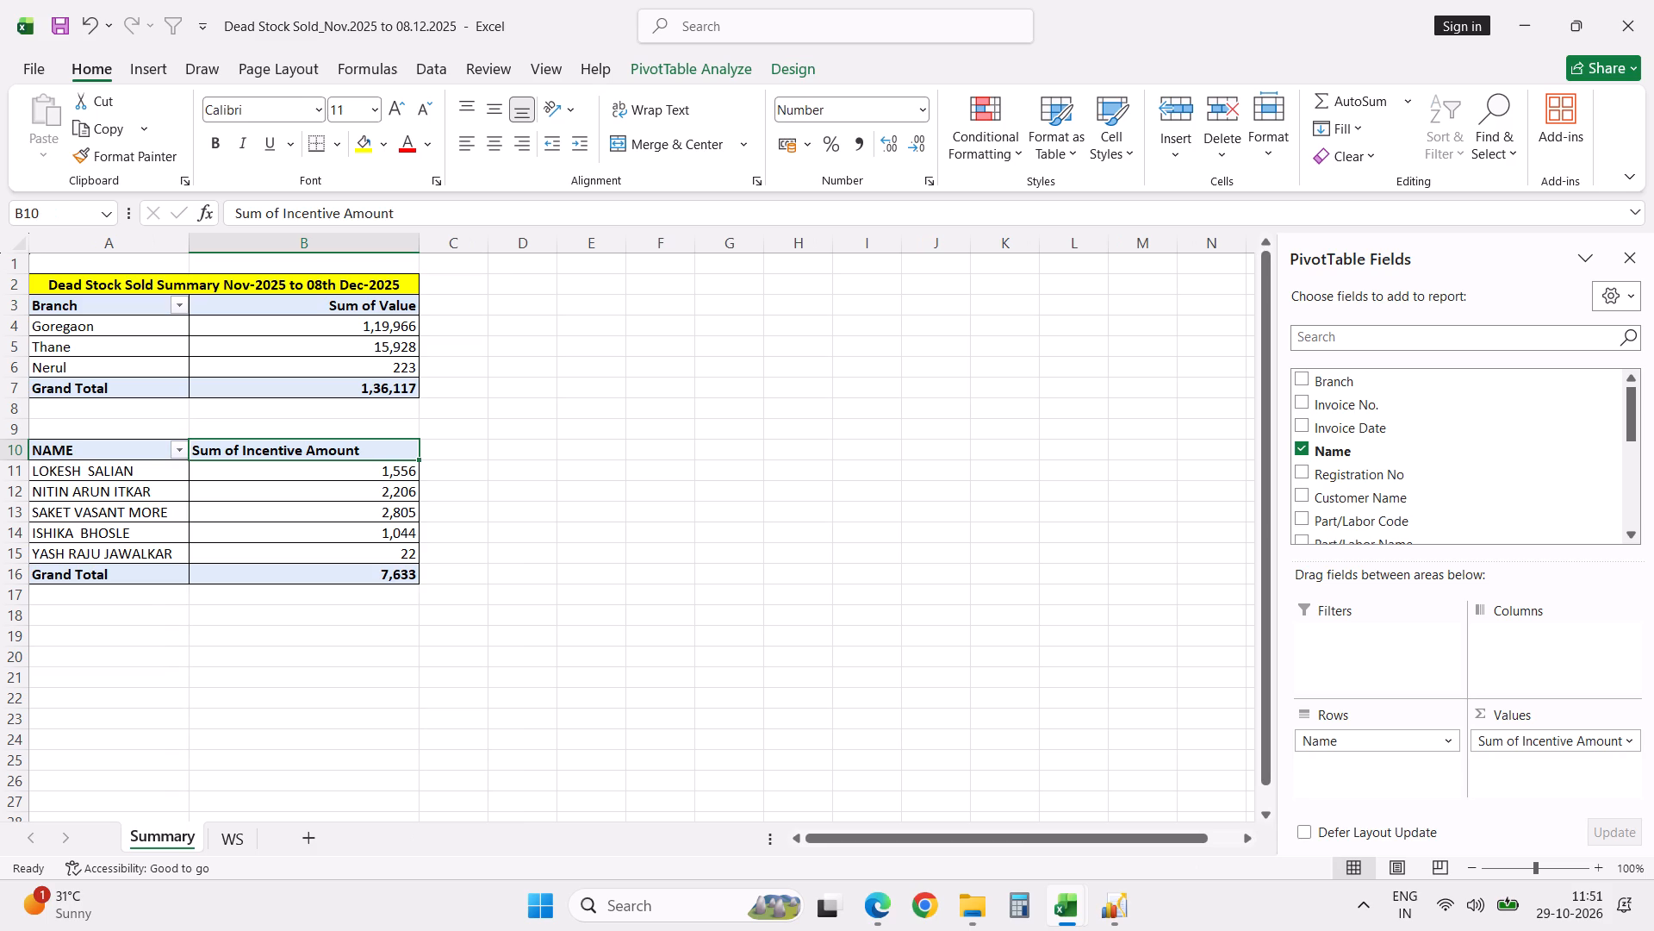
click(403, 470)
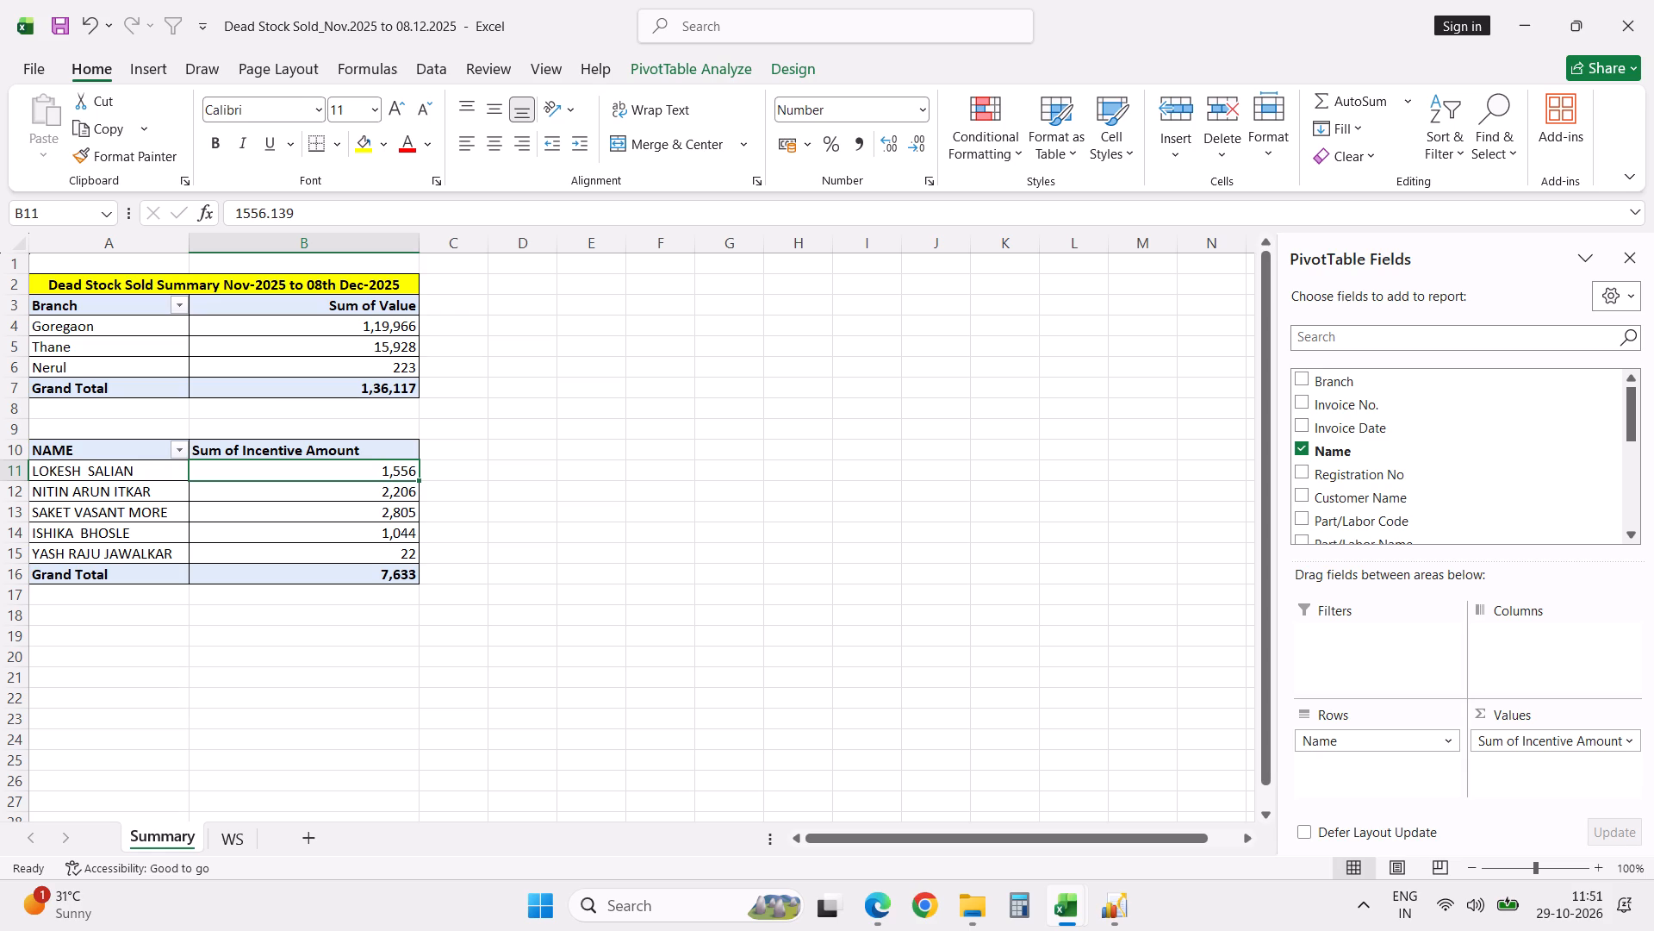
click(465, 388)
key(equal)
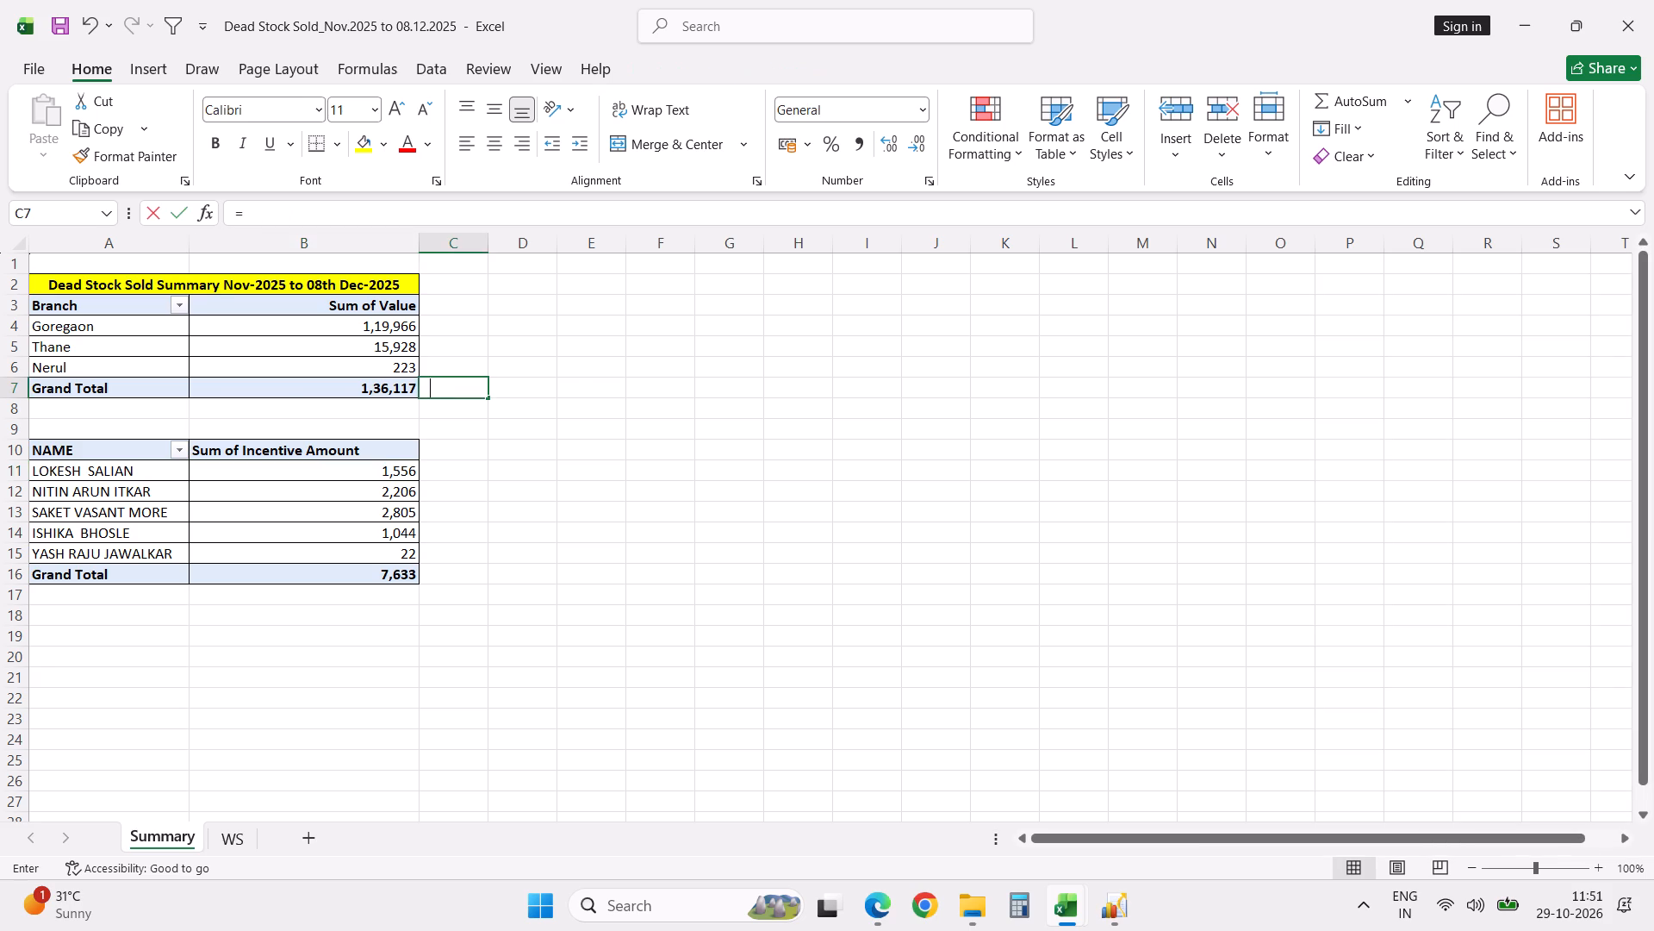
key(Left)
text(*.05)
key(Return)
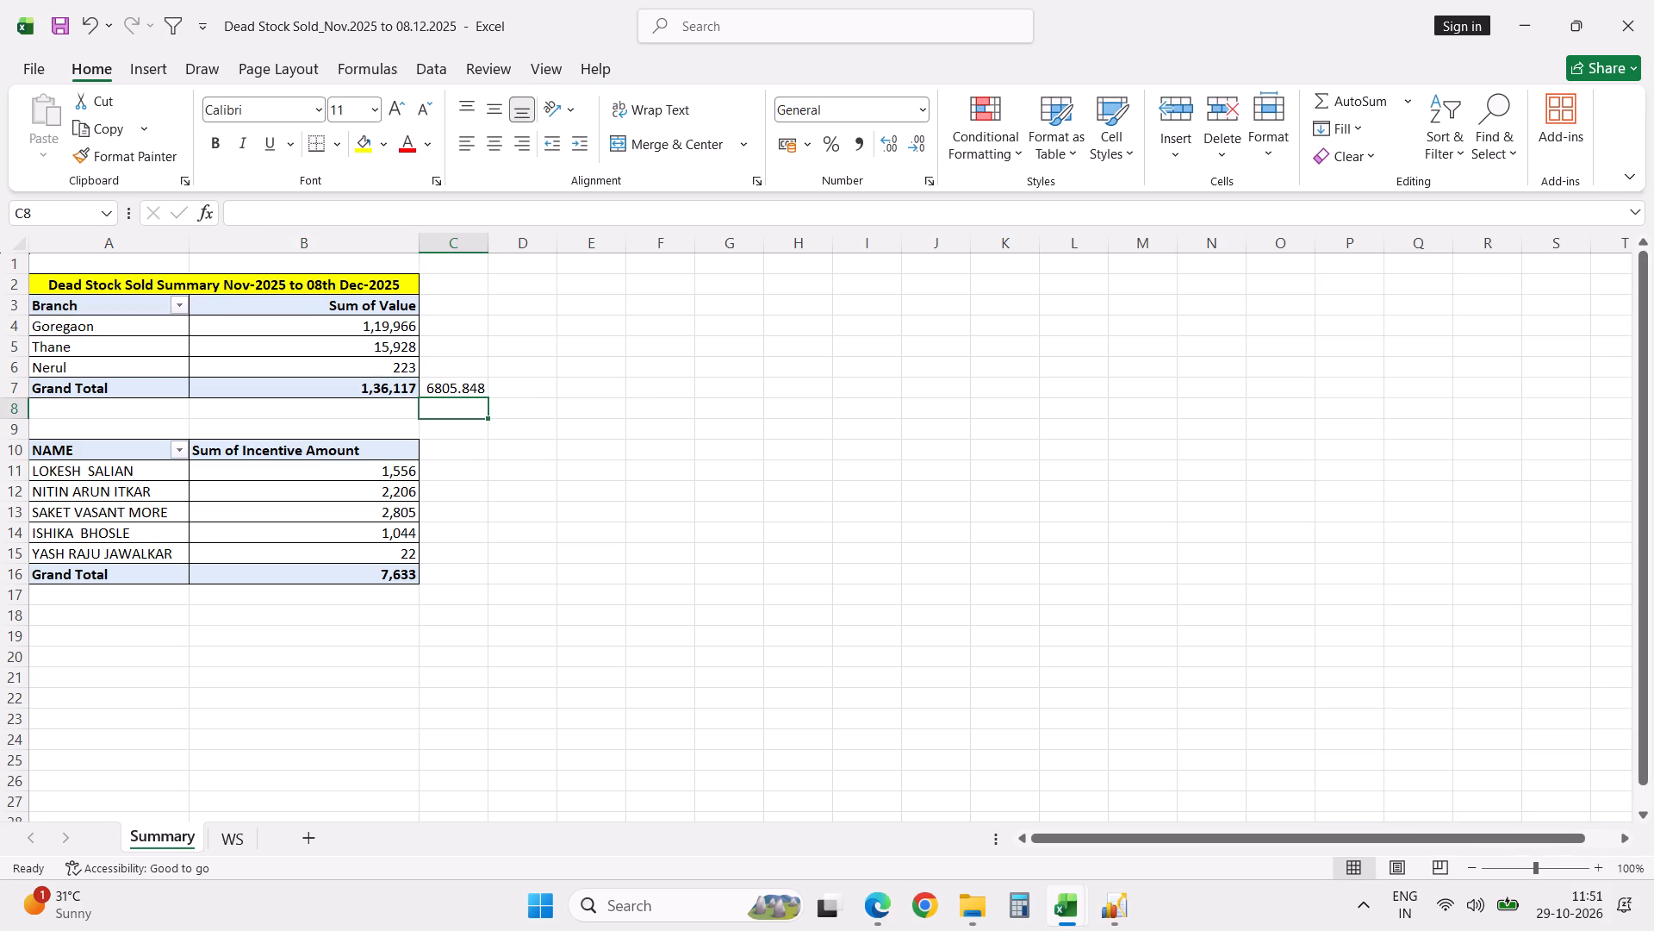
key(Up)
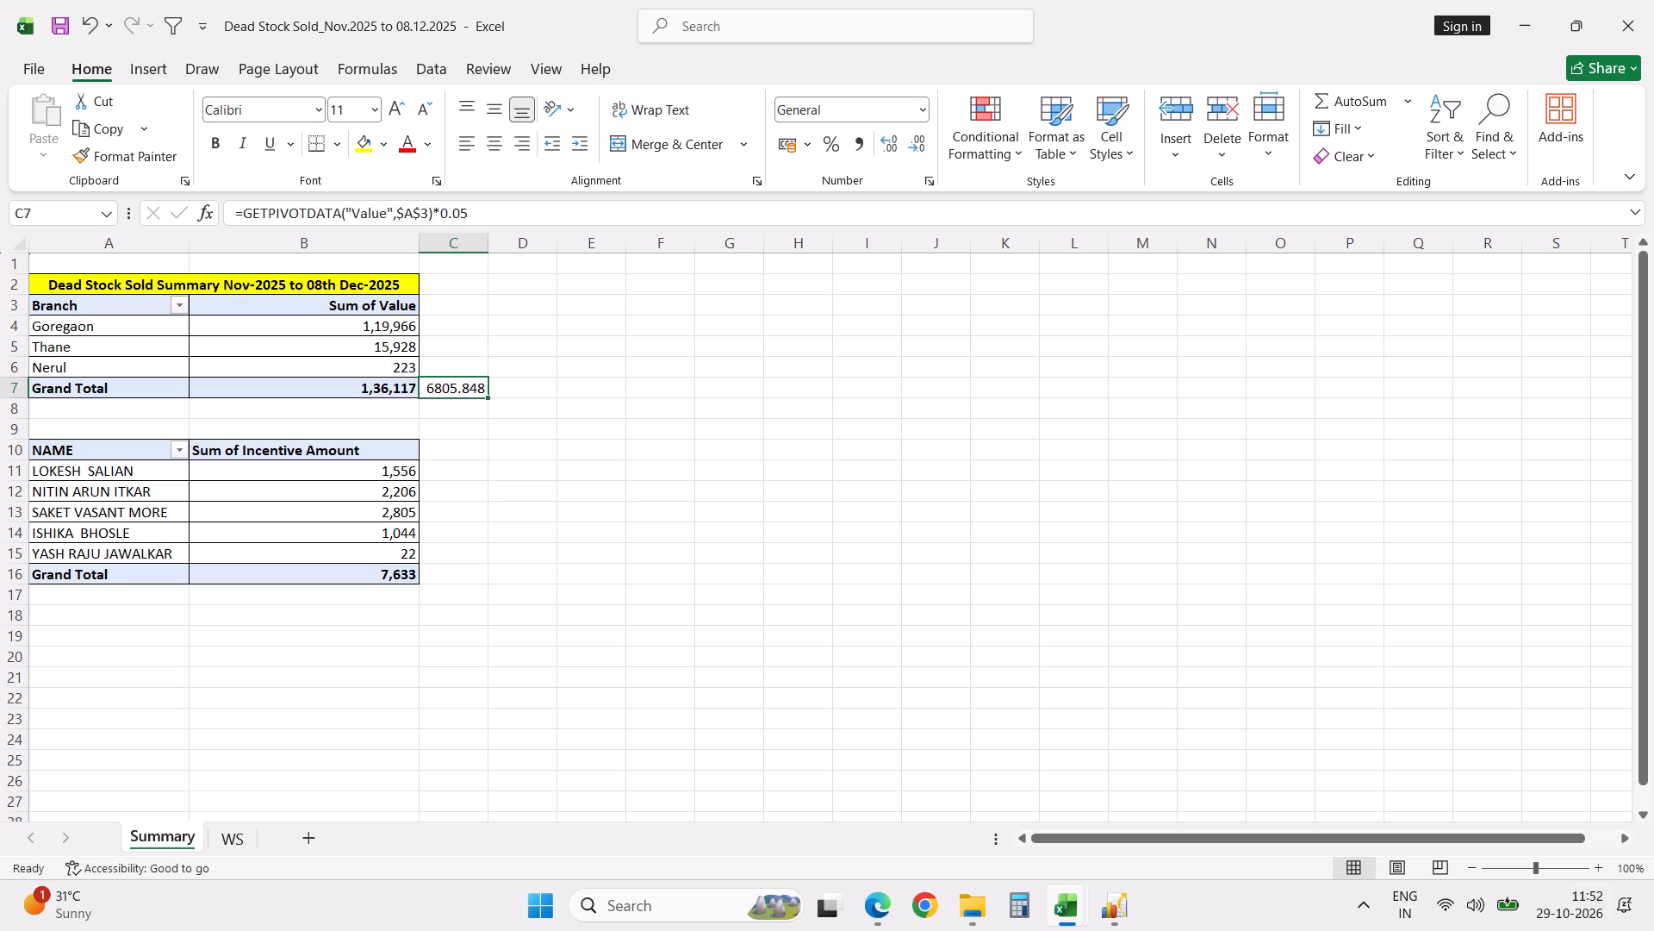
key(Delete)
Look through the incentive PivotTable's fields to find the one supplying its values.
click(387, 472)
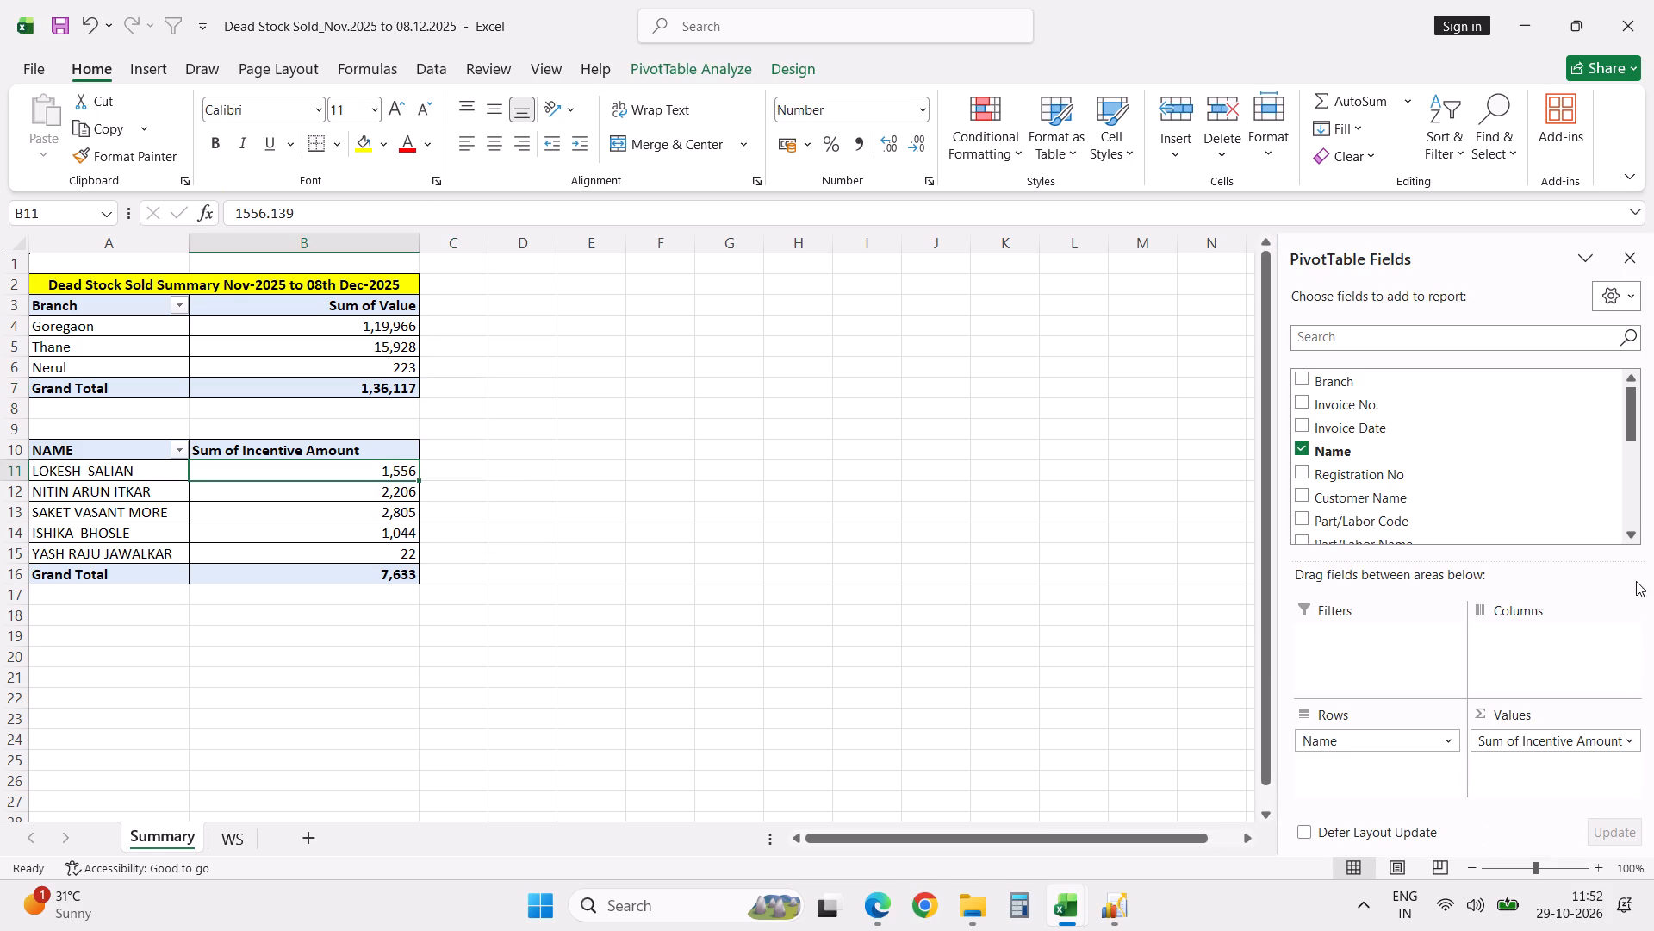
triple_click(1635, 531)
triple_click(1635, 531)
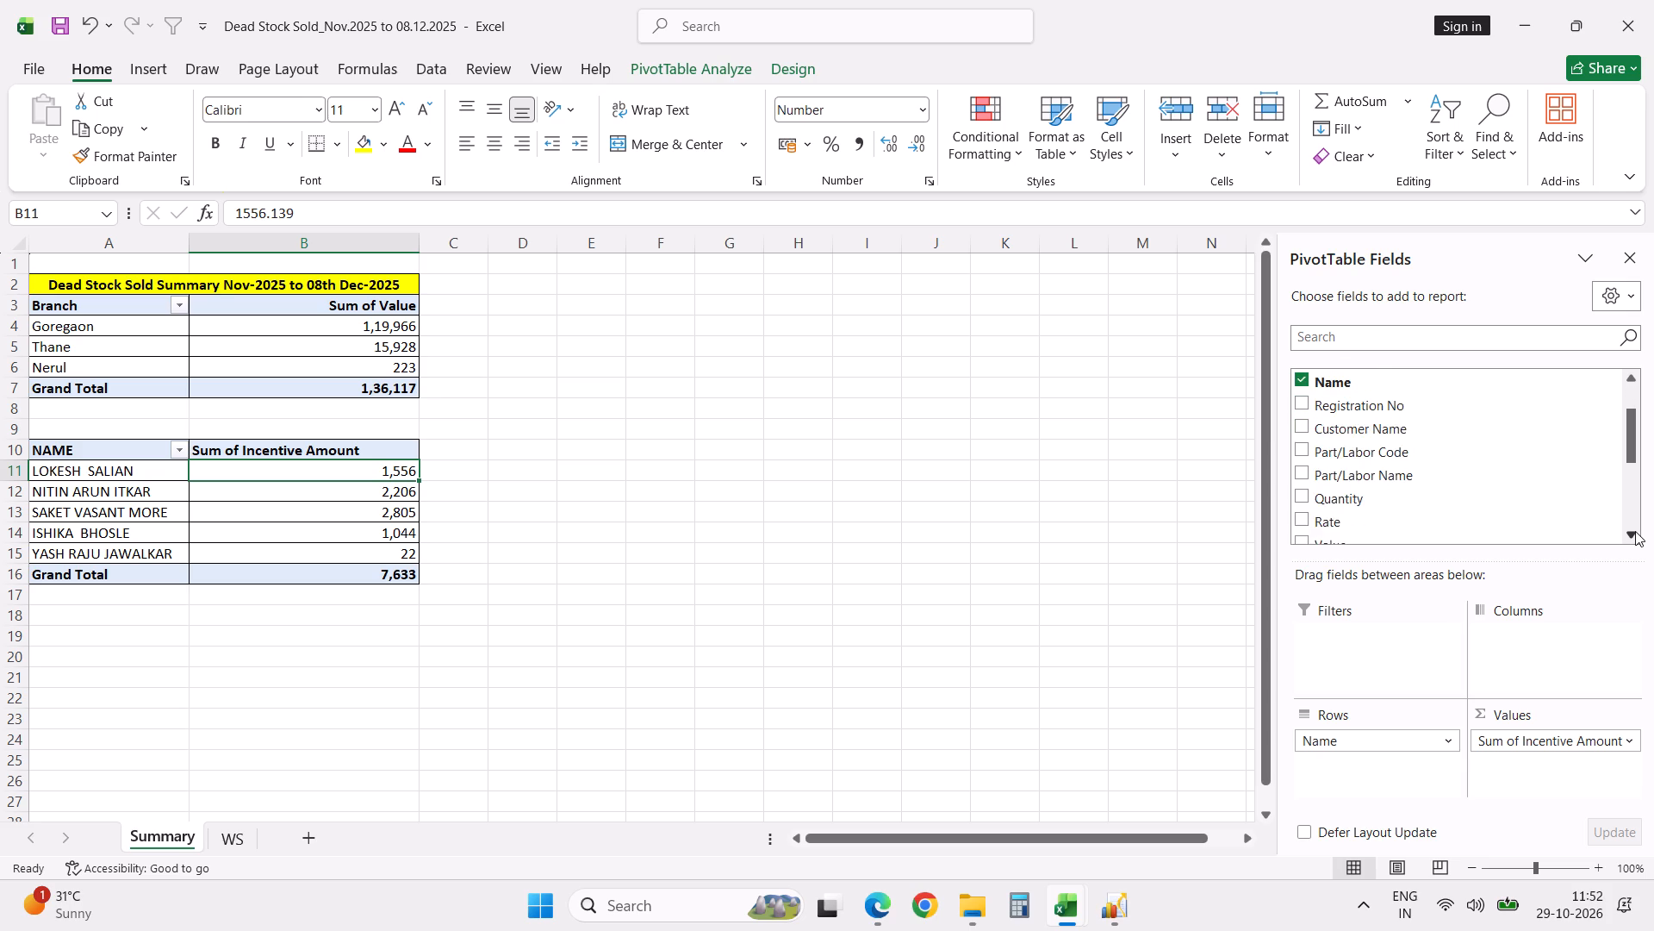
double_click(1635, 531)
click(1635, 531)
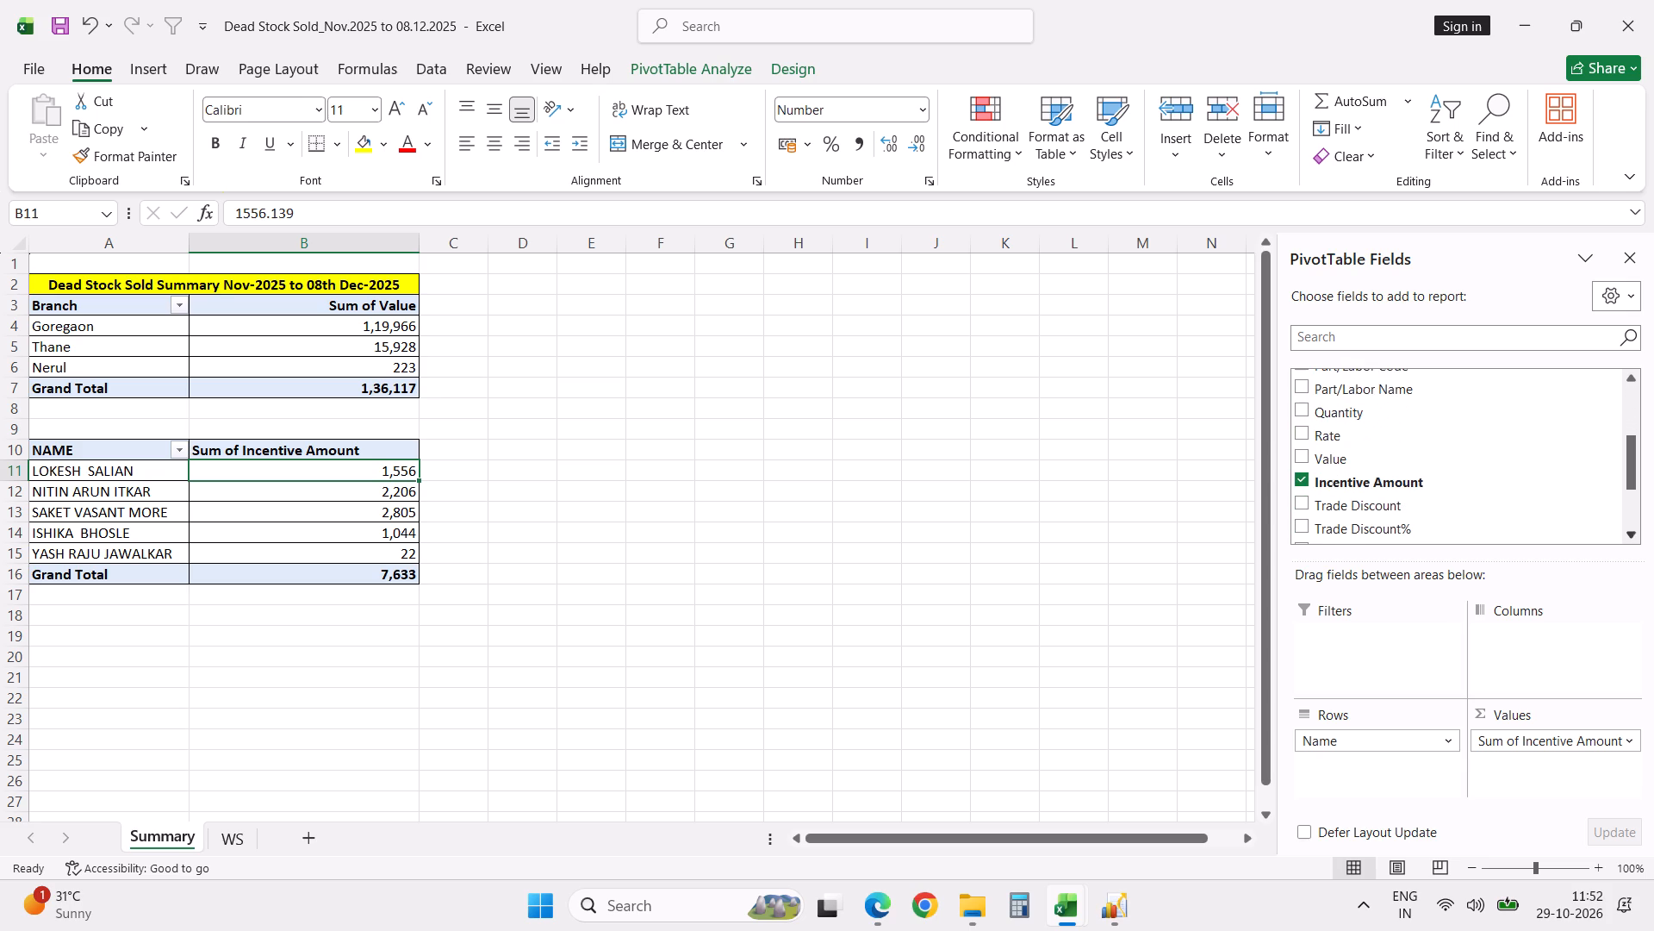
On the WS sheet, examine the Incentive Amount formulas from L2 through L15 for the percentage applied.
click(231, 836)
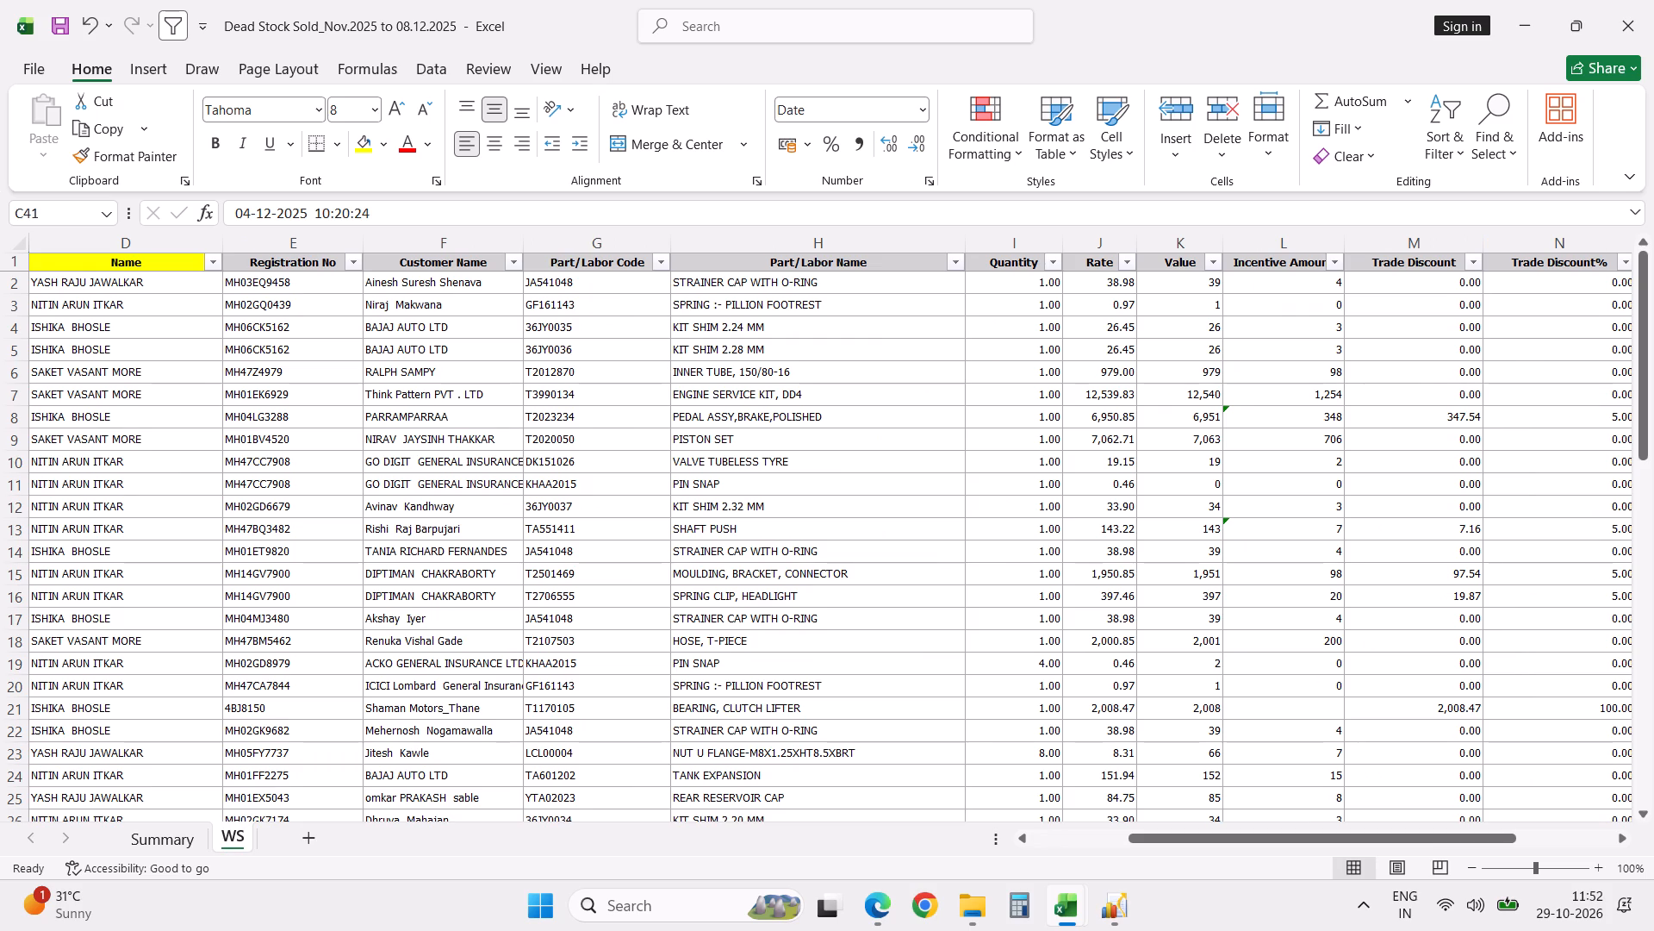
click(1313, 287)
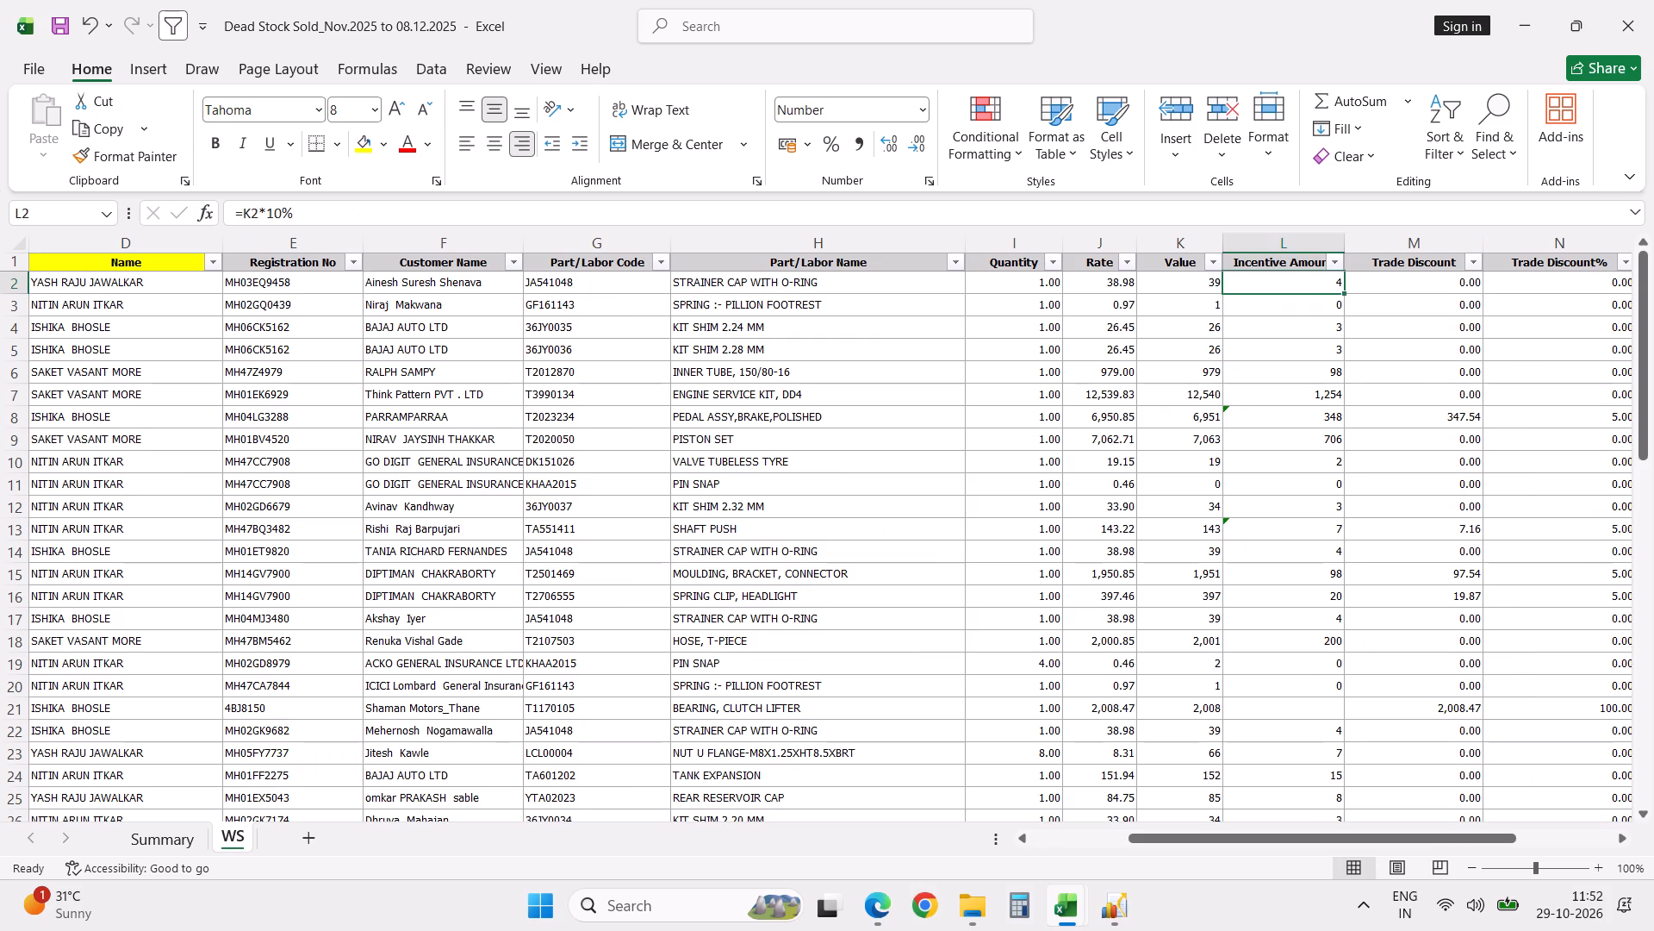
key(Down)
key(Down)
key(Down)
key(Down)
key(Down)
key(Down)
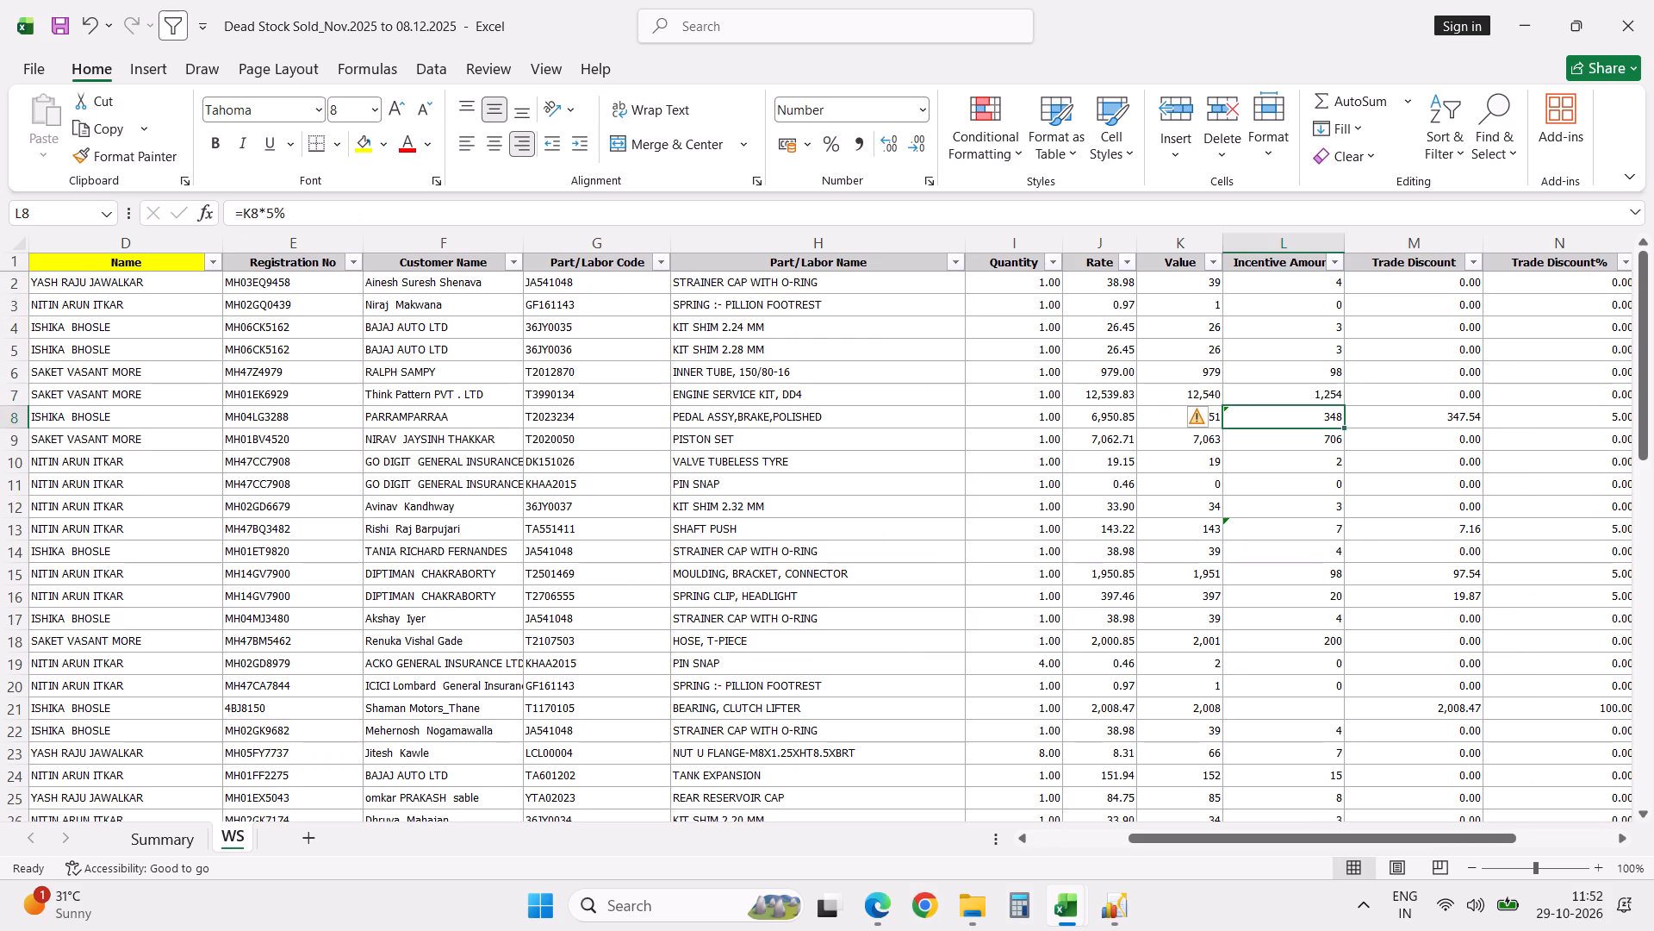
key(Down)
key(Down)
key(Down)
key(Down)
key(Down)
key(Down)
key(Down)
key(Down)
key(Up)
key(Up)
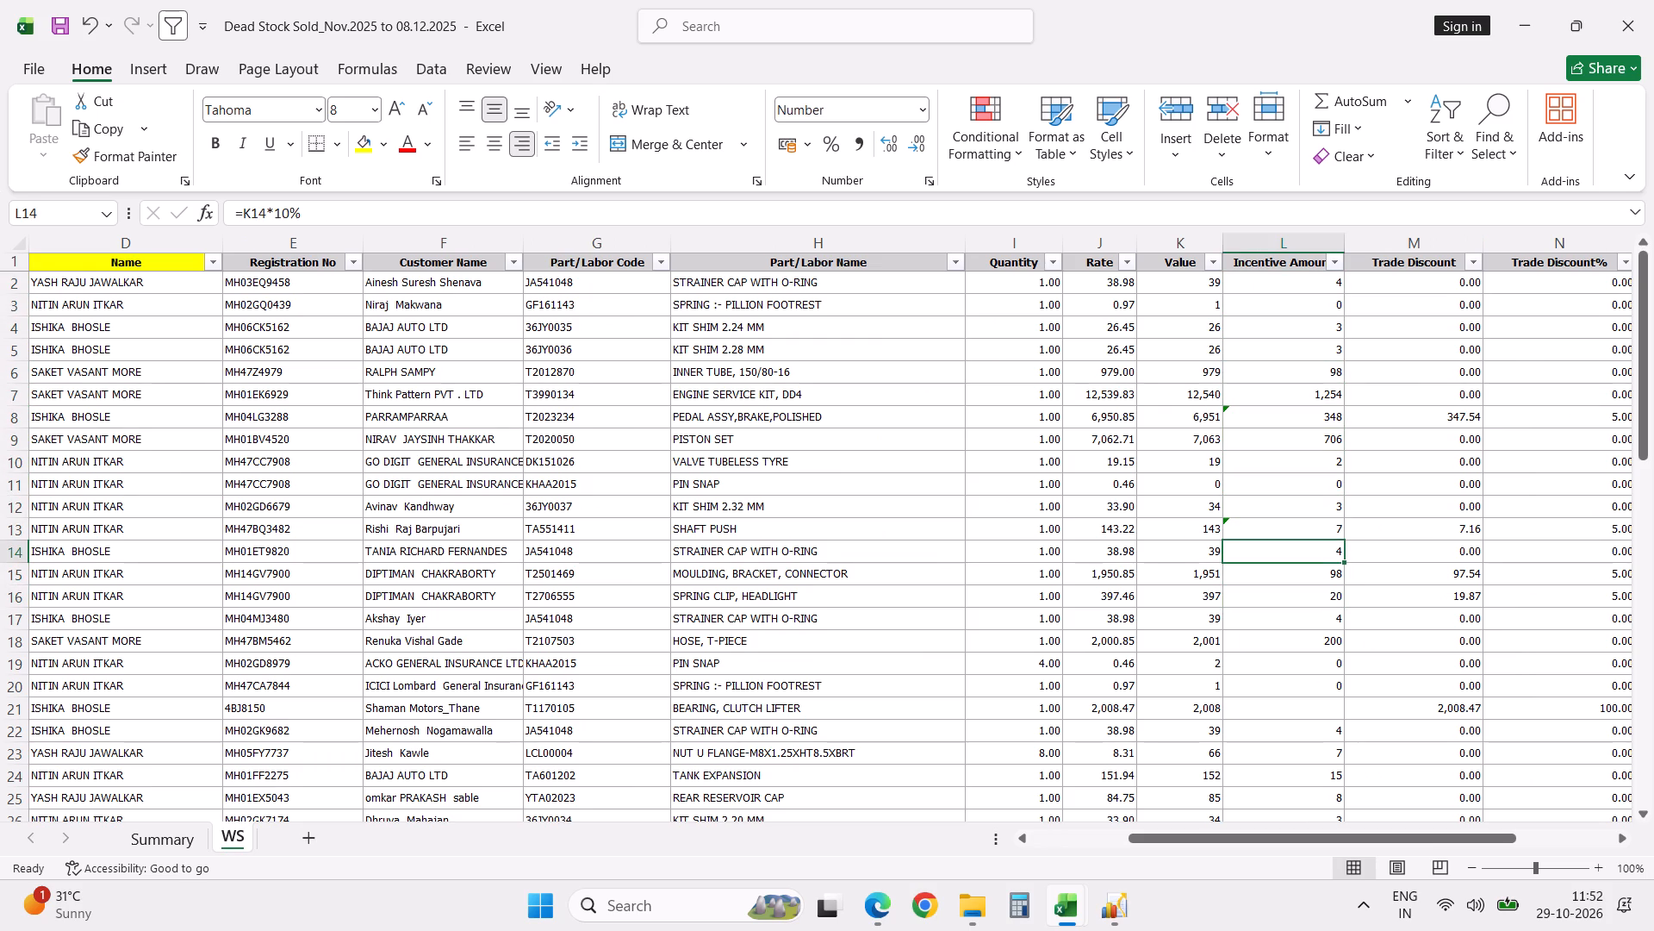
key(Down)
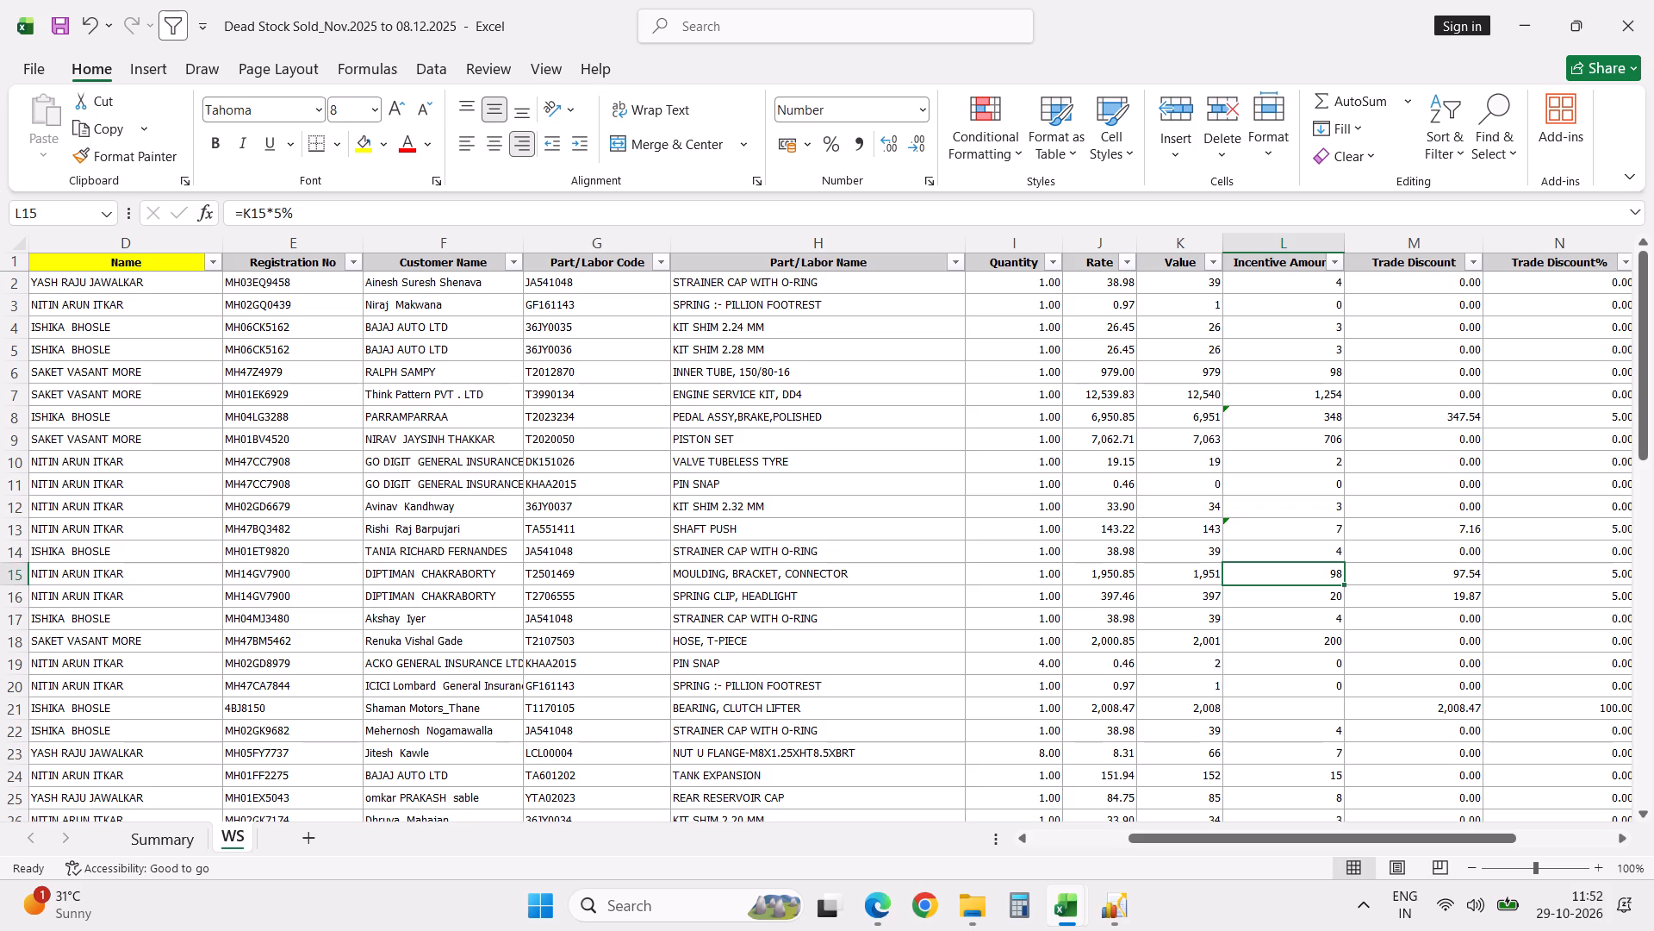
Review row 15 across its branch, part, value and trade discount columns alongside its incentive formula.
key(Left)
key(Left)
key(Left)
key(Left)
key(Left)
key(Left)
key(Left)
key(Left)
key(Left)
key(Left)
key(Left)
key(Left)
key(Left)
key(Left)
key(Left)
key(Left)
key(Left)
key(Left)
key(Left)
key(Left)
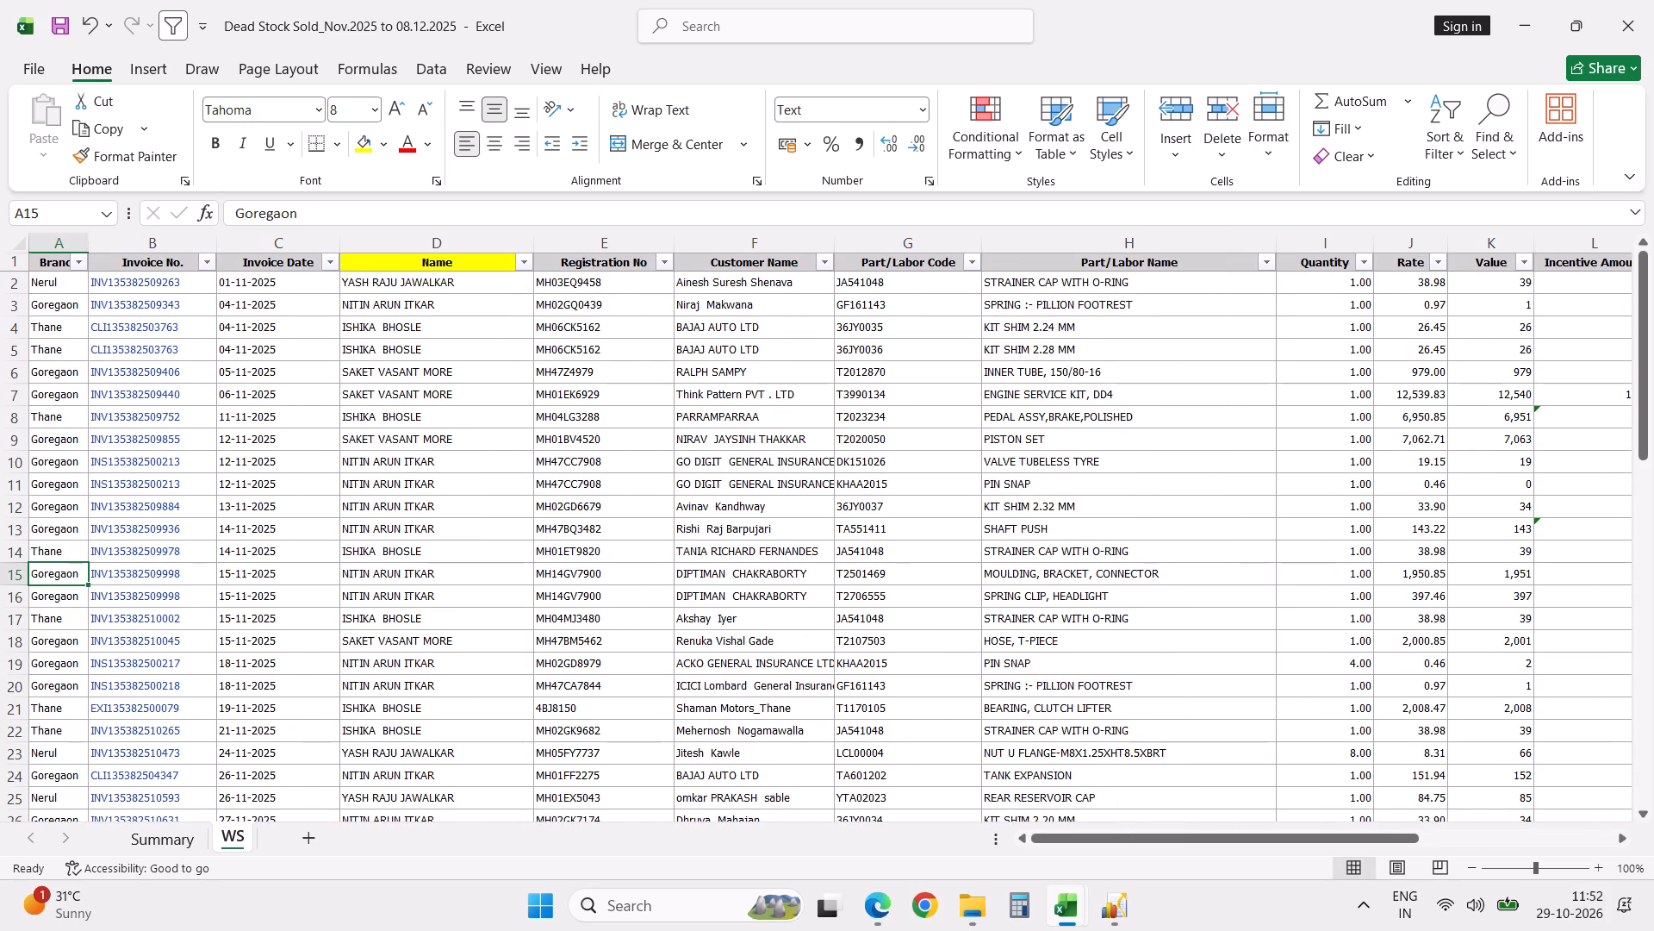
key(Right)
key(Right)
key(Right)
key(Right)
key(Right)
key(Right)
key(Right)
key(Right)
key(Right)
key(Right)
key(Right)
key(Right)
key(Right)
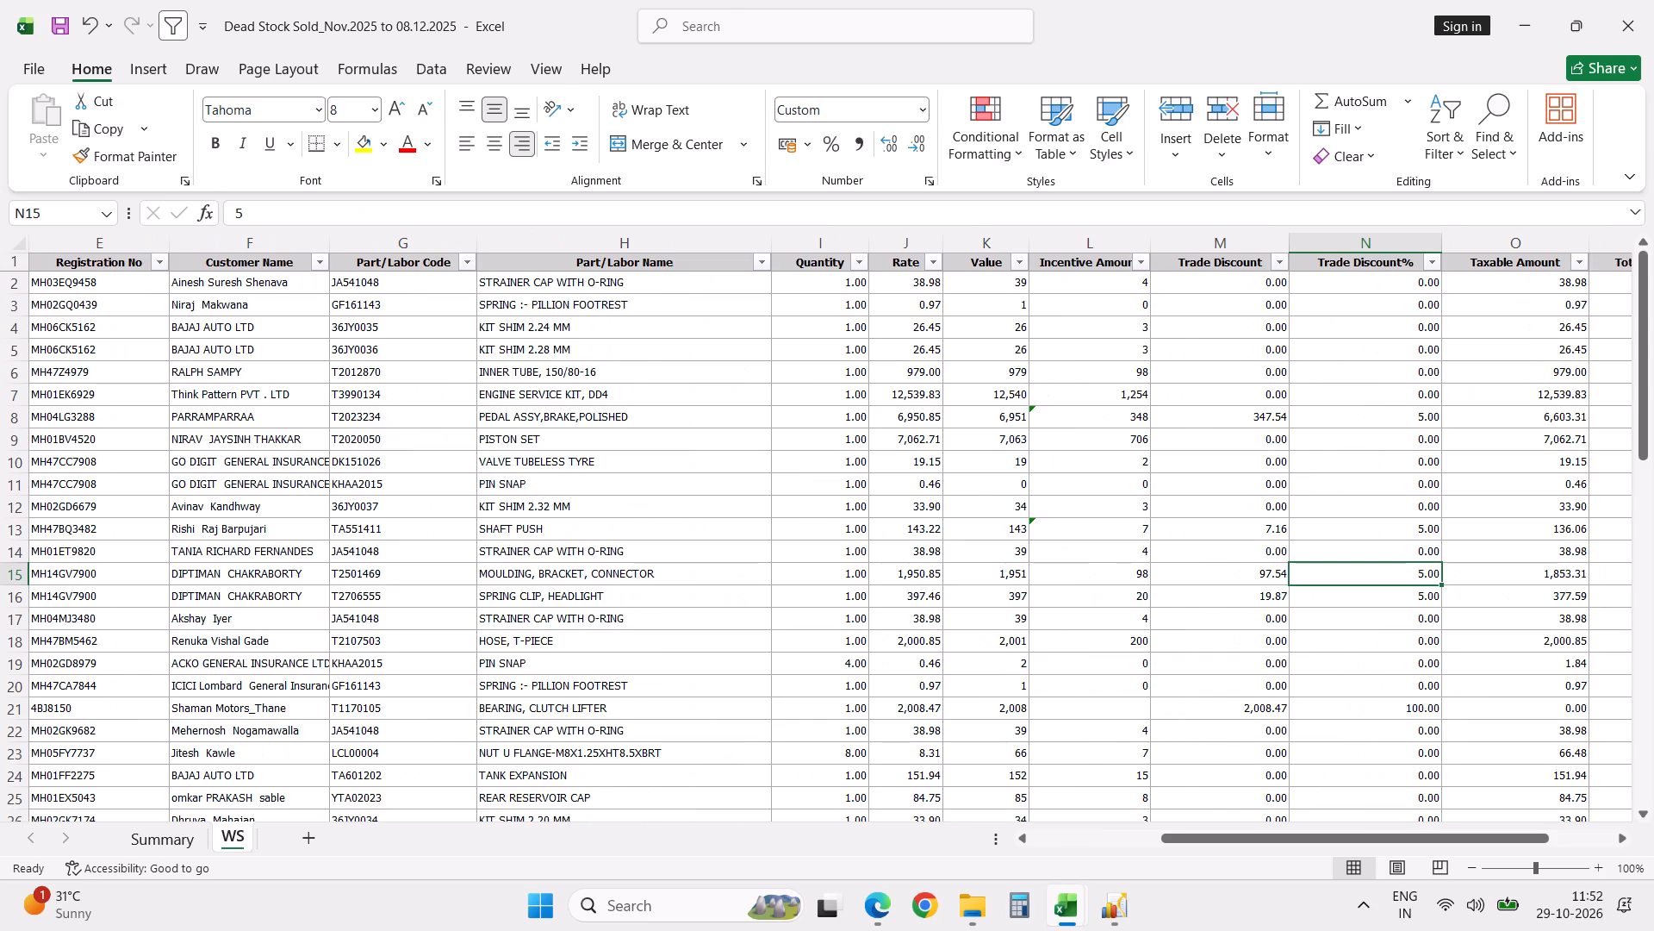
key(Left)
key(Left)
Examine the remaining Incentive Amount formulas in column L down through row 46.
key(Down)
key(Down)
key(Down)
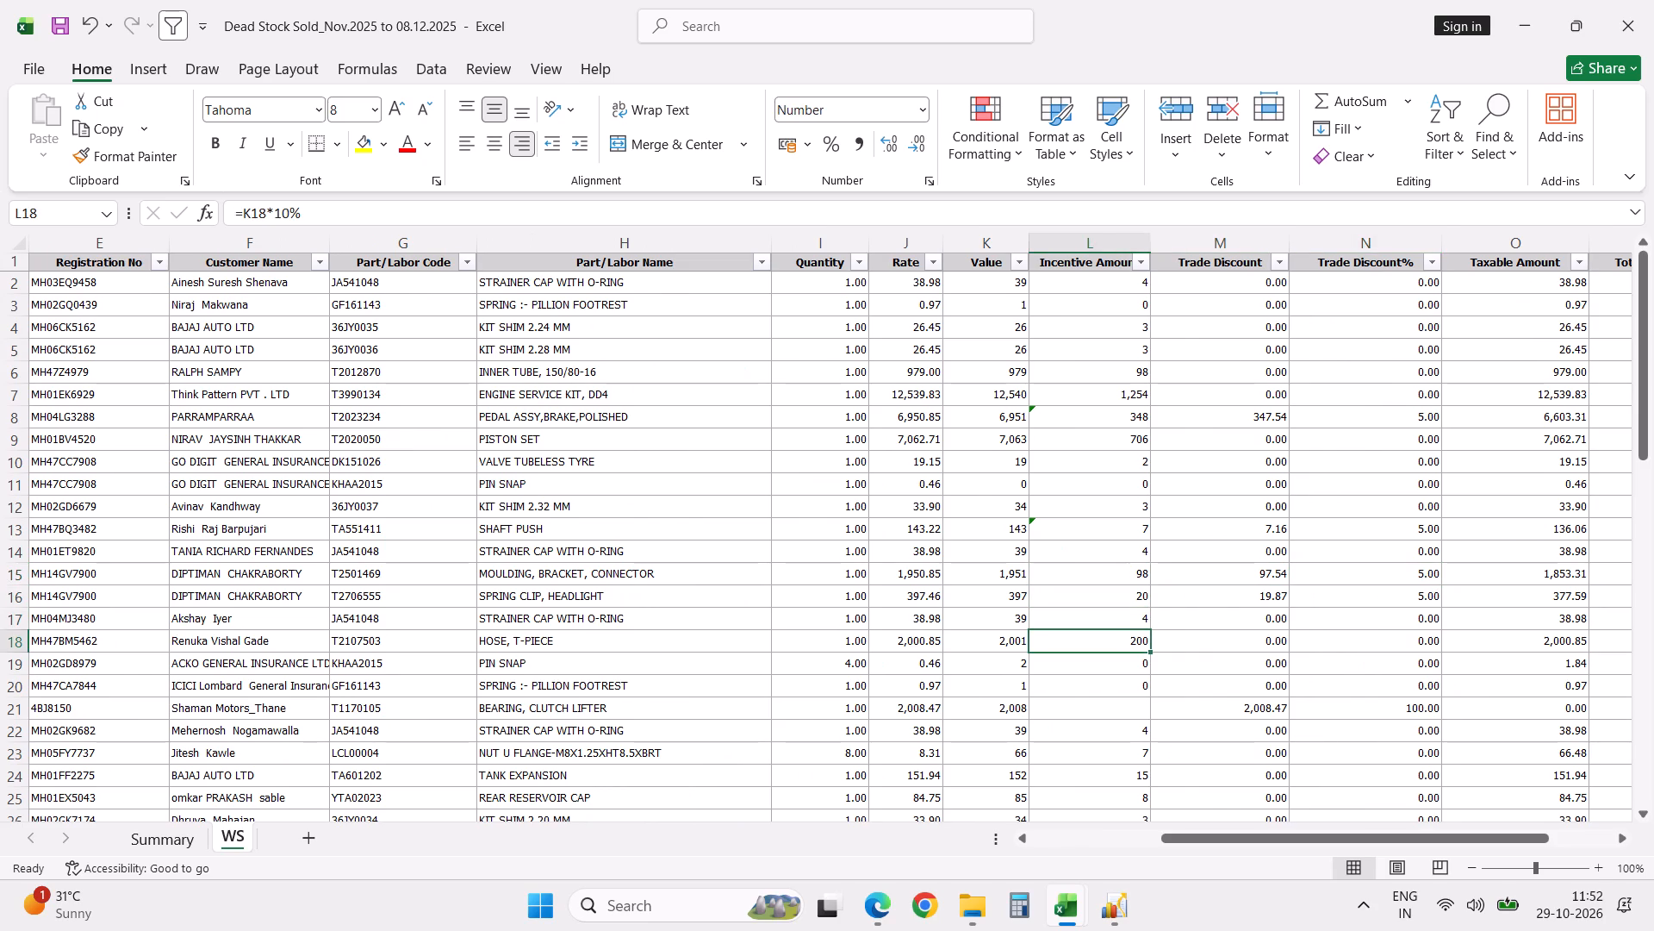
key(Down)
key(Down)
key(Down)
key(Down)
key(Down)
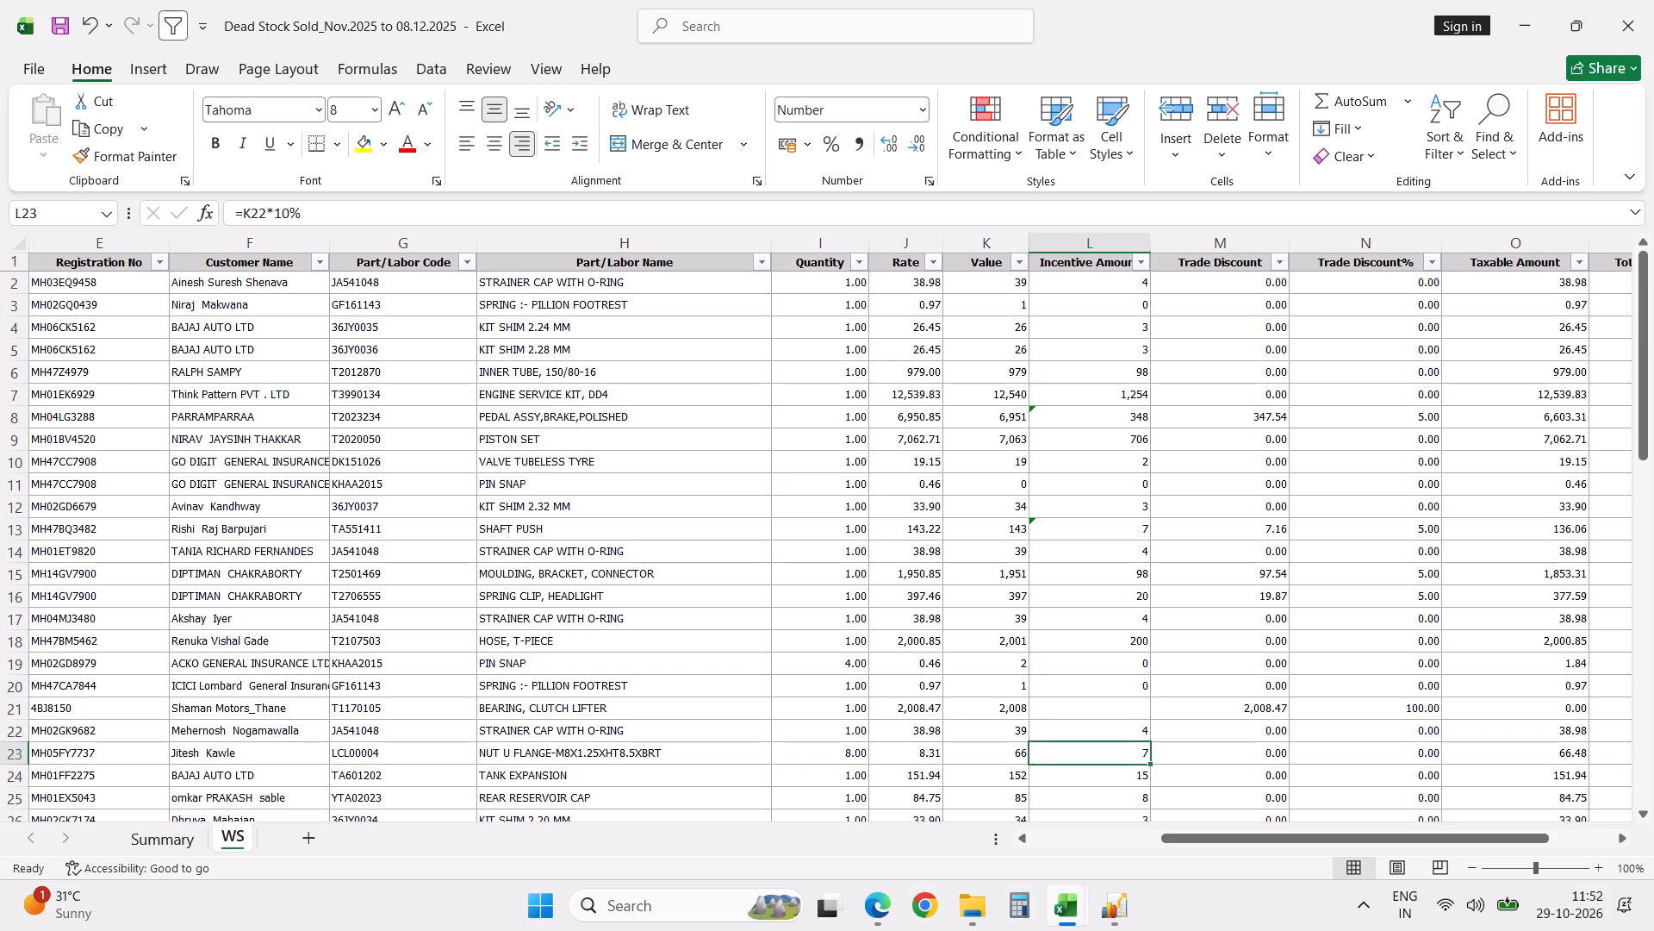
key(Down)
key(Down)
key(Down)
key(Down)
key(Down)
key(Down)
key(Down)
key(Down)
key(Down)
key(Down)
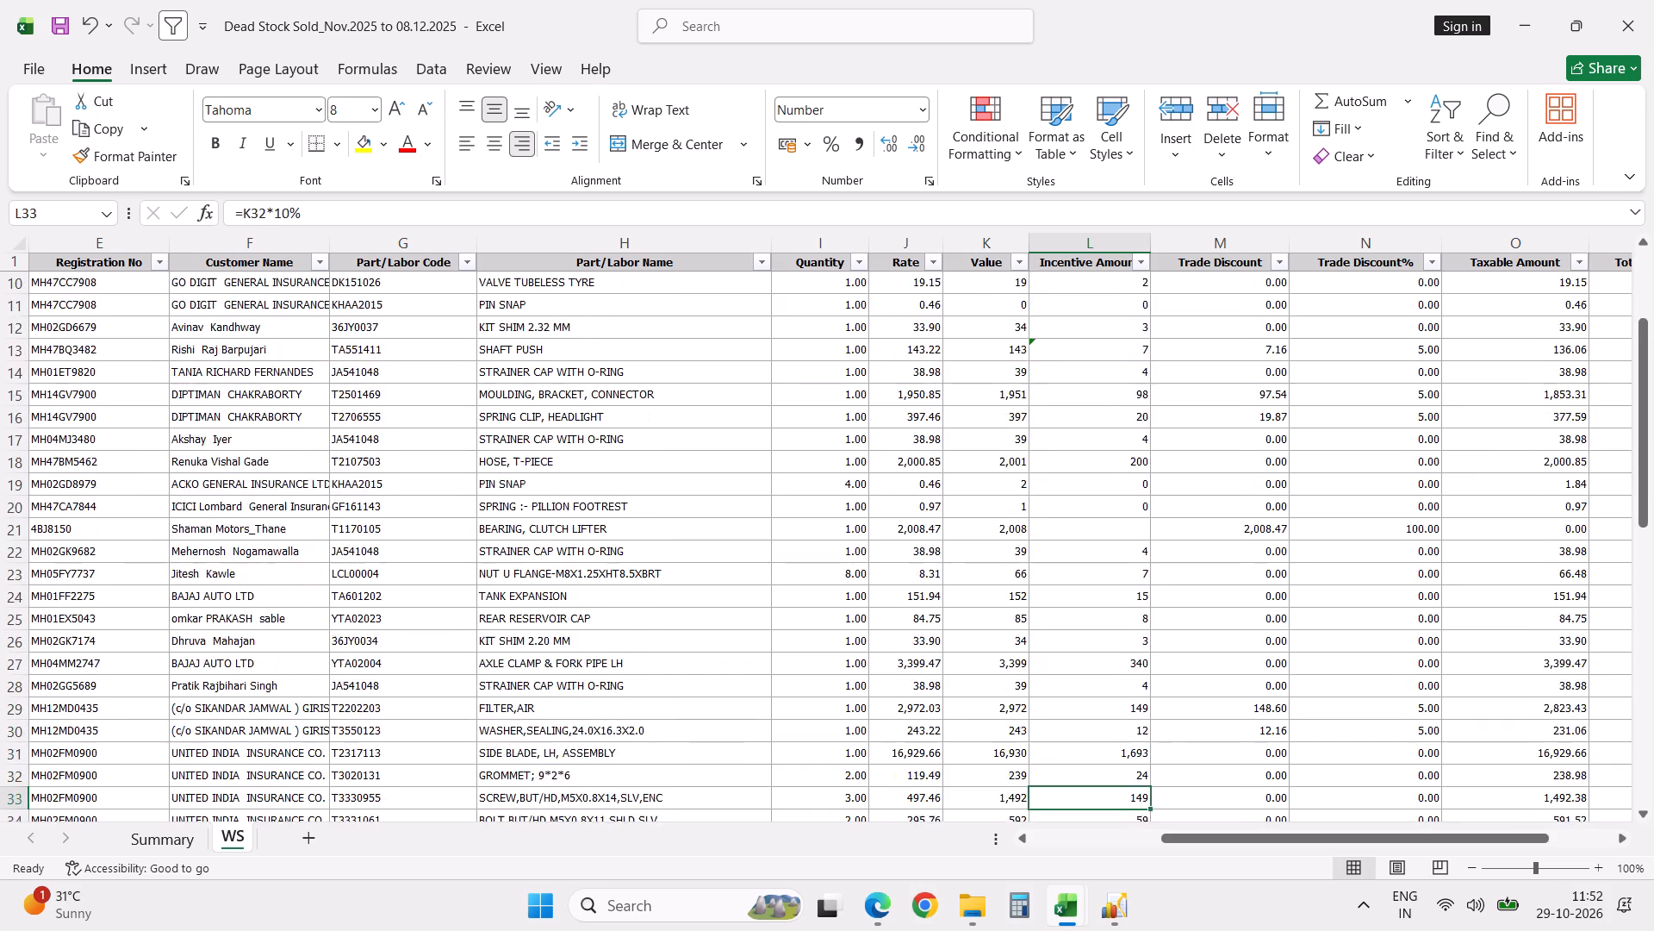
key(Down)
key(Down)
key(Down)
key(Down)
key(Down)
key(Down)
key(Down)
key(Down)
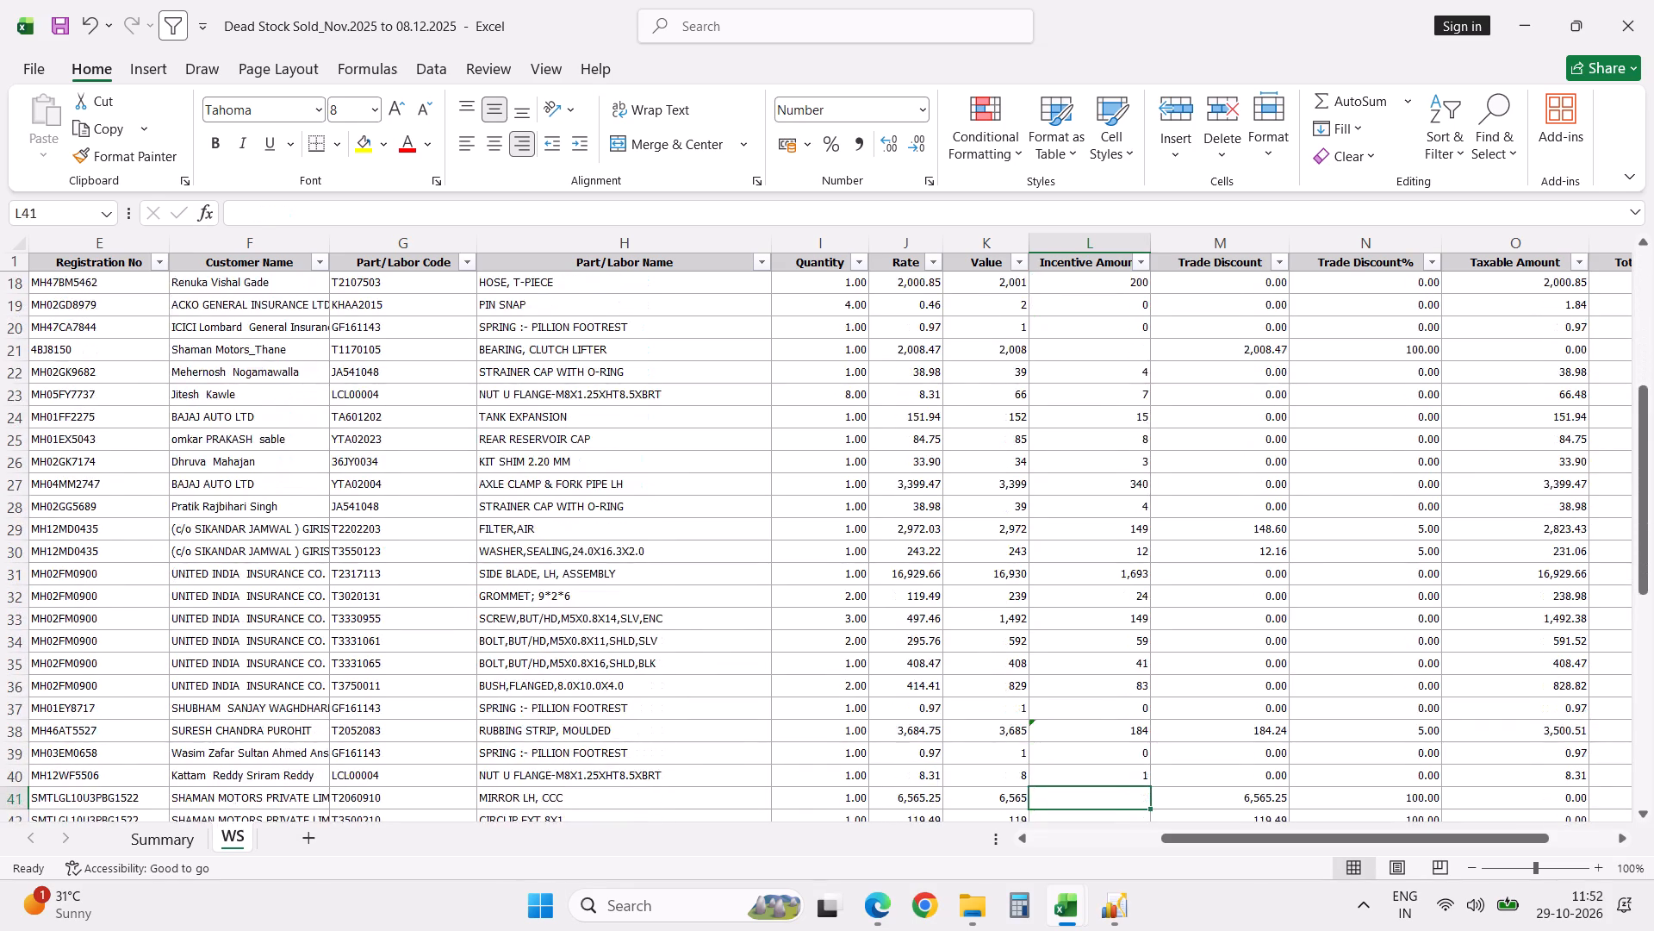
key(Down)
key(Down)
key(Down)
key(Down)
key(Down)
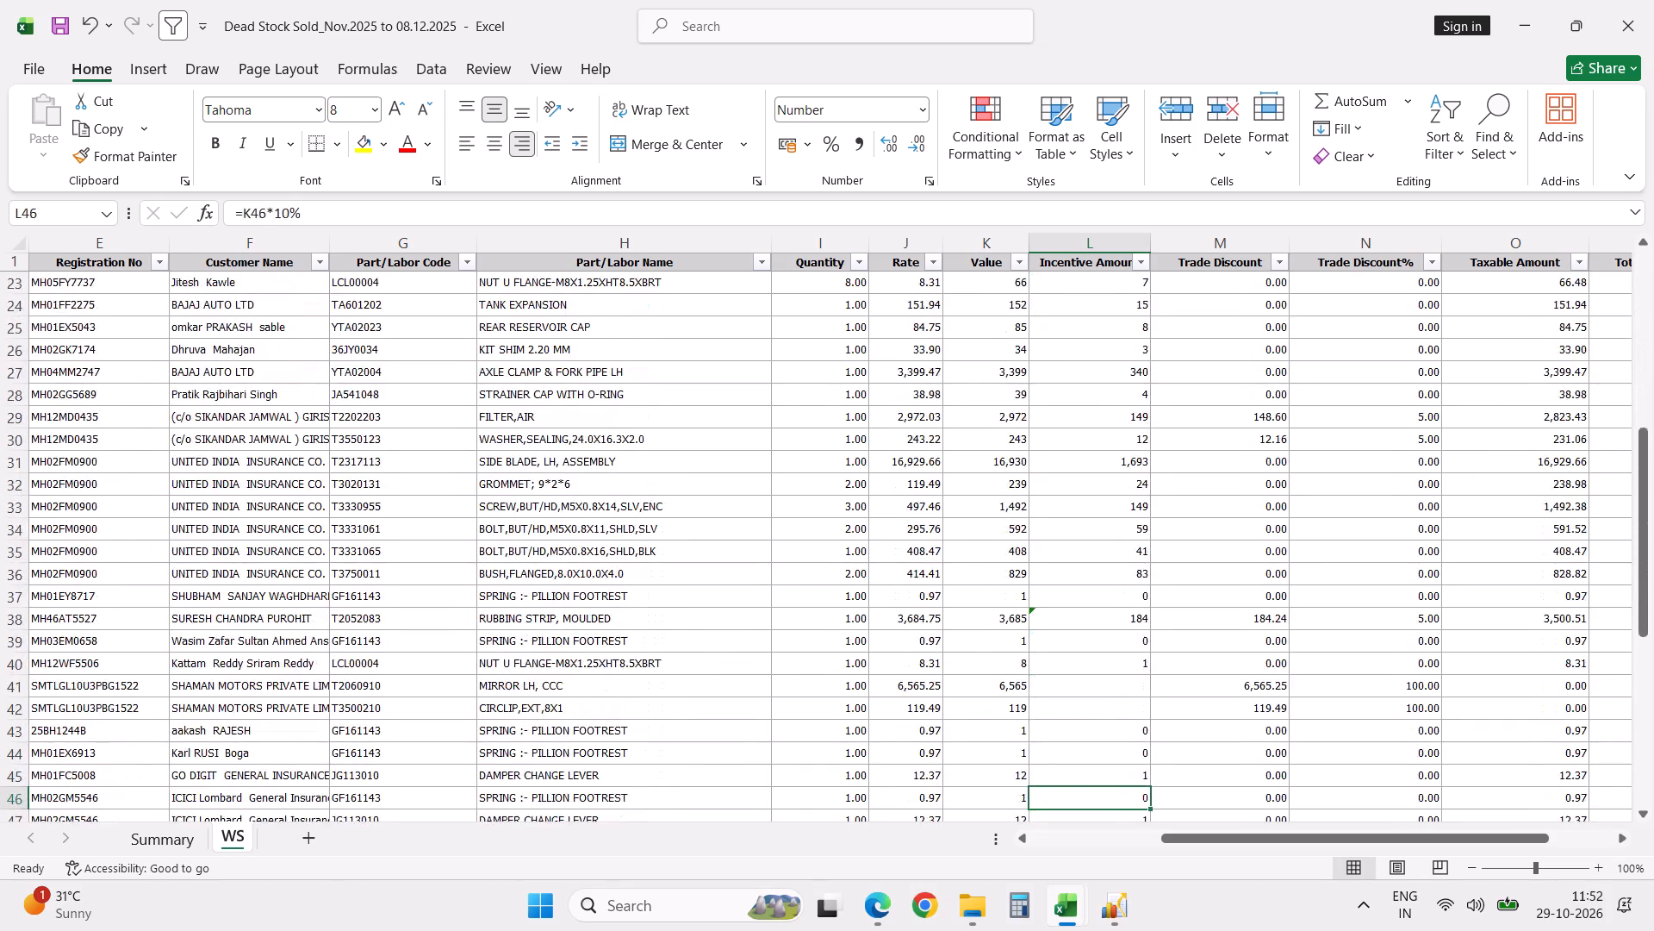
Show all formulas on the WS sheet, compare the incentive rates with the trade discounts, and restore the normal value display.
key(ctrl+grave)
key(Right)
key(Right)
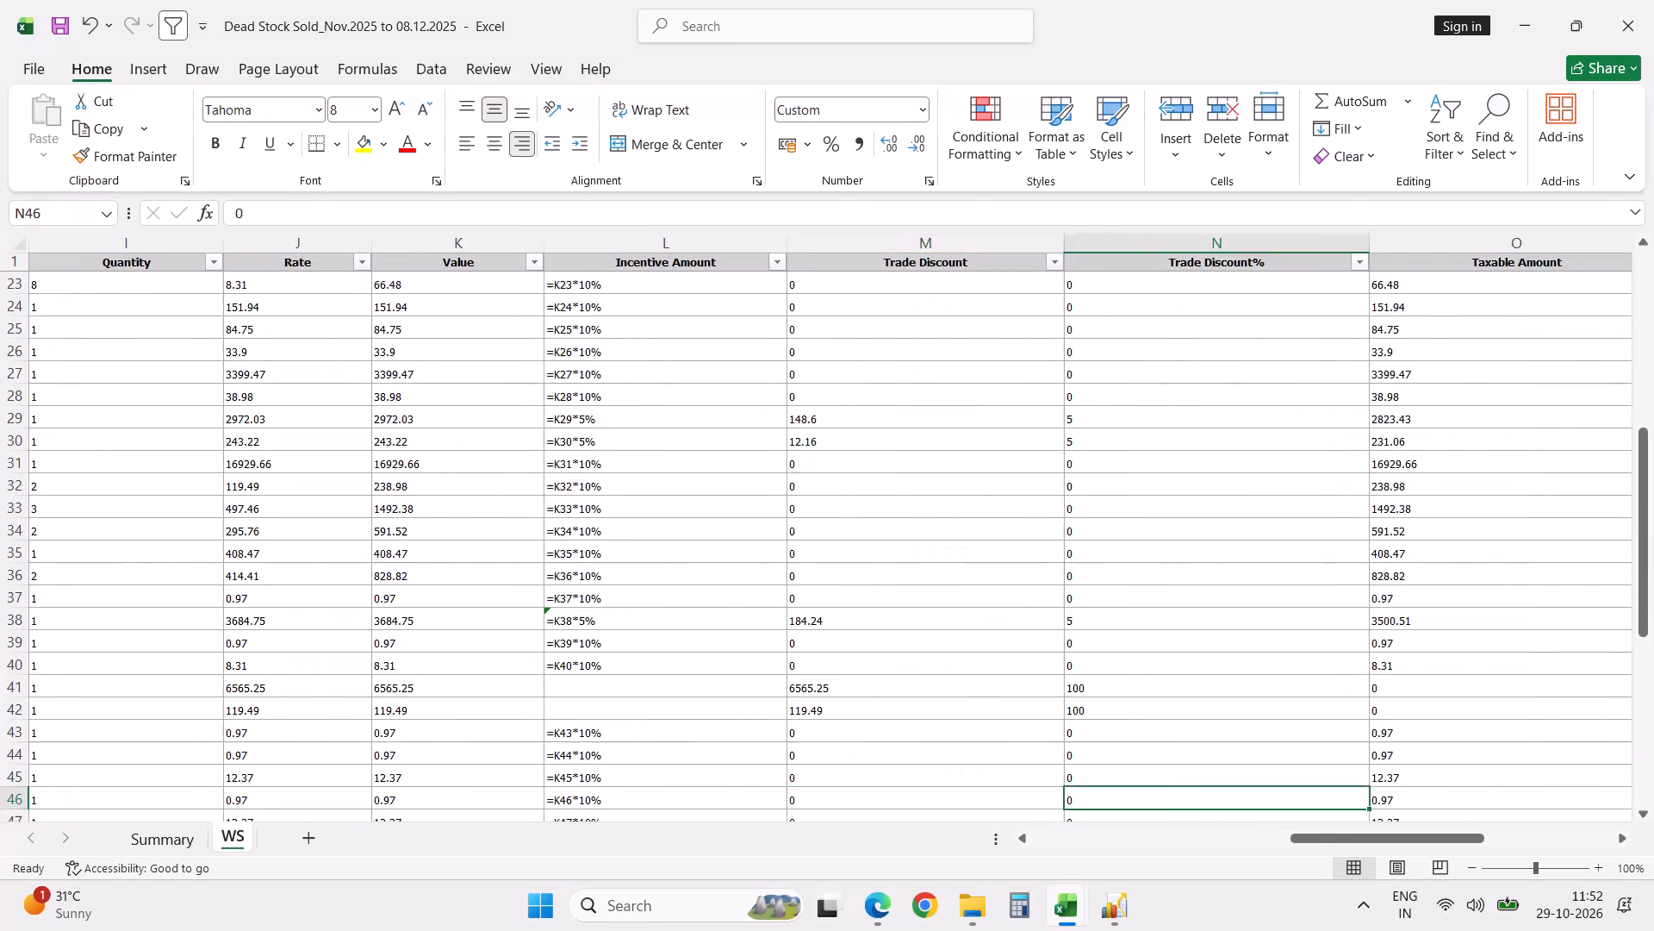
key(Right)
key(Right)
key(Right)
key(Right)
key(Right)
key(Right)
key(Left)
key(Left)
key(Left)
key(Left)
key(Left)
key(Left)
key(Left)
key(Left)
key(Left)
key(Left)
key(Left)
key(Left)
key(Left)
key(Left)
key(Left)
key(Left)
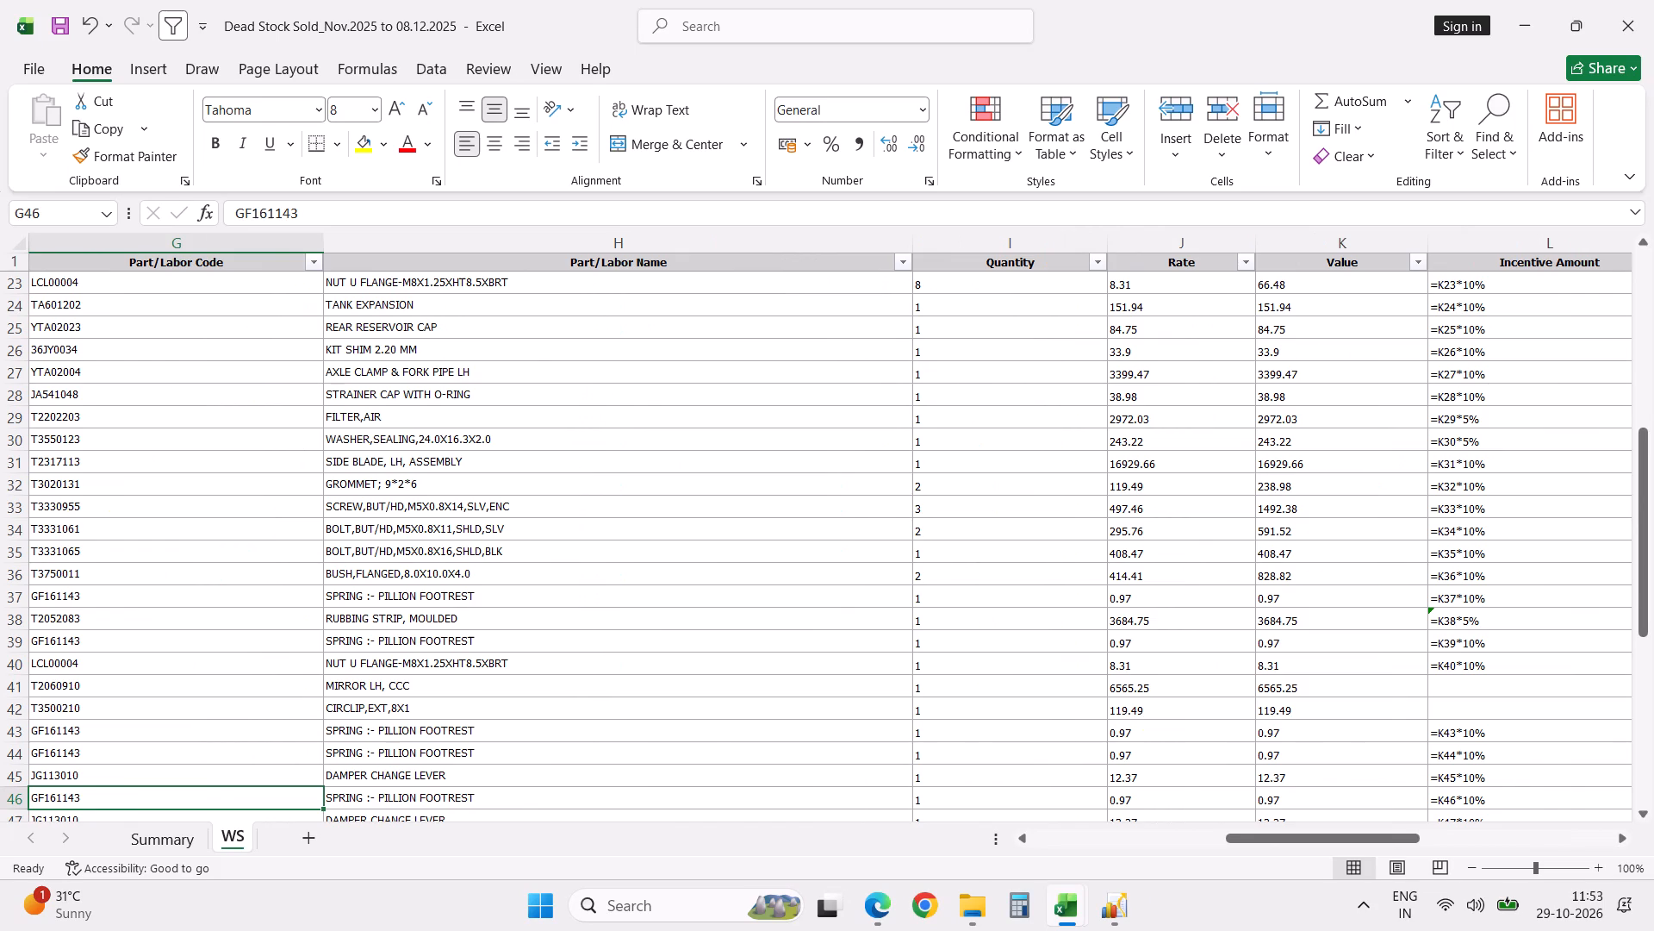
key(ctrl+grave)
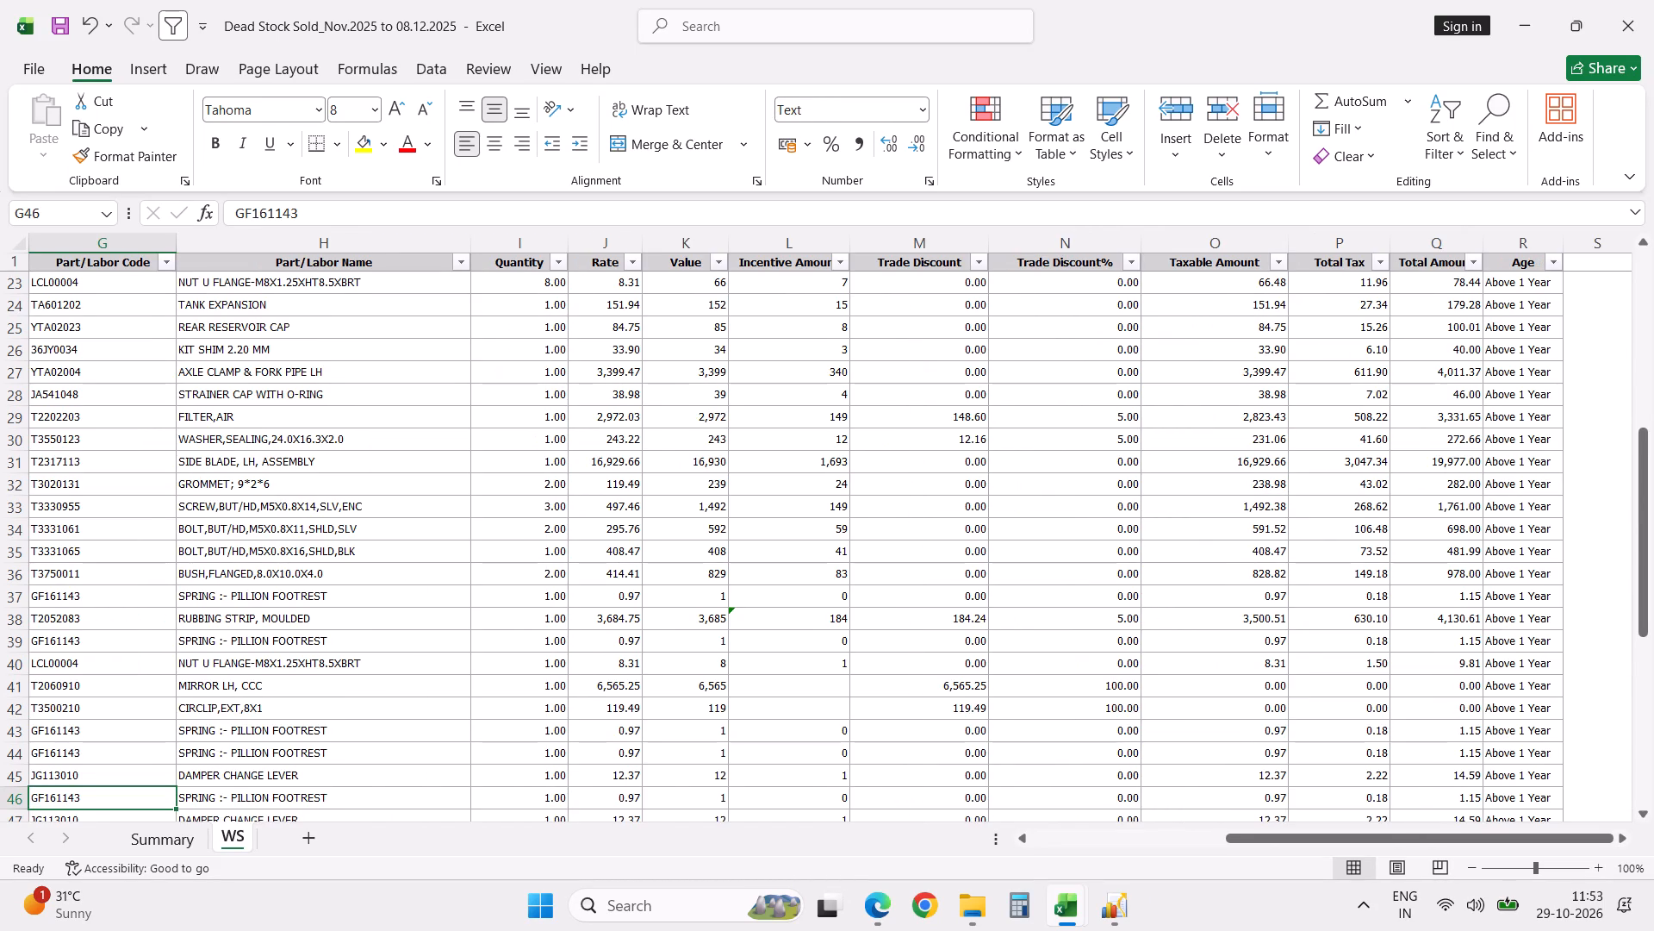
Review row 41, the MIRROR LH, CCC entry with a blank incentive, back through its customer, name, invoice and branch.
click(800, 685)
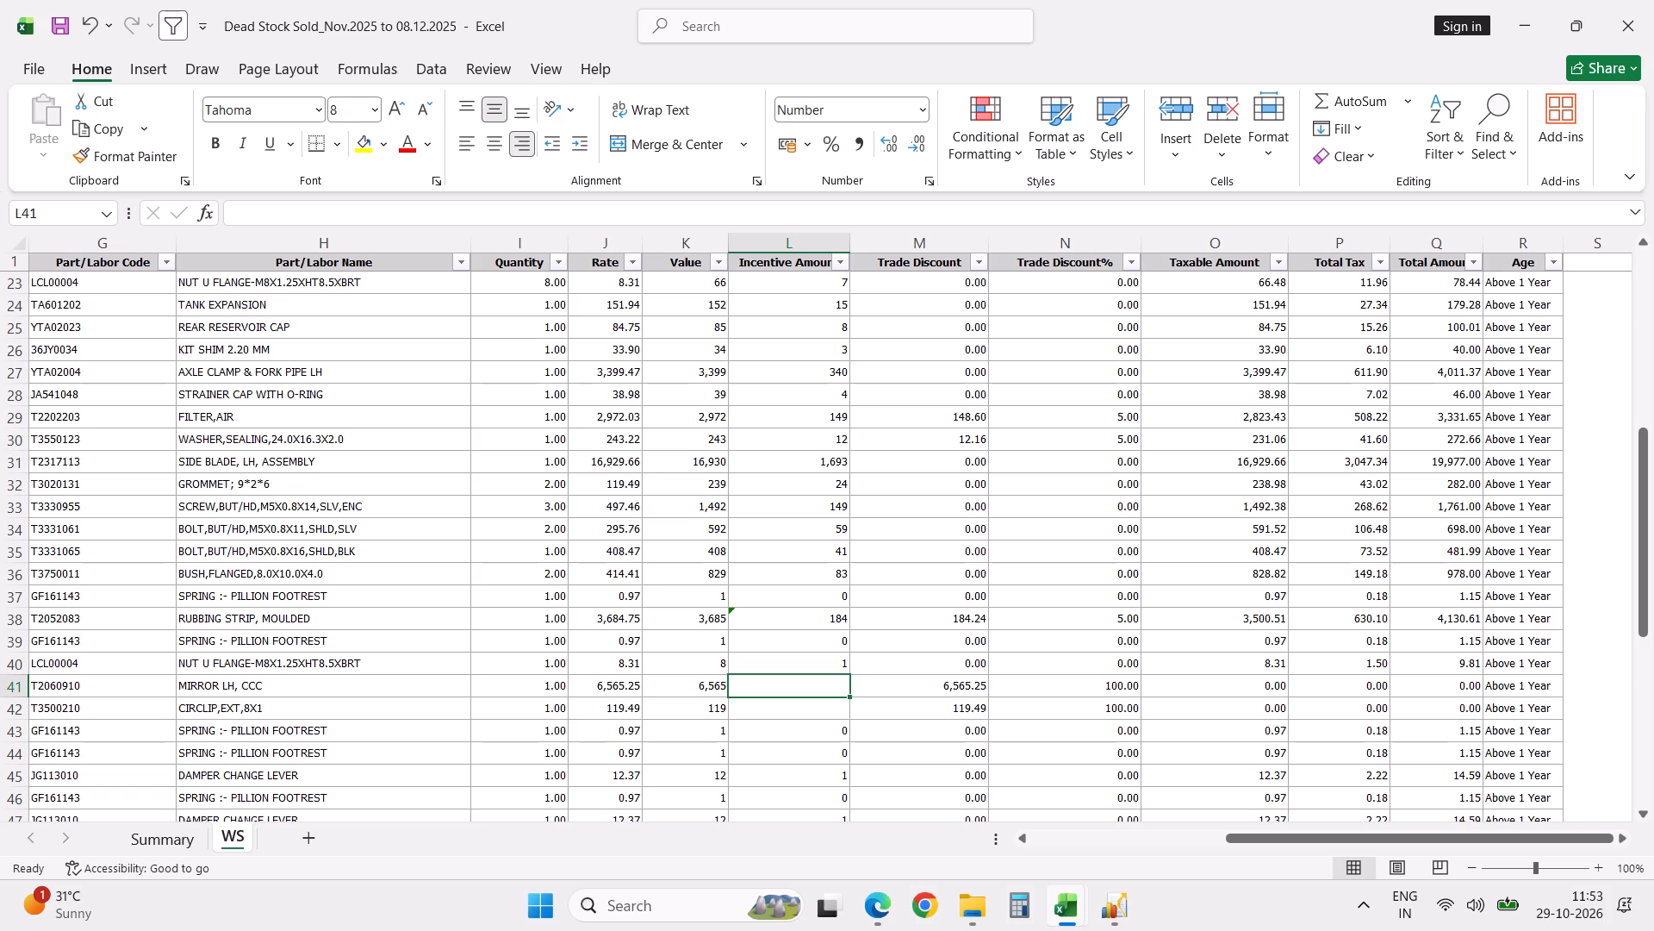
key(Left)
key(Left)
key(Left)
key(Left)
key(Left)
key(Left)
key(Left)
key(Left)
key(Left)
key(Left)
key(Left)
key(Left)
key(Left)
key(Left)
key(Left)
key(Left)
key(Left)
key(Left)
key(Left)
key(Left)
key(Left)
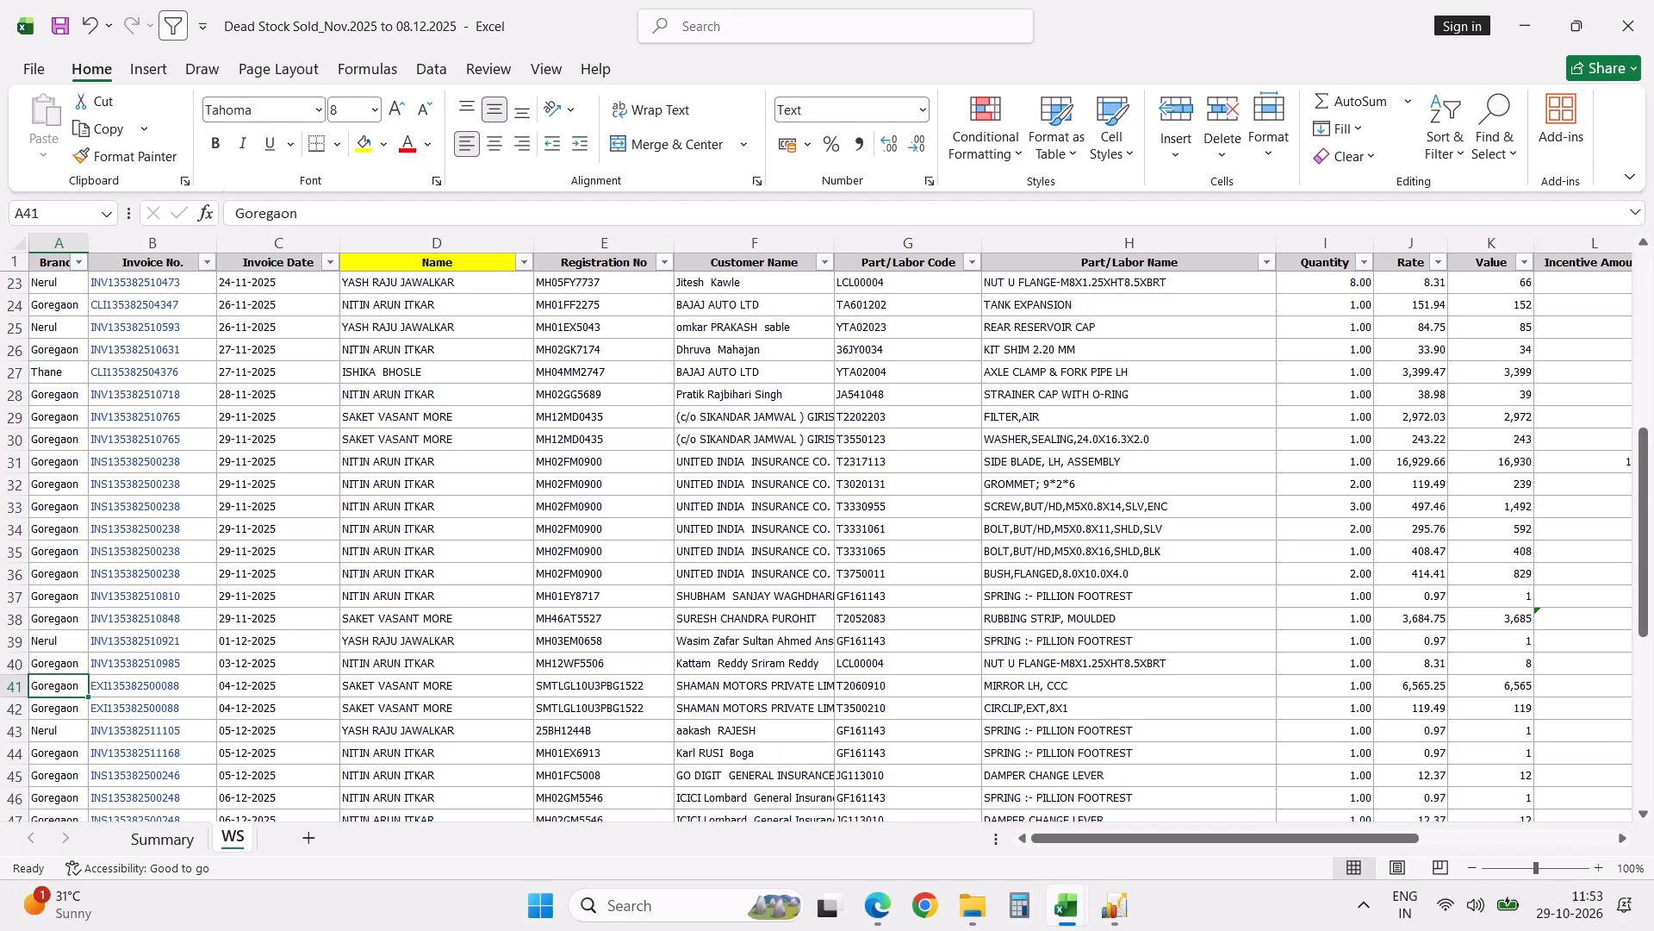
In the Dead Spare Issue Statement-Sep 2026 workbook, apply all borders to Summary table A1:D3 and save the file.
click(1077, 908)
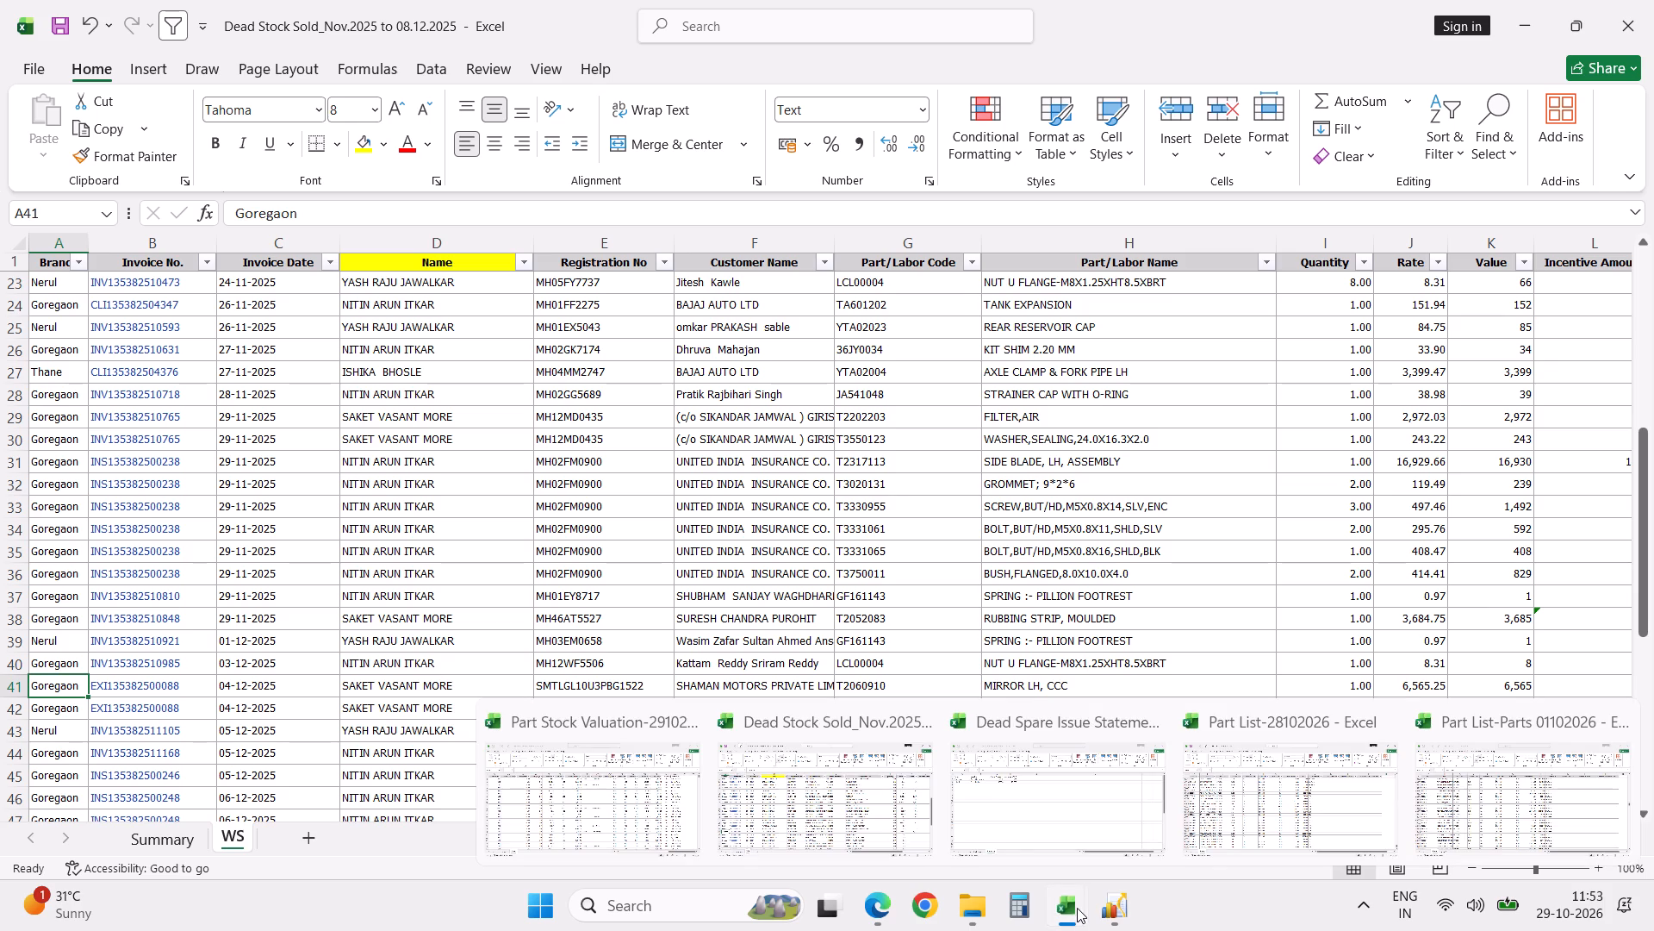
click(1003, 784)
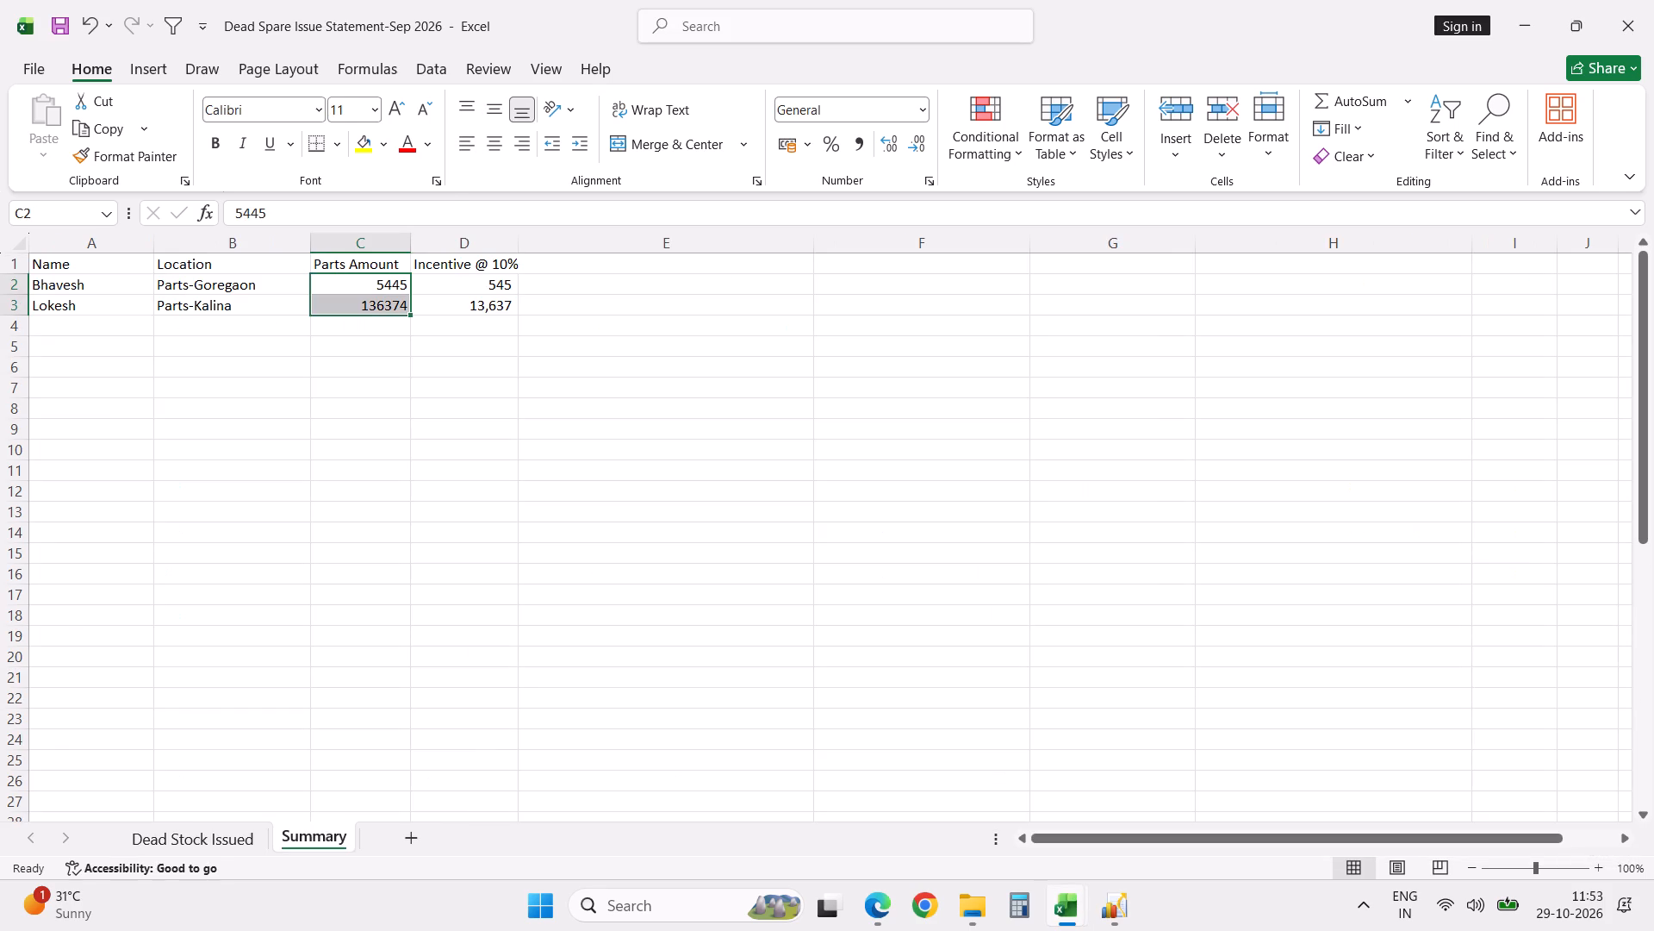
click(102, 268)
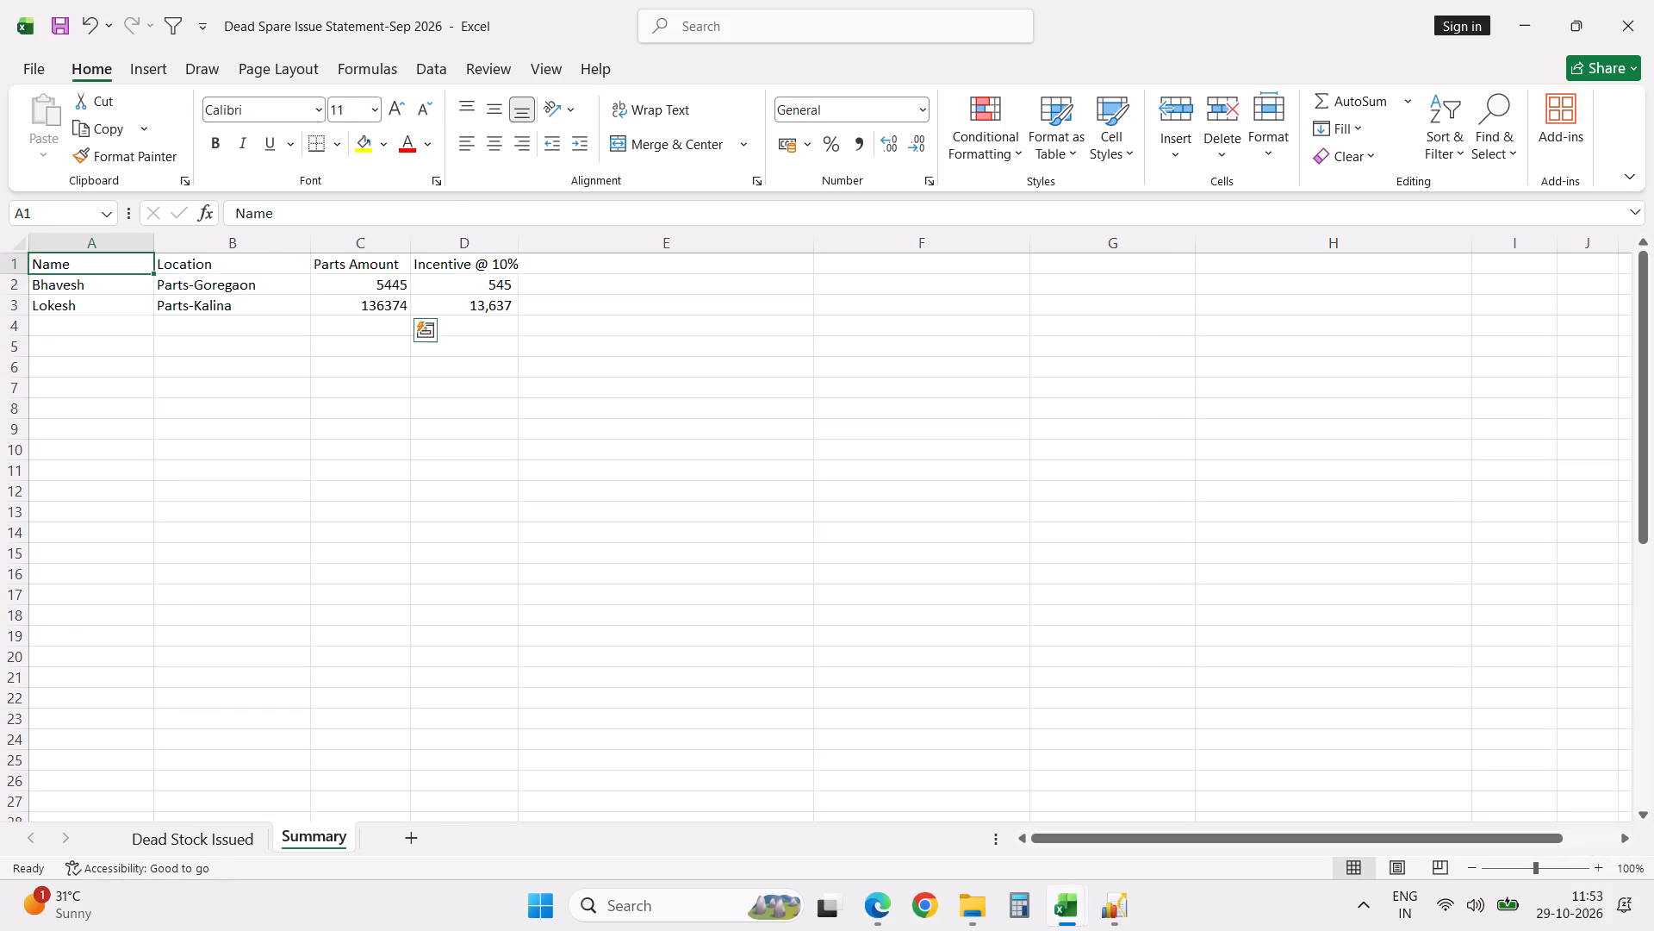
shift+click(473, 303)
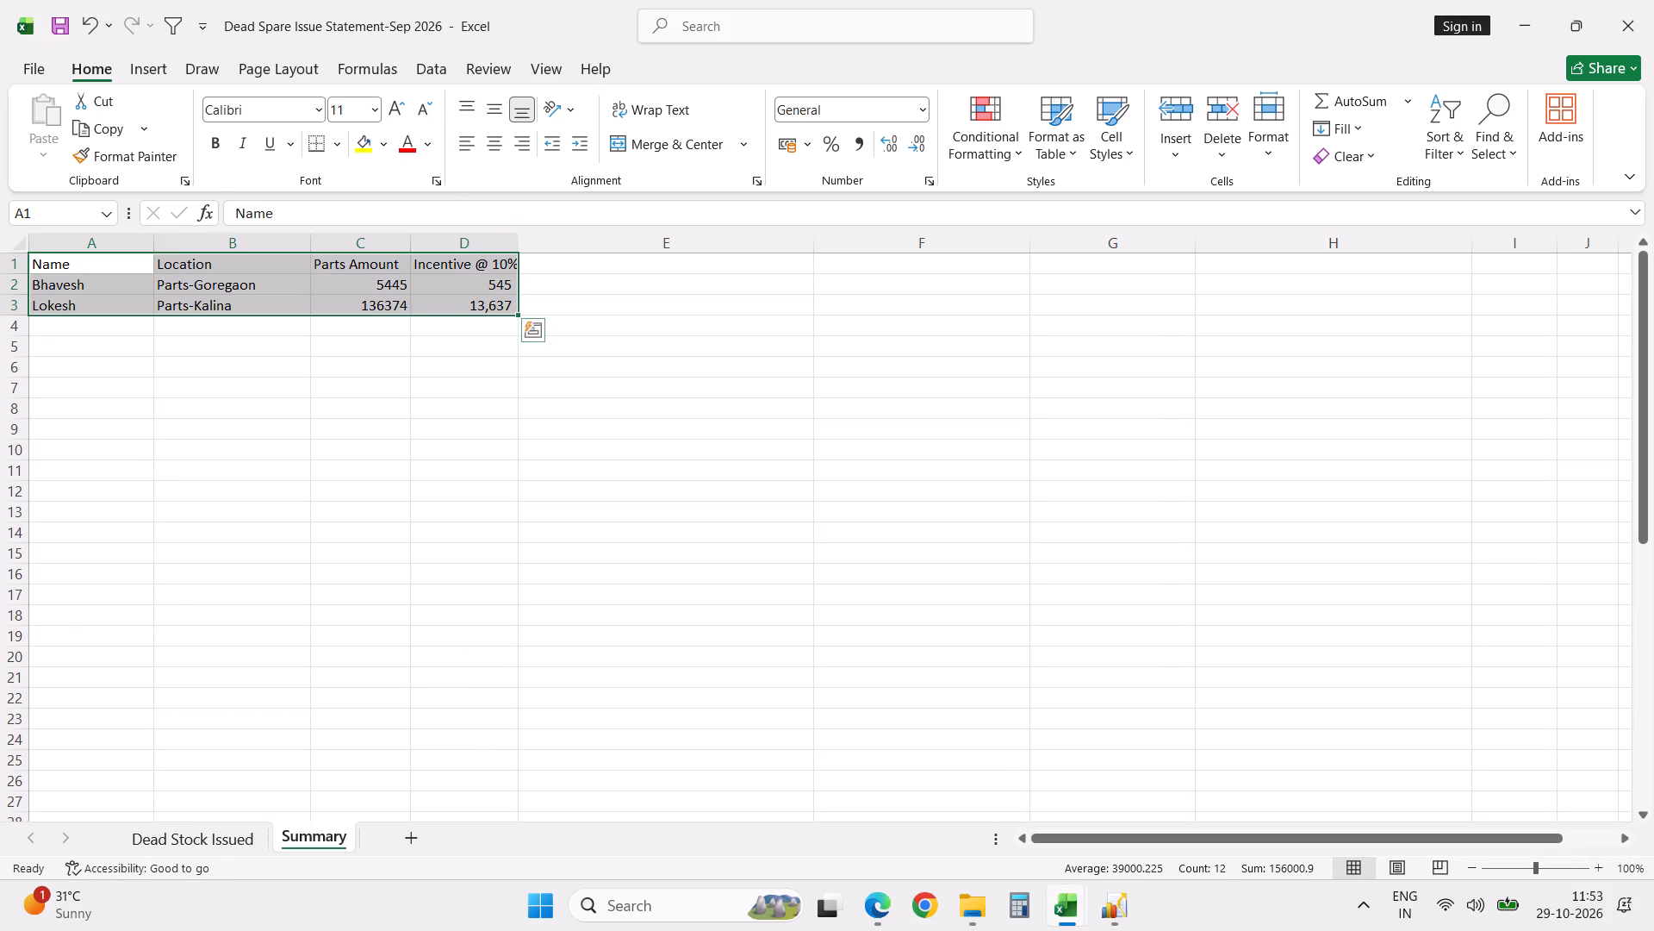
click(340, 149)
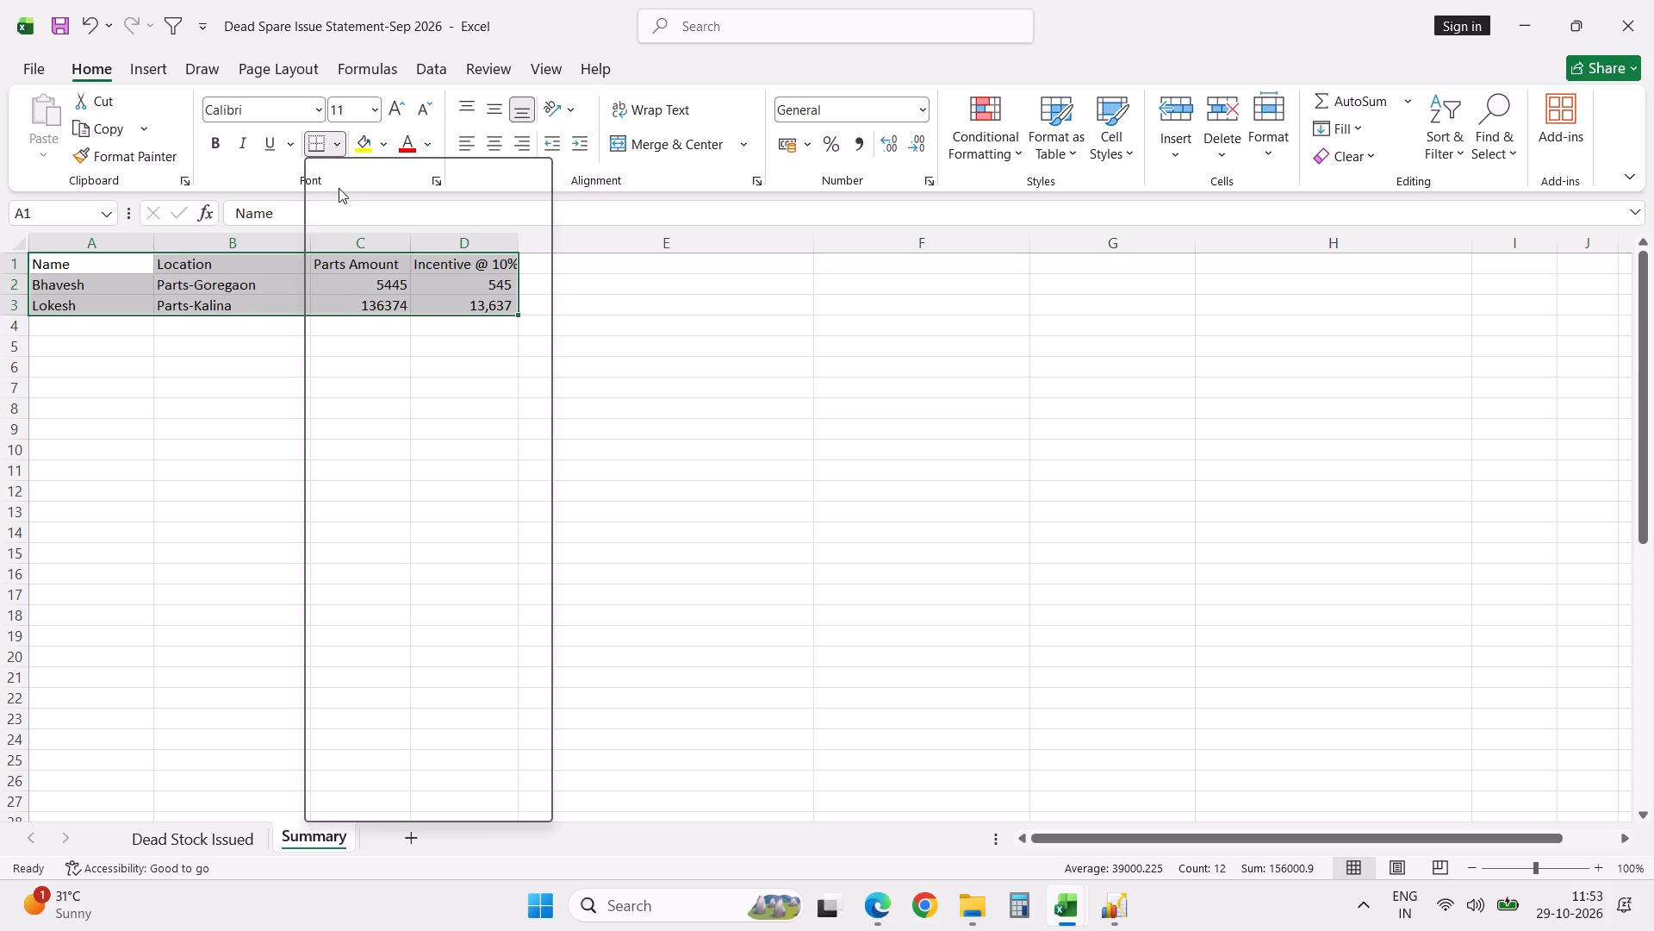
click(372, 369)
click(530, 468)
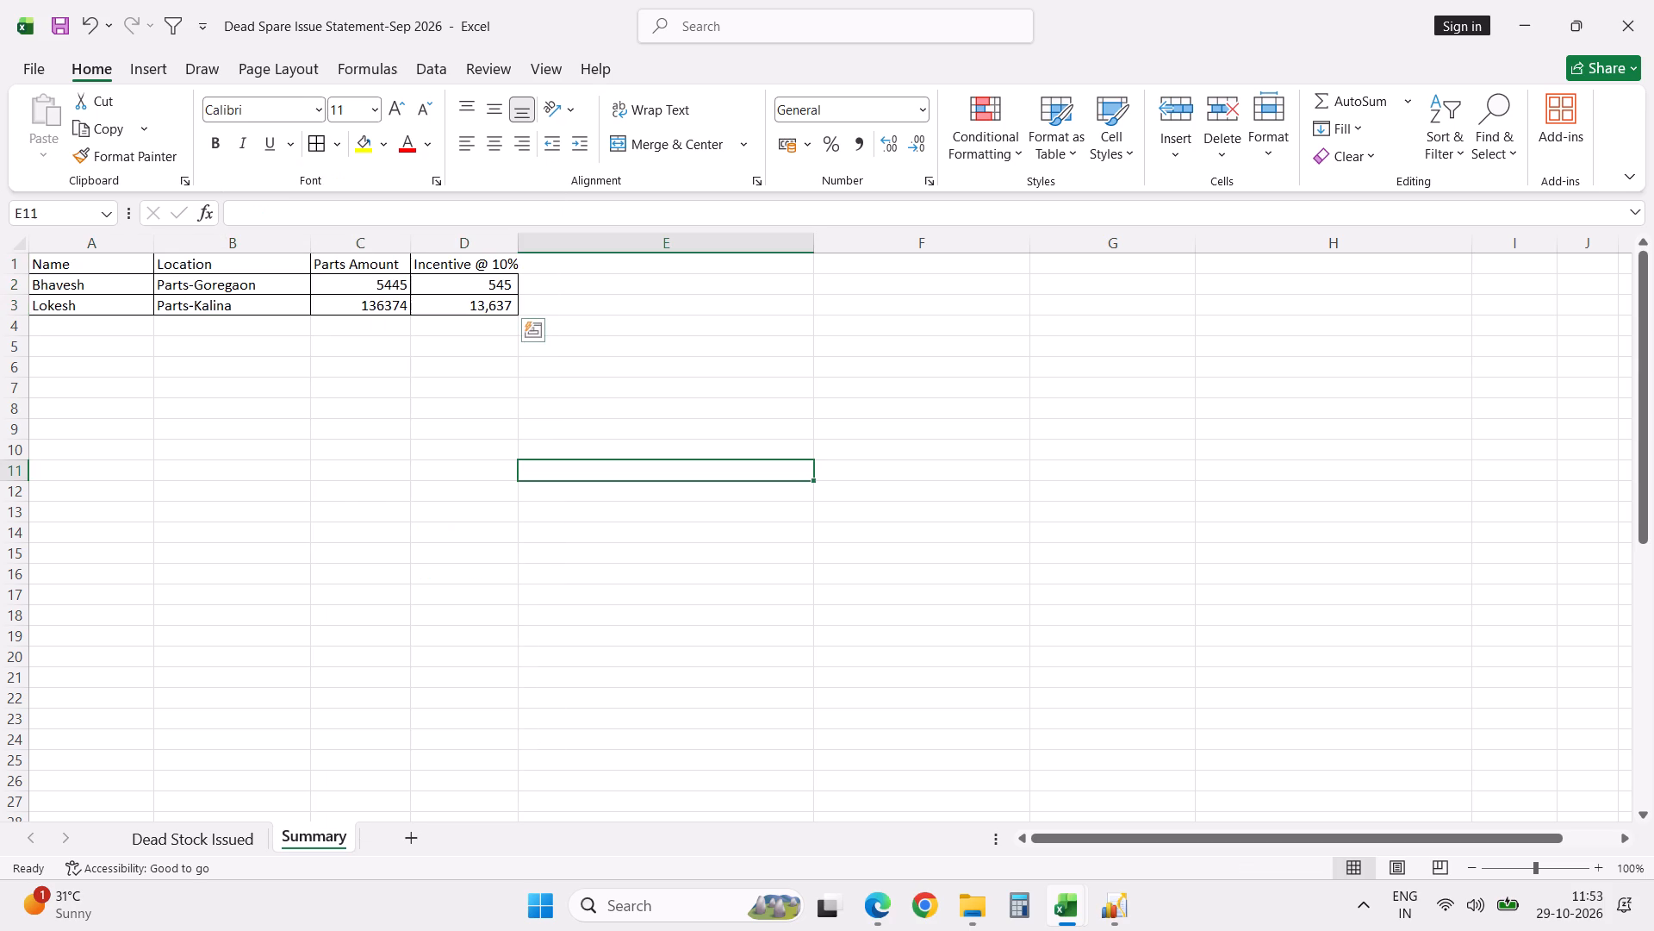
key(ctrl+s)
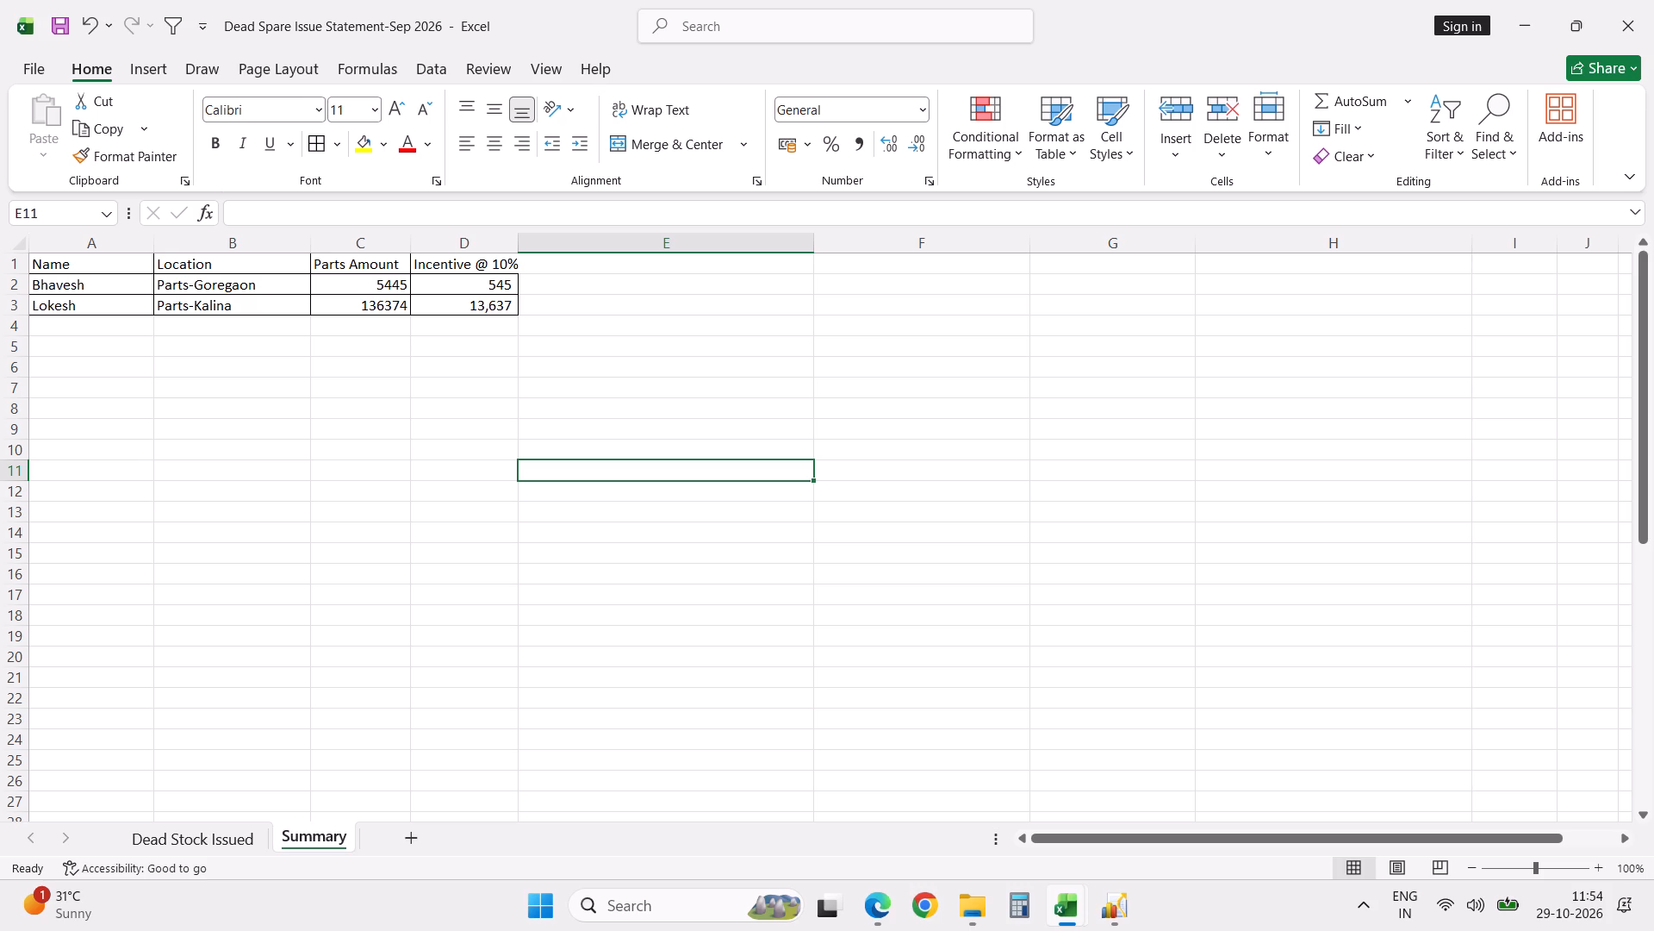
In the Dead Stock Sold workbook, filter Invoice No. by "ex" and review the matching rows from Value across to Trade Discount%.
key(alt+Tab)
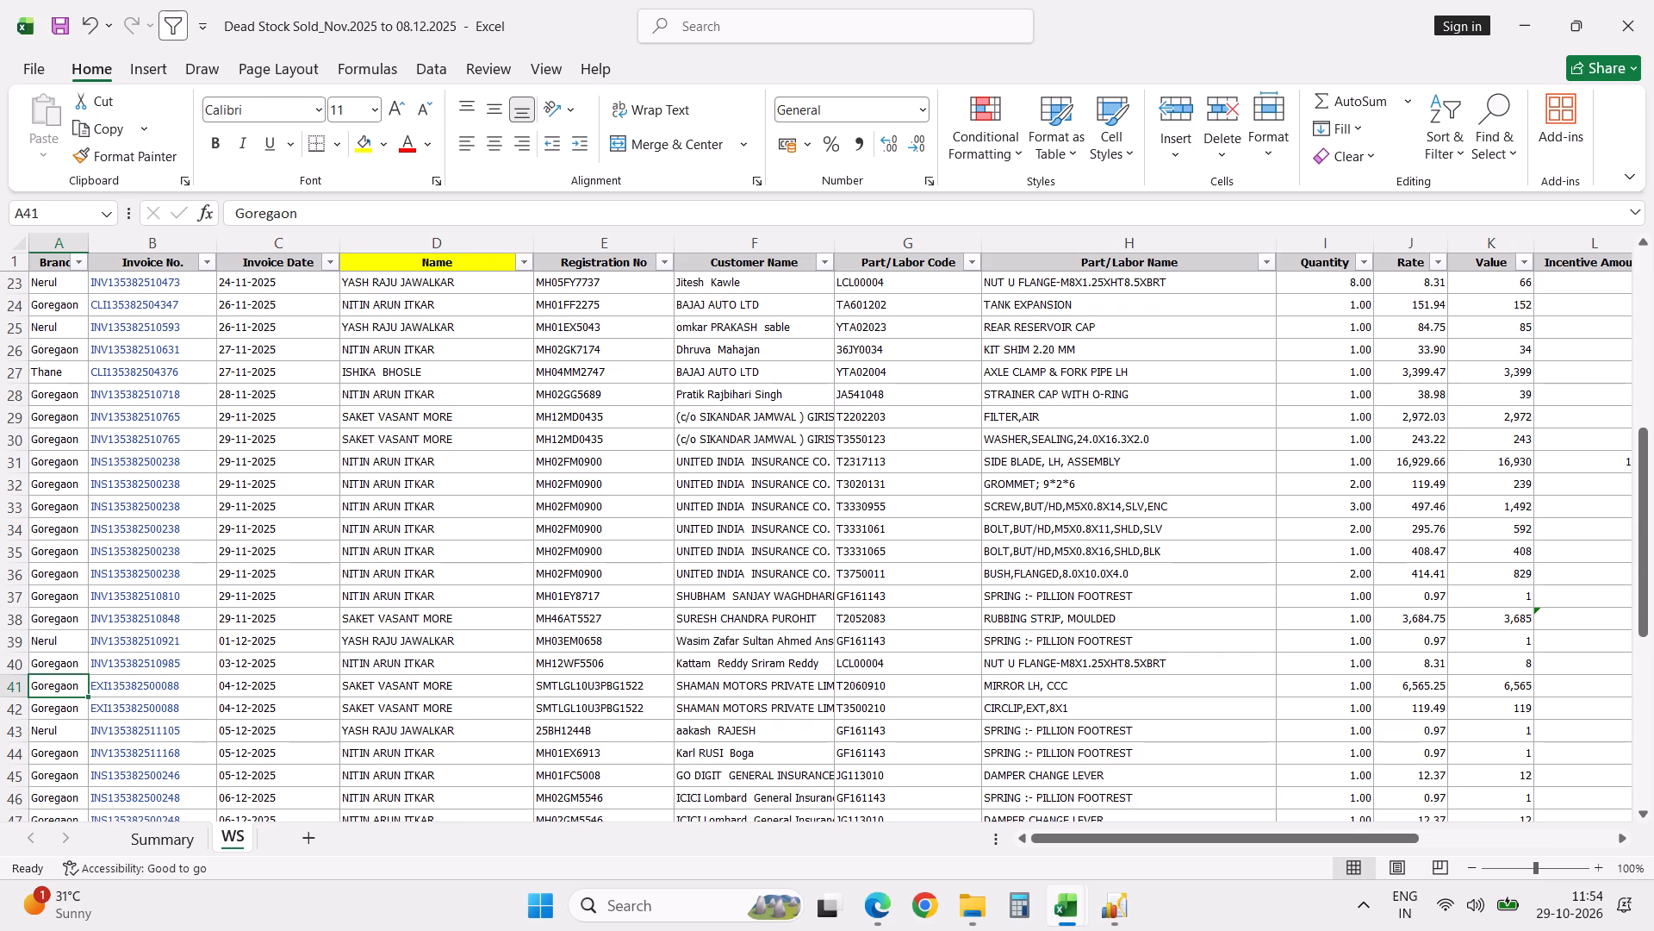
click(208, 264)
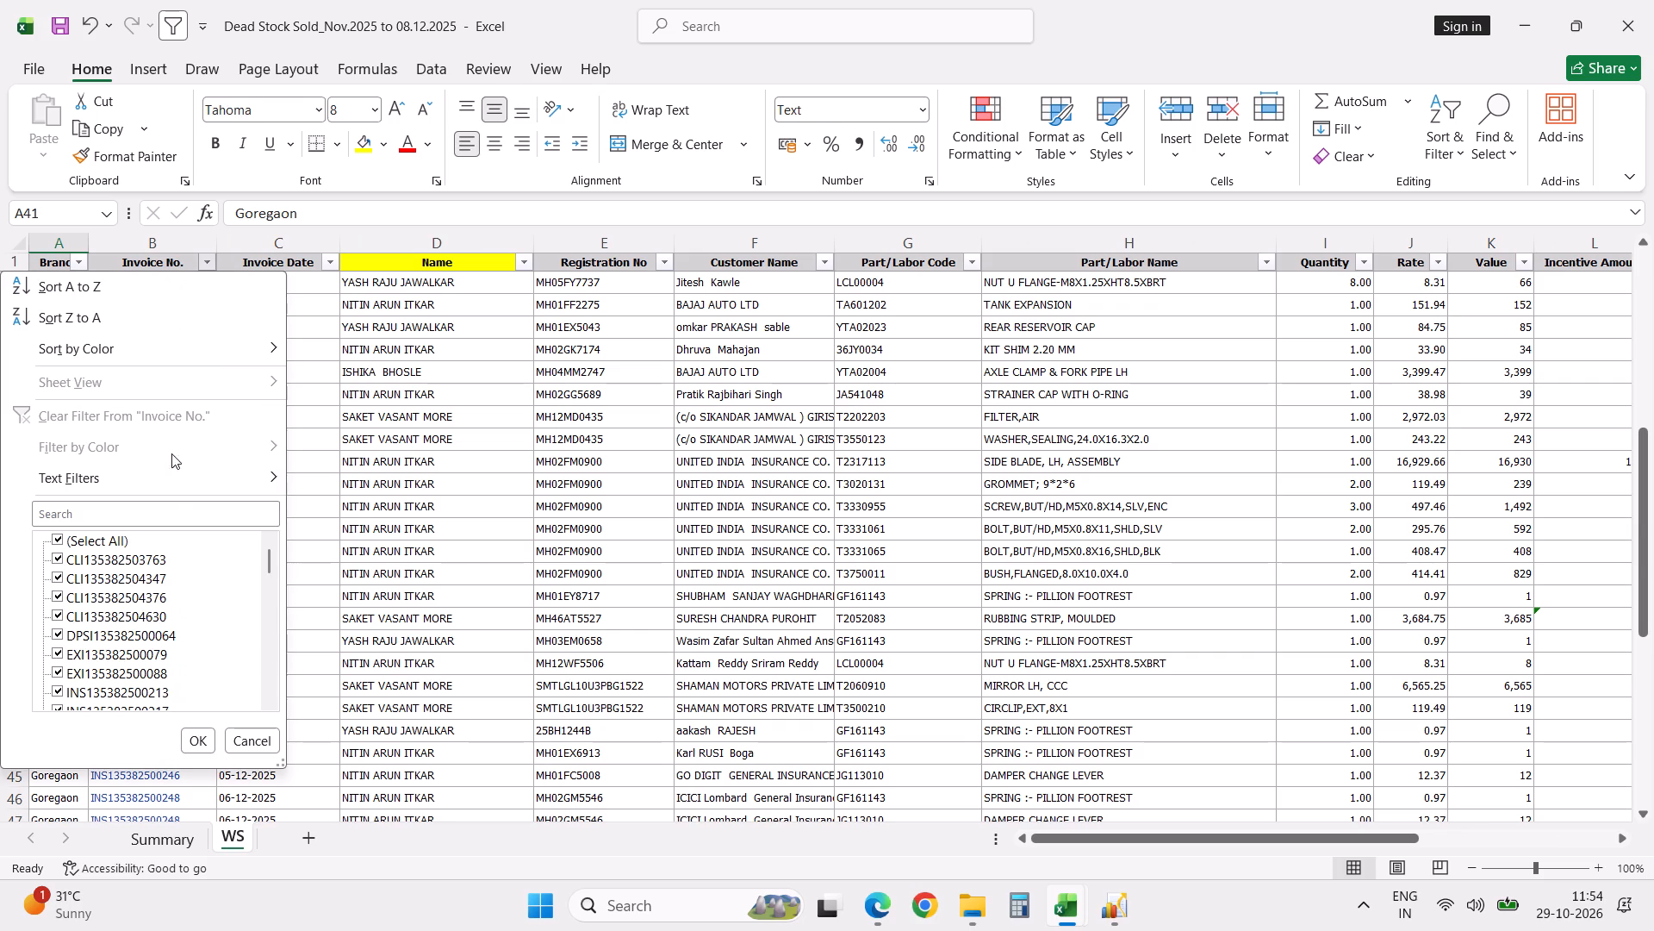
click(171, 511)
text(ex)
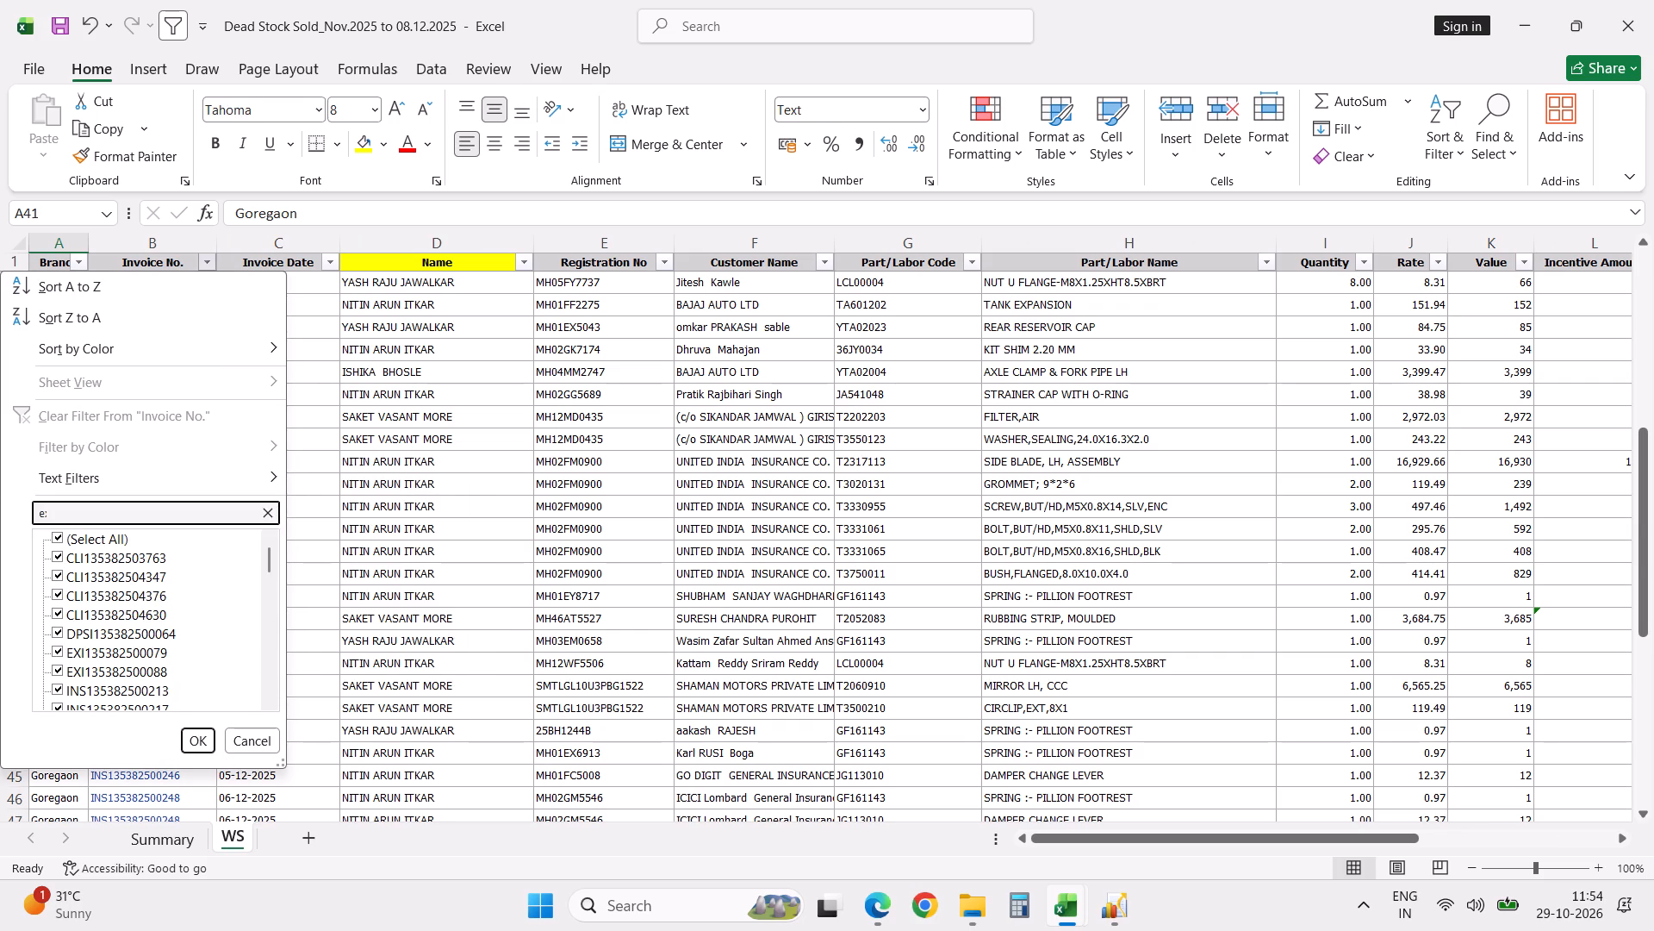
key(Return)
scroll(171, 511, up, 2)
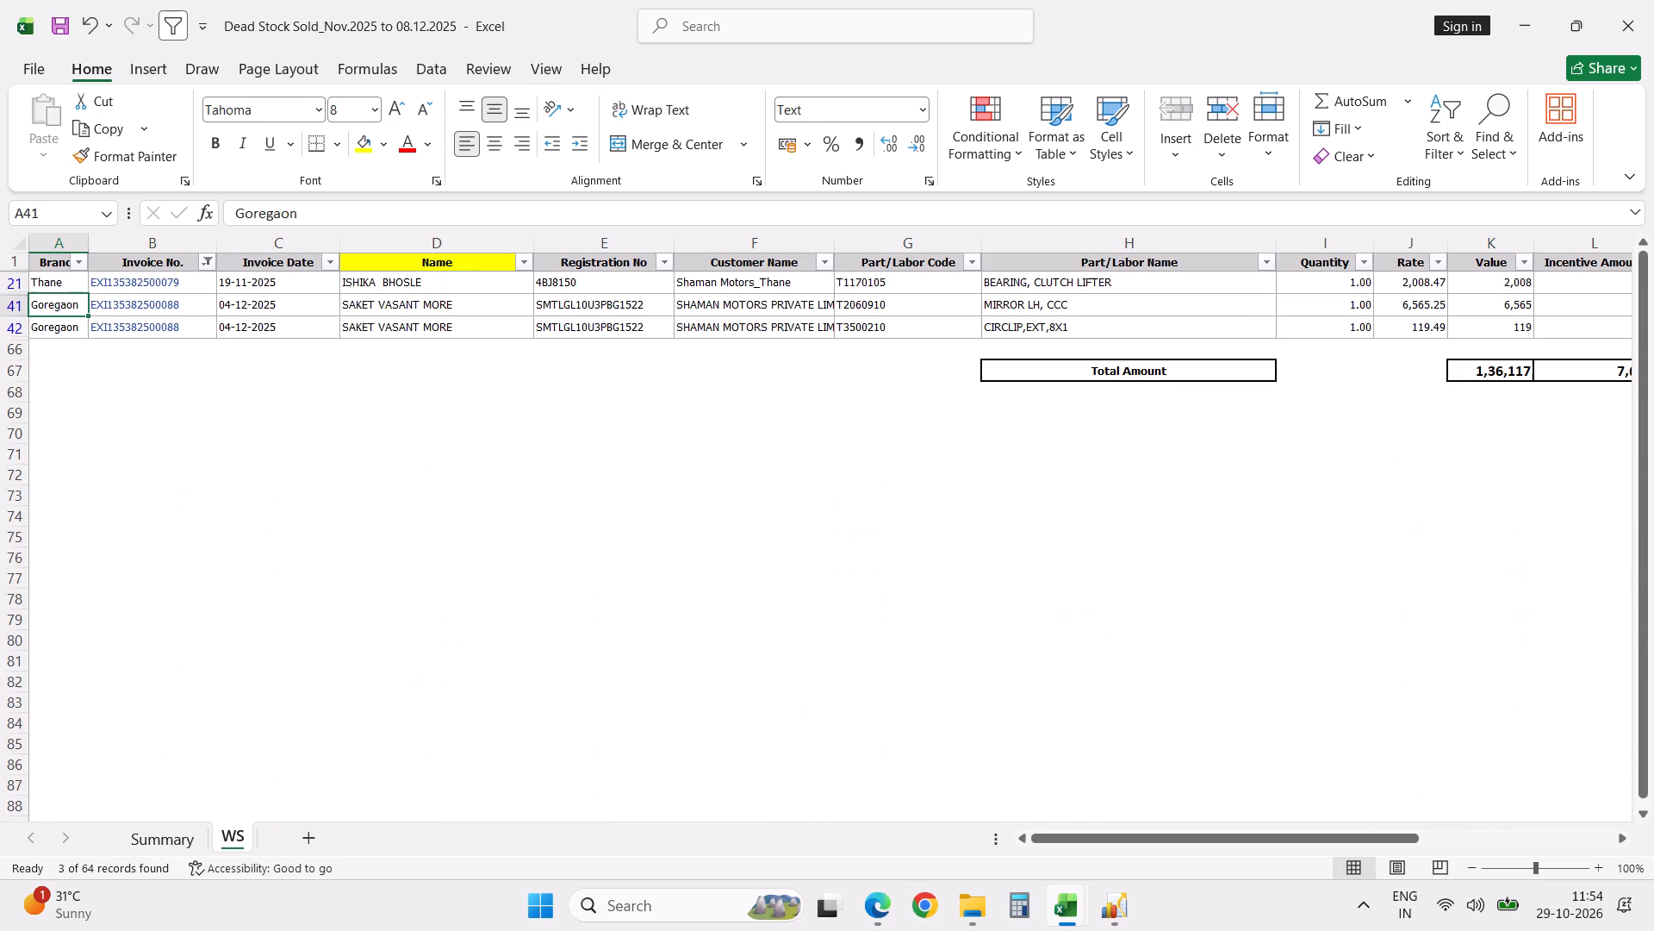
scroll(171, 511, up, 4)
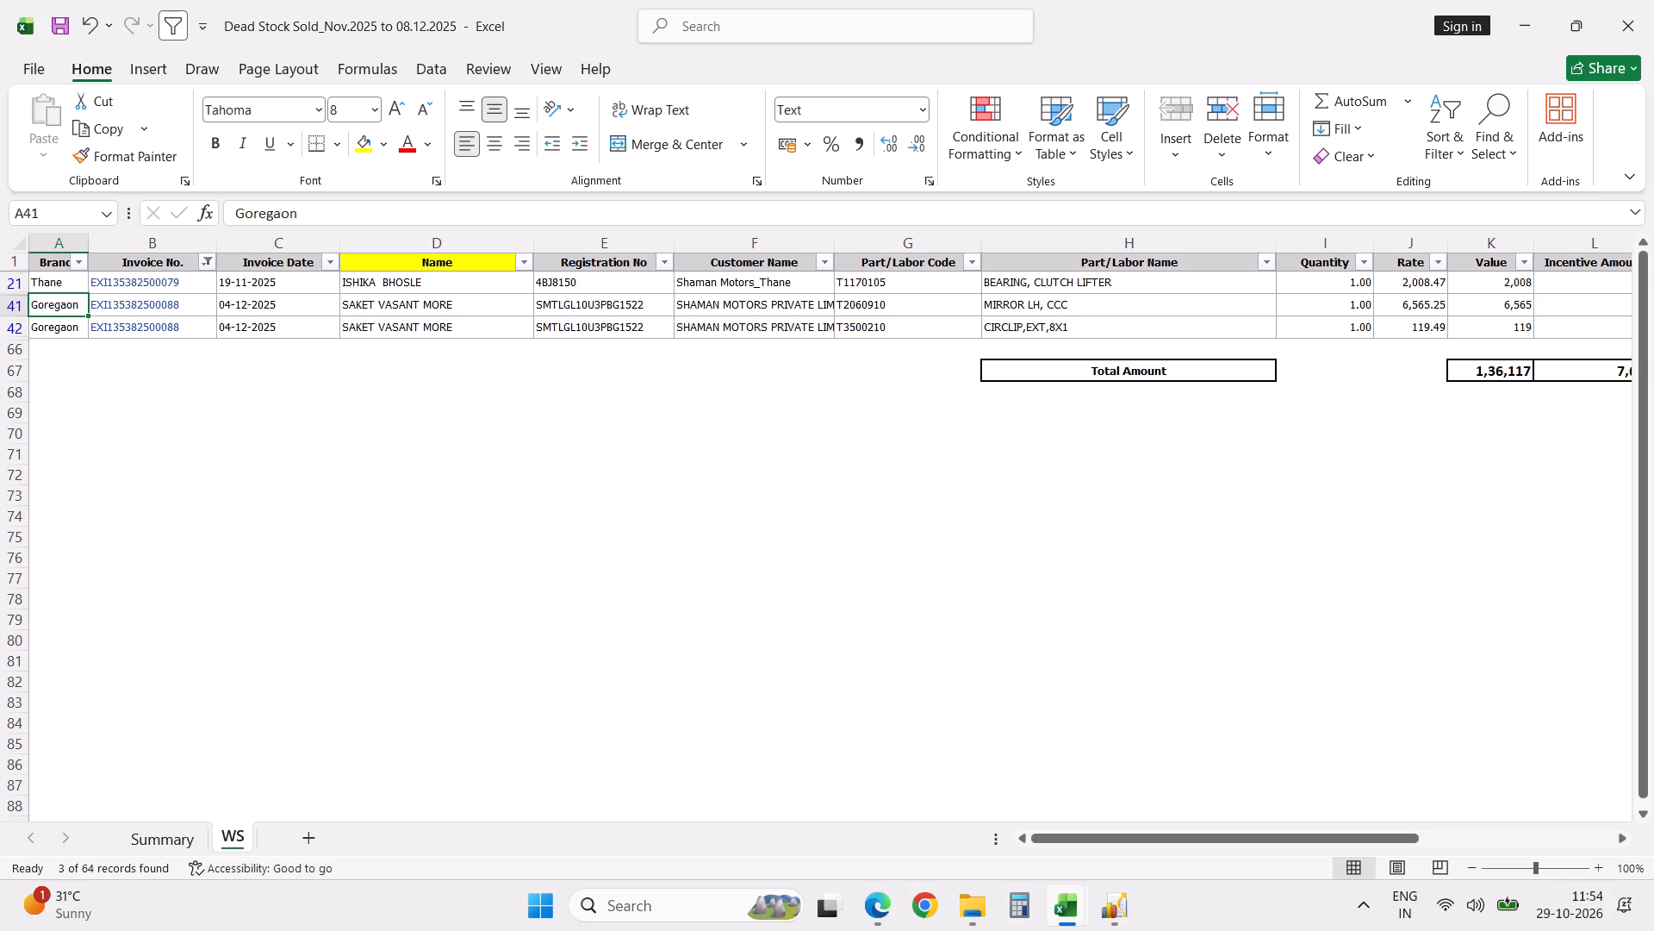
click(1462, 282)
key(Right)
key(Right)
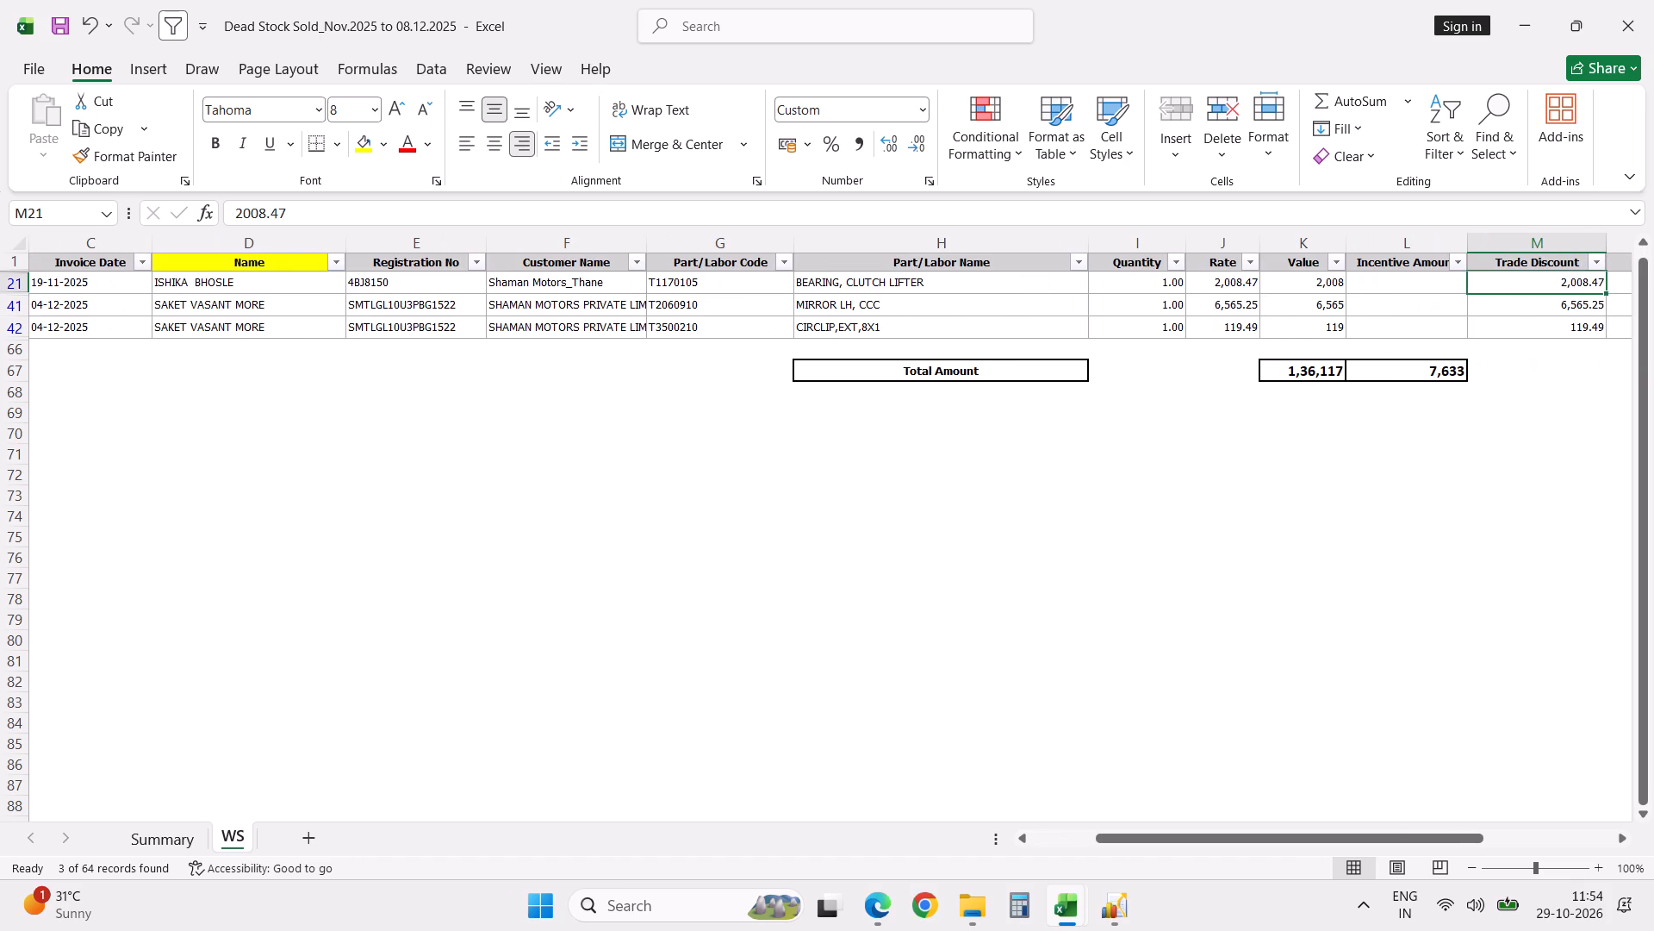
key(Right)
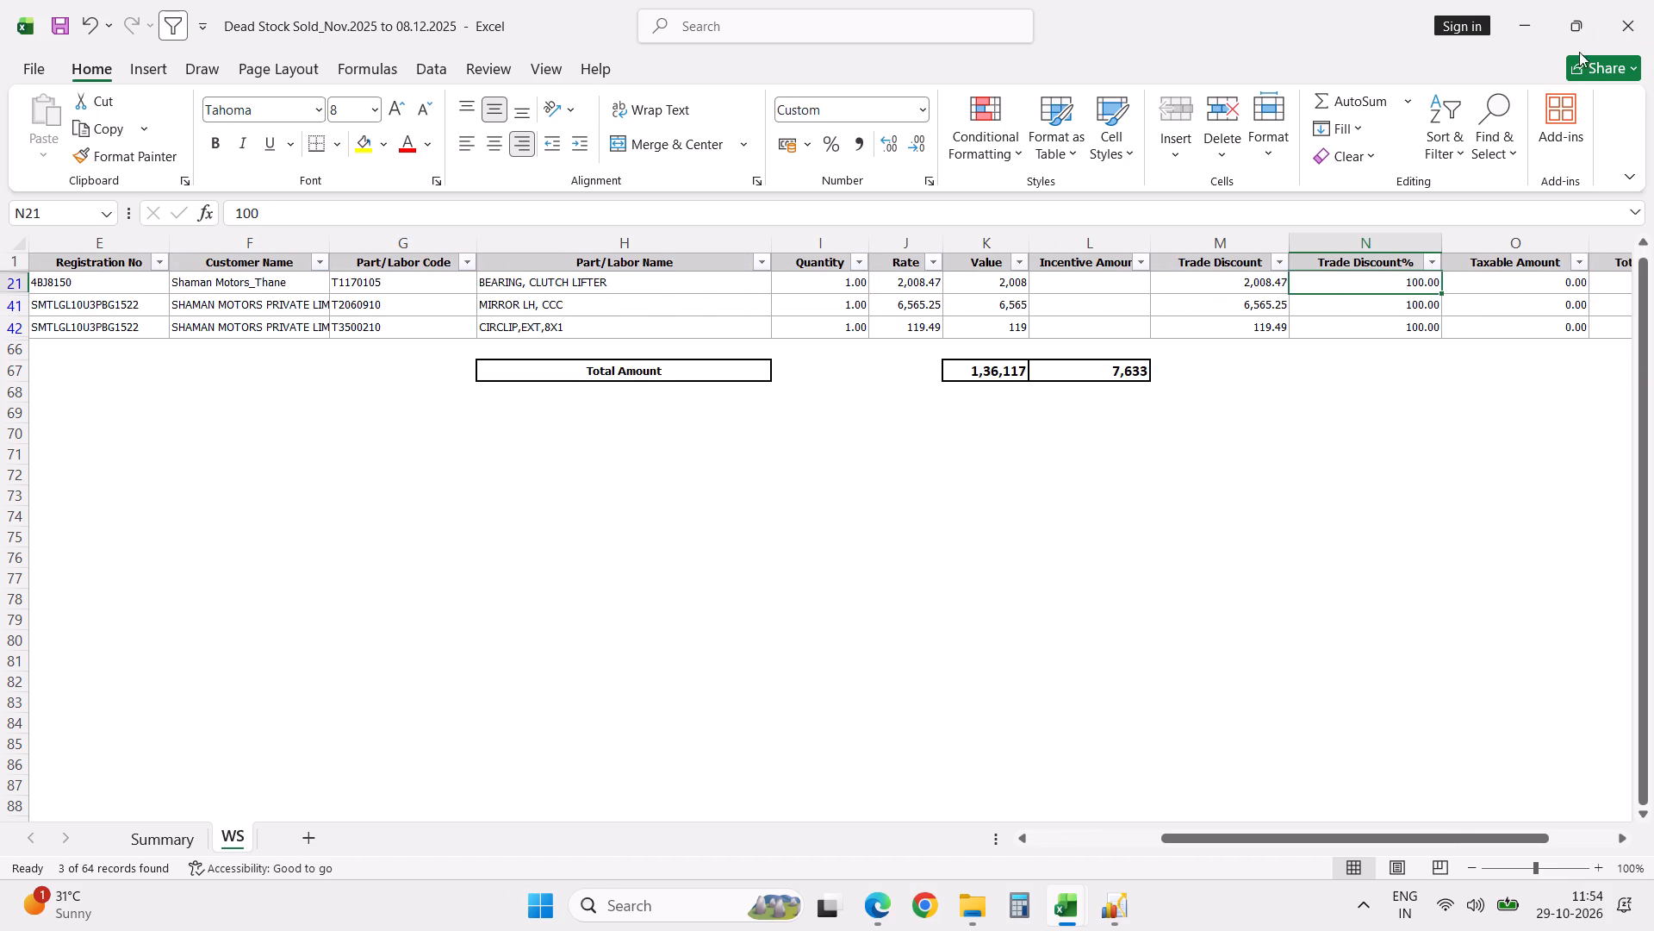
Close the Dead Stock Sold_Nov.2025 to 08.12.2025 workbook without saving changes.
click(1619, 37)
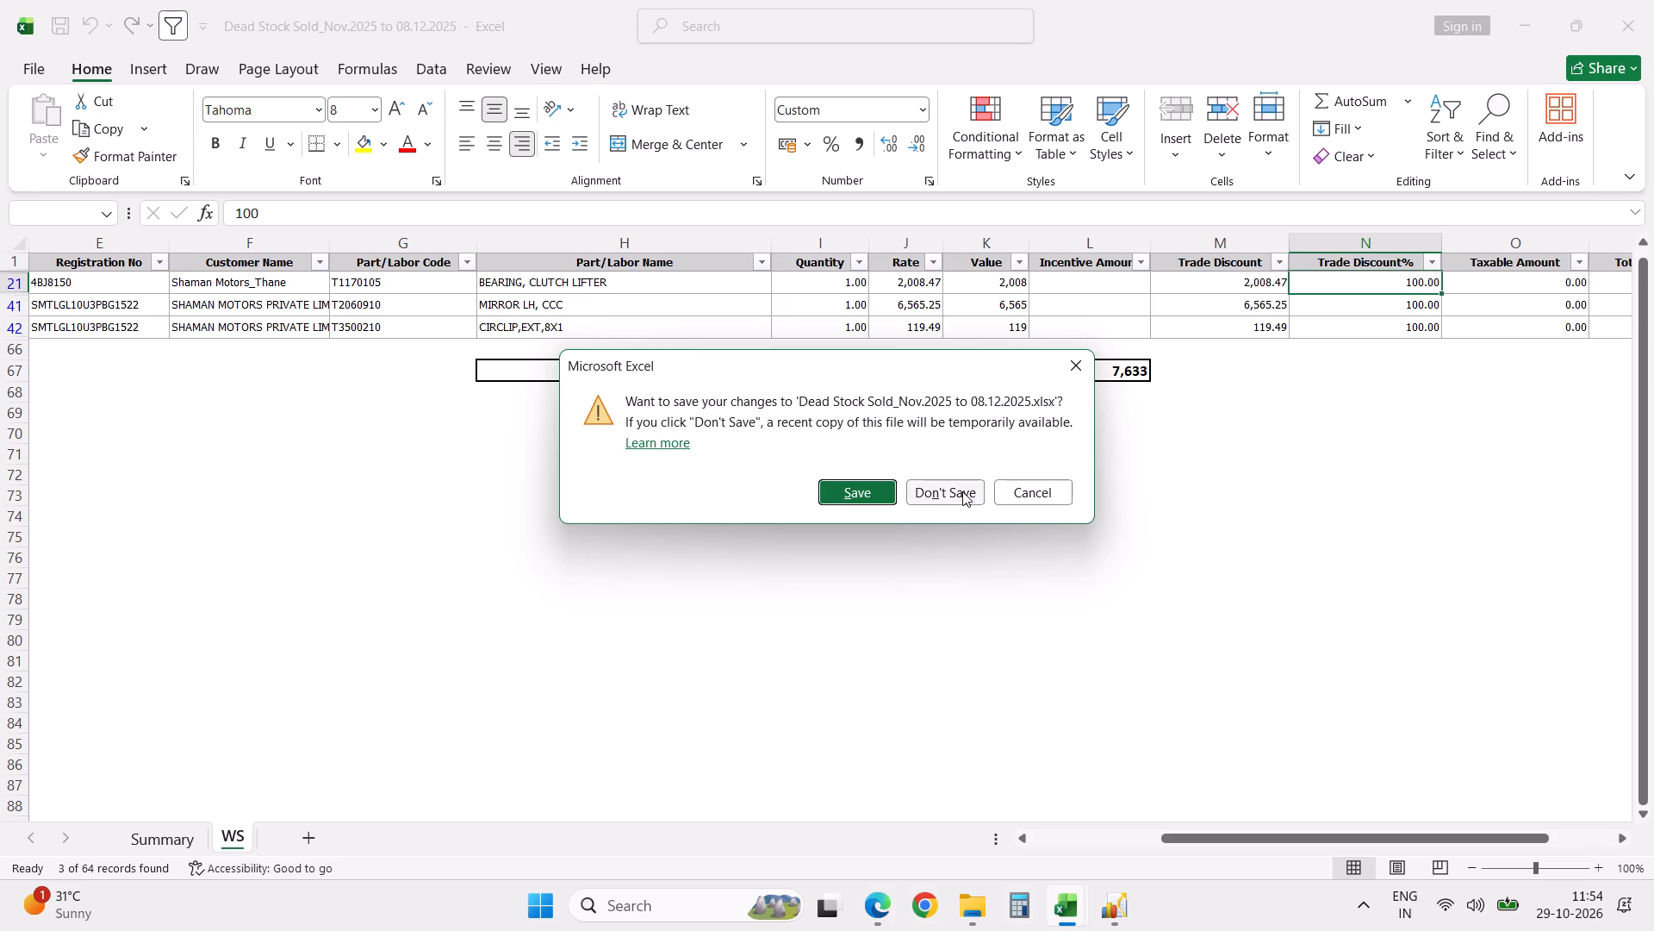
click(962, 491)
Save the Dead Spare Issue Statement-Sep 2026 workbook again.
click(638, 653)
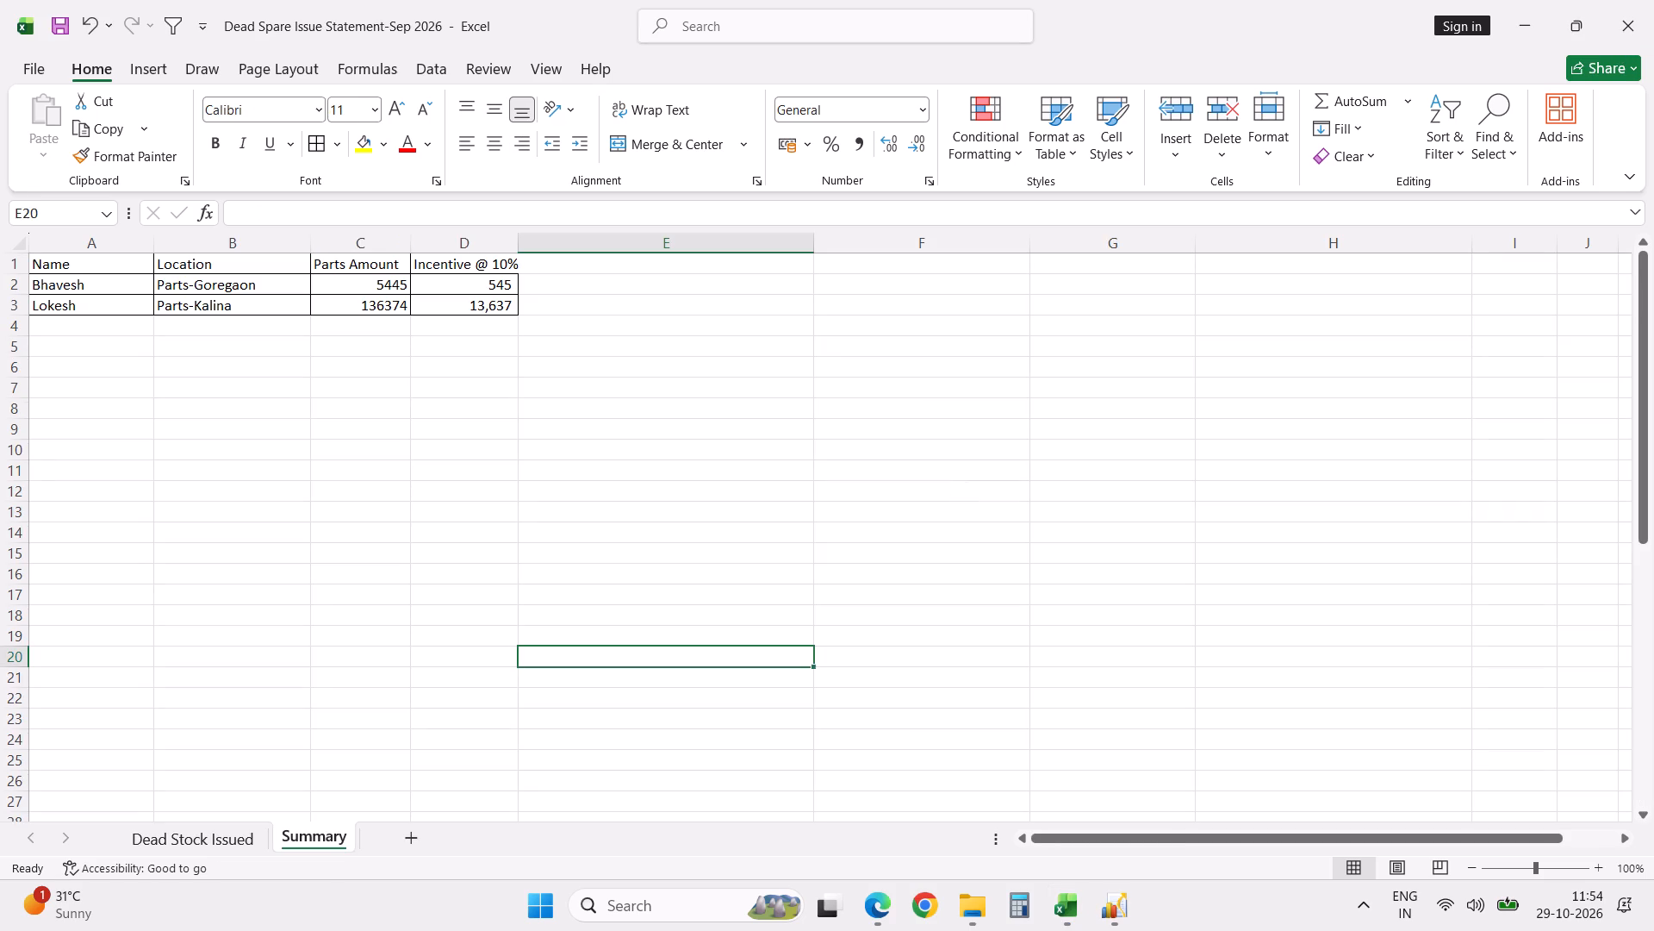
key(ctrl+s)
Switch to Microsoft Edge and start signing in to the IceWarp webmail account at the password field.
click(881, 903)
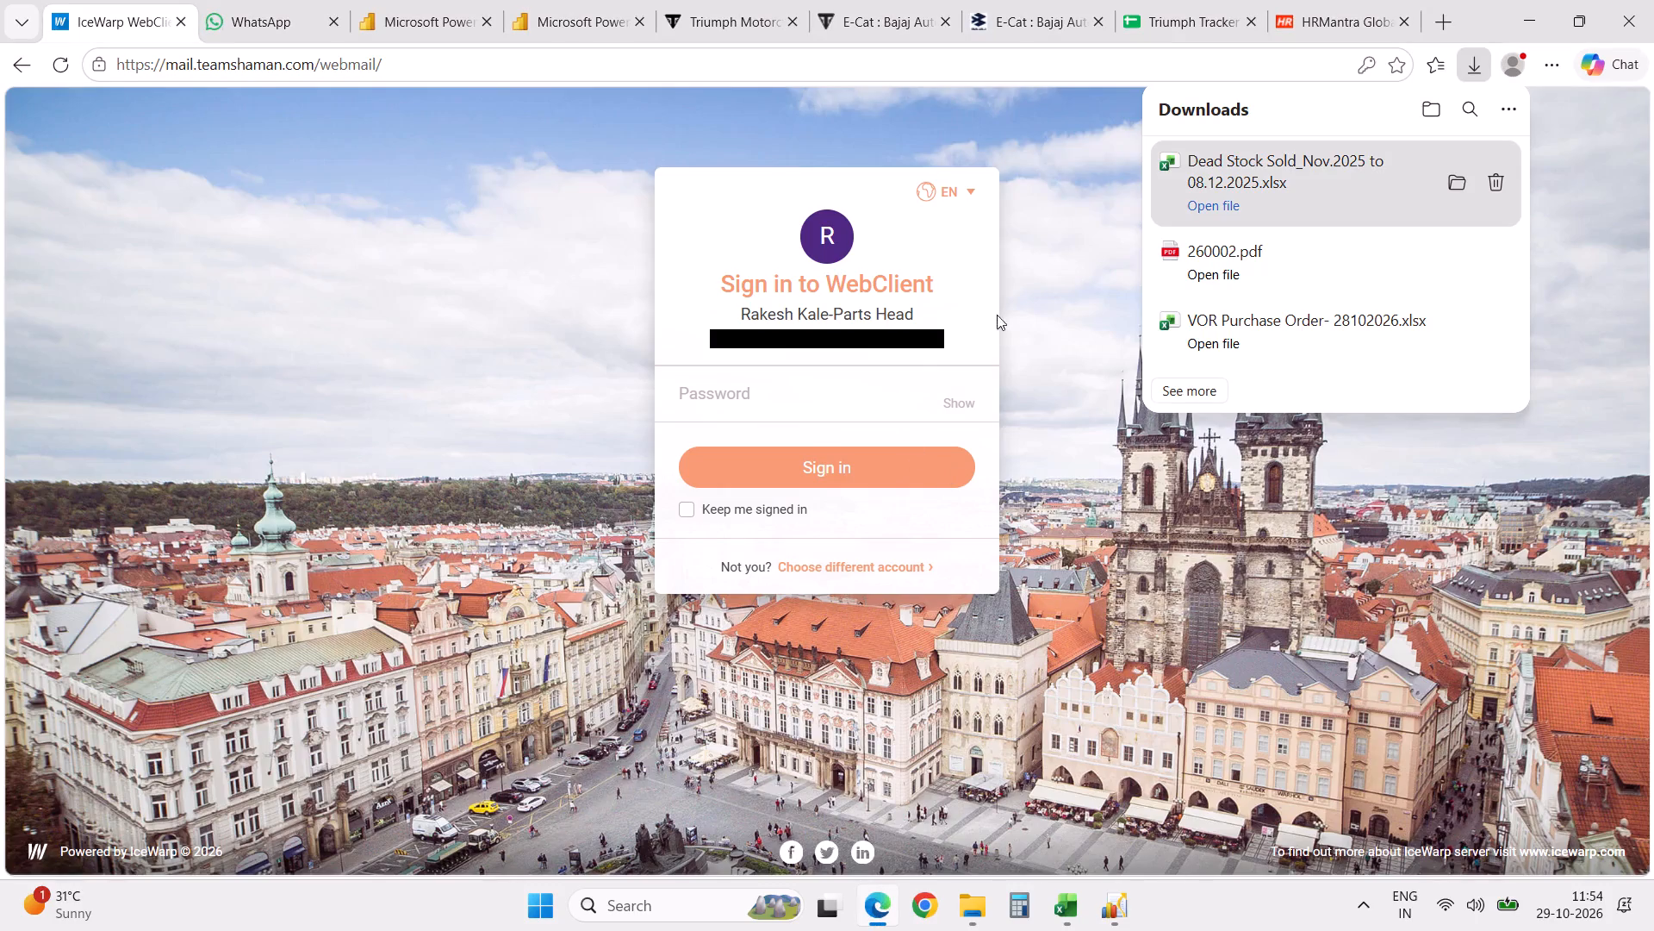
click(805, 403)
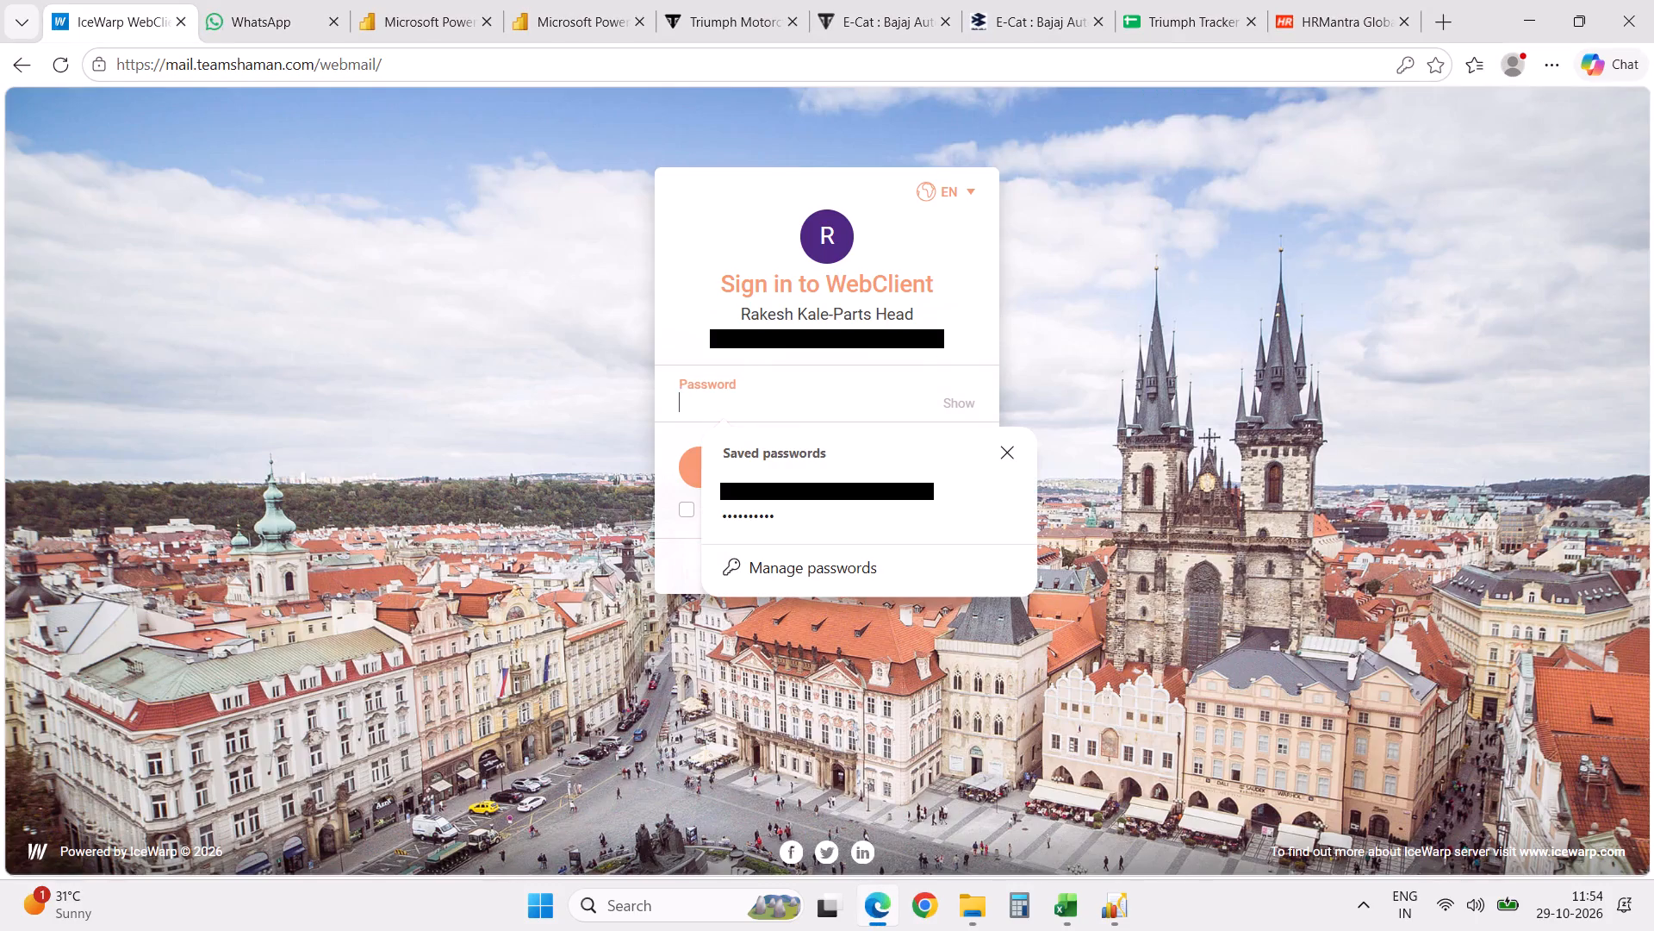
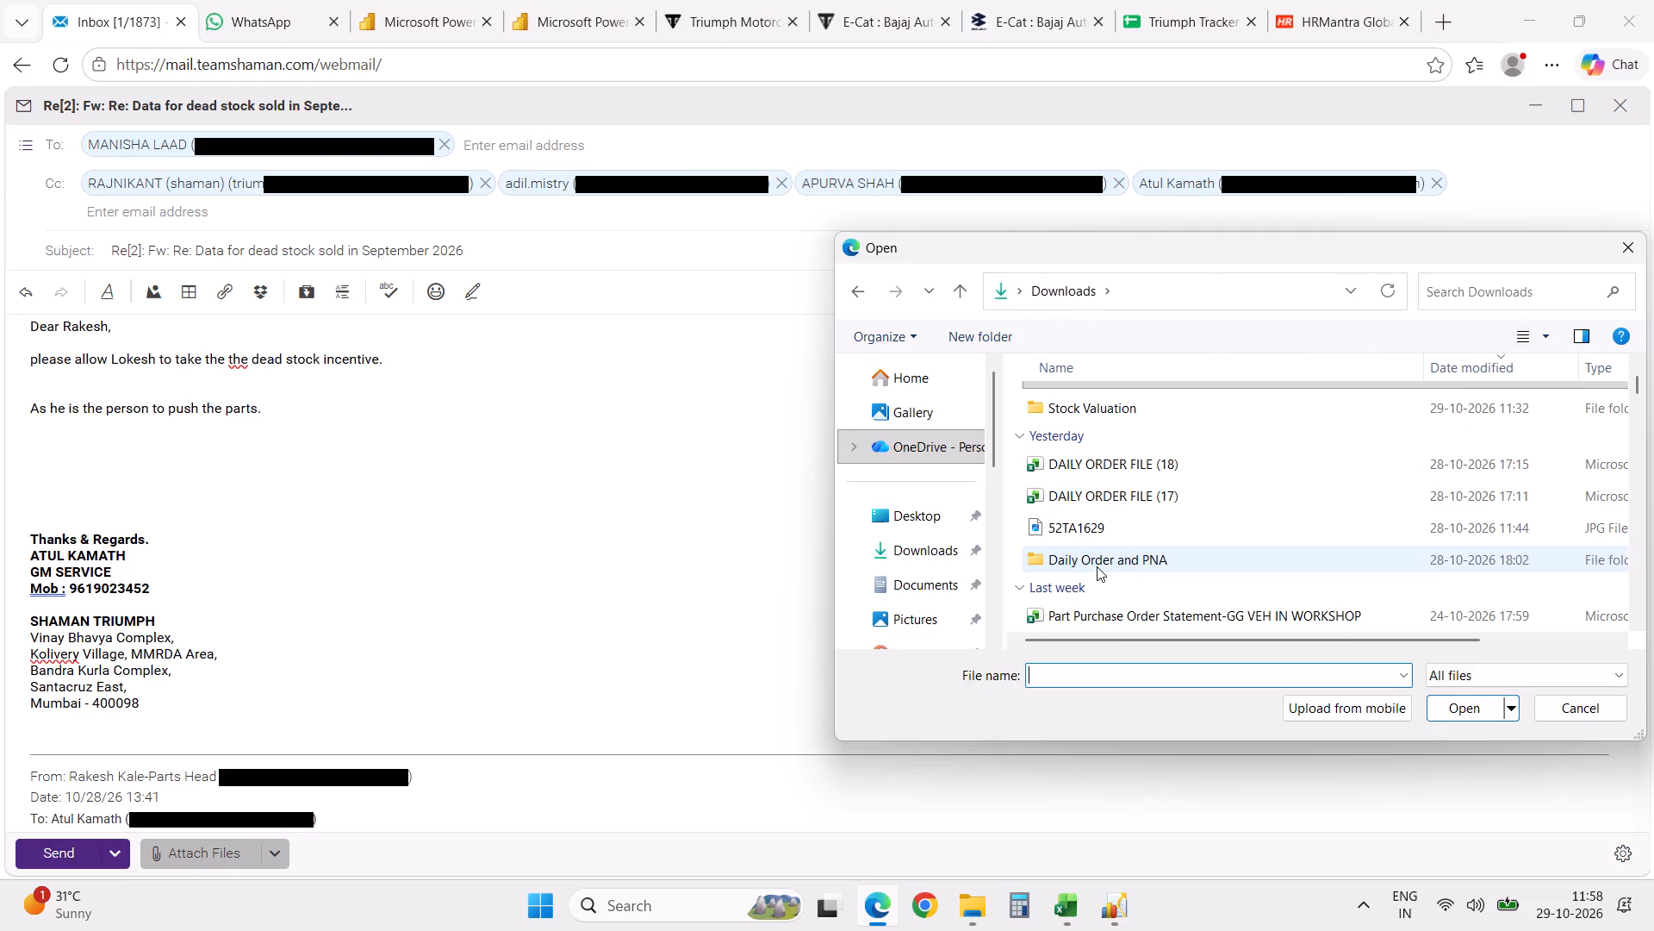
Browse to the Incentives folder inside Apurva Sir Reports for a file to attach to the September 2026 dead stock reply.
key(a)
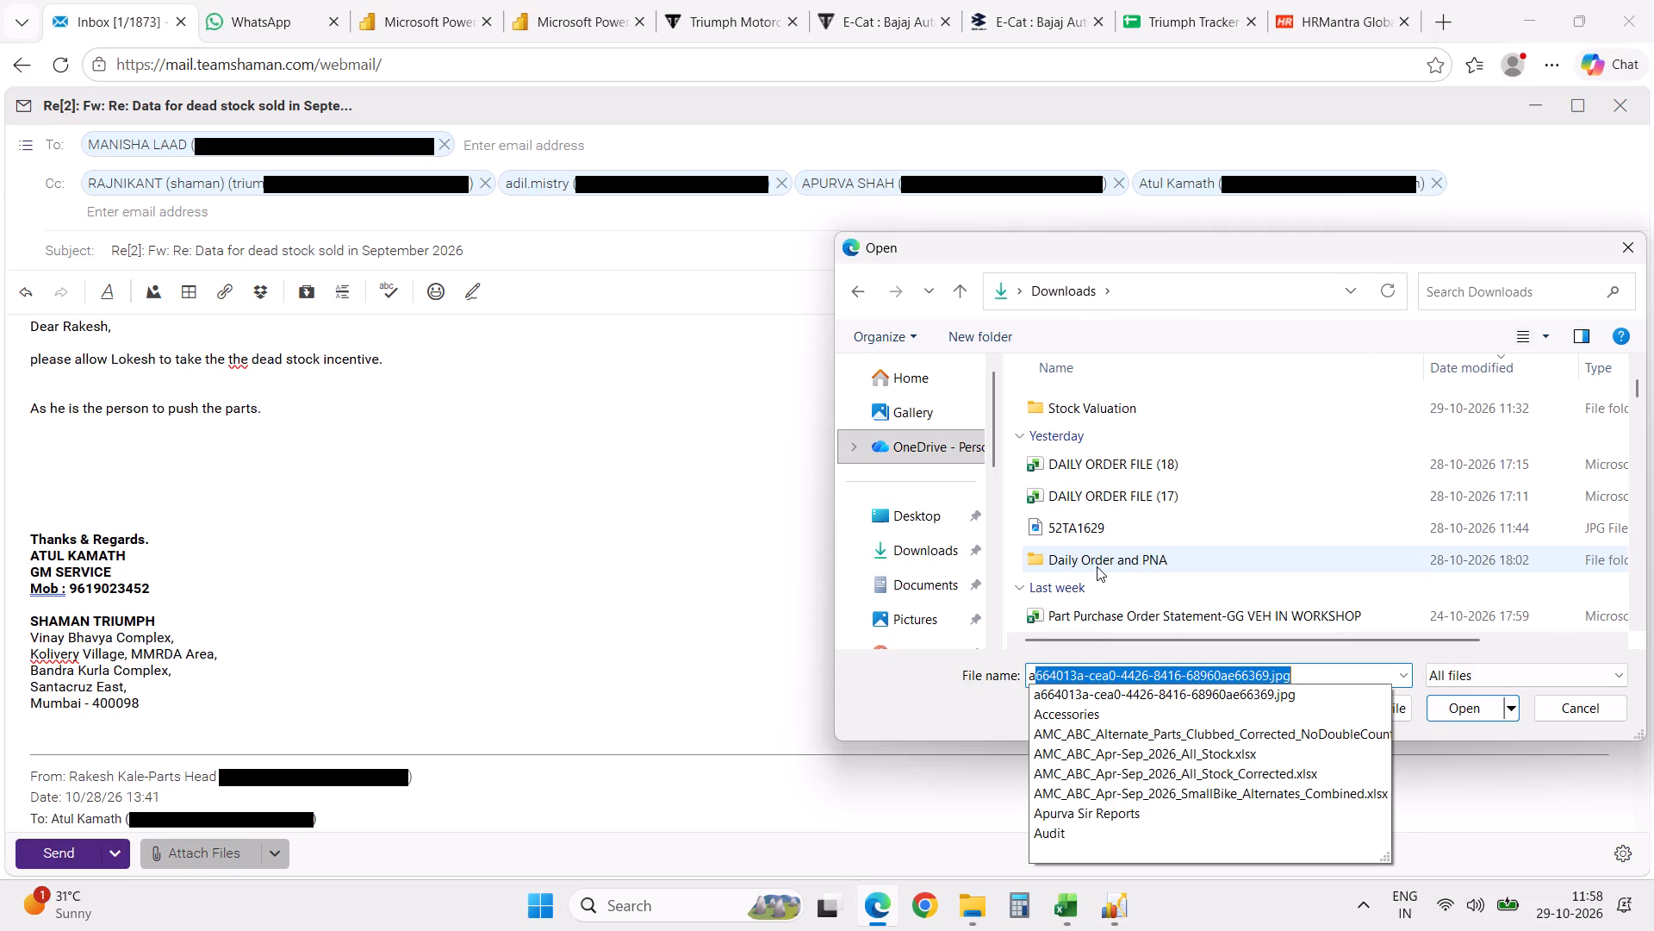
key(p)
key(Return)
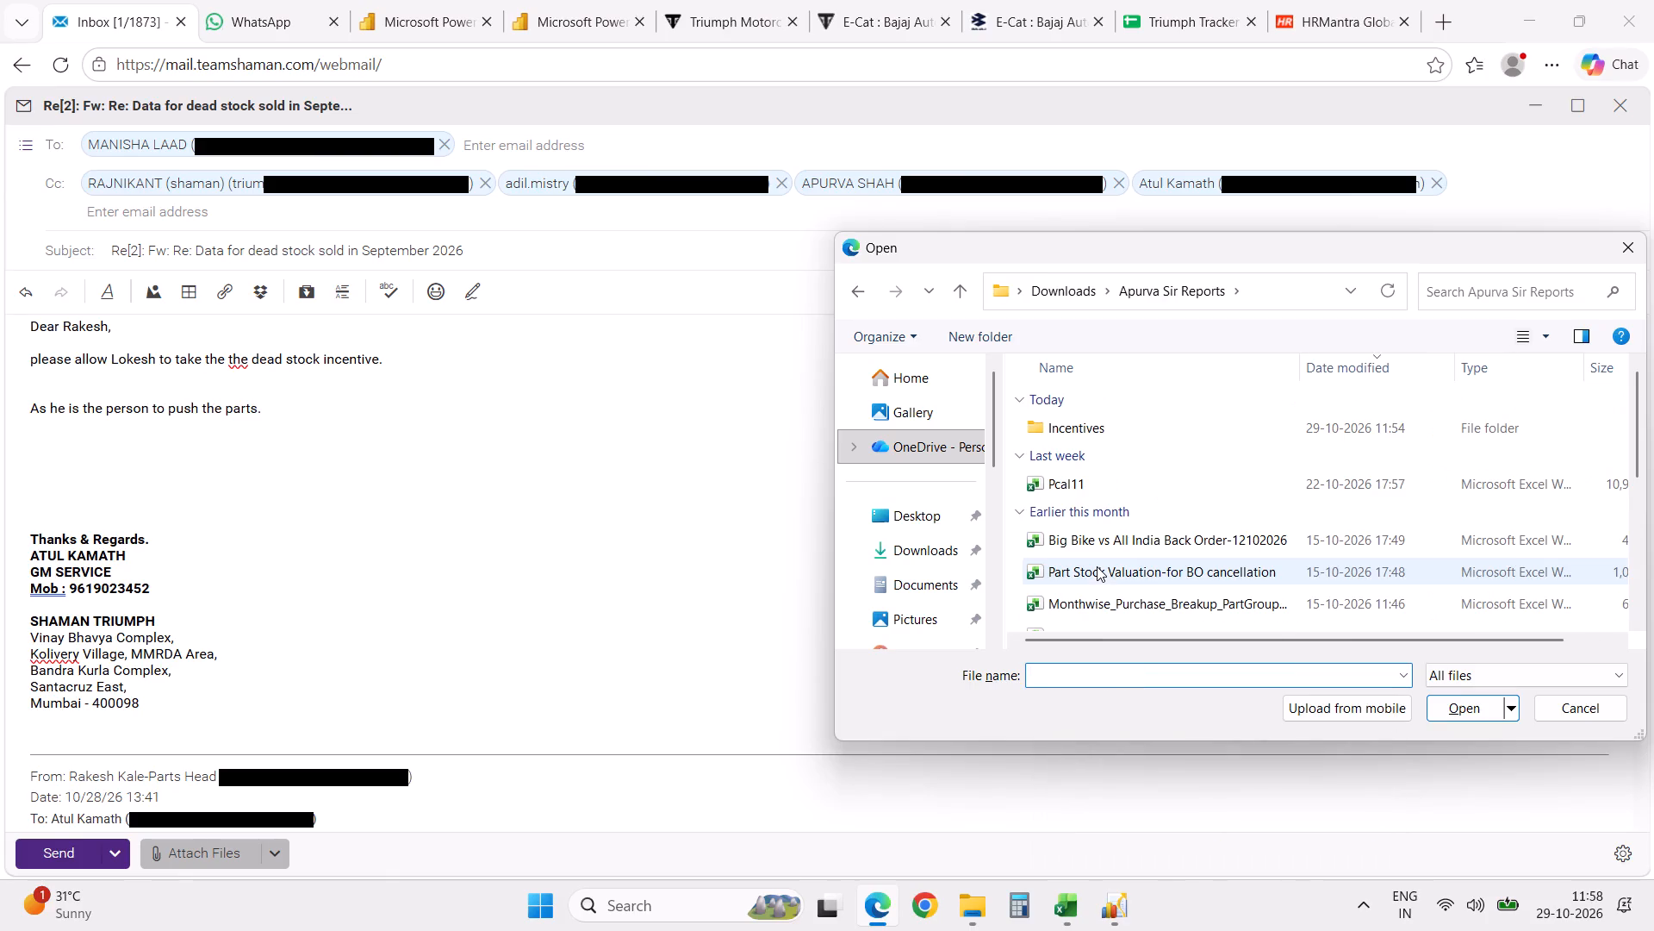
double_click(1110, 432)
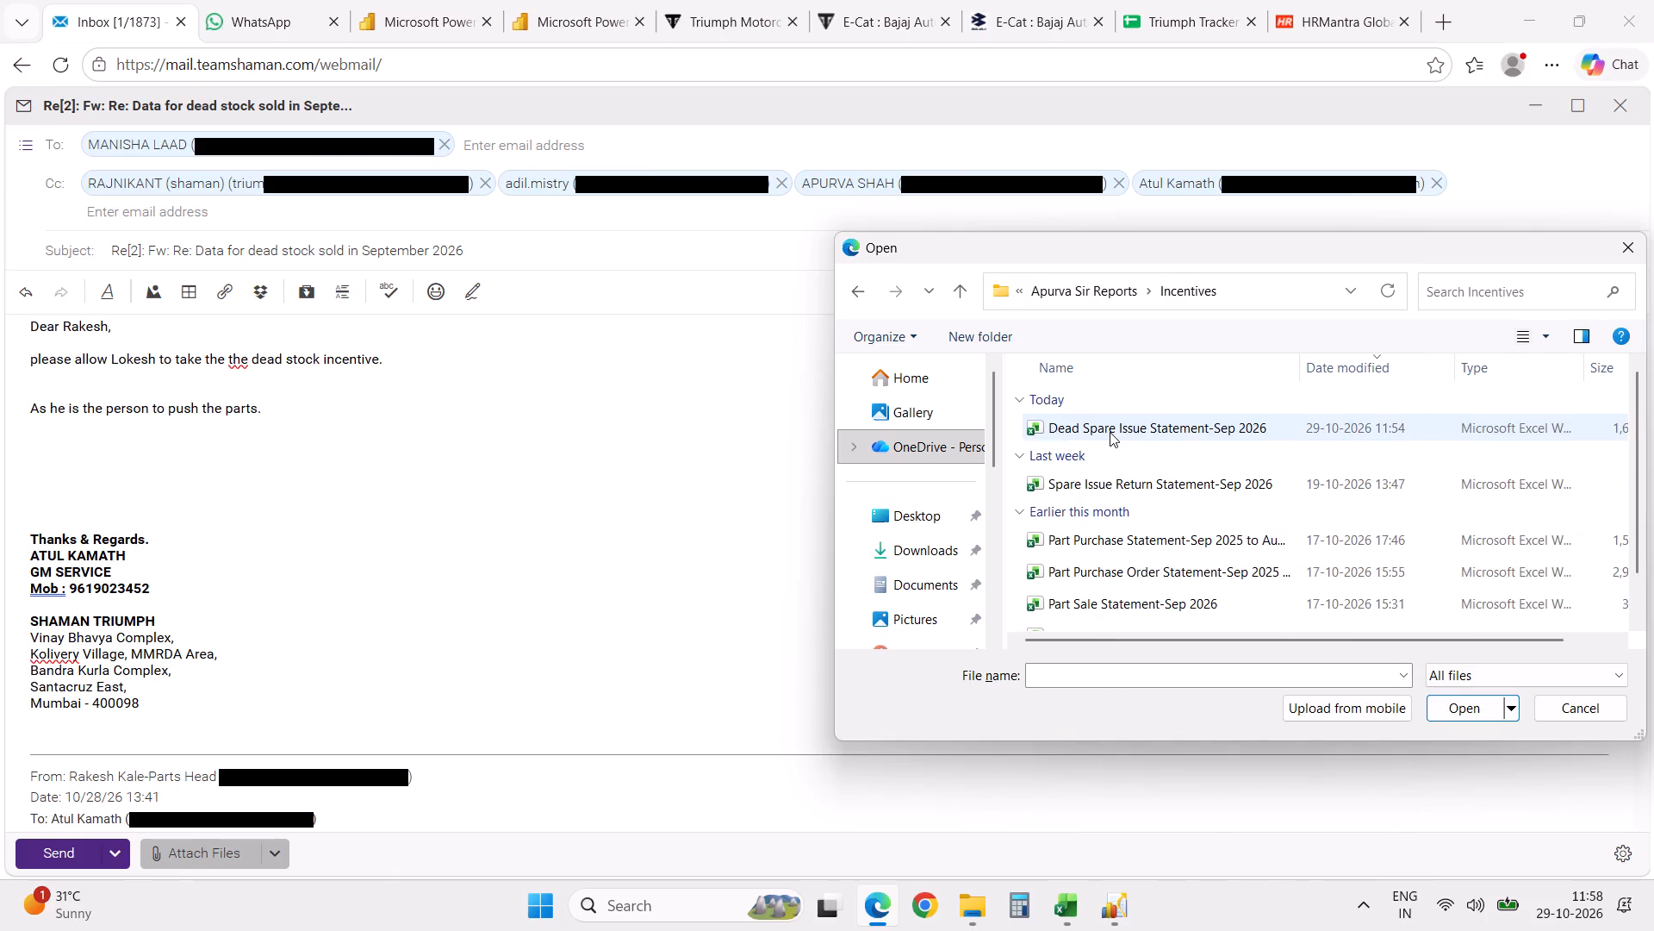
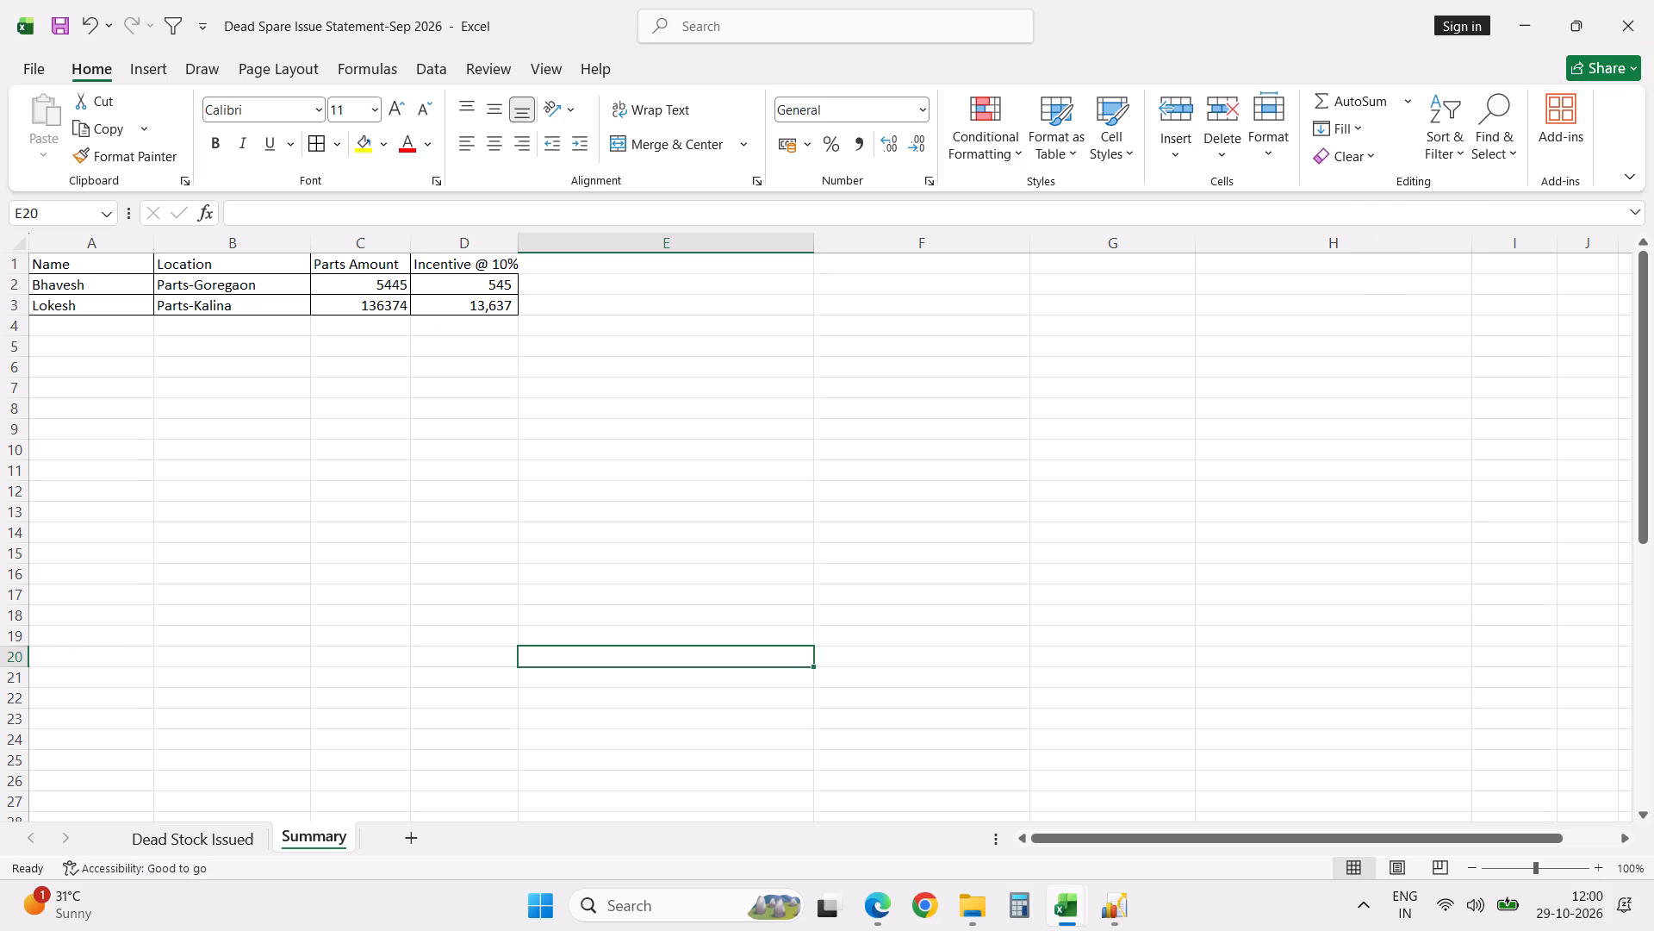
Close the Dead Spare Issue Statement-Sep 2026 workbook and switch to the Incentives folder in File Explorer.
click(1622, 29)
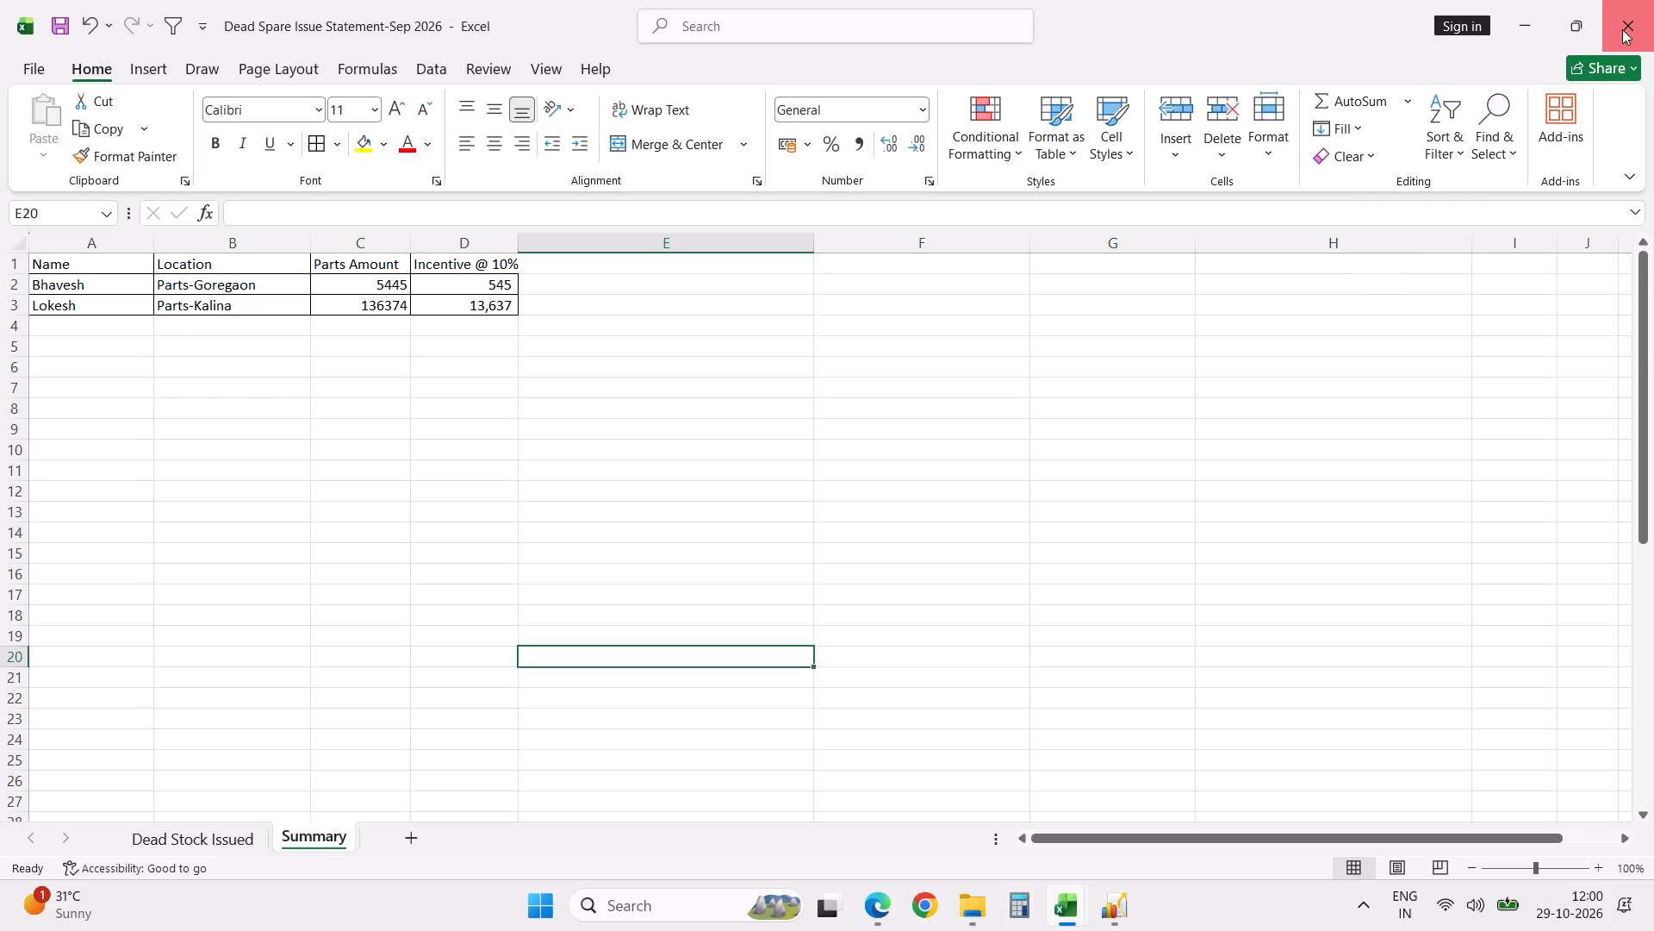
key(alt+Tab)
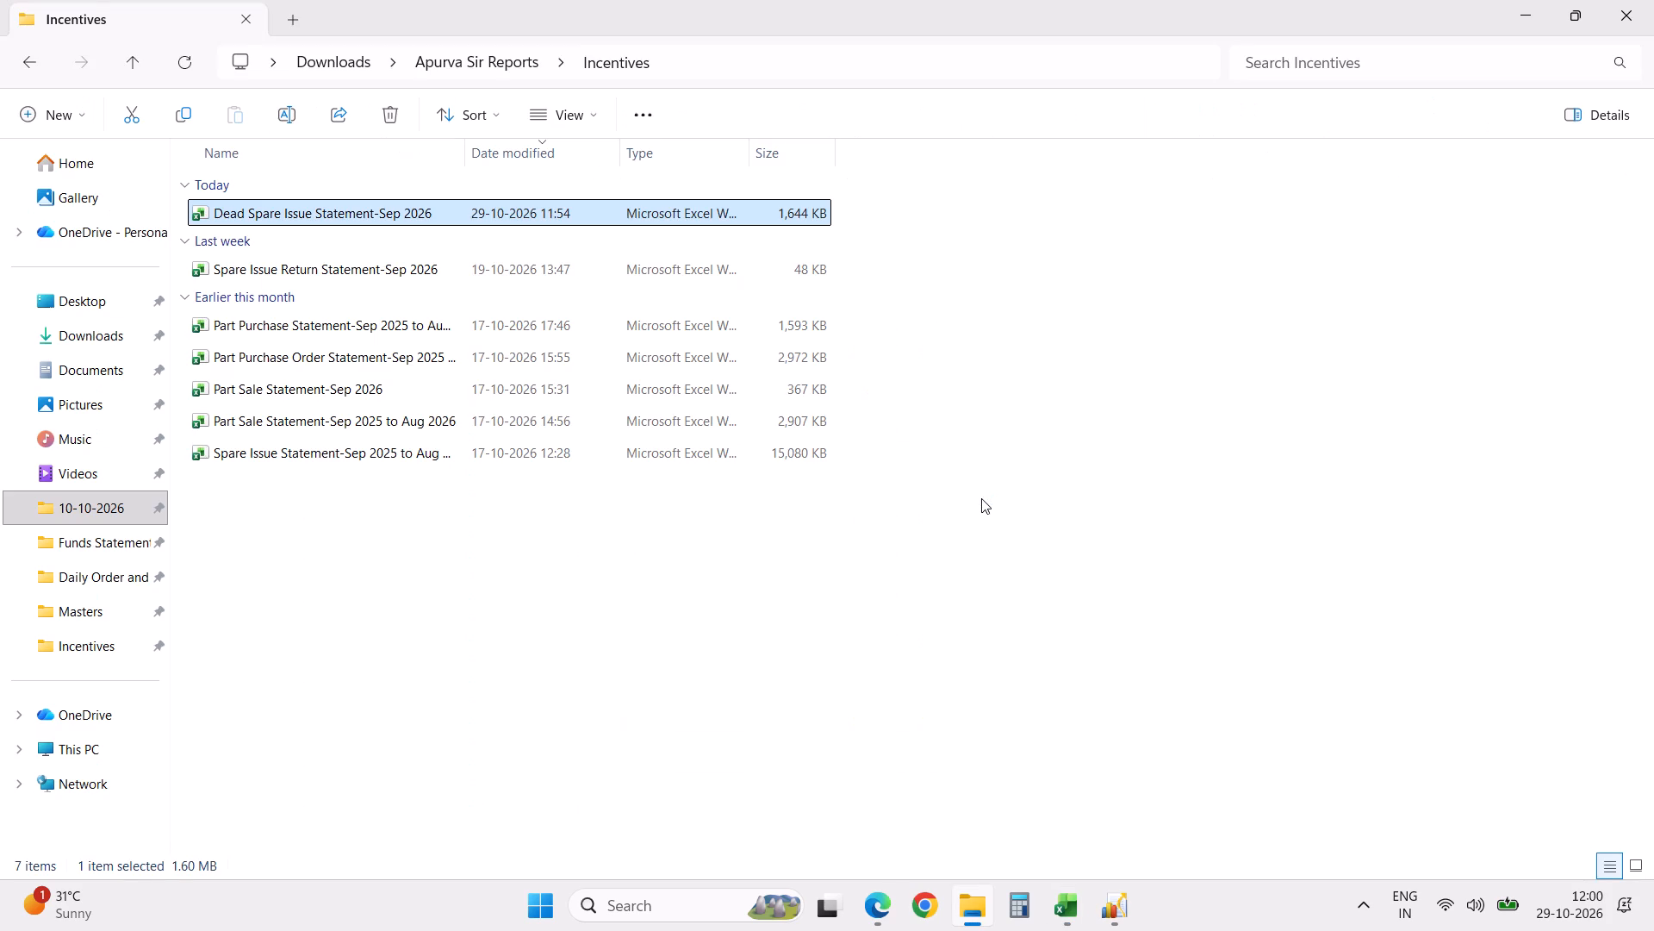
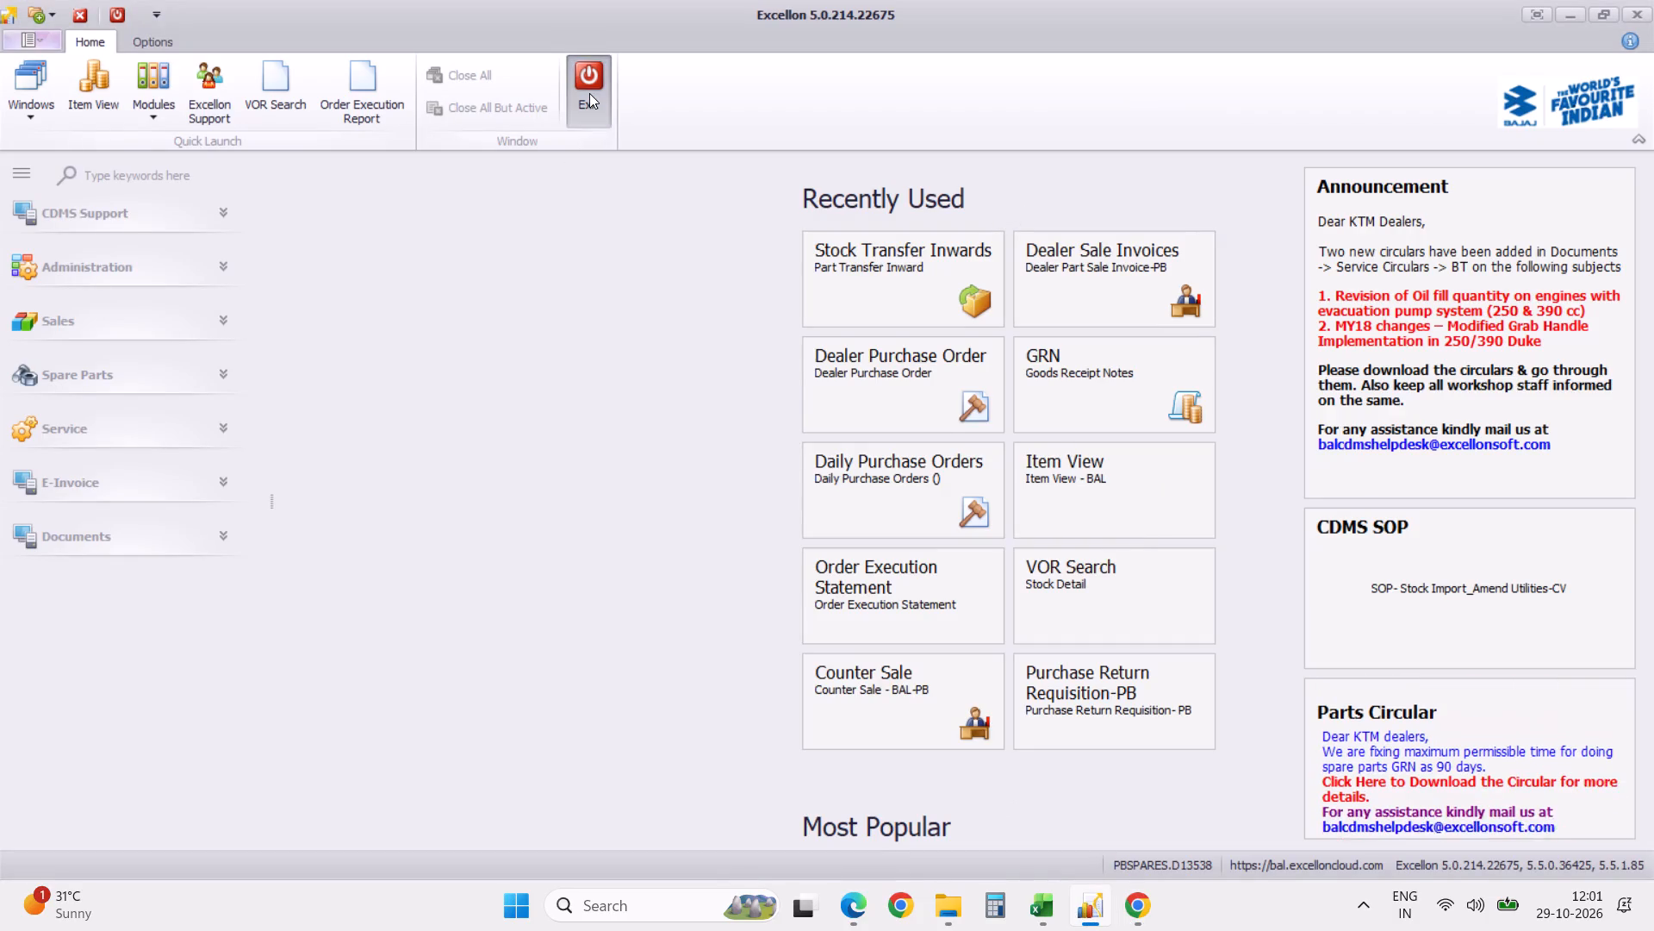
Exit Excellon, confirming the closure.
click(750, 466)
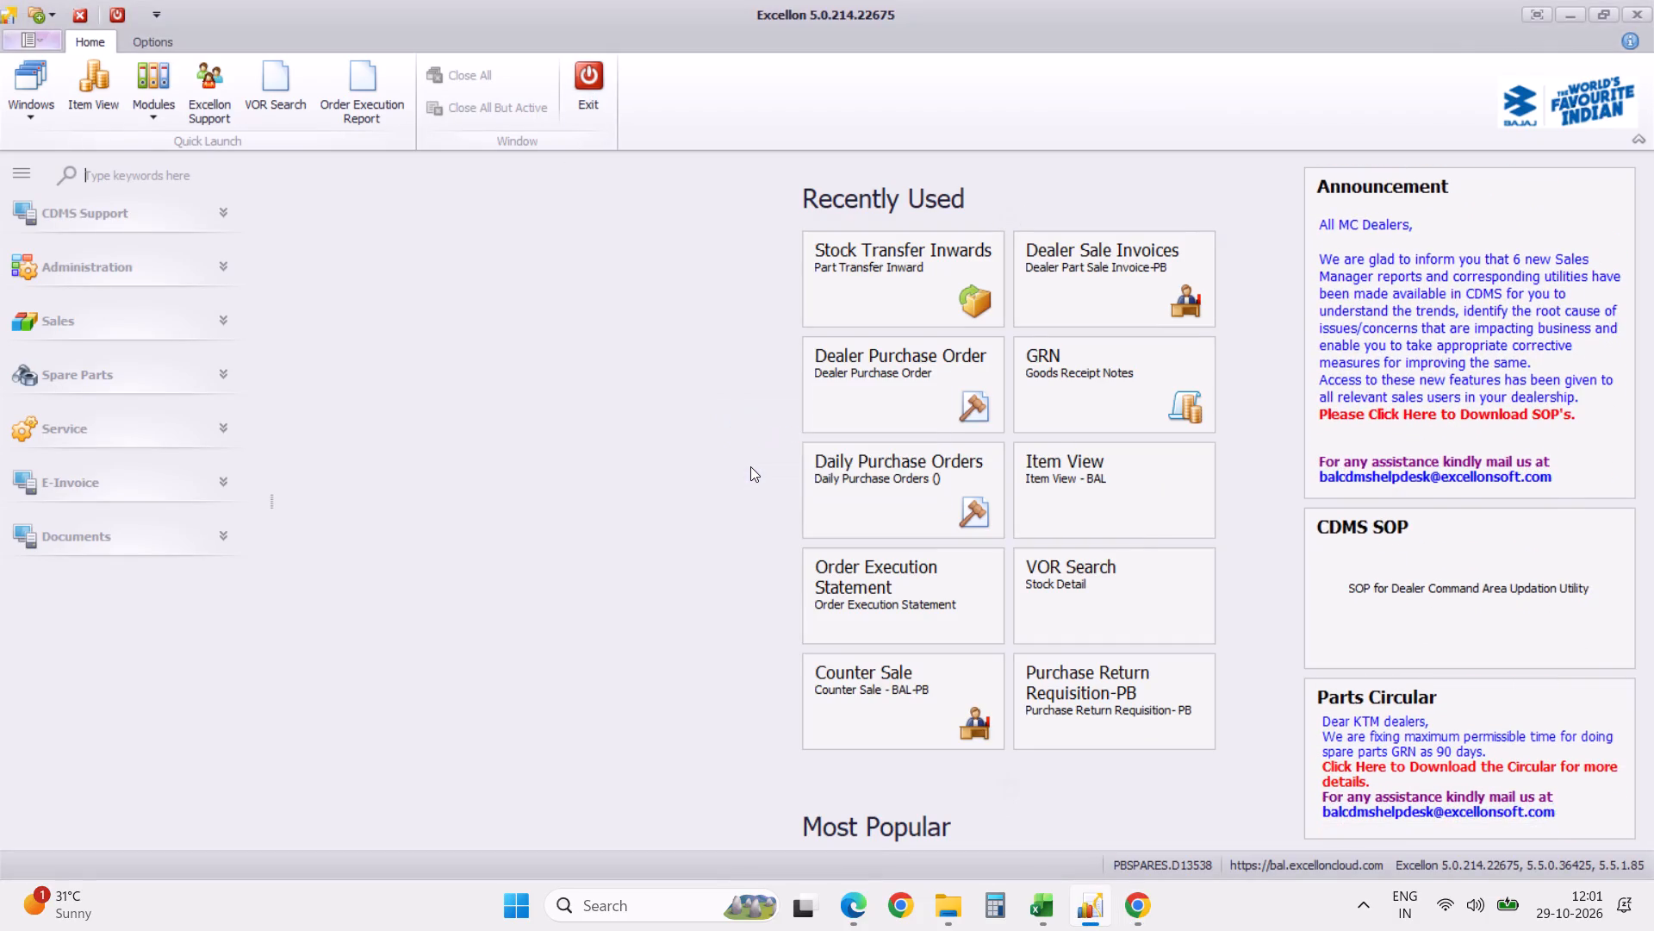
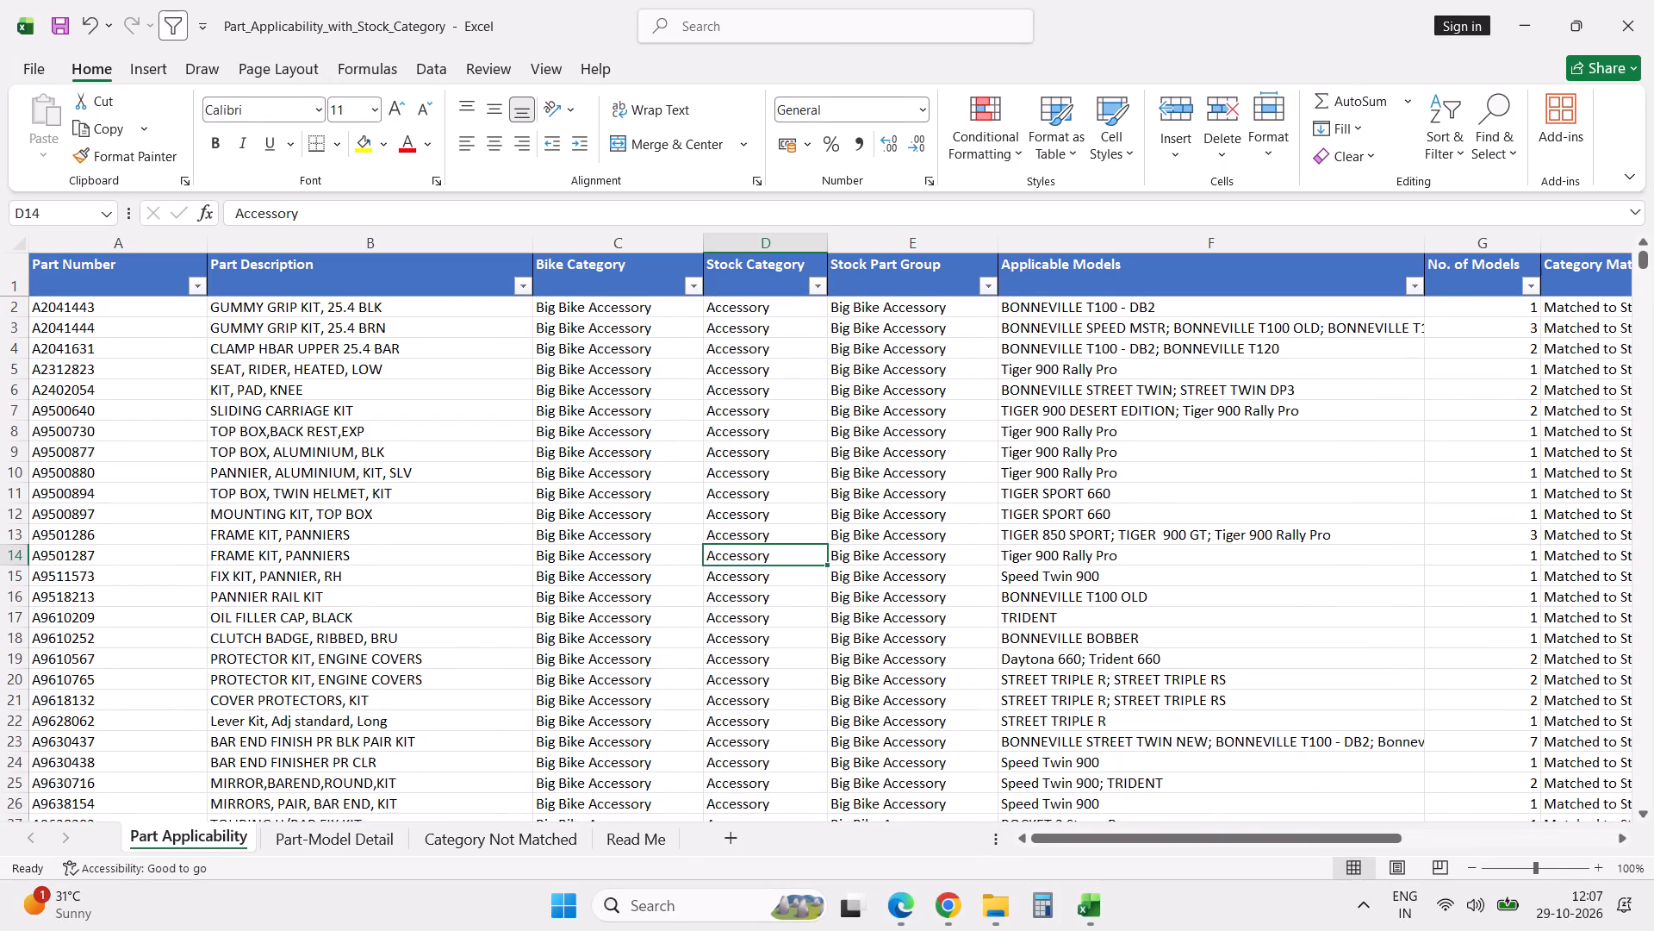
Examine the part applicability workbook's Part-Model Detail, Category Not Matched and Read Me sheets for model mappings, unmatched parts and notes.
click(345, 833)
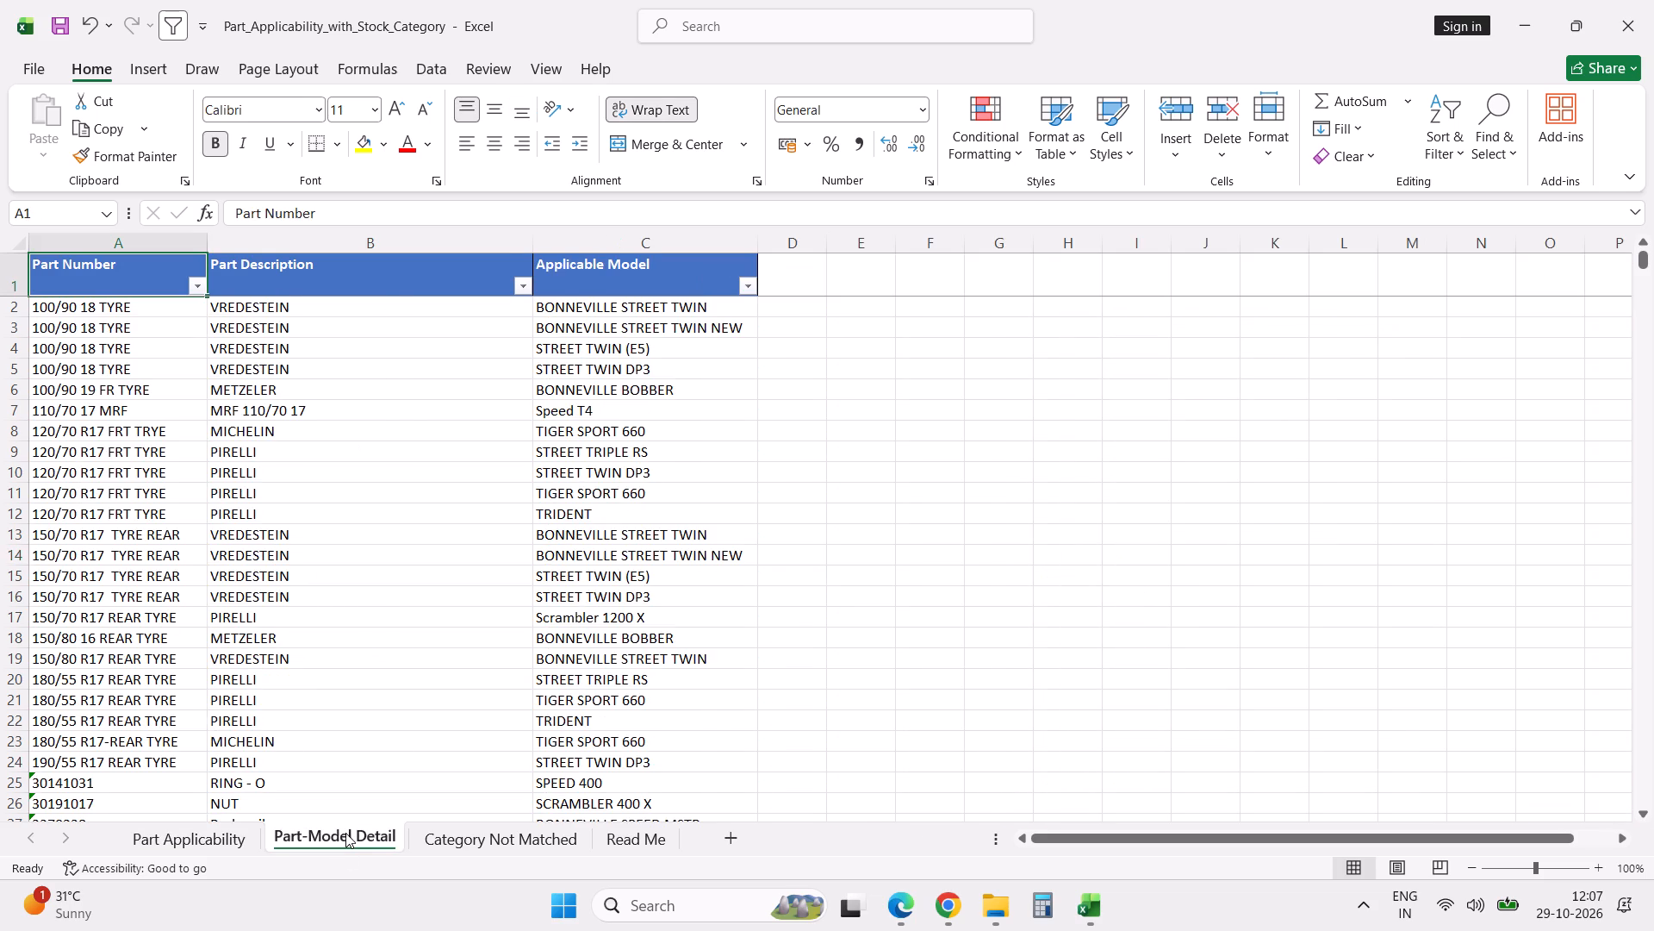
scroll(351, 656, down, 10)
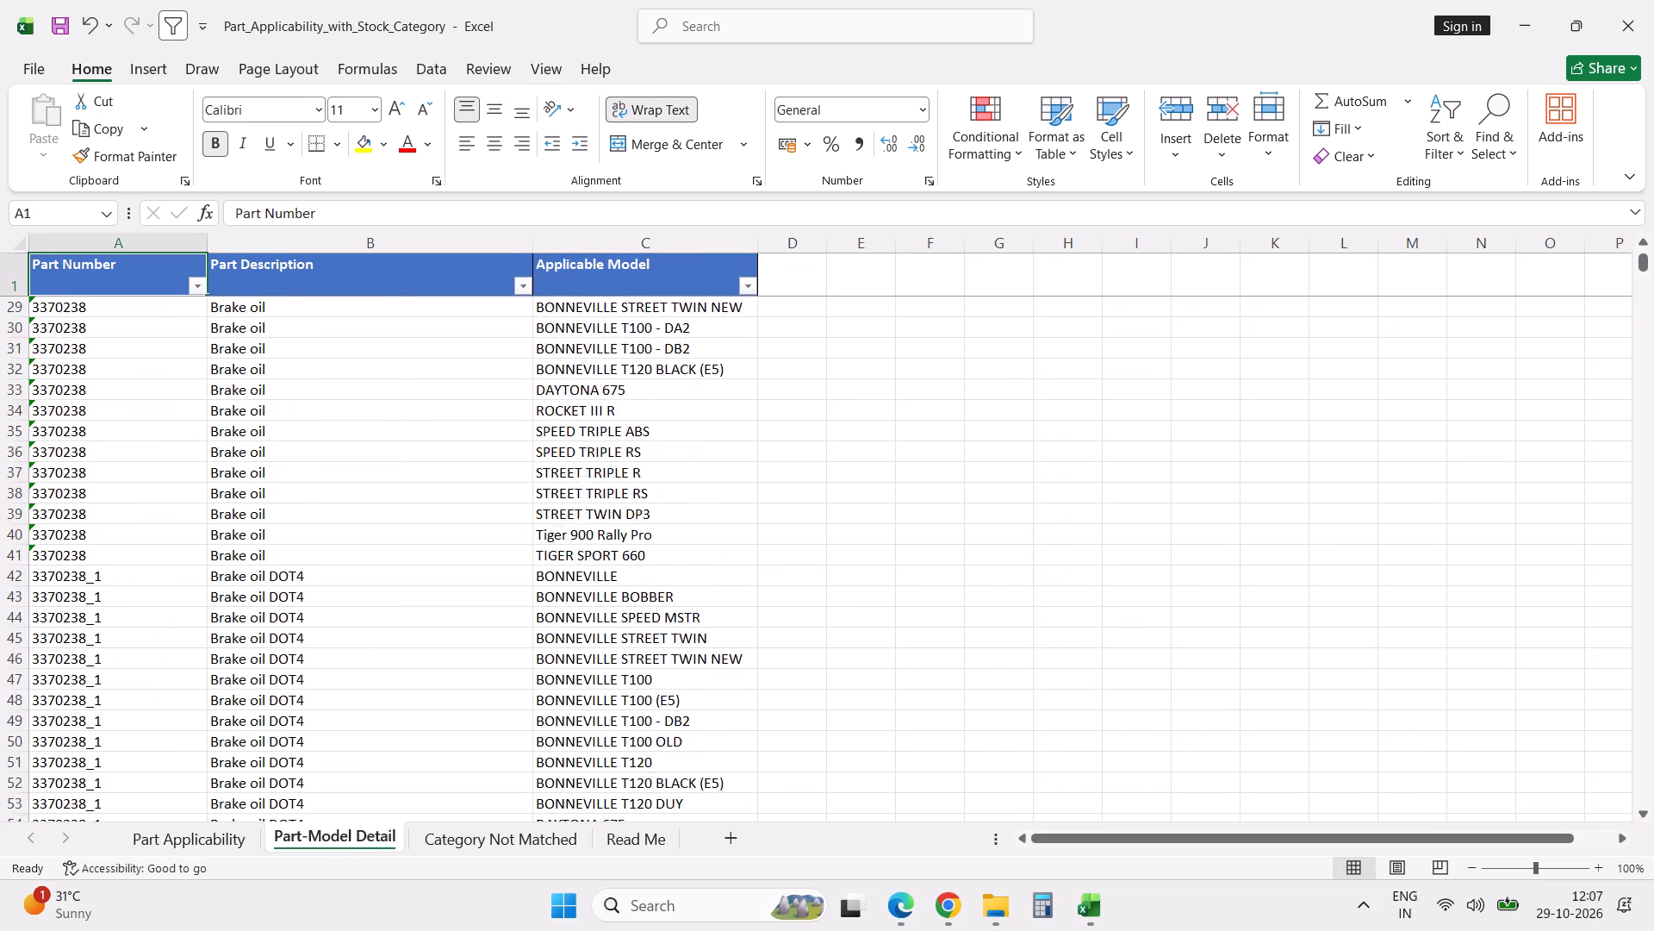
scroll(351, 656, down, 12)
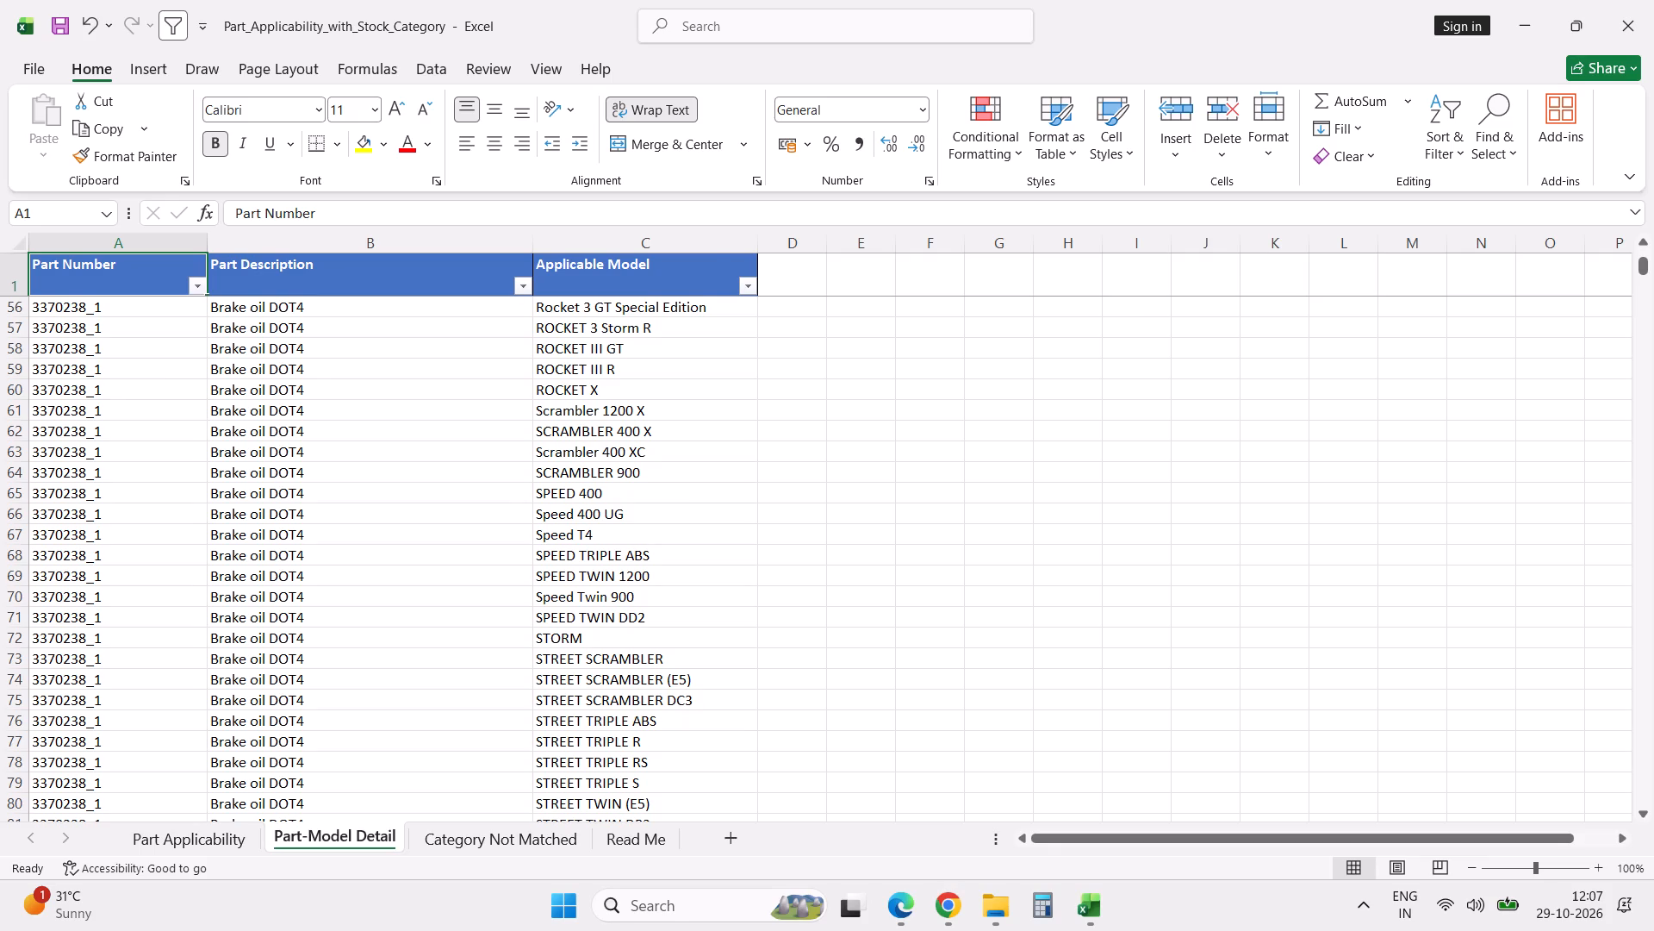
click(473, 833)
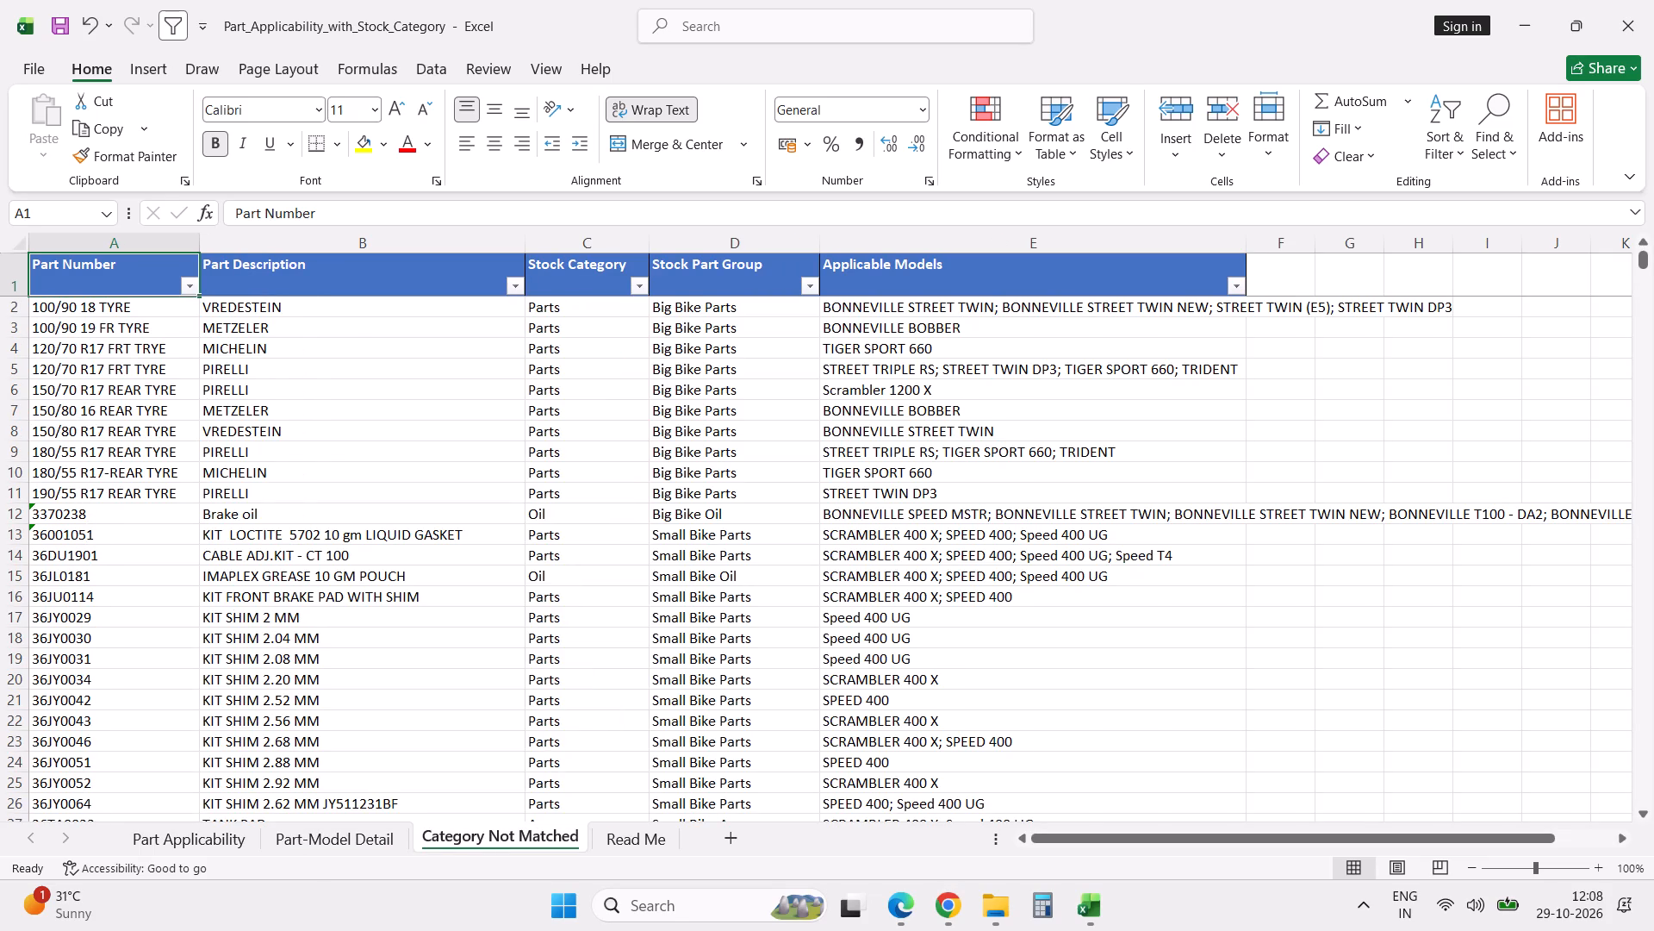
scroll(519, 602, down, 4)
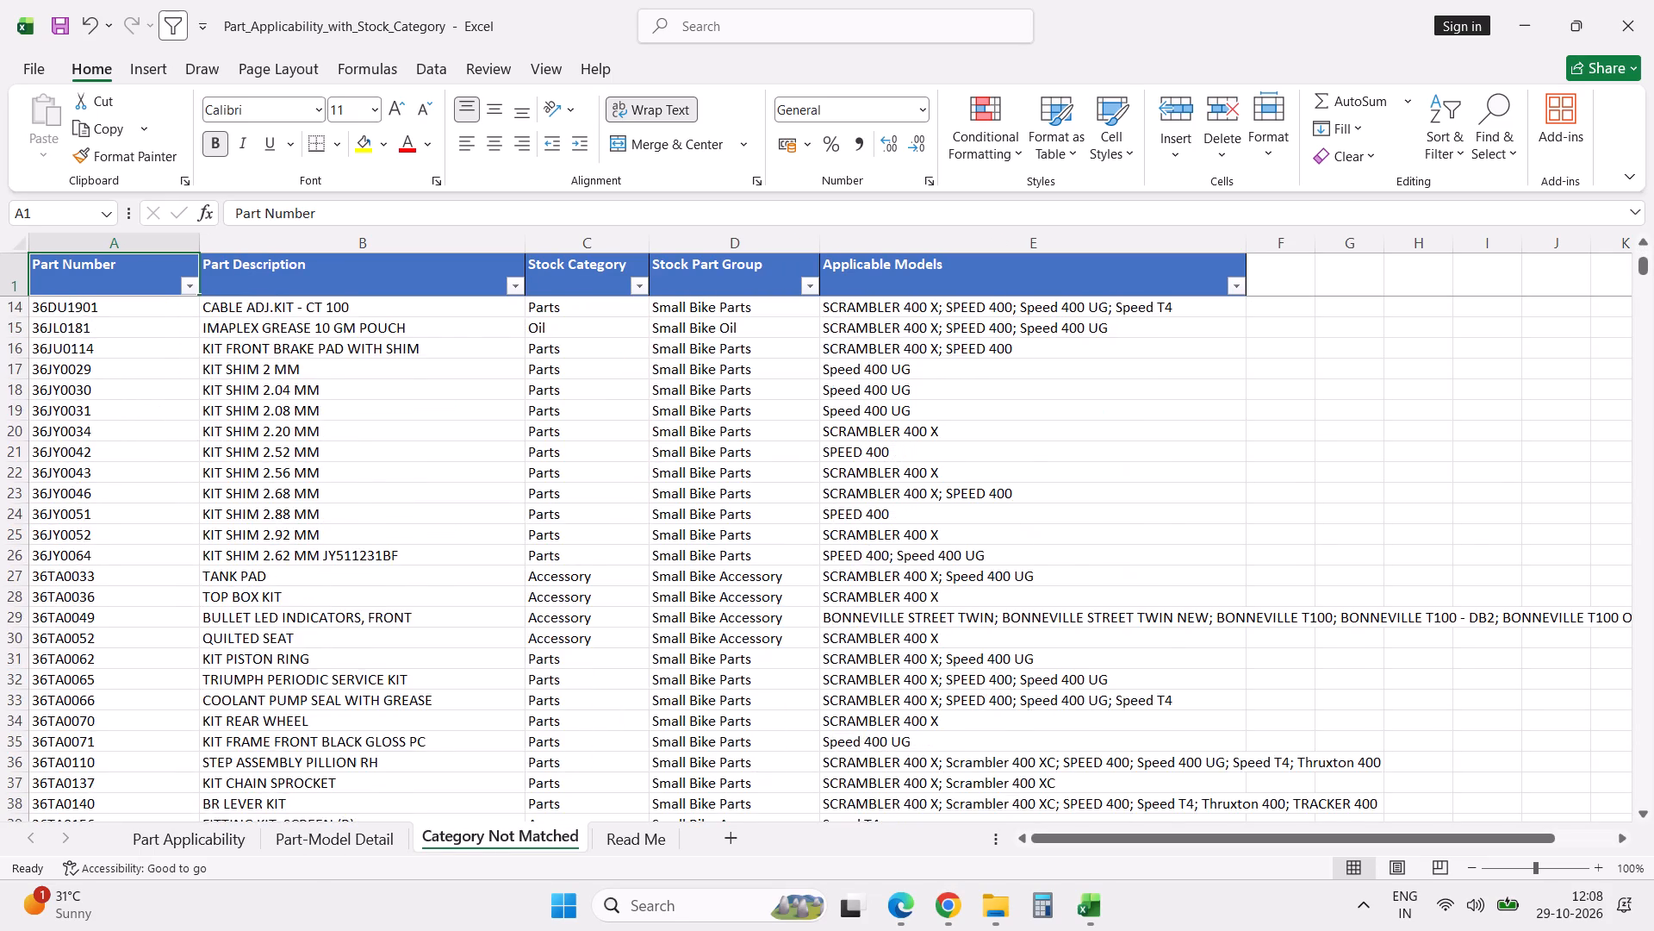
scroll(519, 602, down, 14)
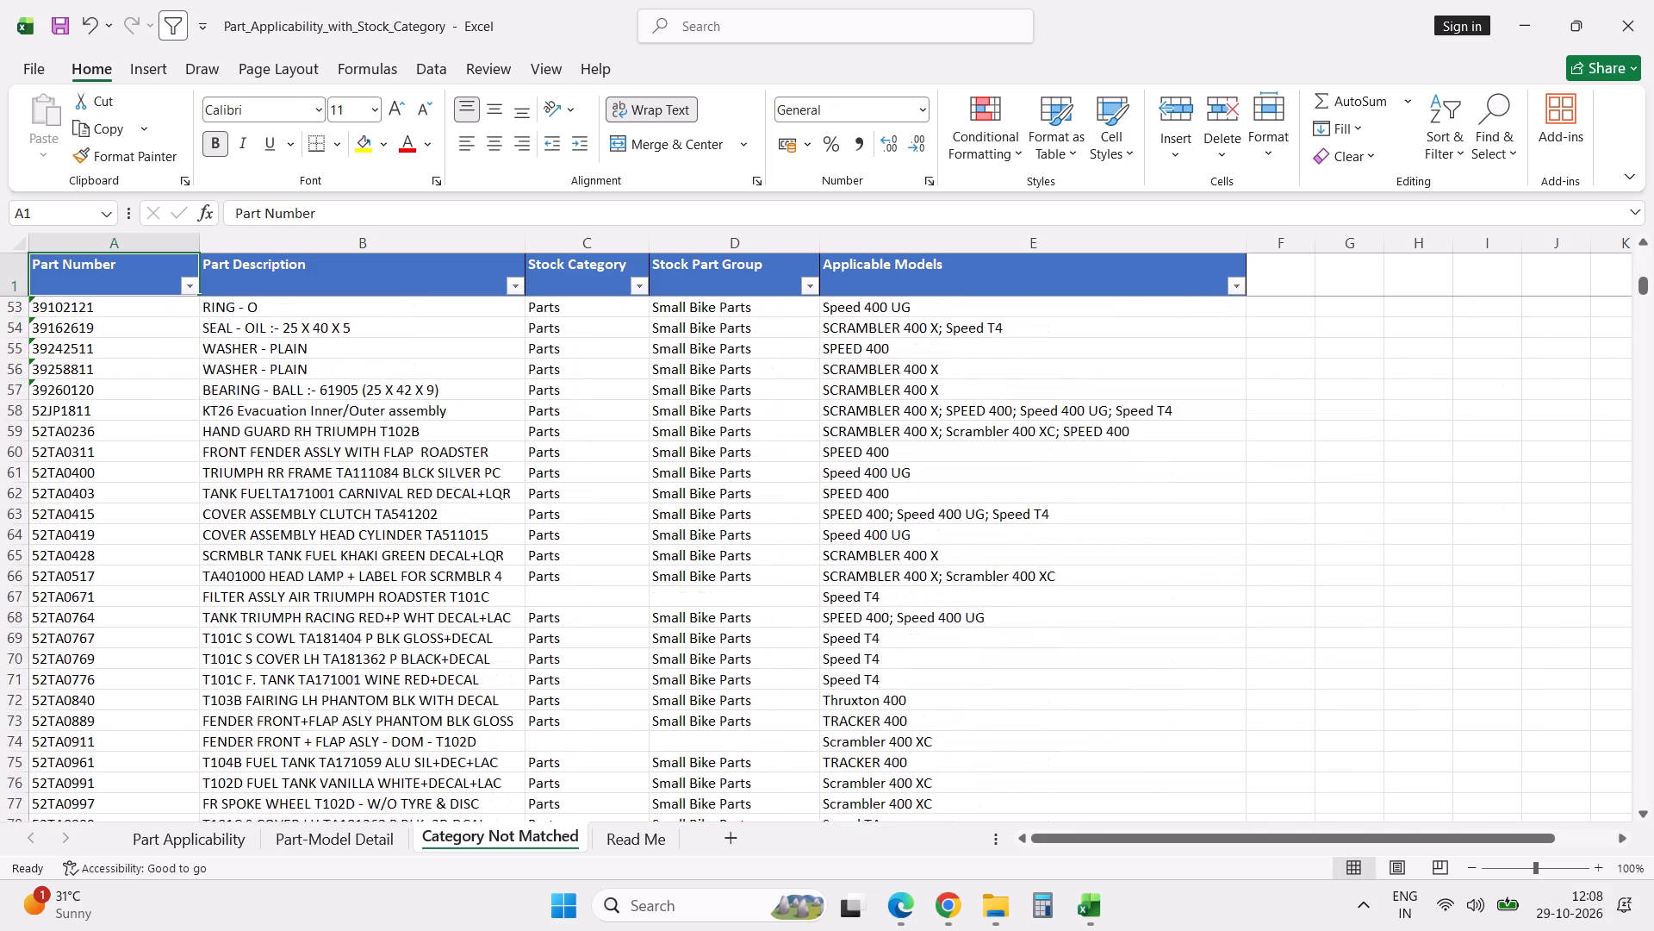
click(629, 848)
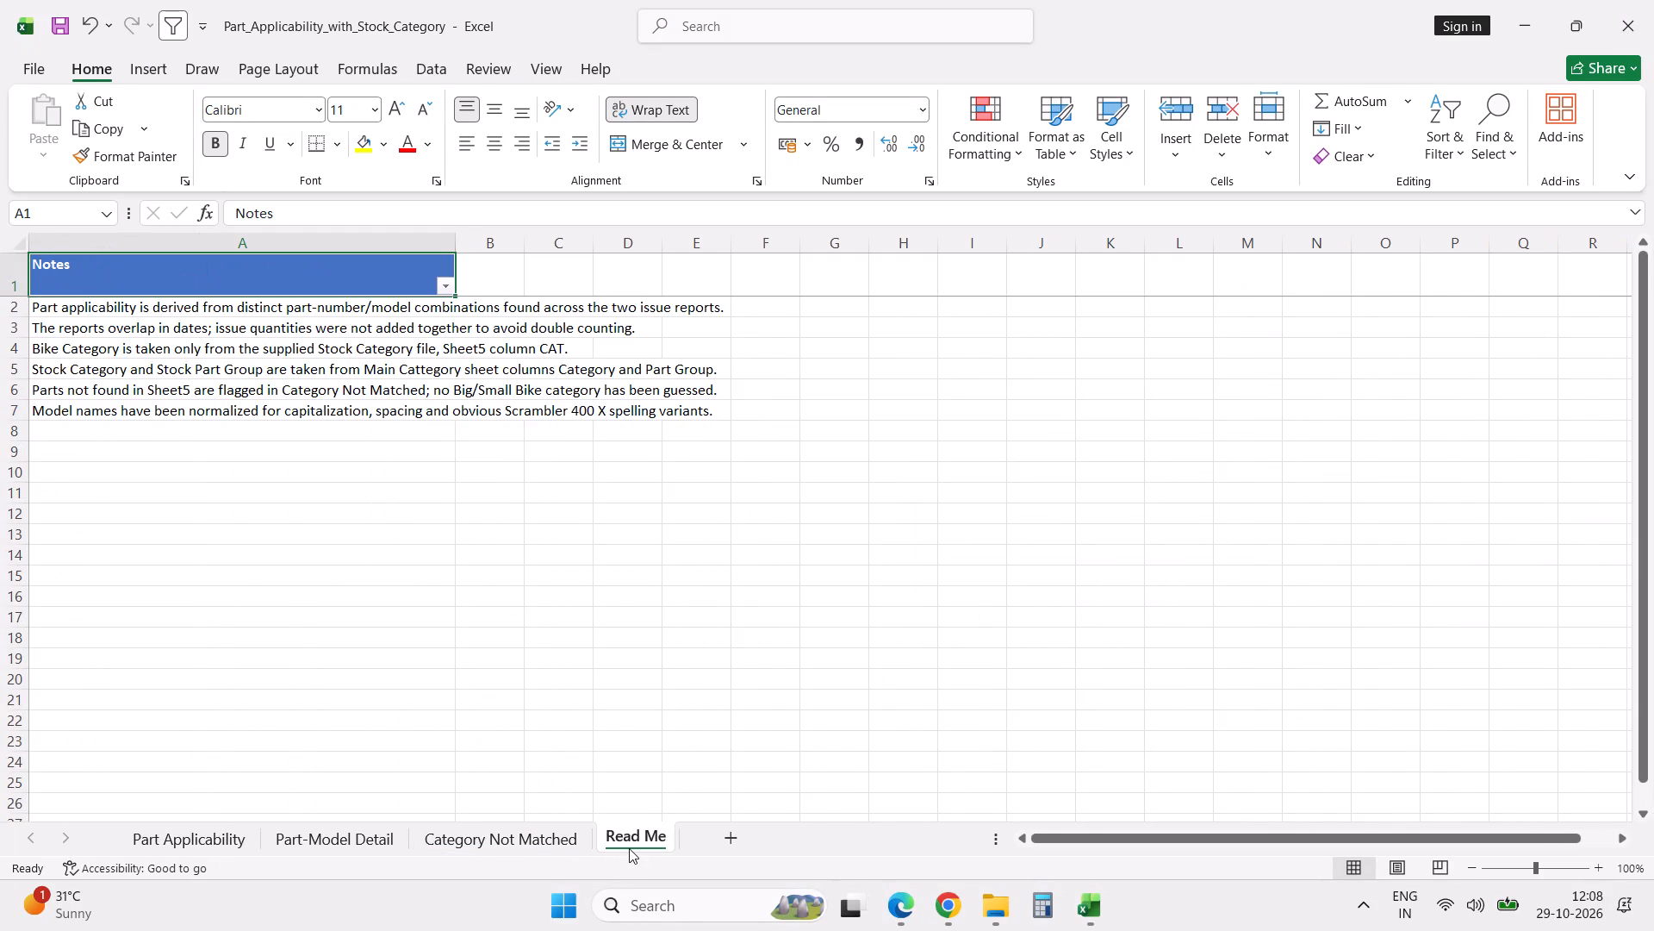
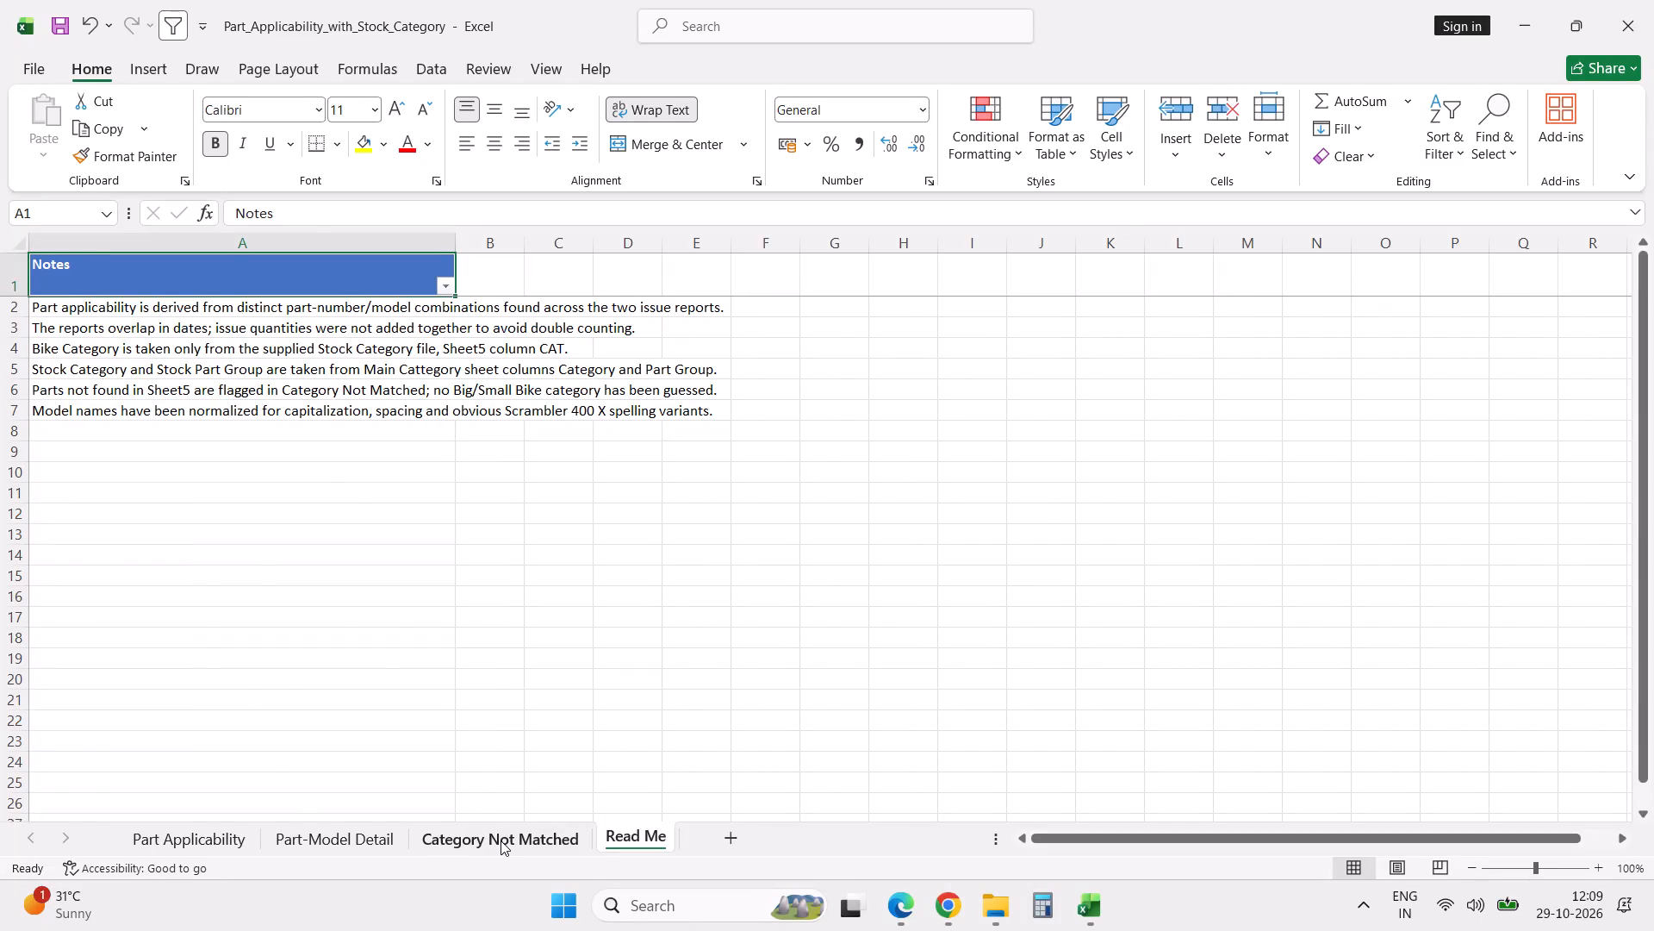
Examine the Category Not Matched sheet's part numbers, stock categories, part groups and applicable models.
click(501, 840)
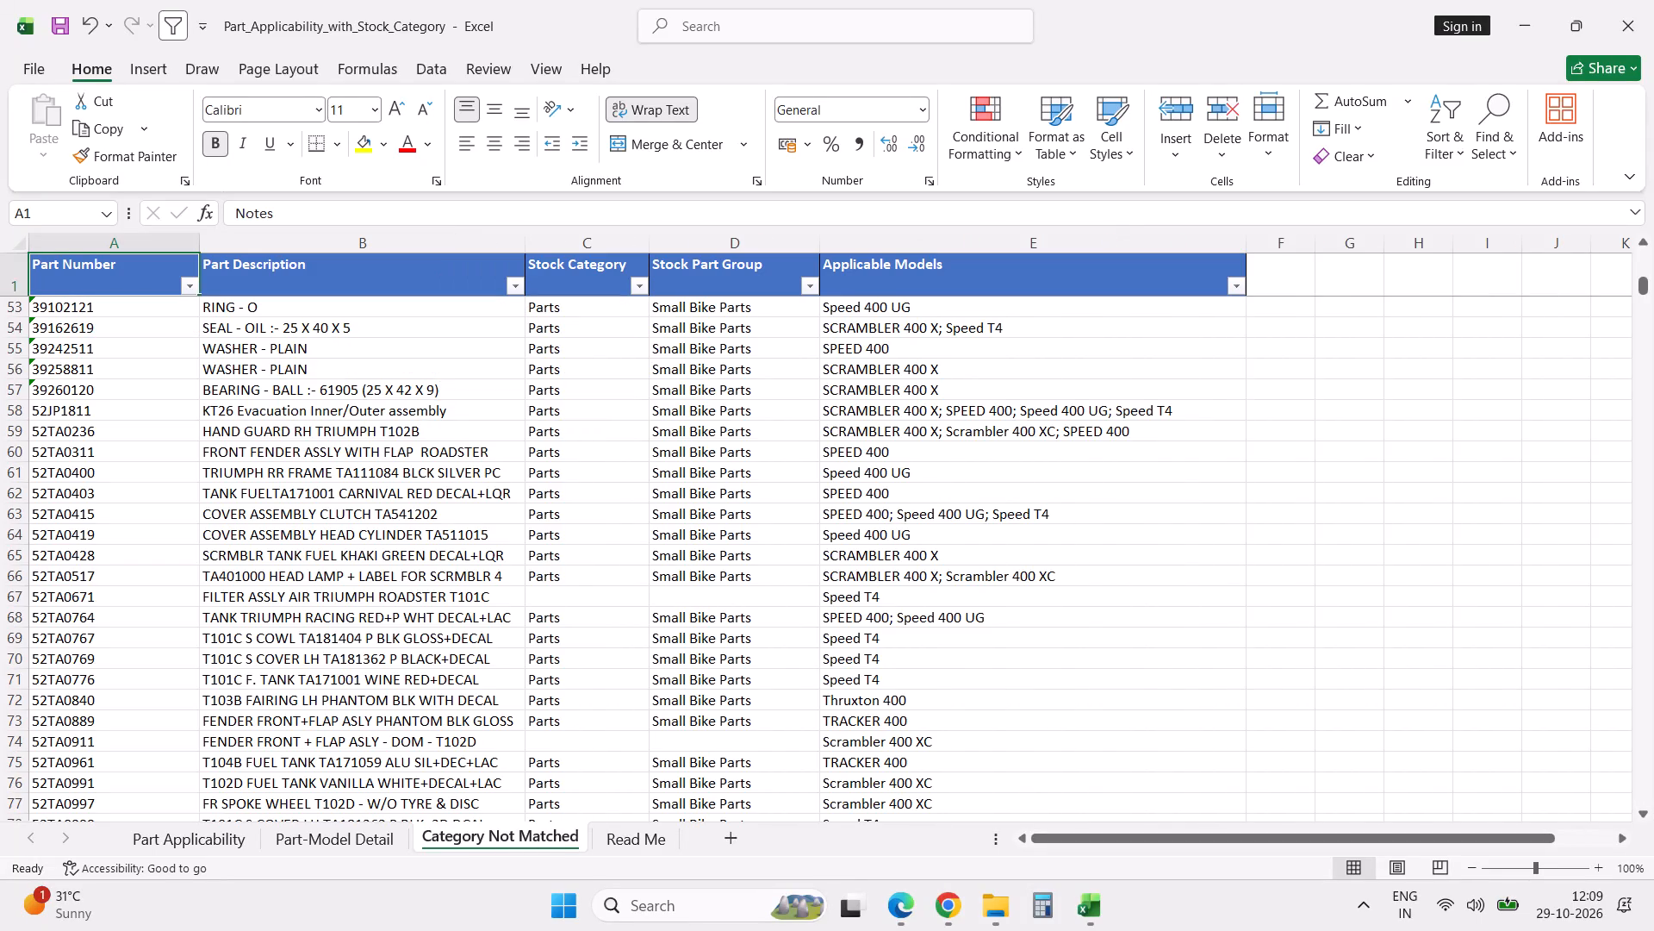
scroll(1023, 559, down, 6)
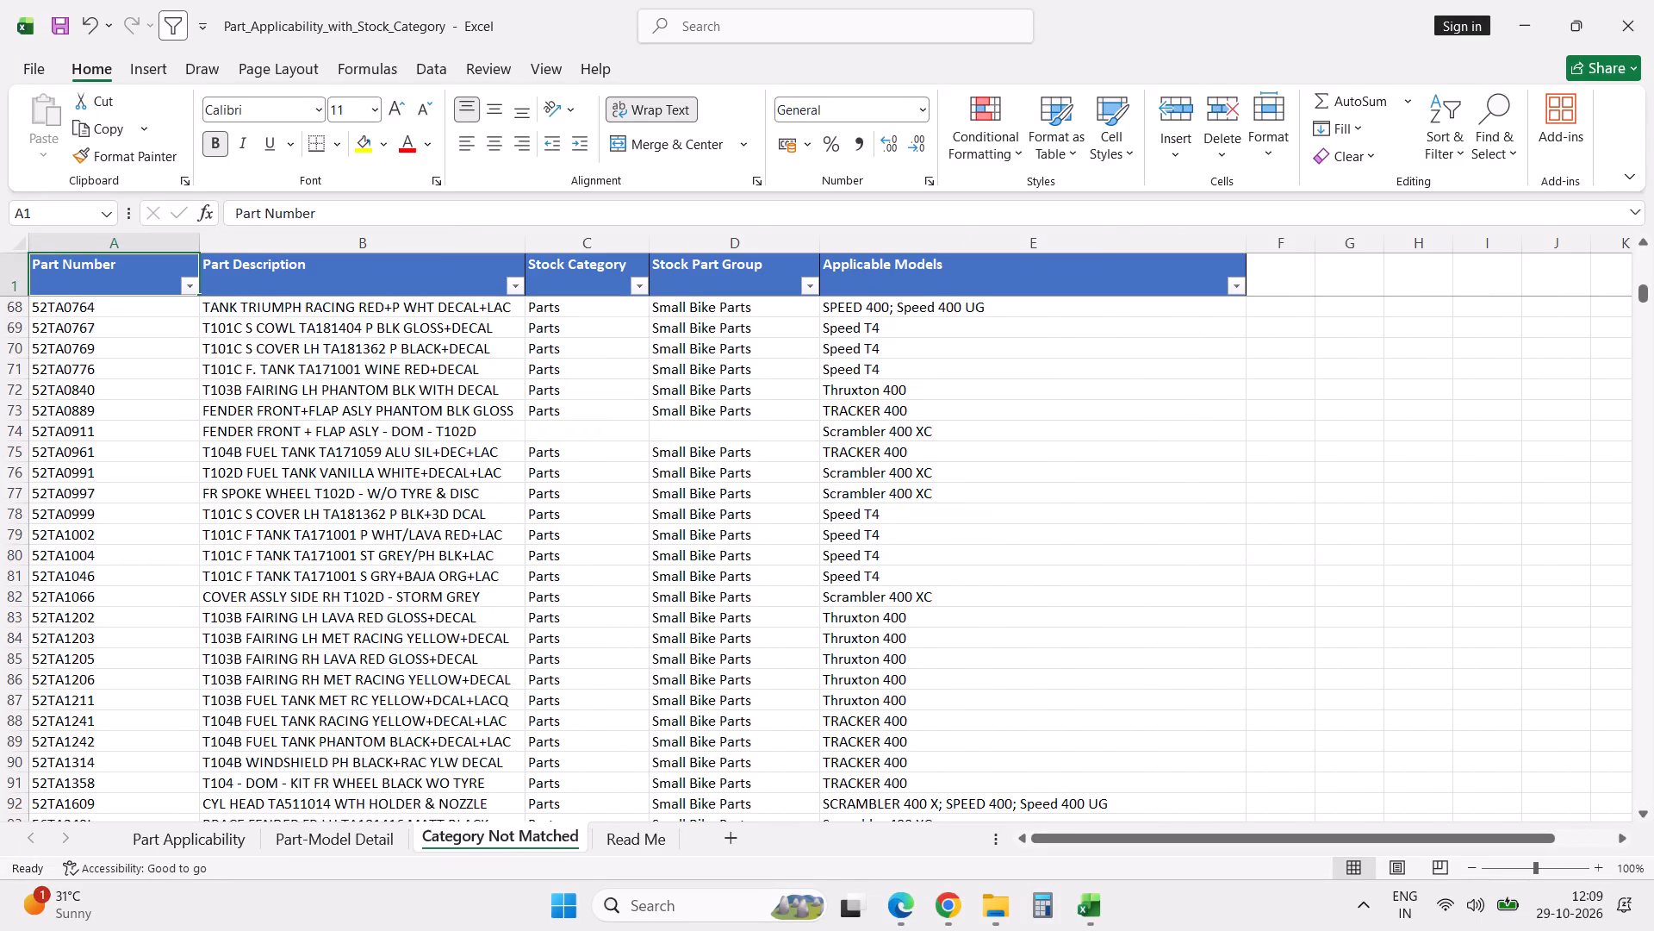
scroll(1023, 559, down, 14)
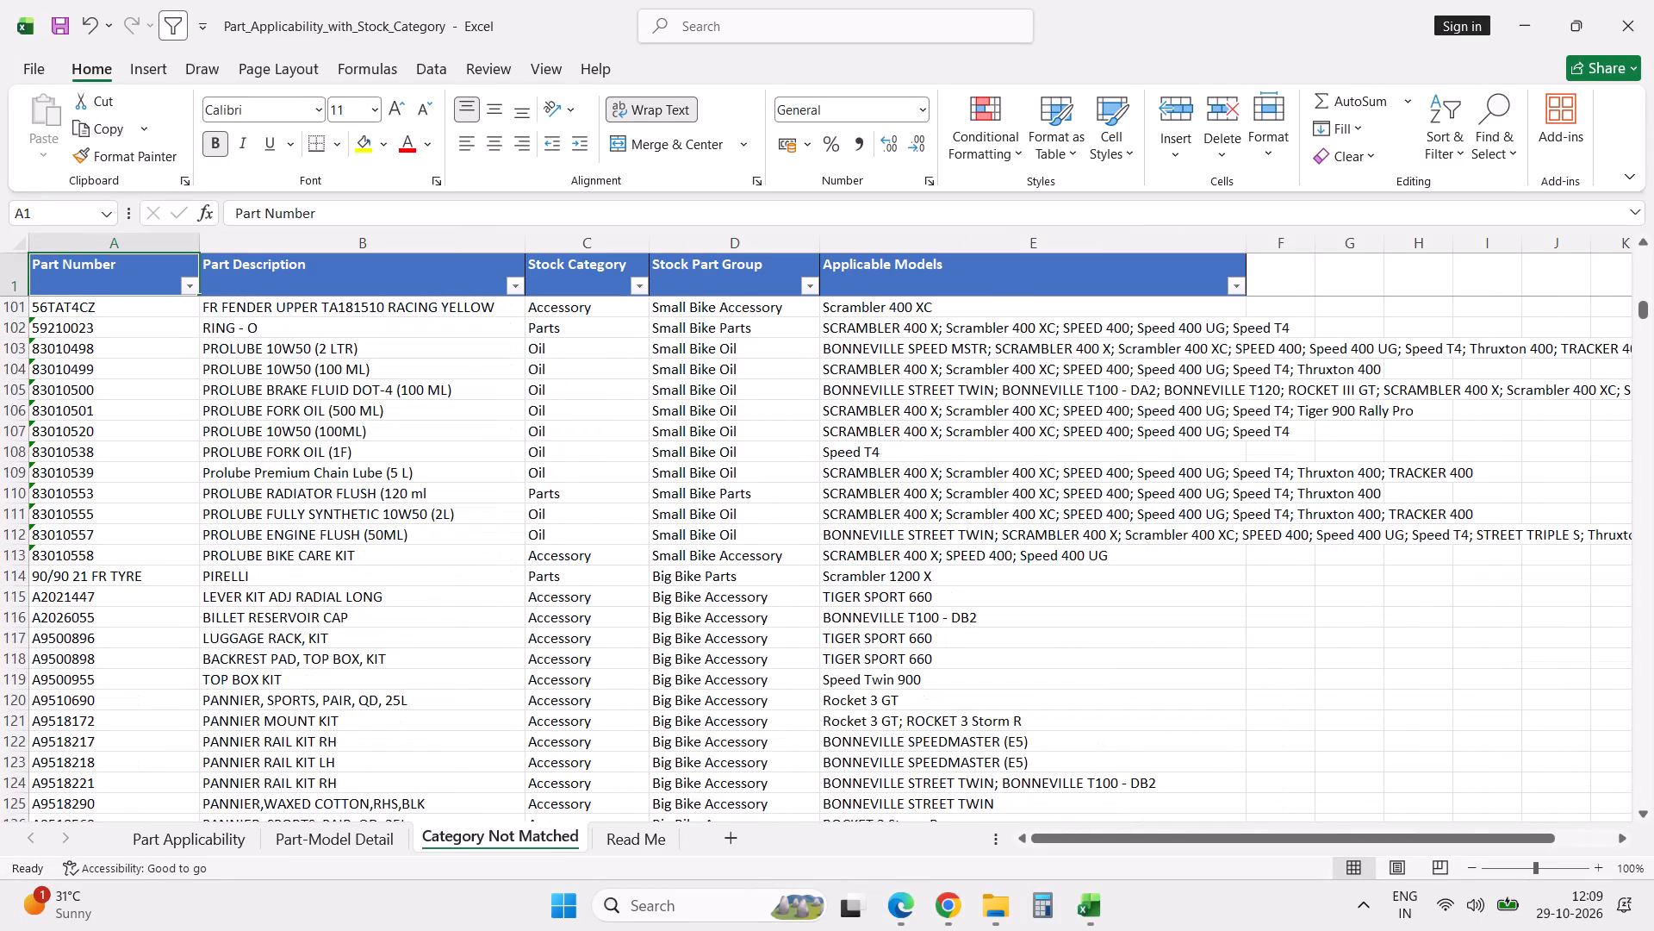
scroll(1023, 559, down, 5)
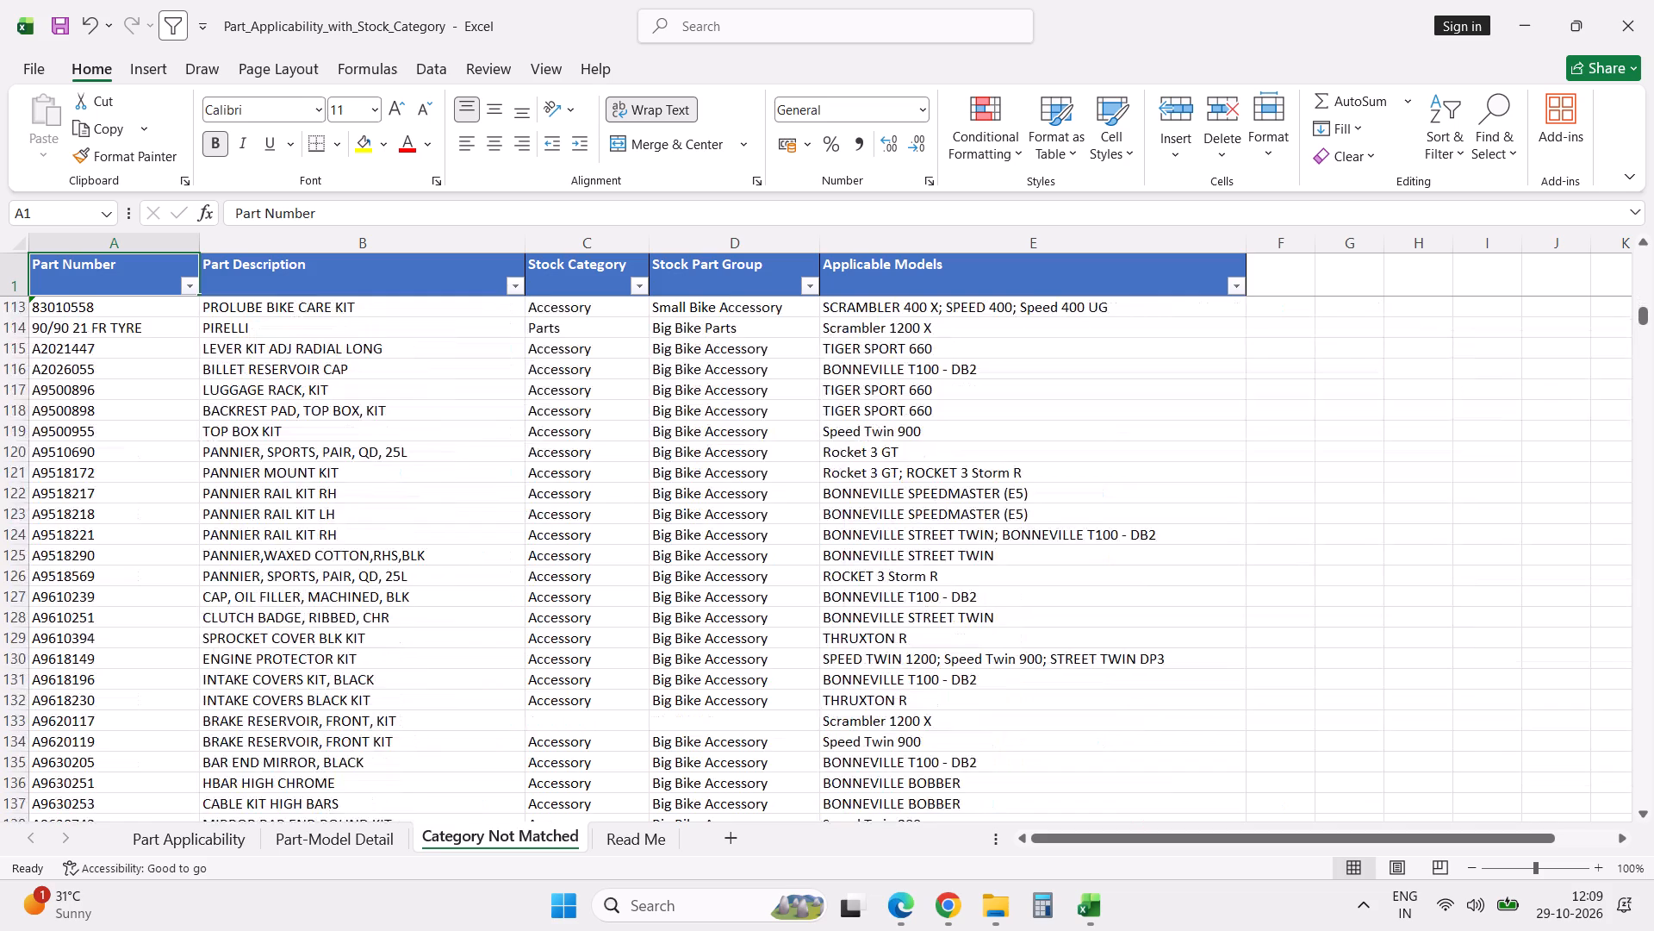
scroll(1023, 559, down, 5)
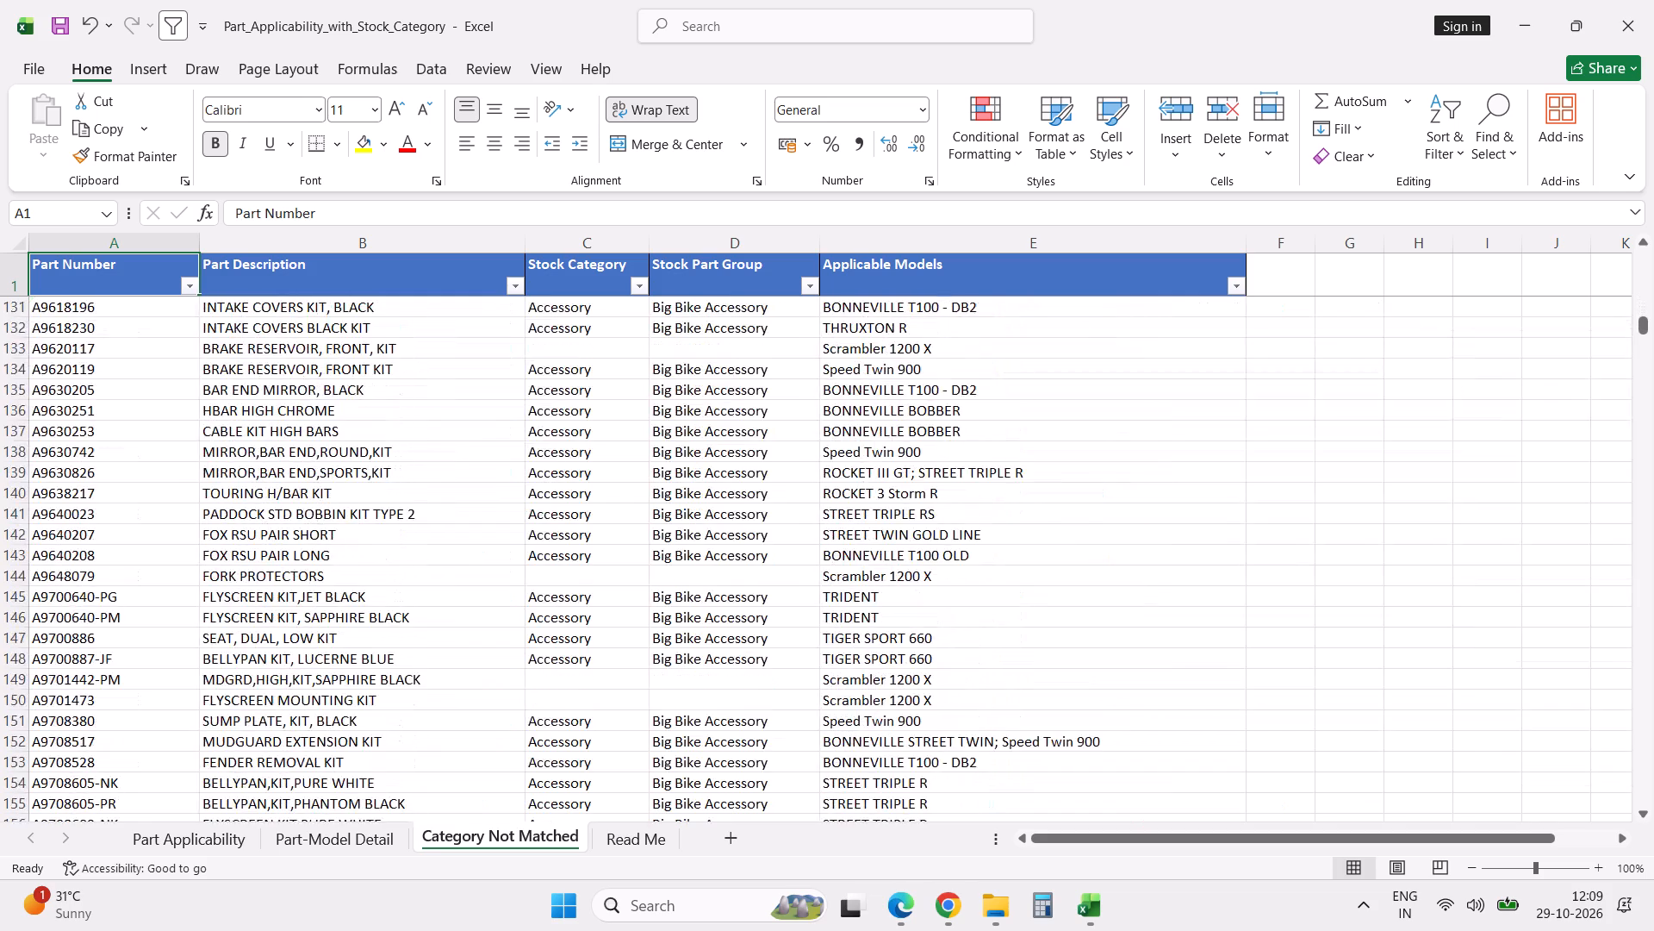
scroll(1023, 559, down, 11)
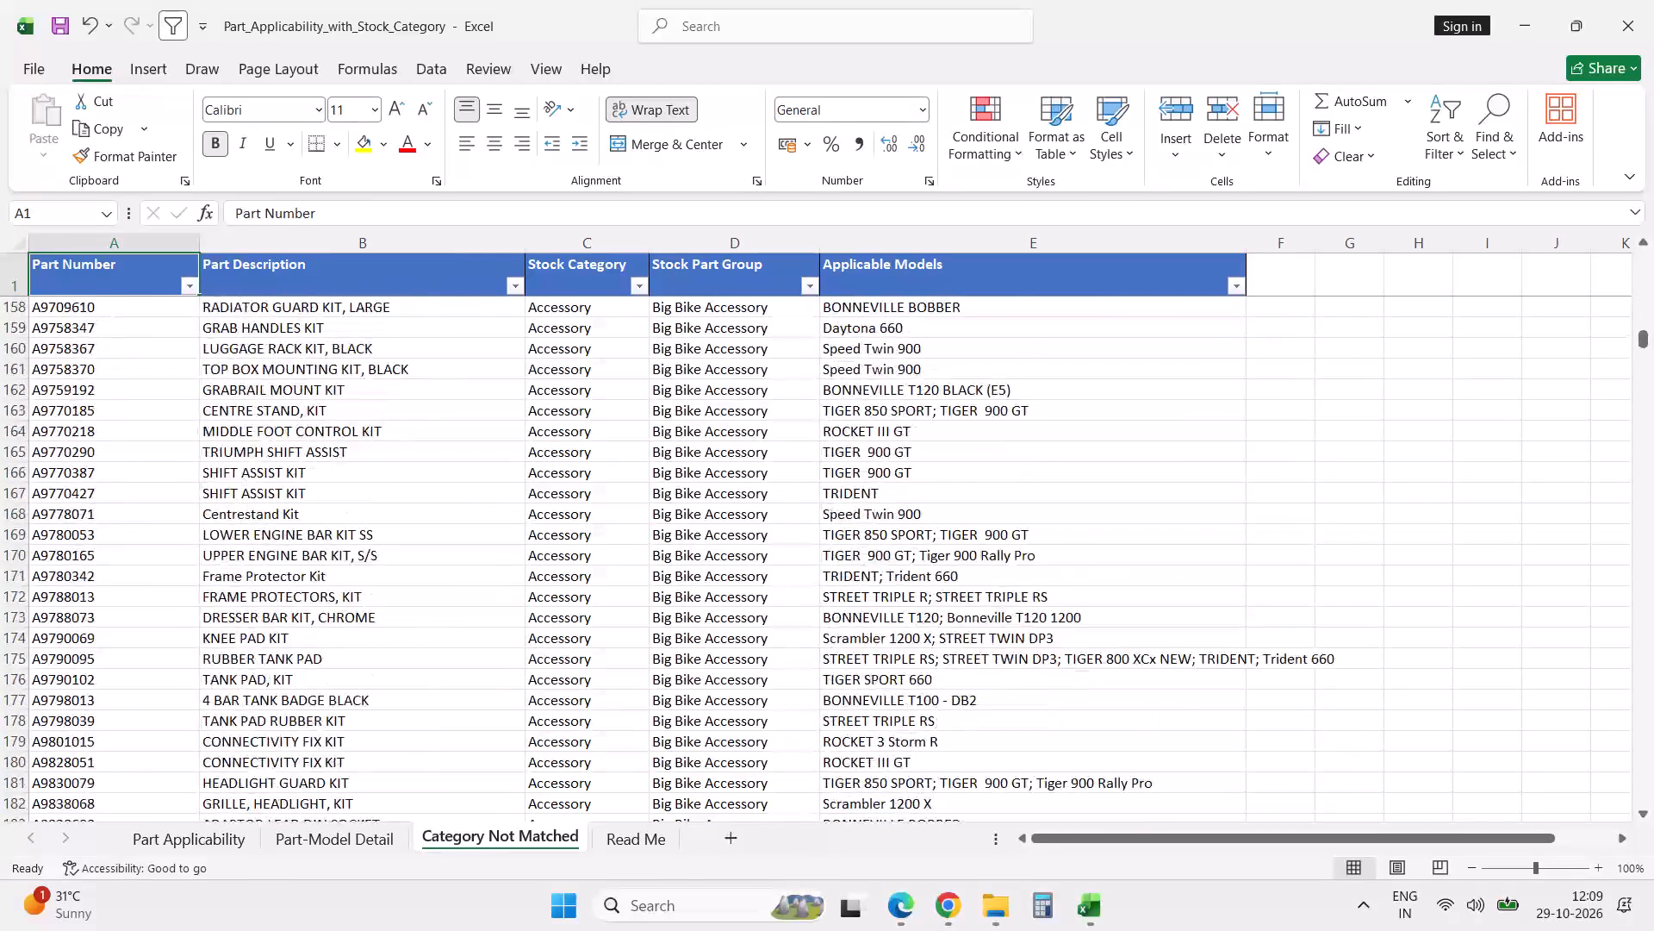
scroll(1023, 559, down, 6)
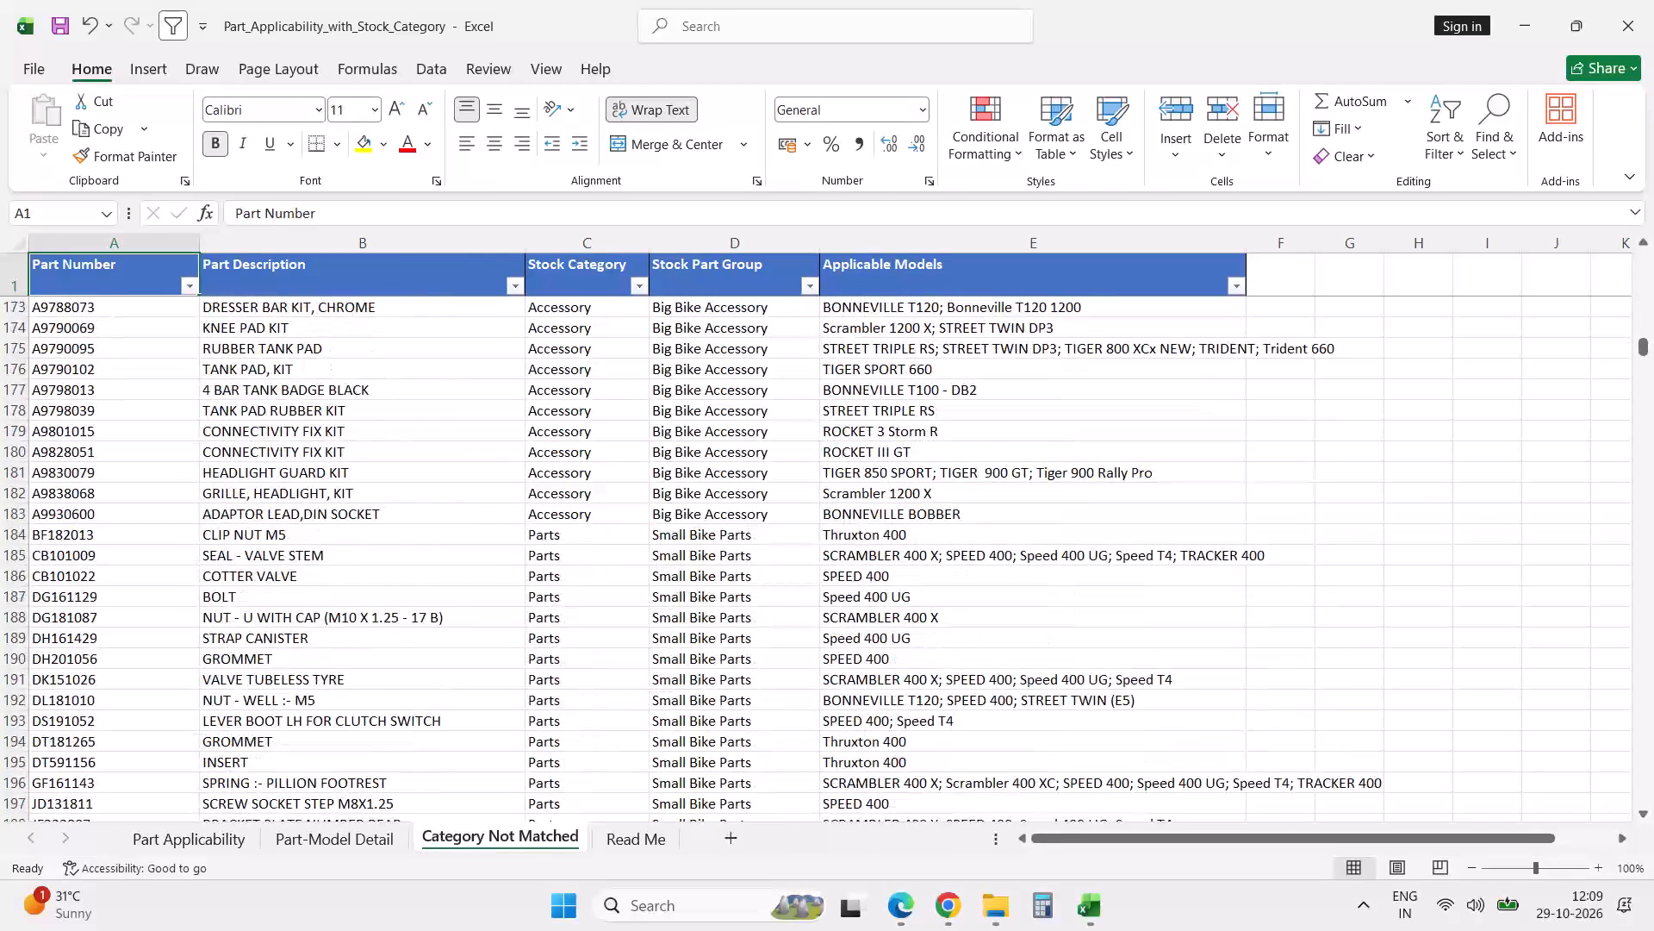
scroll(1023, 559, down, 2)
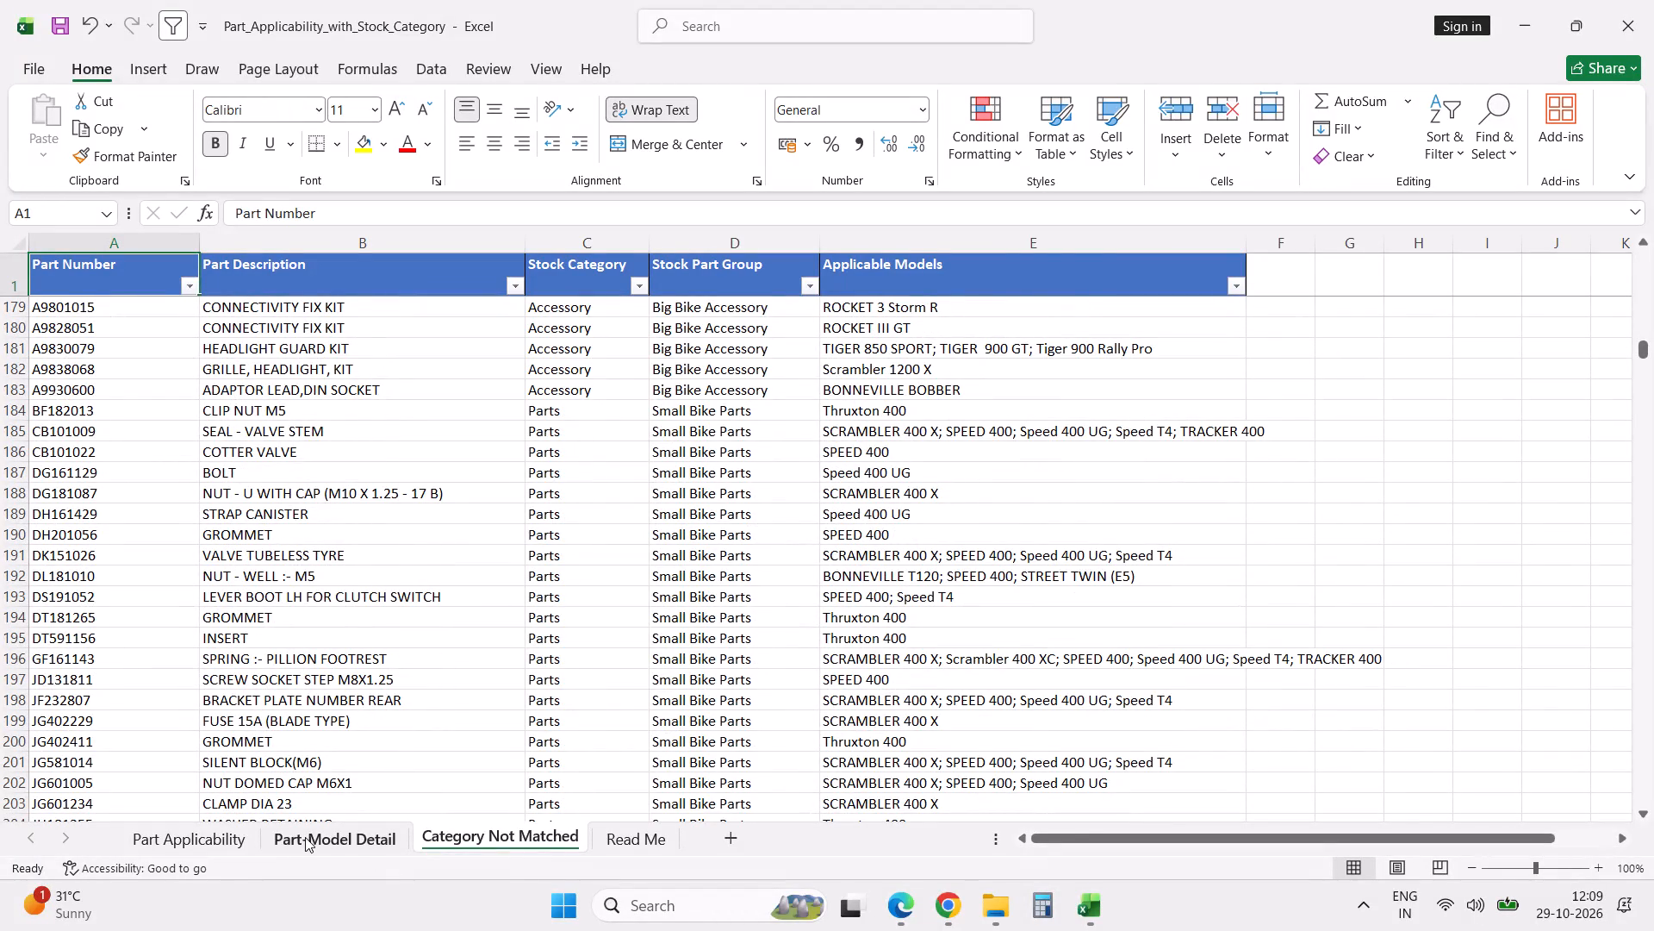
Search the Part Applicability sheet for part number 161200.
click(239, 836)
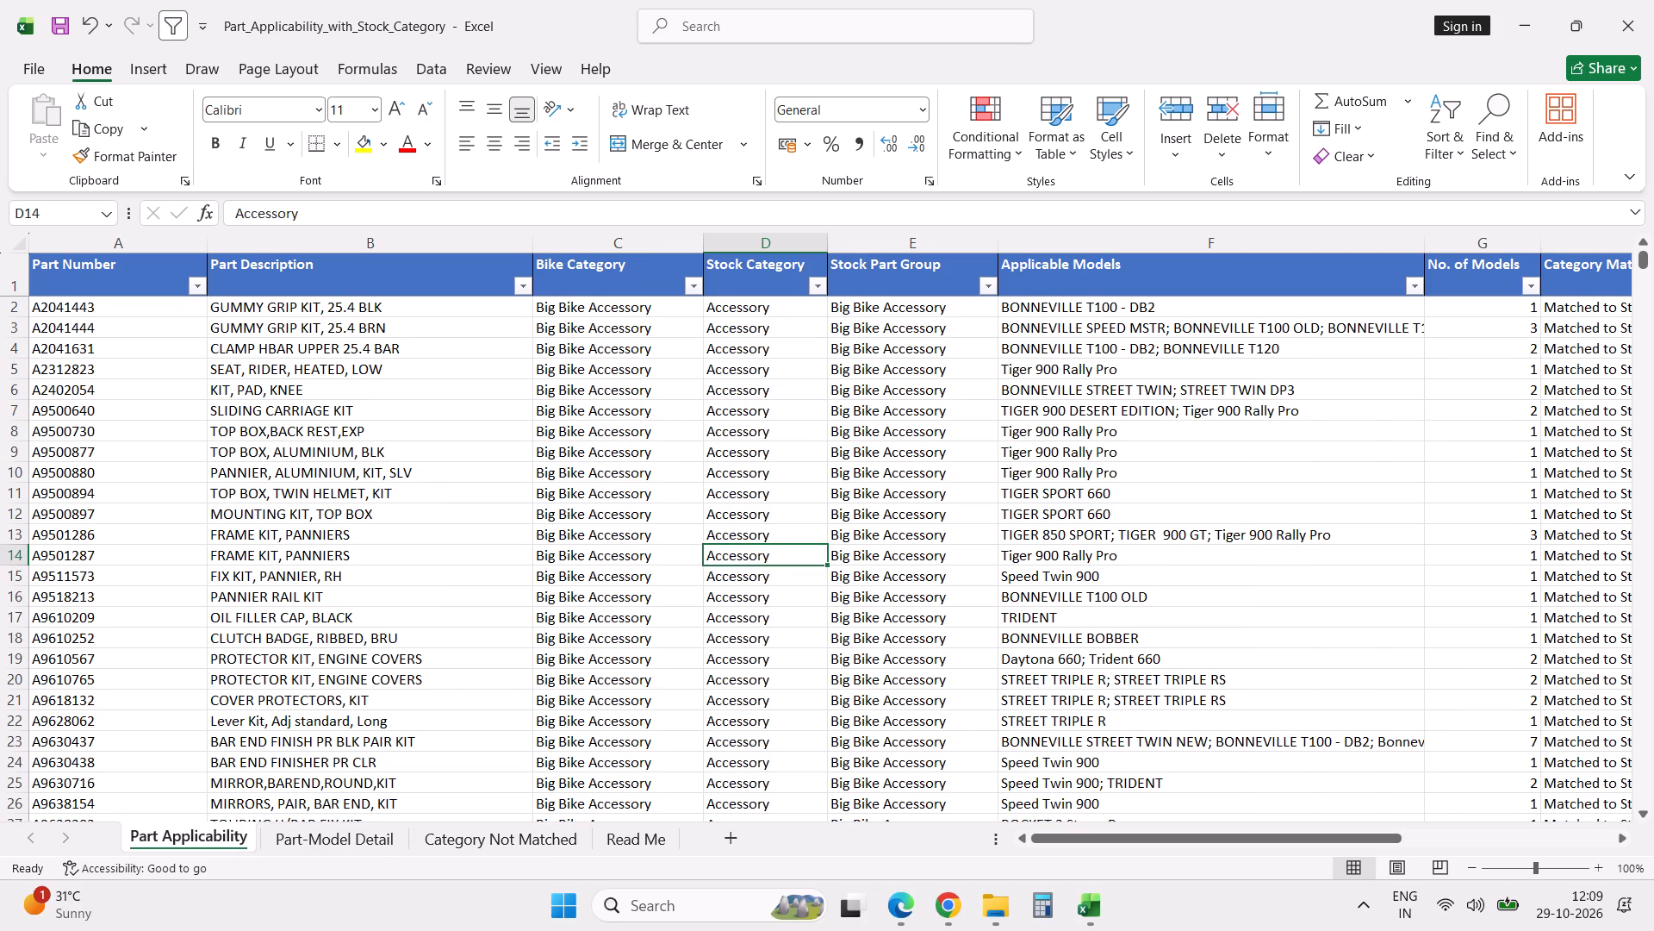
key(ctrl+f)
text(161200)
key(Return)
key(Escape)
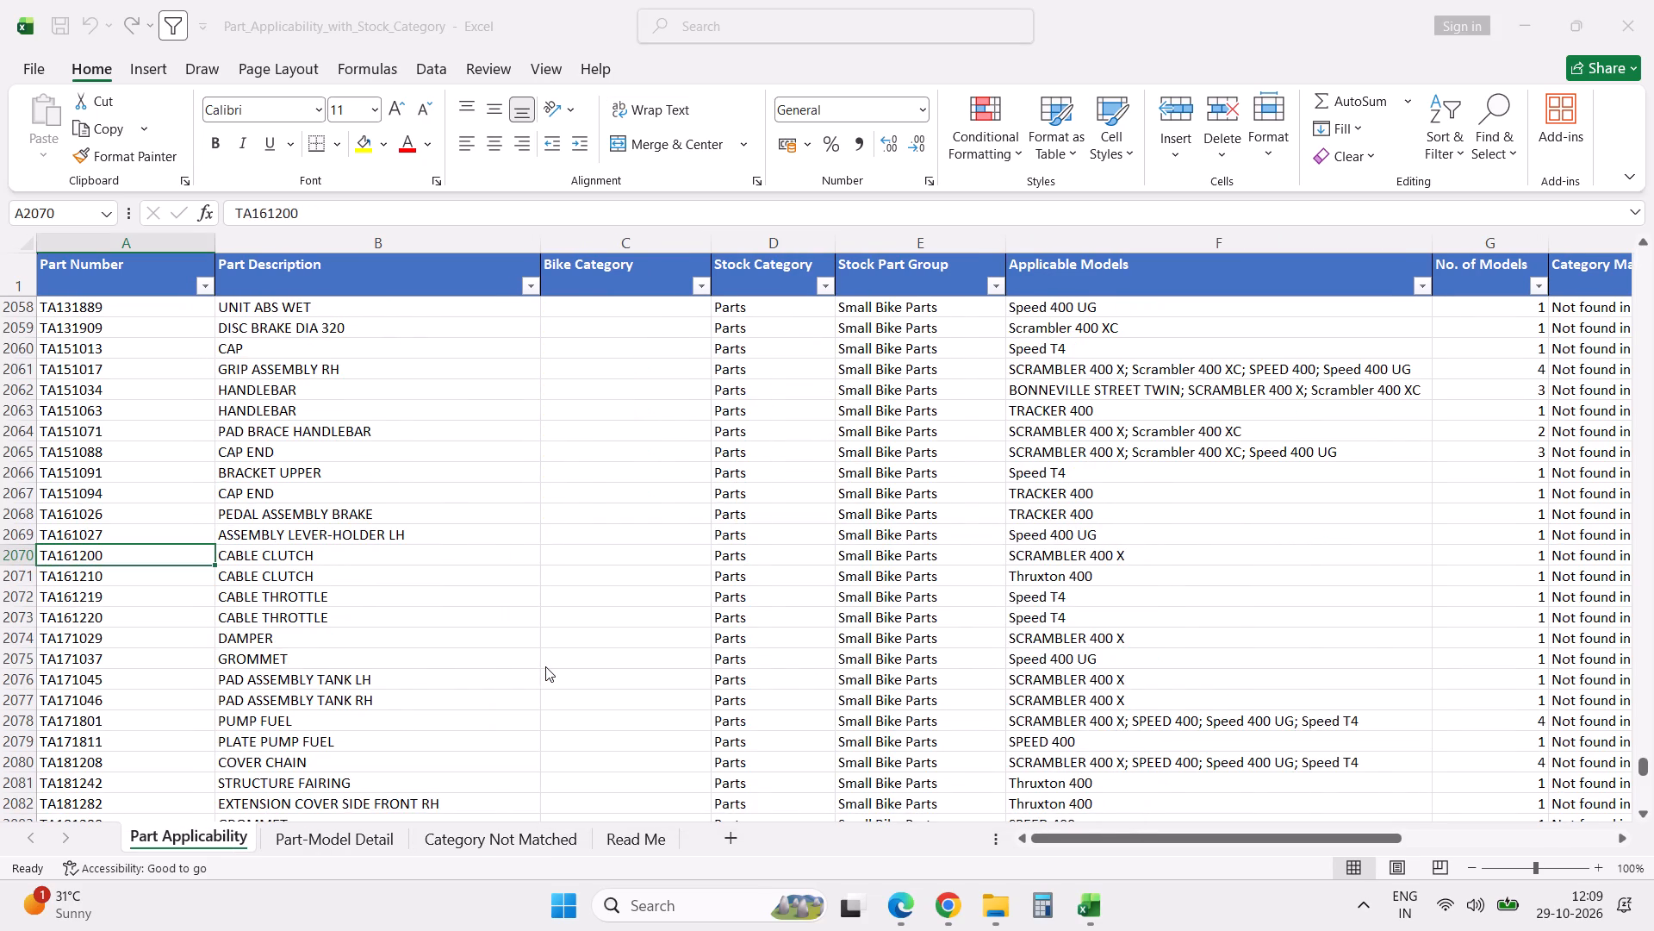